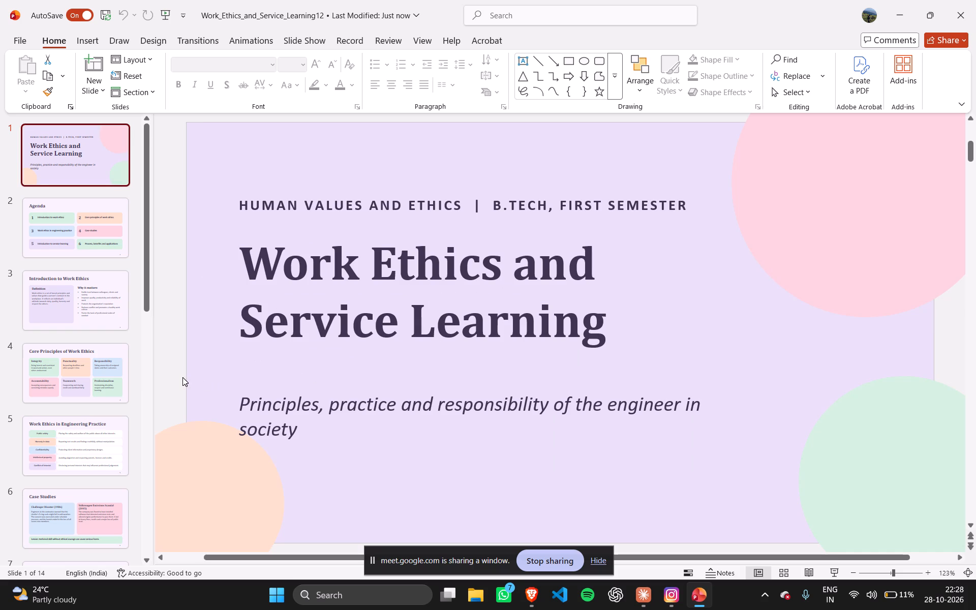
# Review the deck from the title slide through Agenda, Core Principles, Case Studies and Ethical vs Unethical Work Practices to the Thank You slide.
pyautogui.scroll(-2, 182, 377)
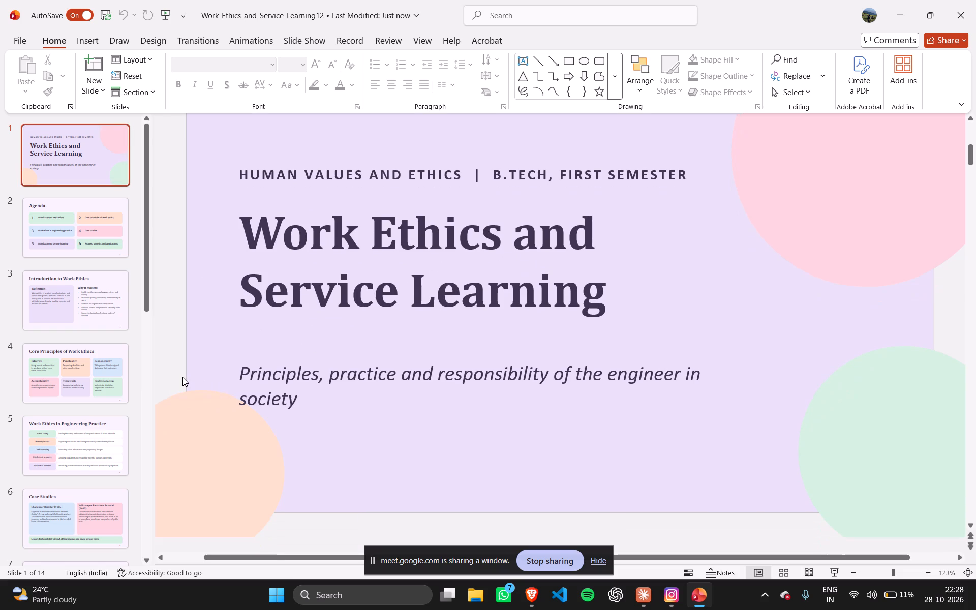
pyautogui.scroll(-2, 182, 377)
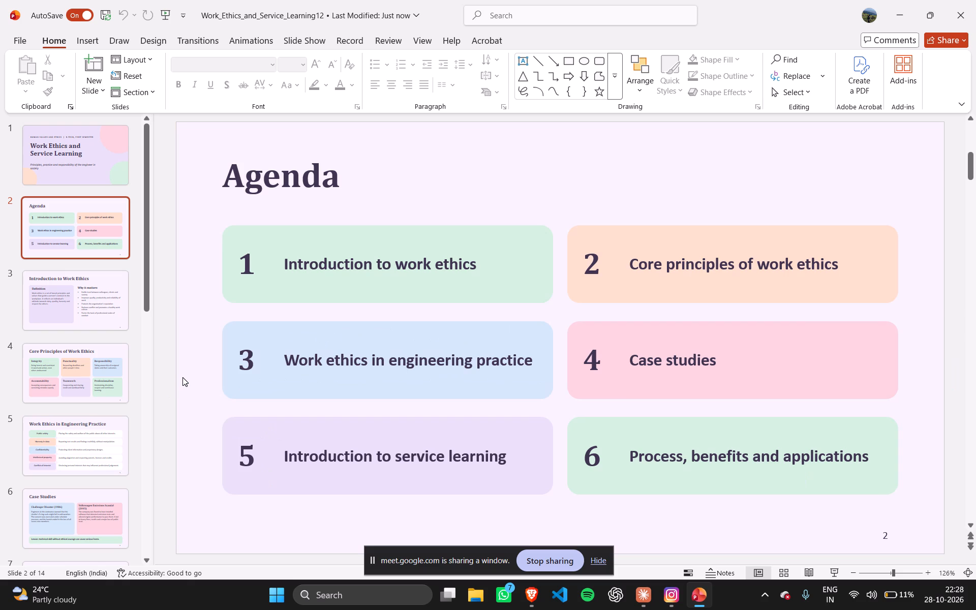
pyautogui.scroll(-1, 182, 377)
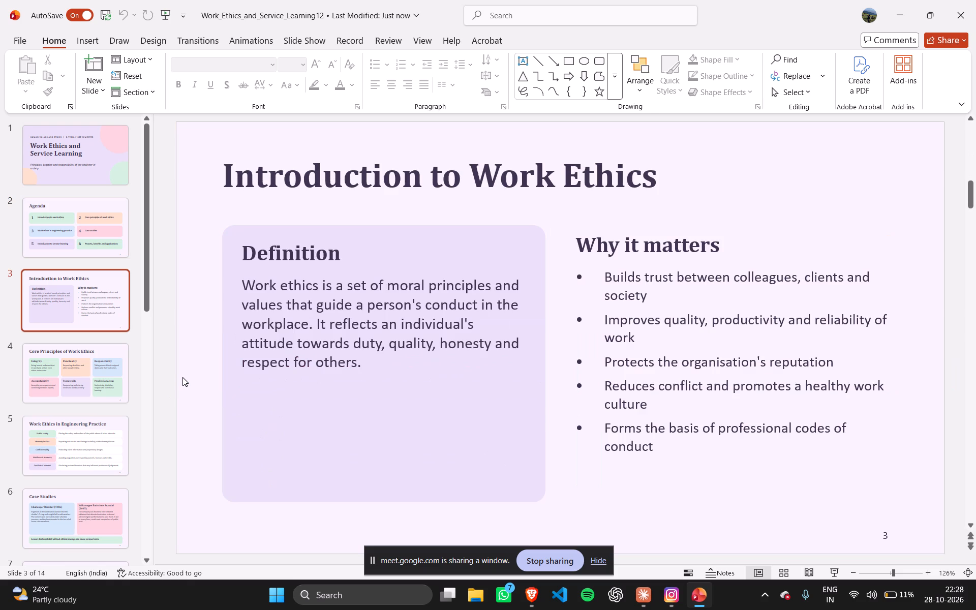
pyautogui.scroll(-4, 182, 377)
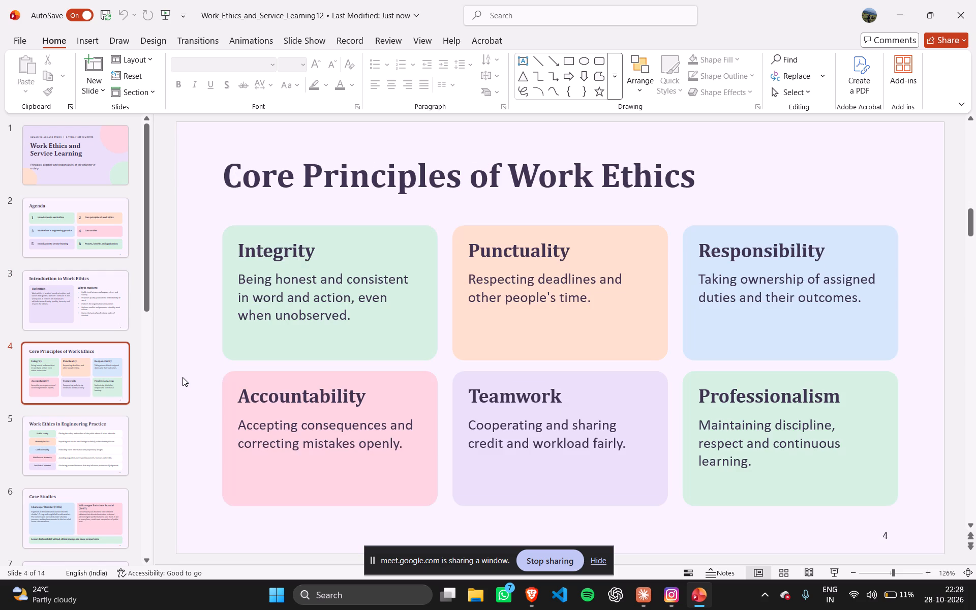
pyautogui.scroll(-2, 182, 377)
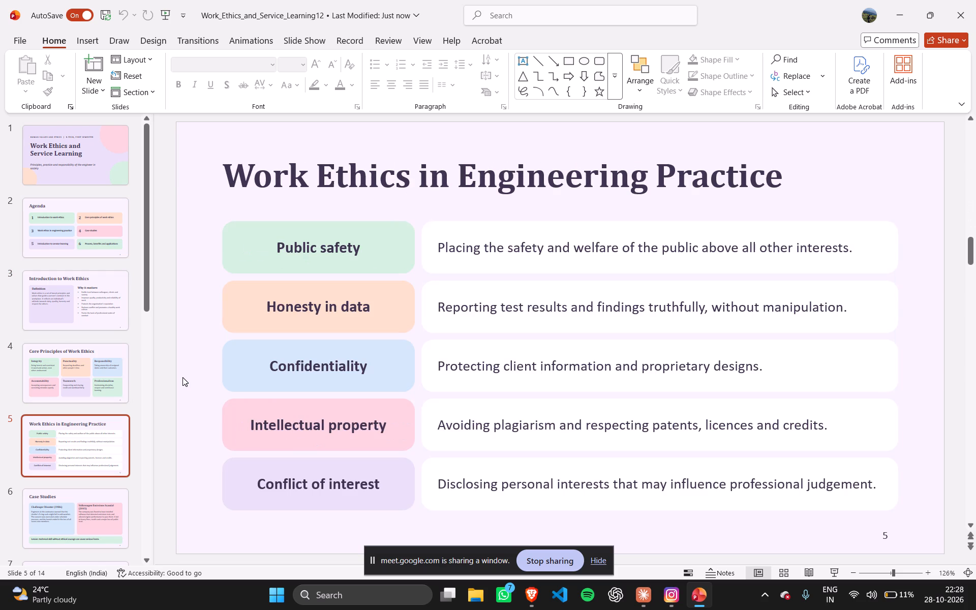
pyautogui.scroll(-1, 182, 377)
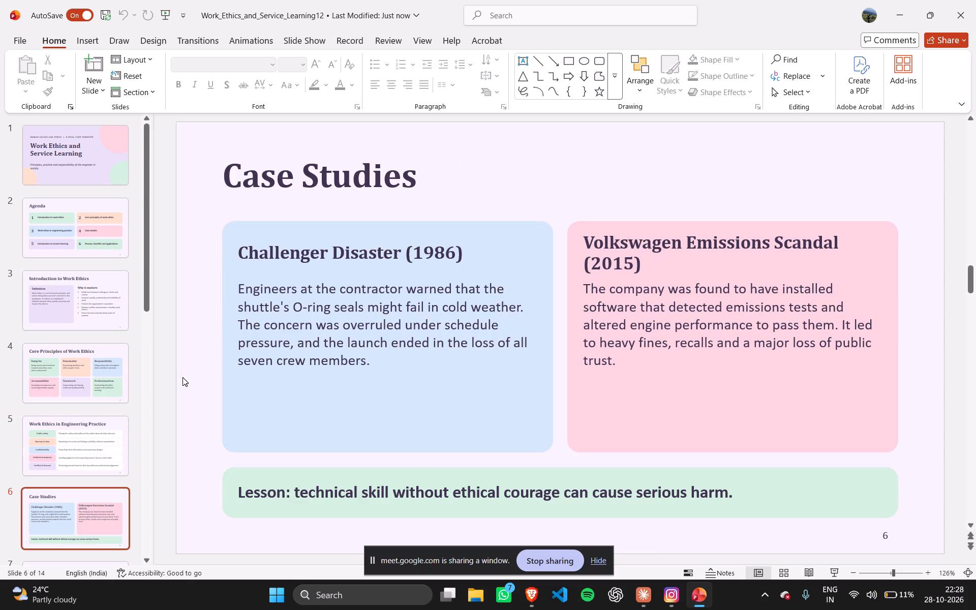
pyautogui.scroll(-4, 92, 331)
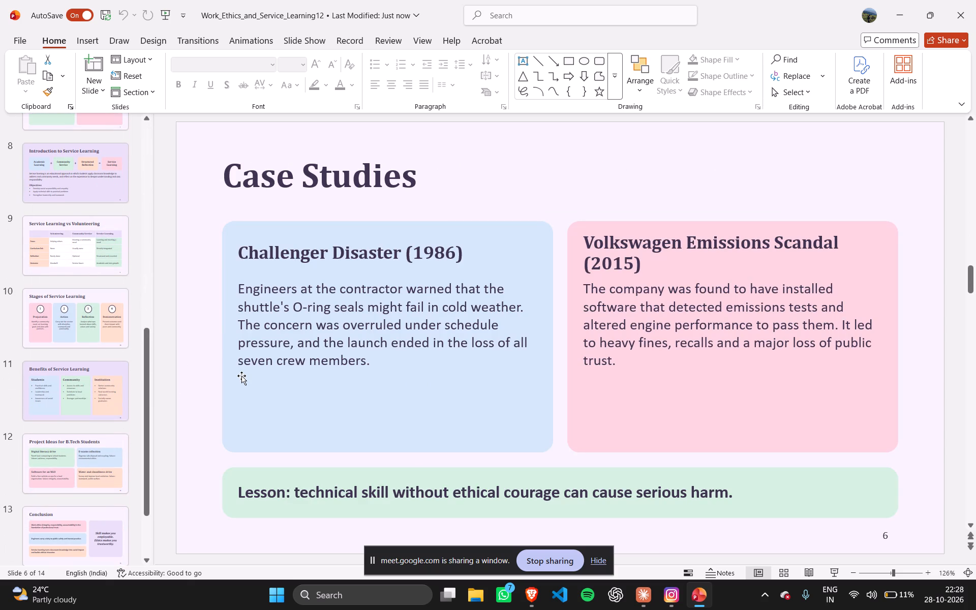
pyautogui.scroll(-2, 241, 376)
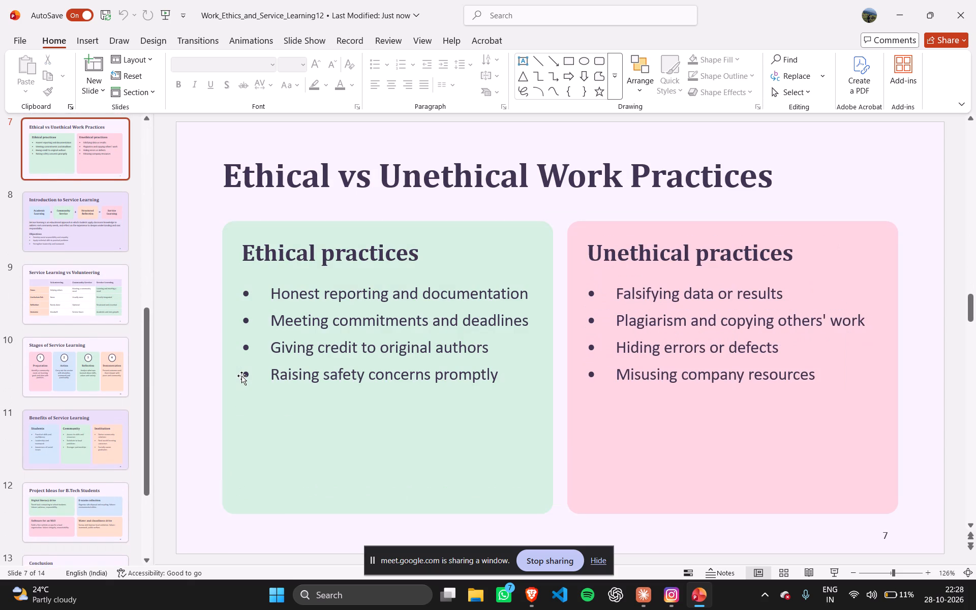
pyautogui.scroll(-5, 241, 376)
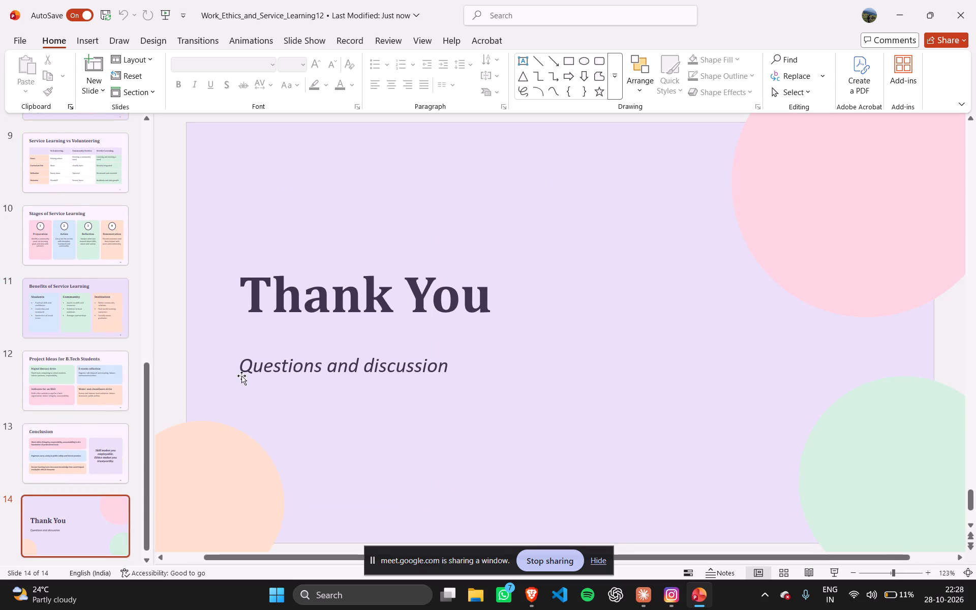
# Look back through the closing slides, from Thank You and Conclusion to Benefits of Service Learning and Introduction to Service Learning.
pyautogui.scroll(1, 241, 376)
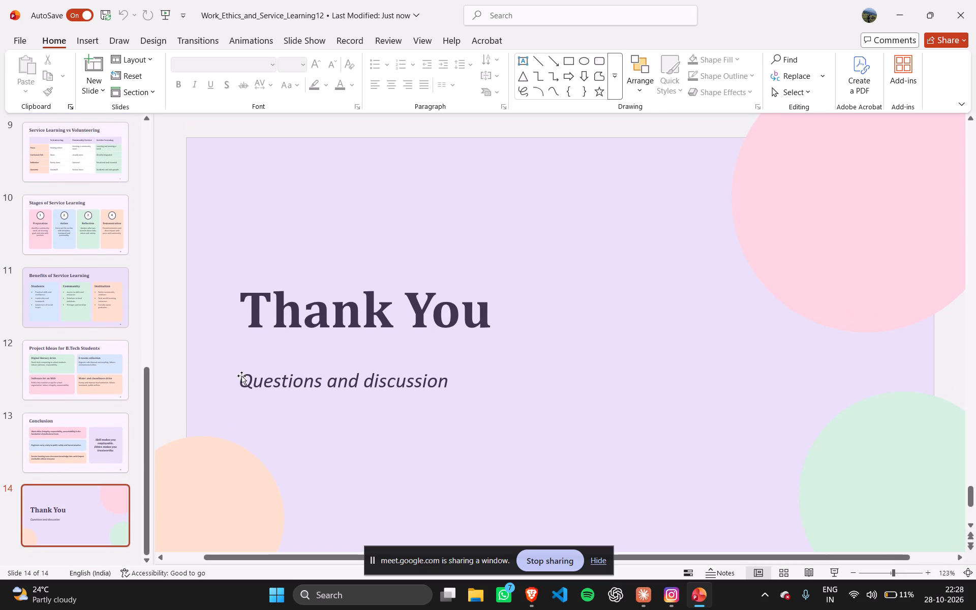
pyautogui.scroll(2, 241, 376)
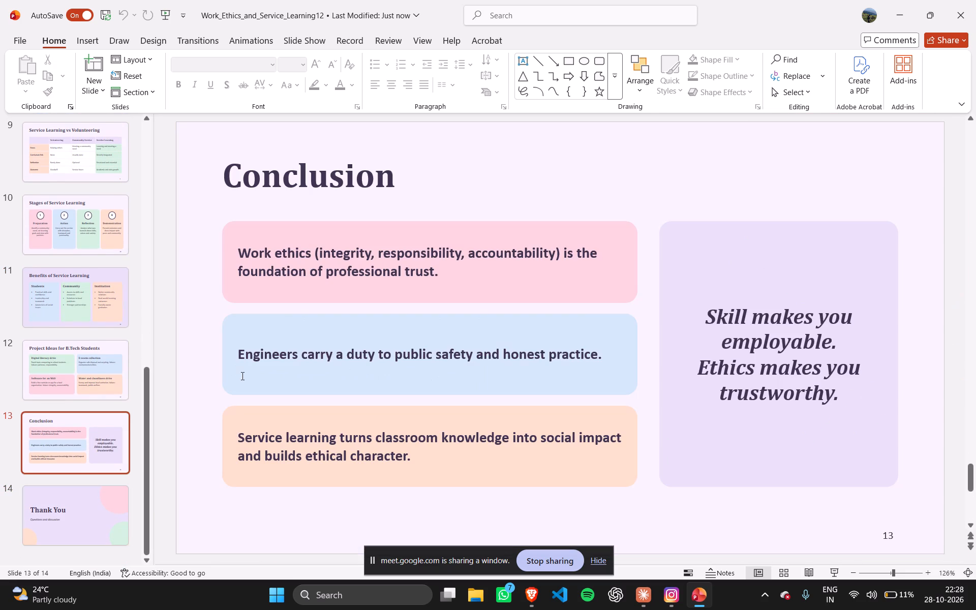
pyautogui.scroll(1, 241, 376)
pyautogui.scroll(-1, 241, 376)
pyautogui.scroll(1, 241, 376)
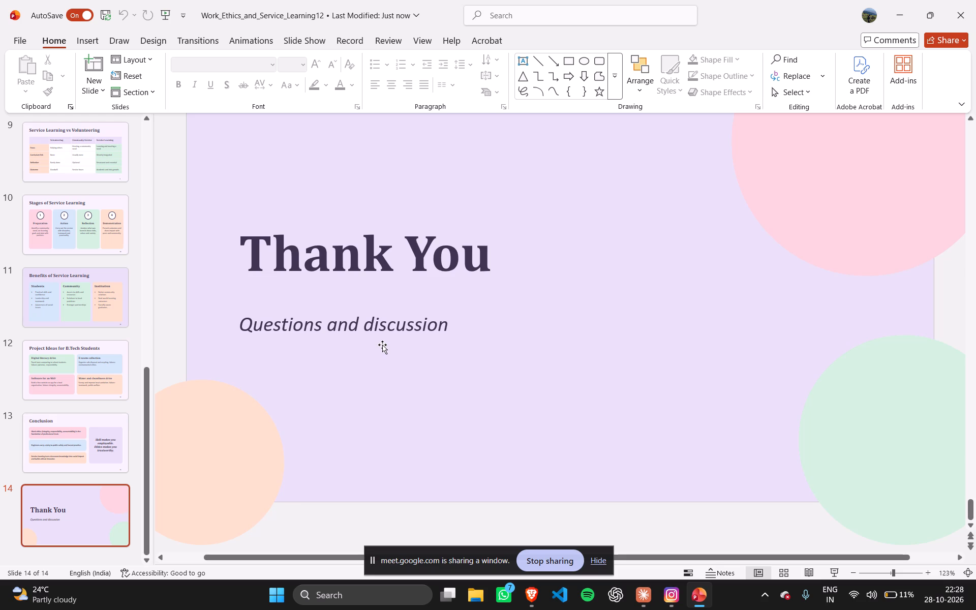
pyautogui.scroll(1, 375, 332)
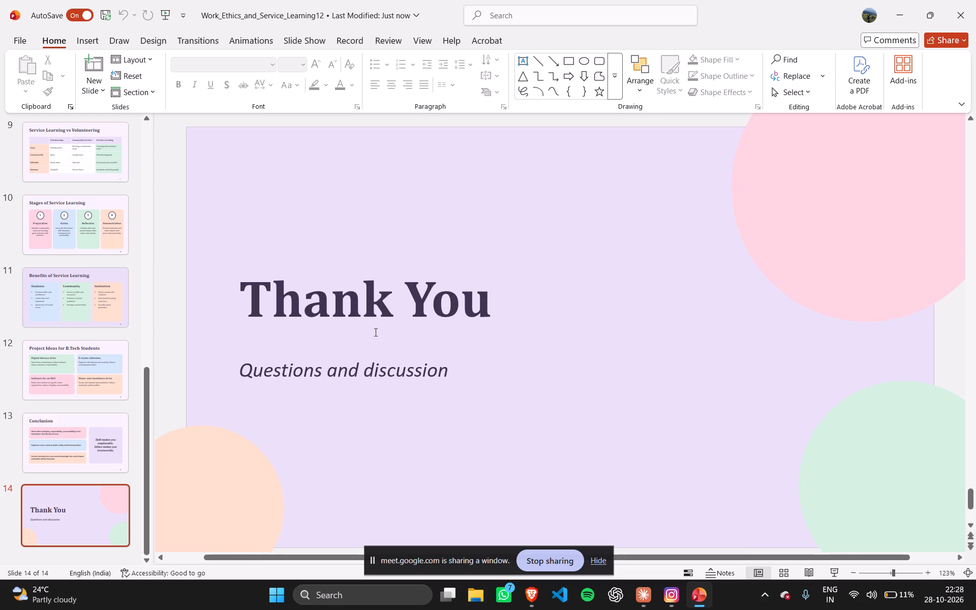
pyautogui.scroll(4, 375, 332)
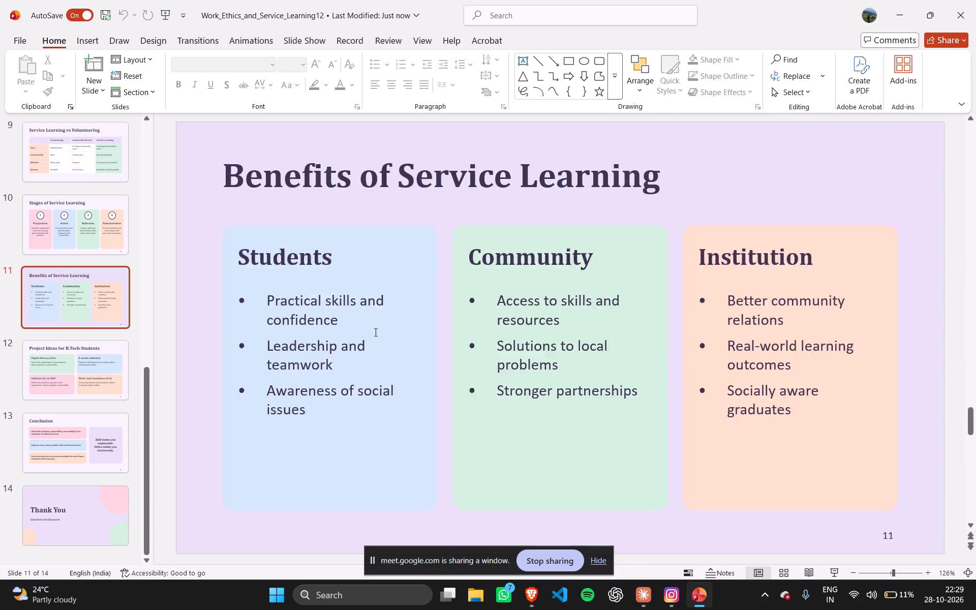
pyautogui.scroll(2, 375, 332)
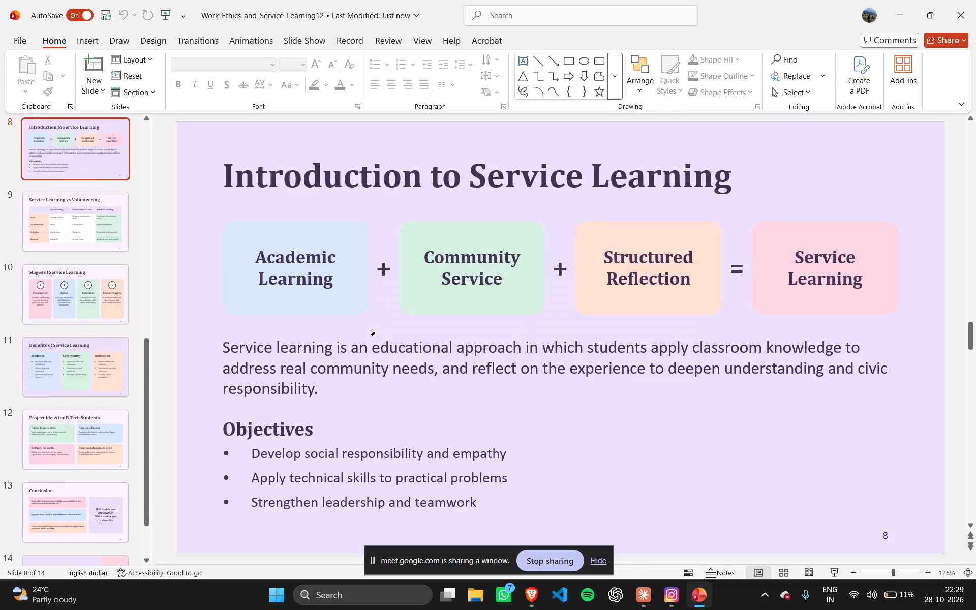
pyautogui.scroll(2, 375, 332)
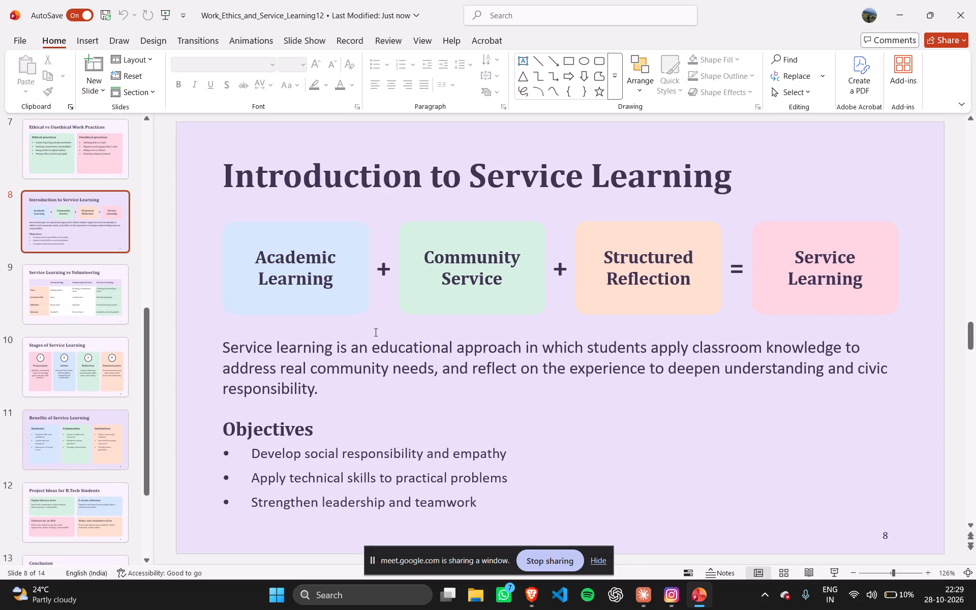
pyautogui.scroll(4, 375, 332)
# Examine slides 9 to 12 one by one, from Service Learning vs Volunteering to Project Ideas for B.Tech Students.
pyautogui.click(27, 291)
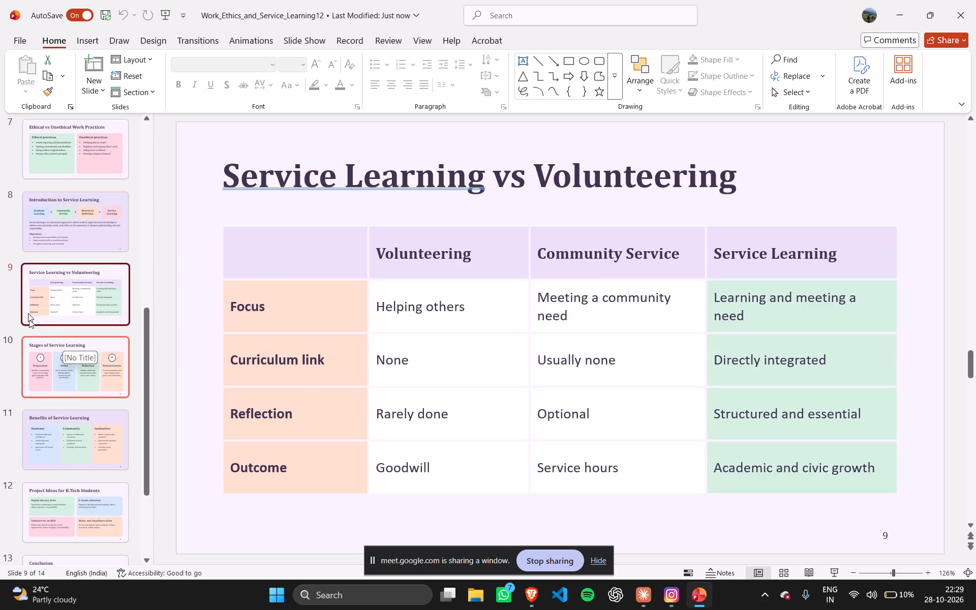
pyautogui.click(104, 361)
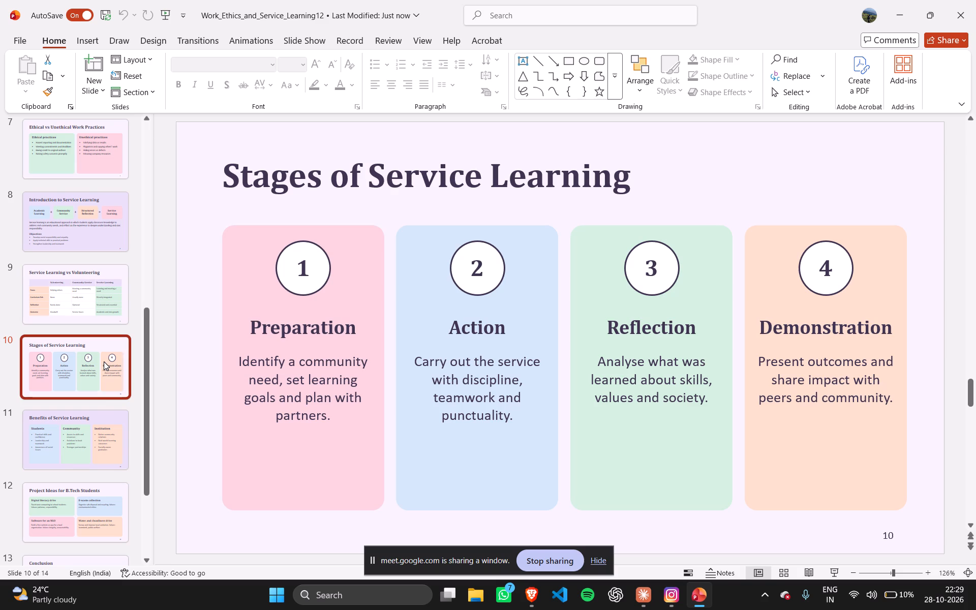
pyautogui.click(86, 396)
pyautogui.click(72, 314)
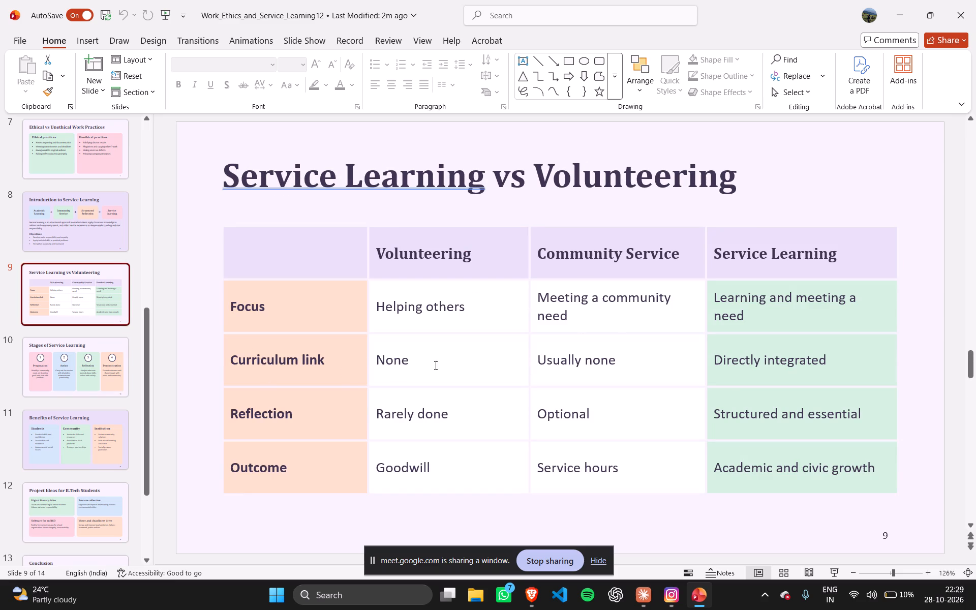
pyautogui.click(50, 372)
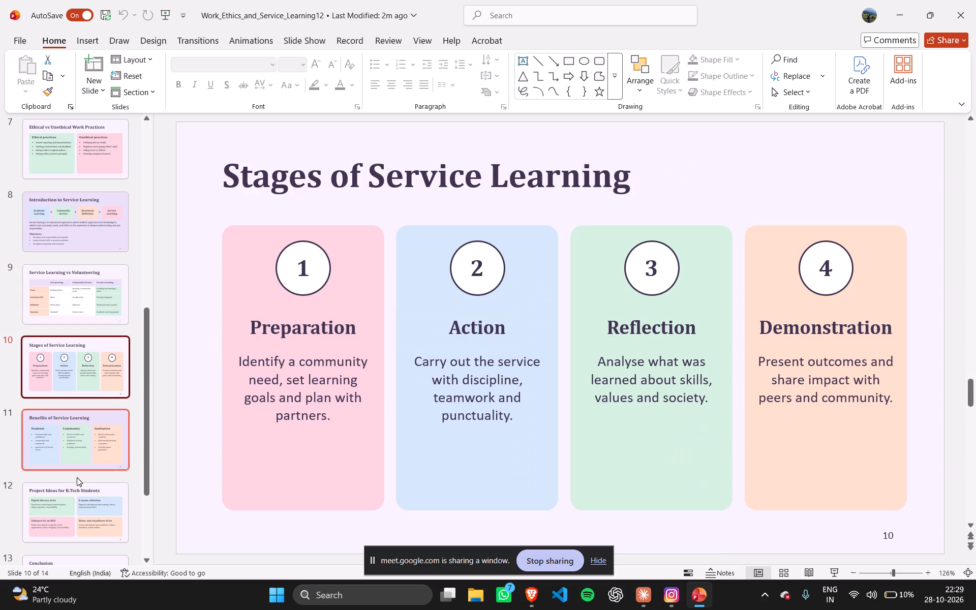
pyautogui.click(59, 455)
pyautogui.scroll(-1, 59, 455)
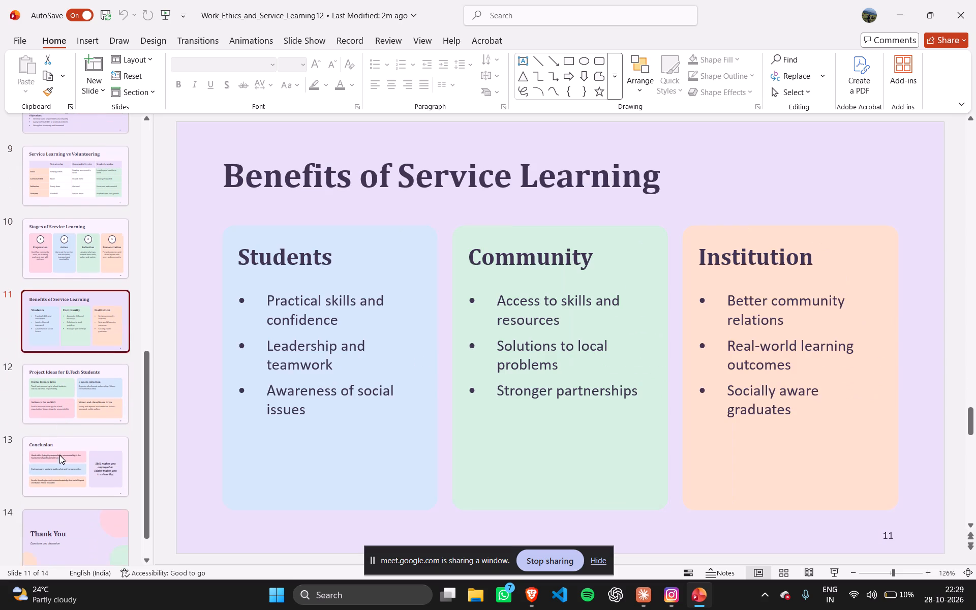
pyautogui.scroll(-1, 59, 455)
pyautogui.click(57, 373)
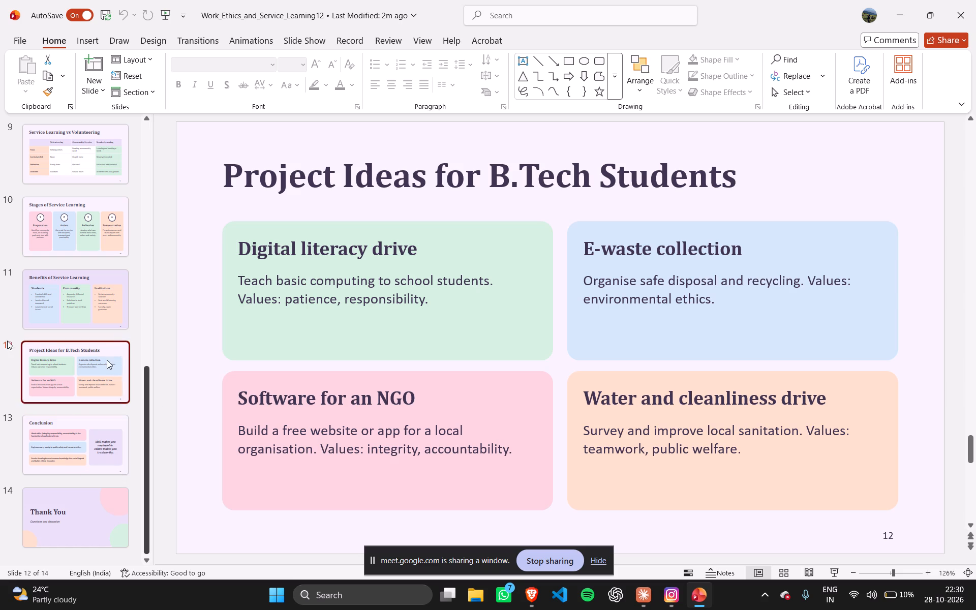
# Delete slide 12, Project Ideas for B.Tech Students, from the deck.
pyautogui.click(52, 367)
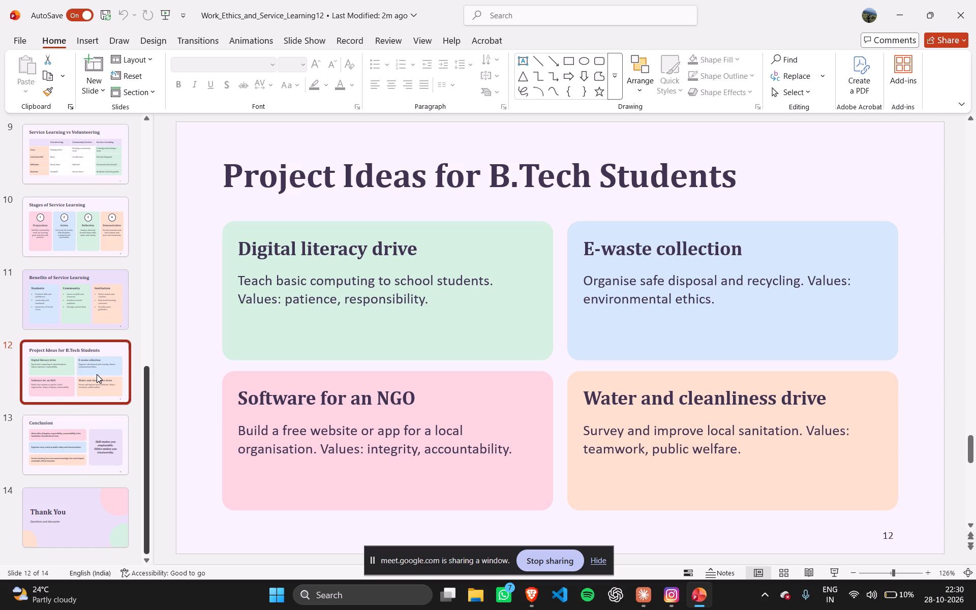
pyautogui.rightClick(97, 374)
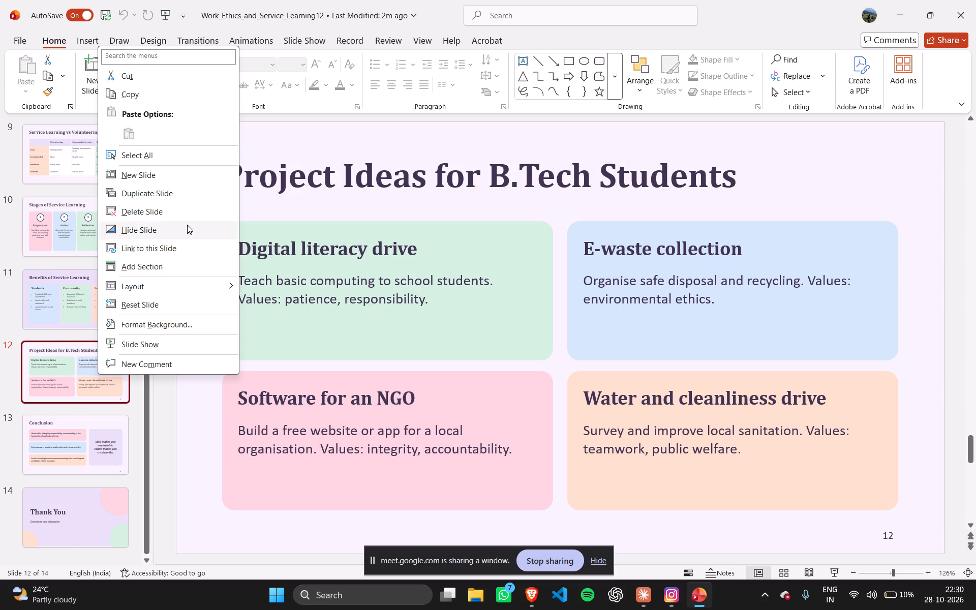
pyautogui.click(190, 217)
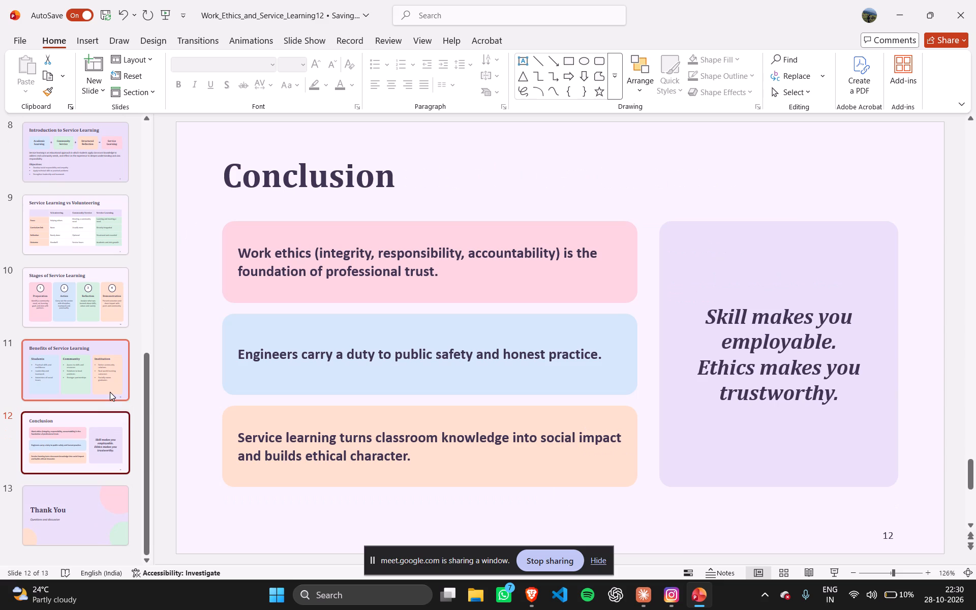
# Re-examine the opening slides from the title slide through the Agenda and its topic cards to Introduction to Work Ethics.
pyautogui.scroll(6, 110, 392)
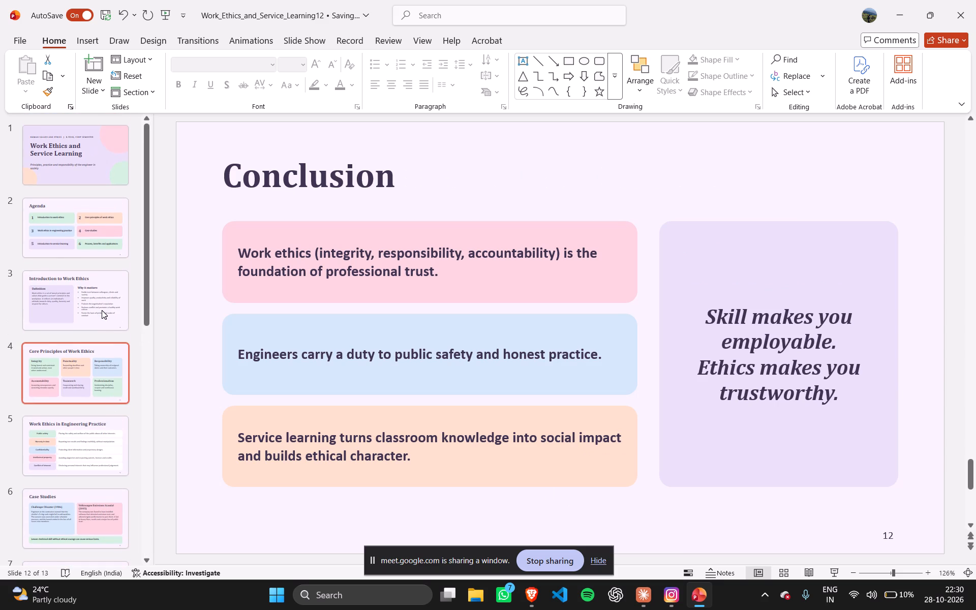
pyautogui.click(115, 165)
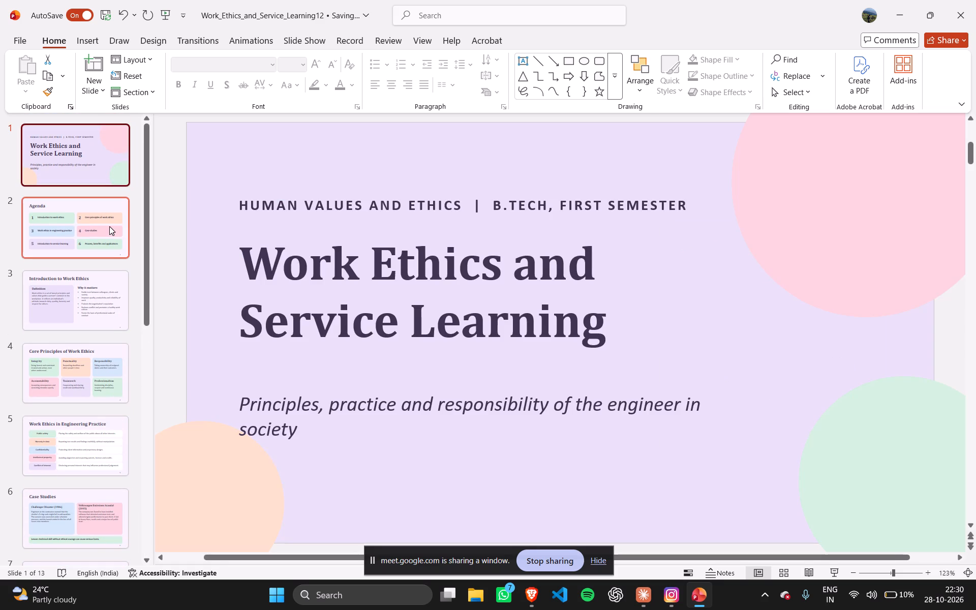
pyautogui.click(109, 227)
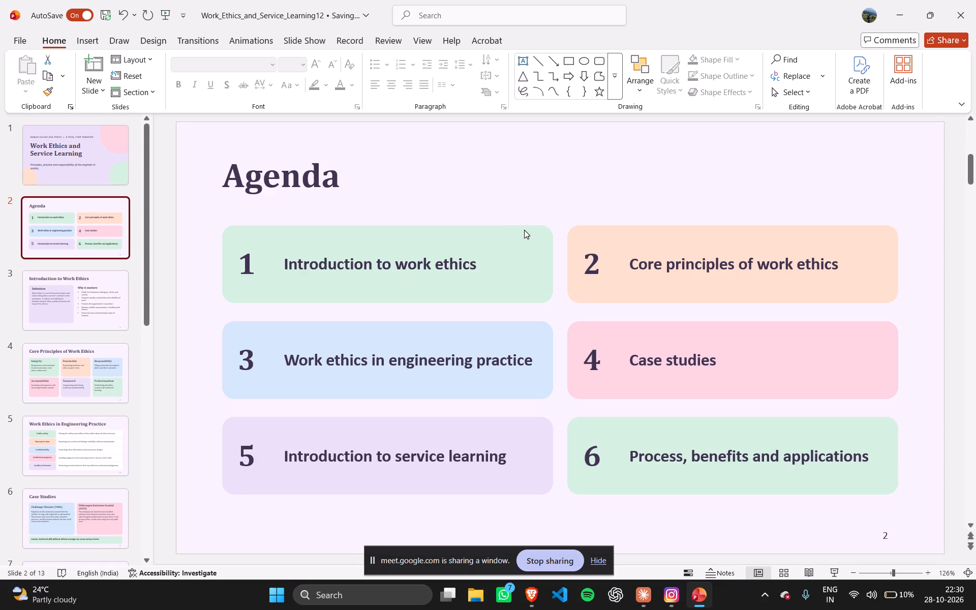
pyautogui.click(524, 230)
pyautogui.click(540, 233)
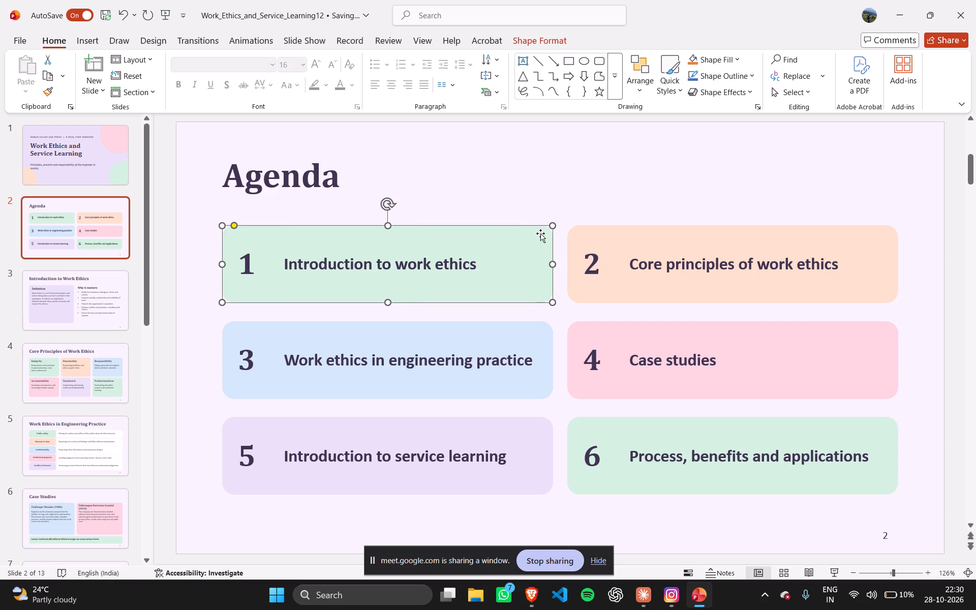
pyautogui.keyDown('ctrl'); pyautogui.click(574, 236); pyautogui.keyUp('ctrl')
pyautogui.click(574, 236)
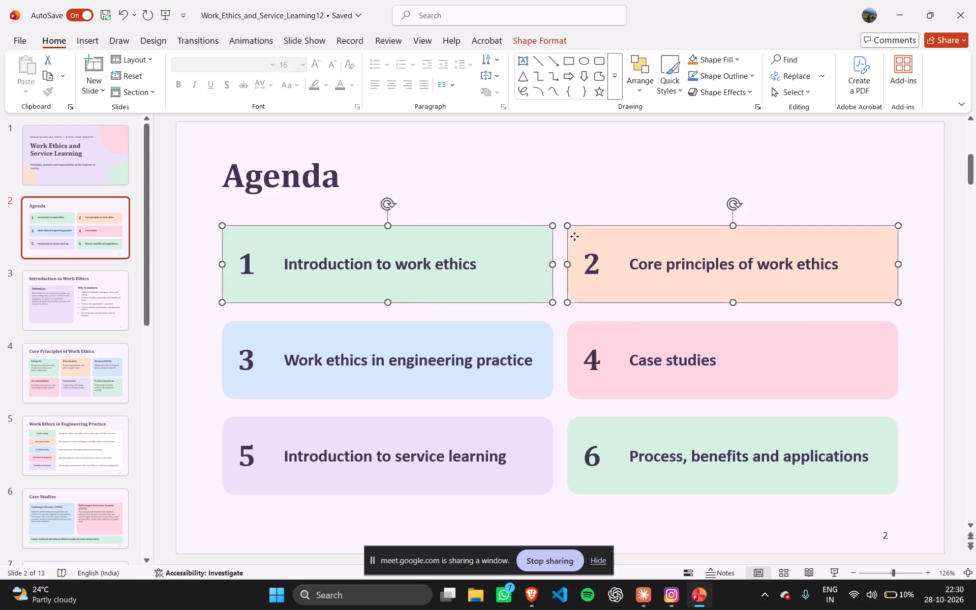
pyautogui.click(574, 236)
pyautogui.click(568, 191)
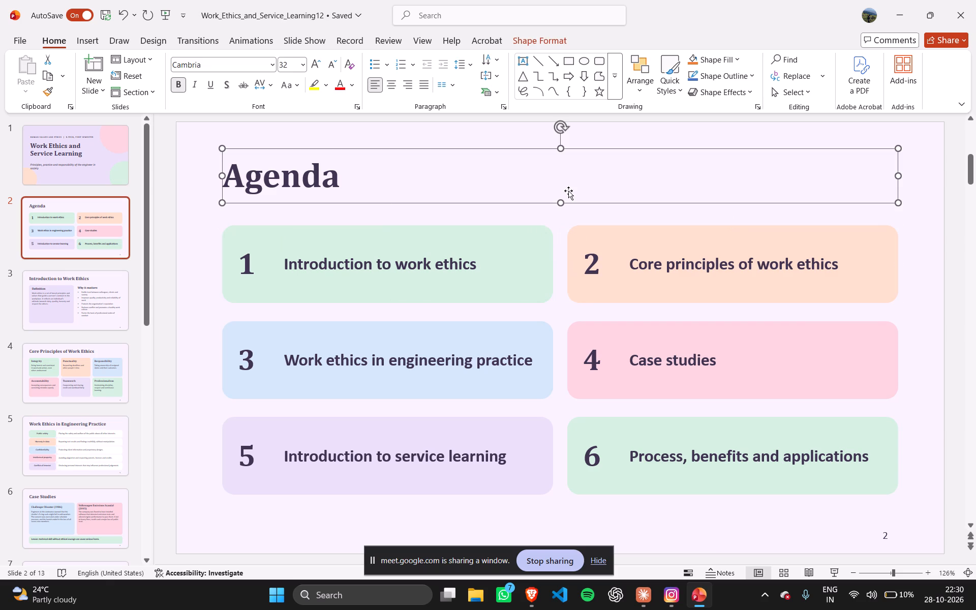
pyautogui.click(566, 210)
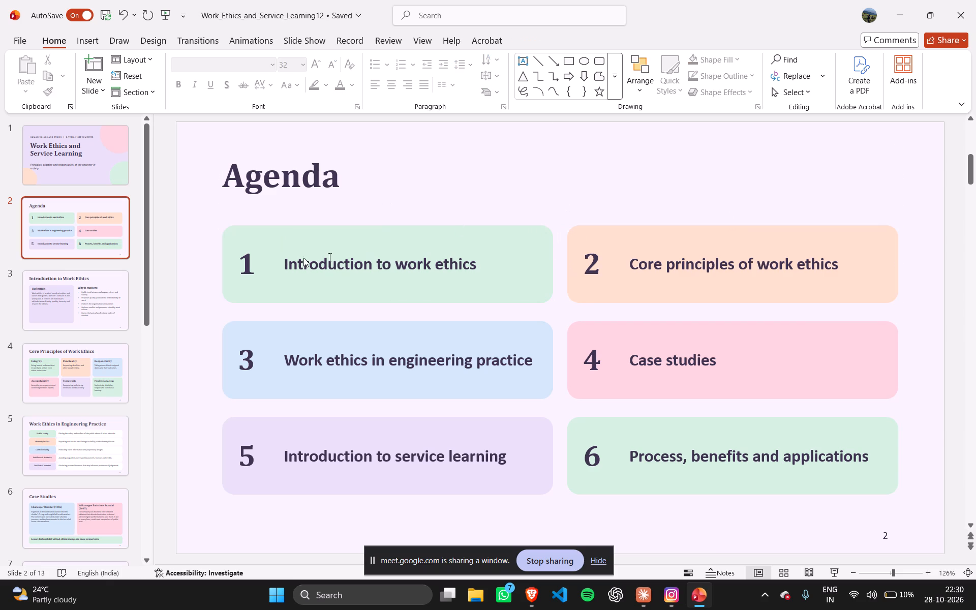
pyautogui.click(96, 287)
pyautogui.click(113, 234)
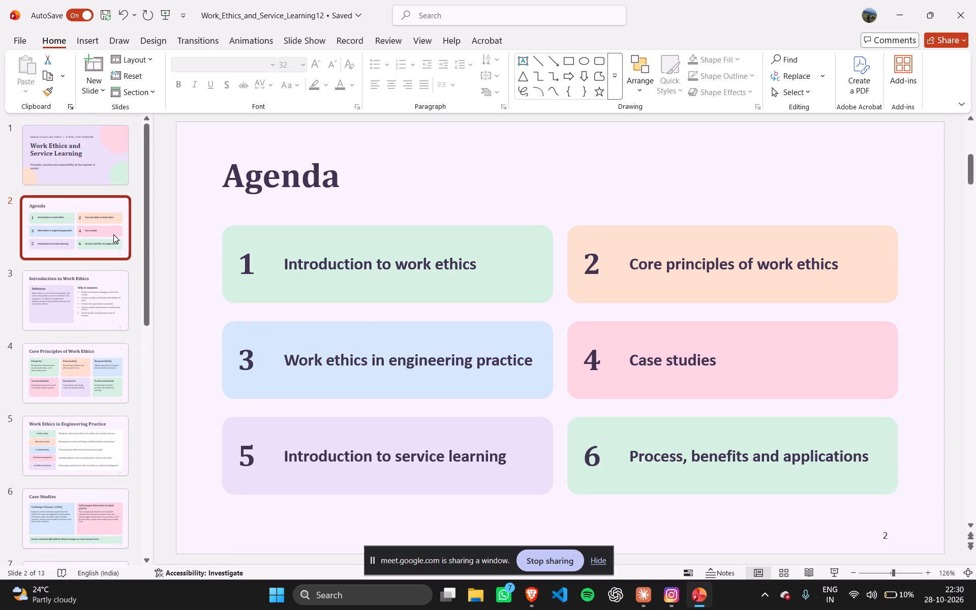
pyautogui.scroll(2, 113, 234)
pyautogui.click(109, 320)
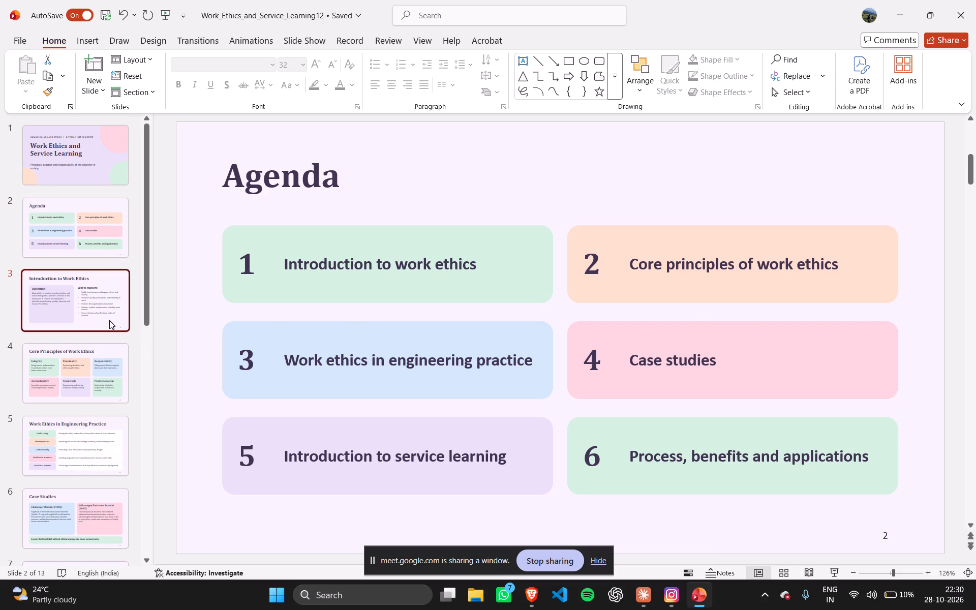
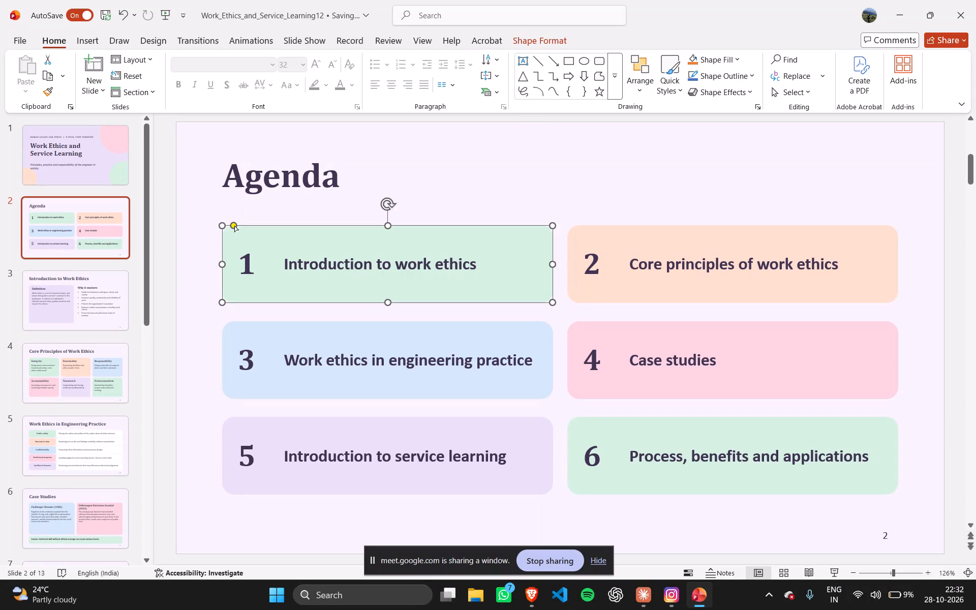
# Undo the last change made to the first topic card on the Agenda slide.
pyautogui.hotkey('ctrl', 'z')
# Add a shadow with 4% transparency to all six topic cards on the Agenda slide.
pyautogui.keyDown('ctrl'); pyautogui.click(571, 231); pyautogui.keyUp('ctrl')
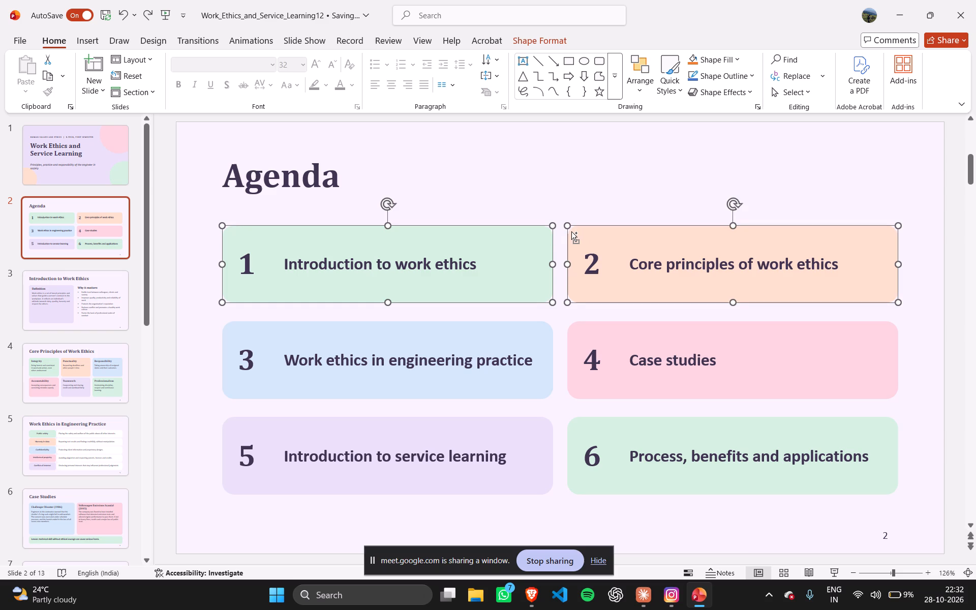
pyautogui.keyDown('ctrl'); pyautogui.click(572, 324); pyautogui.keyUp('ctrl')
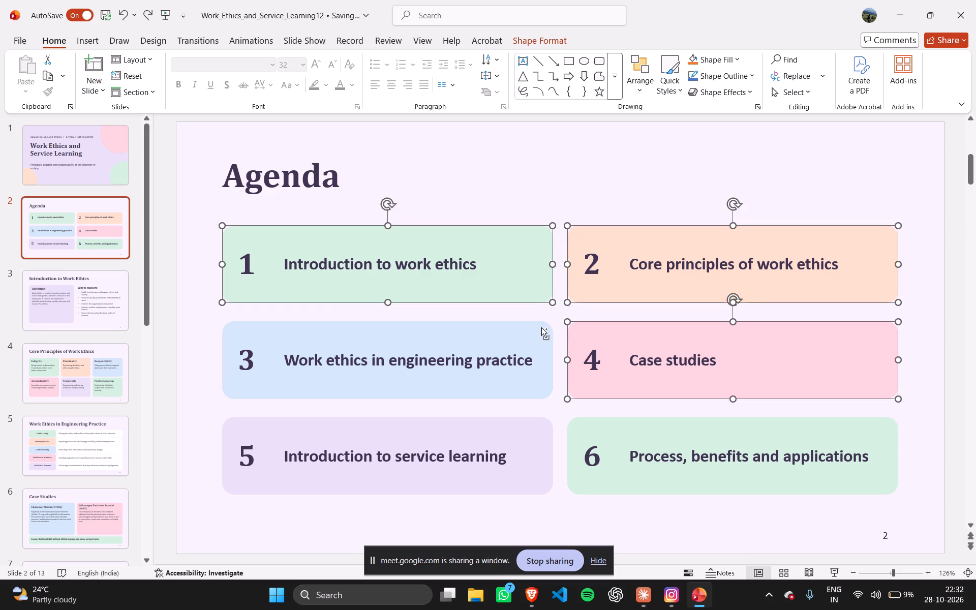
pyautogui.keyDown('ctrl'); pyautogui.click(546, 325); pyautogui.keyUp('ctrl')
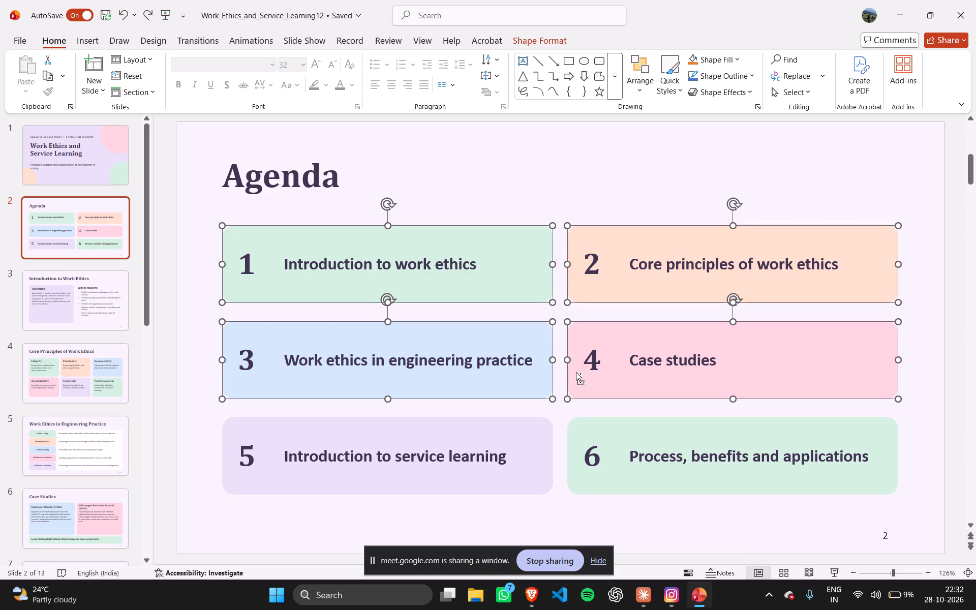
pyautogui.keyDown('ctrl'); pyautogui.click(576, 421); pyautogui.keyUp('ctrl')
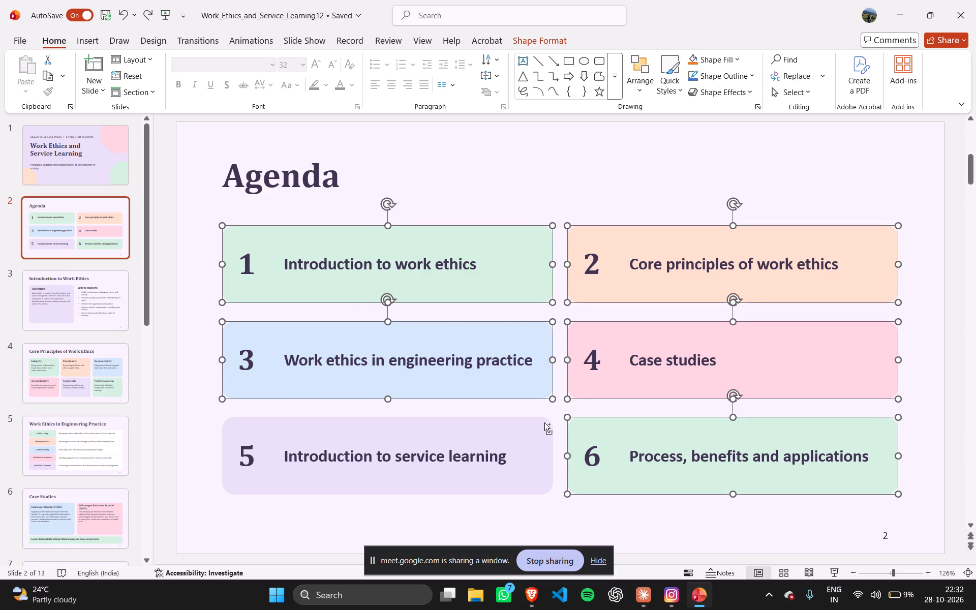
pyautogui.keyDown('ctrl'); pyautogui.click(544, 422); pyautogui.keyUp('ctrl')
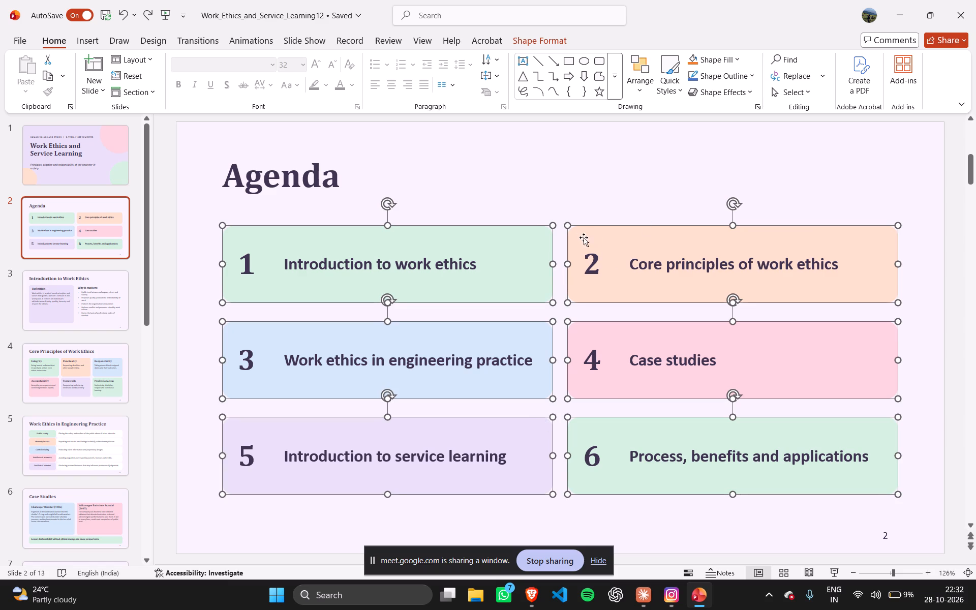
pyautogui.rightClick(575, 229)
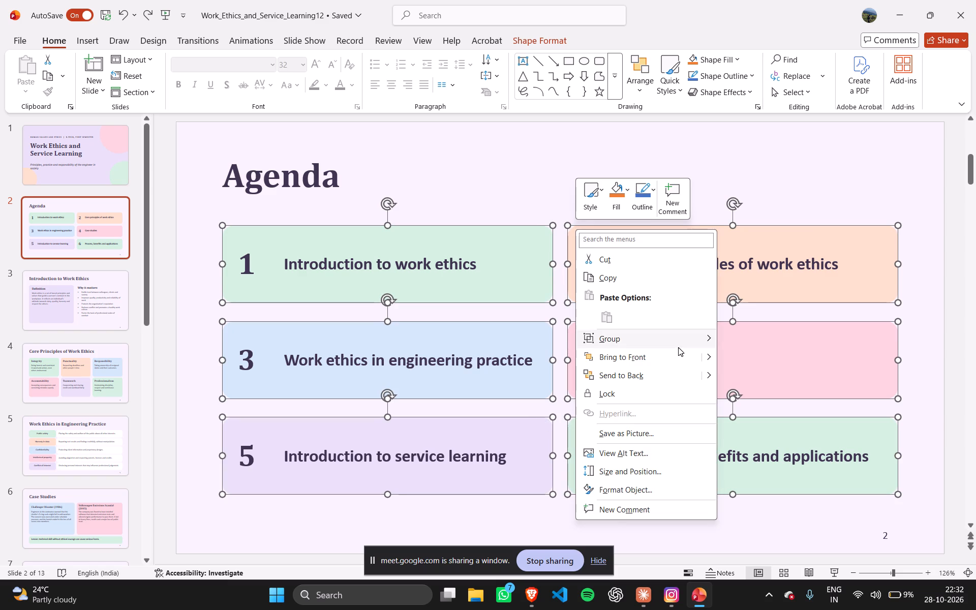
pyautogui.click(650, 489)
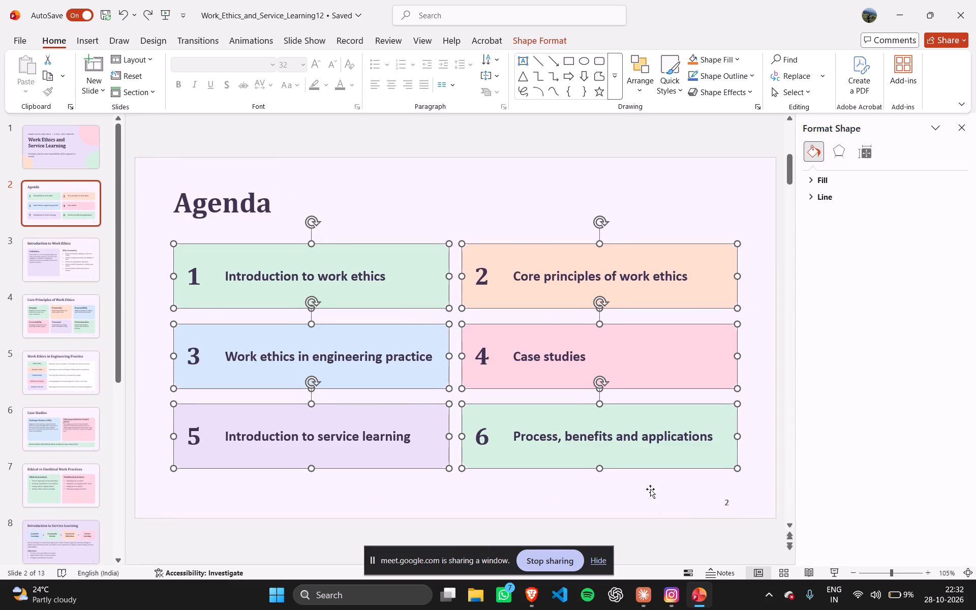
pyautogui.click(836, 155)
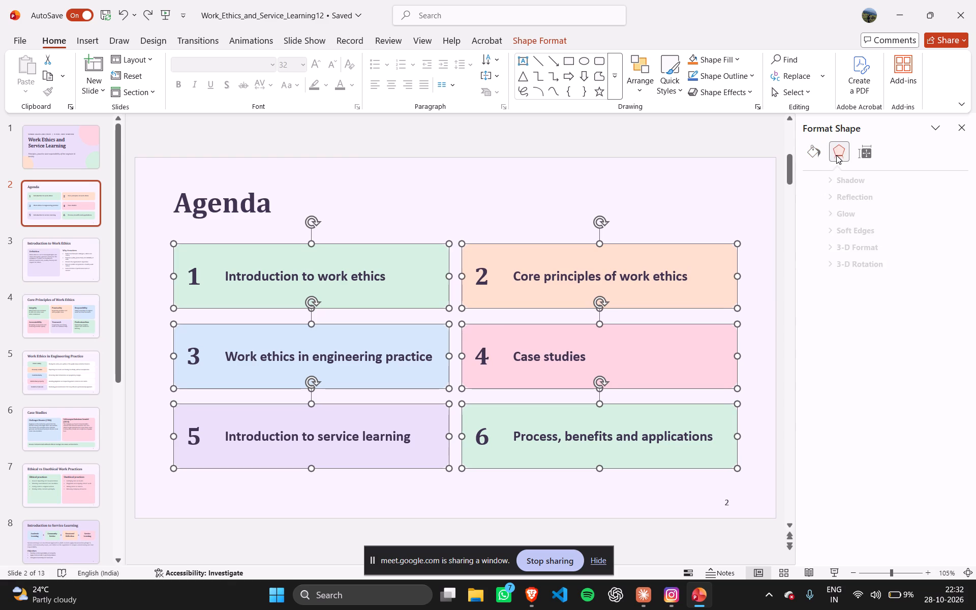
pyautogui.click(812, 198)
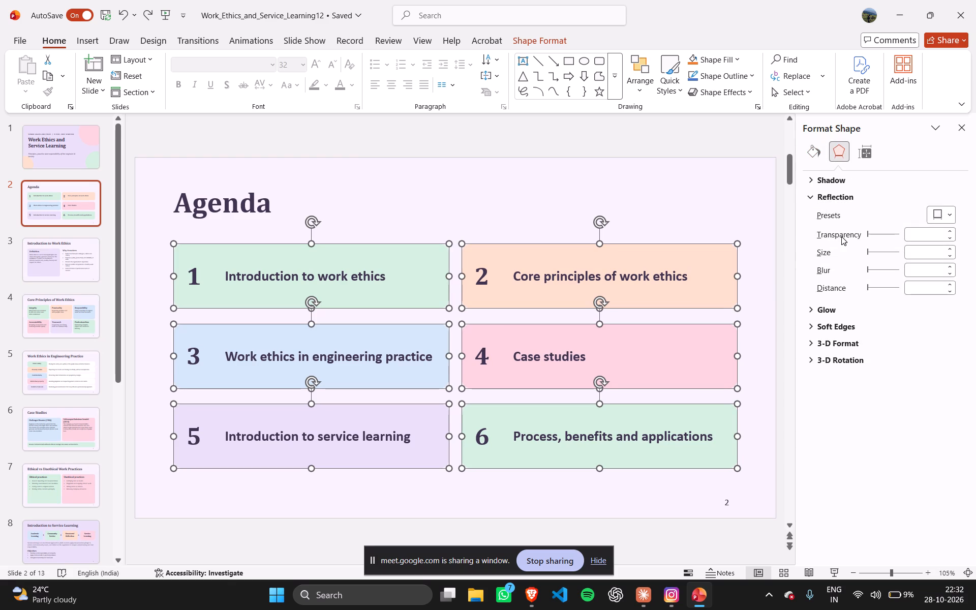
pyautogui.click(812, 179)
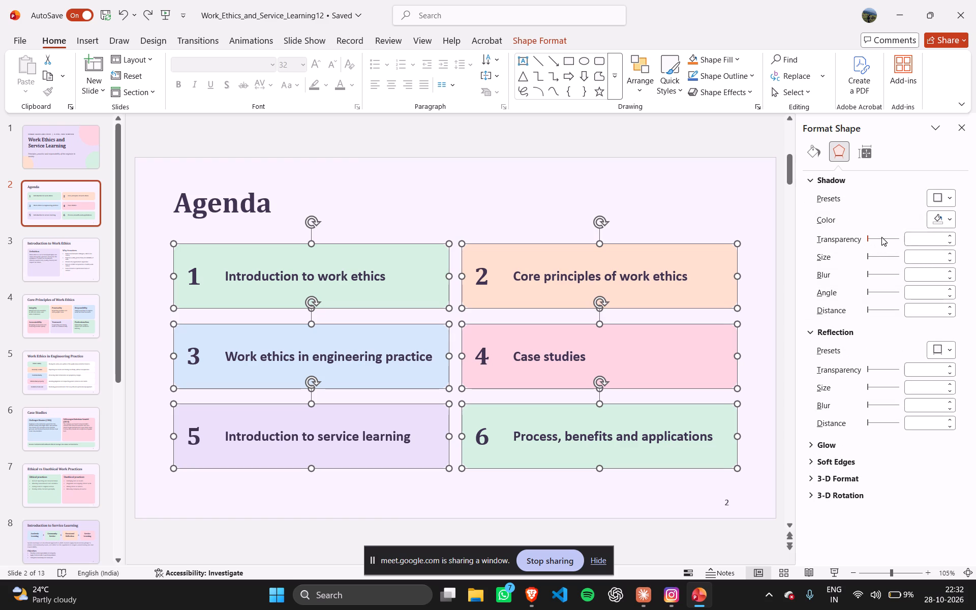
pyautogui.tripleClick(895, 237)
pyautogui.click(895, 237)
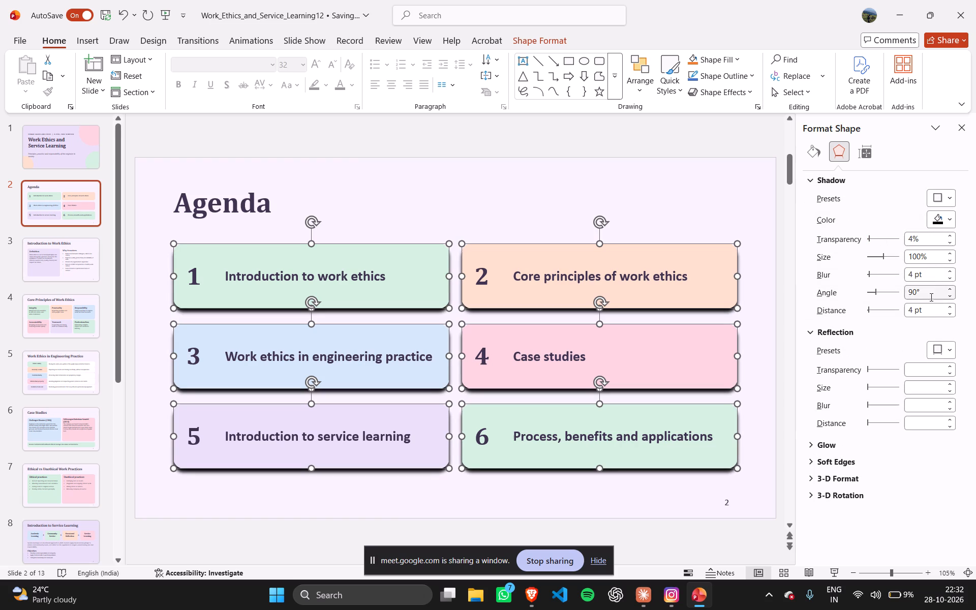
# Set the shadow angle of the six Agenda cards to 50° and the shadow distance to 5 pt.
pyautogui.click(949, 296)
pyautogui.click(949, 296)
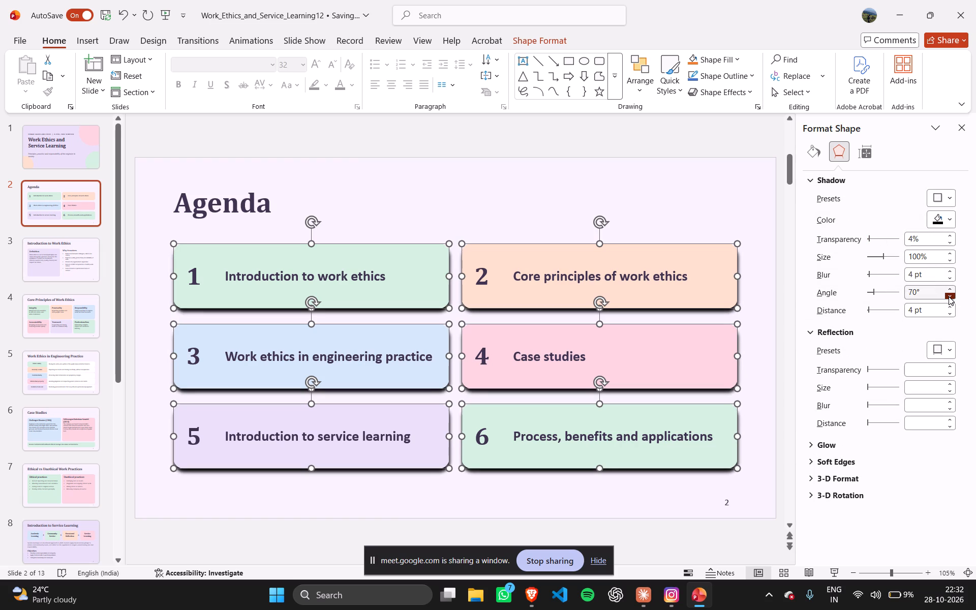
pyautogui.click(949, 296)
pyautogui.click(949, 296)
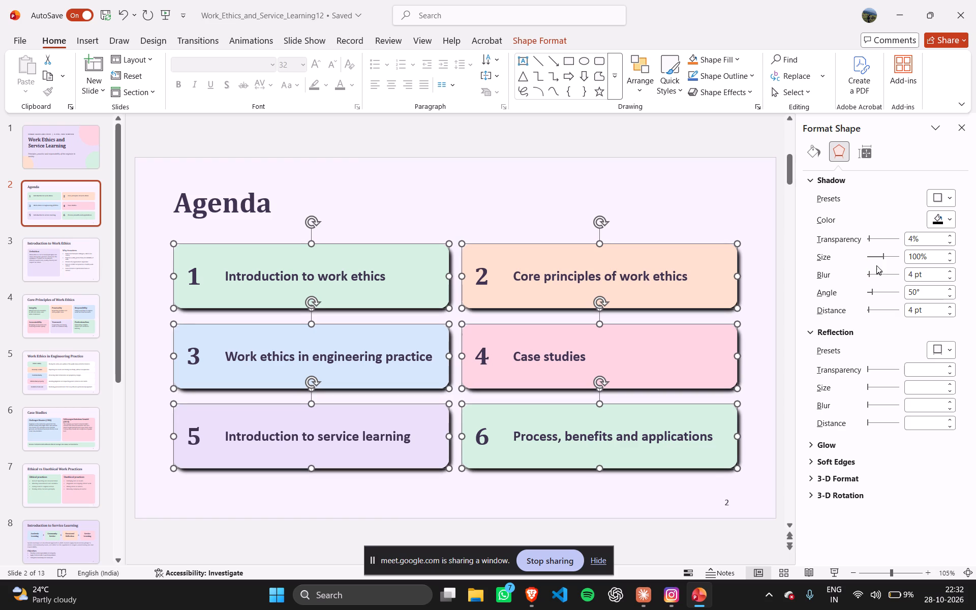
pyautogui.click(892, 310)
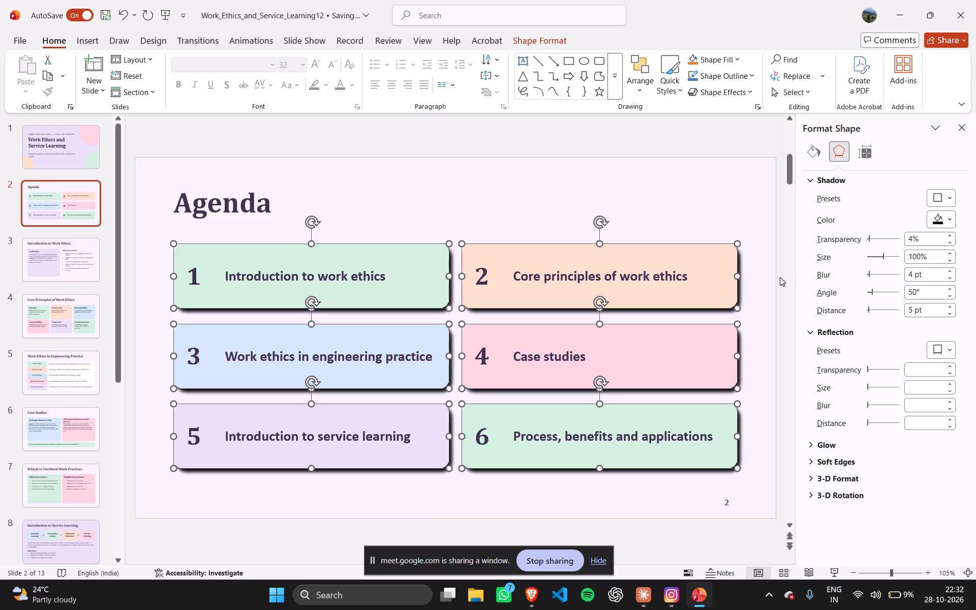
pyautogui.click(778, 277)
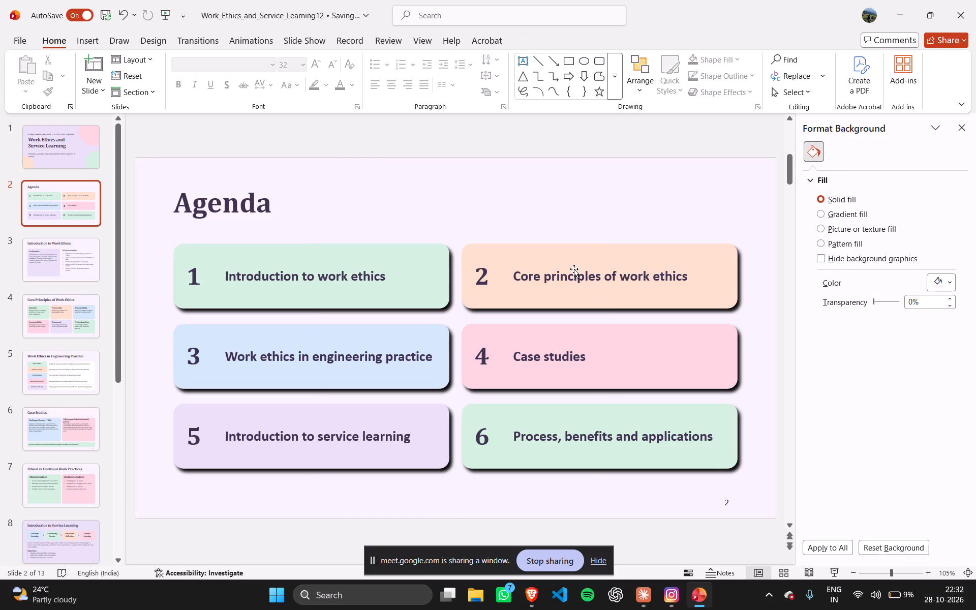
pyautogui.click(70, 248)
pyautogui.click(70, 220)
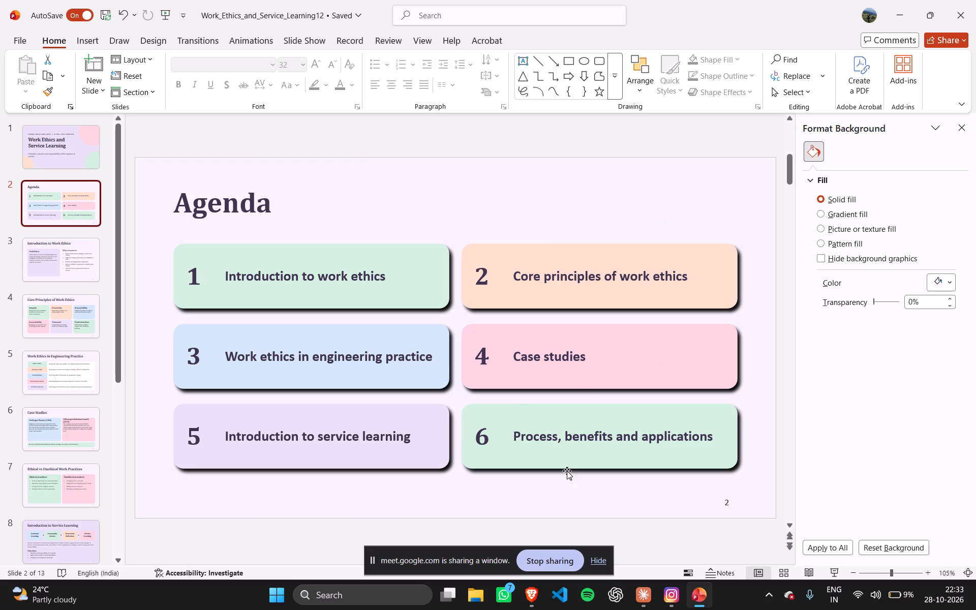
# Switch to the Brave browser.
pyautogui.click(538, 593)
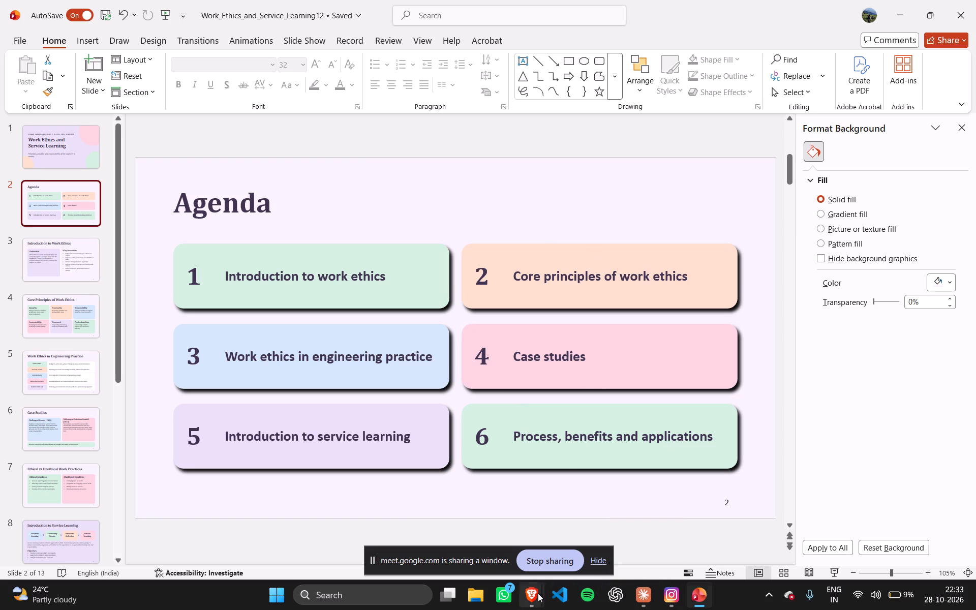
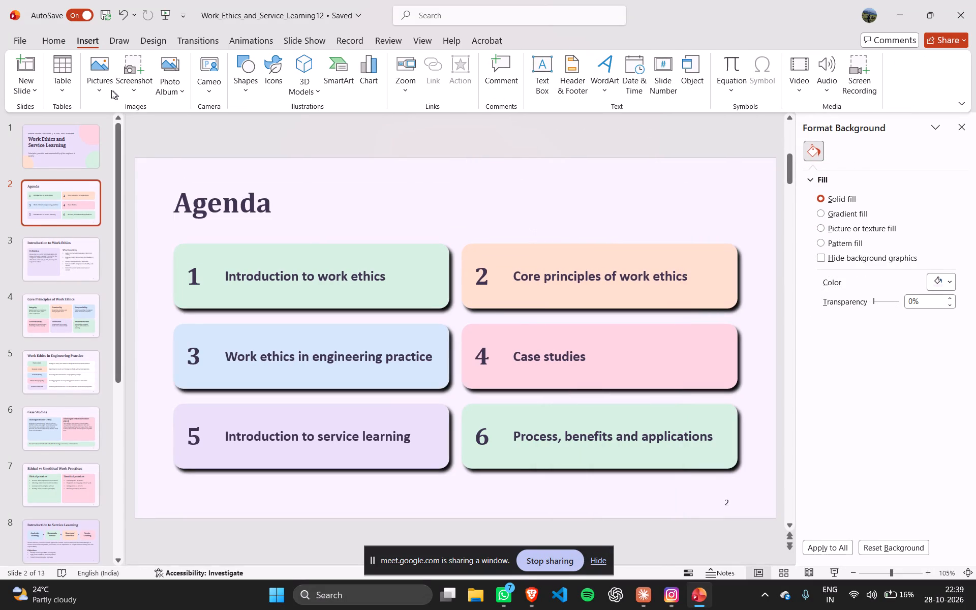
# Insert the picture "WhatsApp Image 2026-10-28 at 10.37.44 PM" from the Desktop folder onto the Agenda slide.
pyautogui.click(111, 90)
pyautogui.click(115, 123)
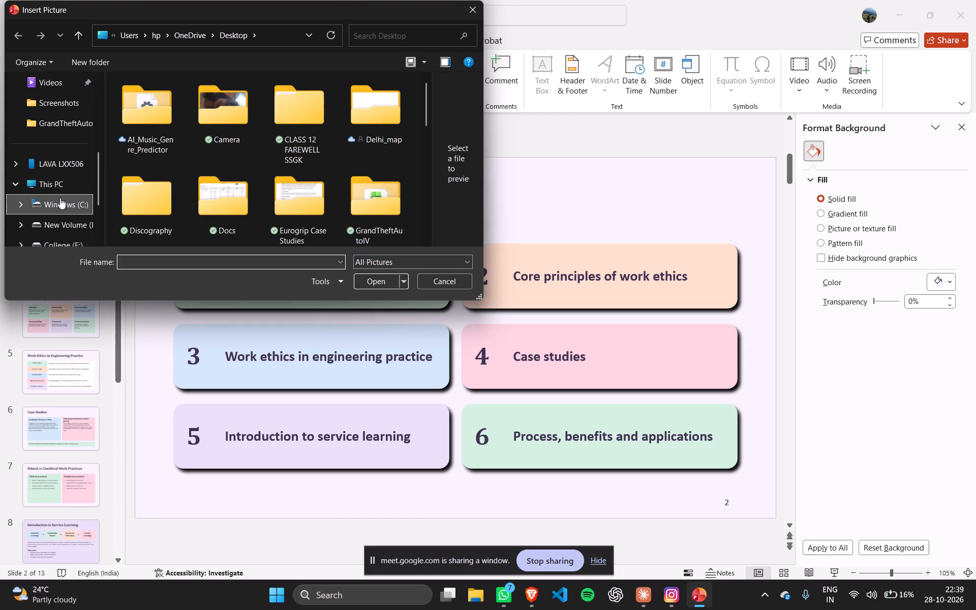
pyautogui.click(72, 190)
pyautogui.scroll(-2, 64, 171)
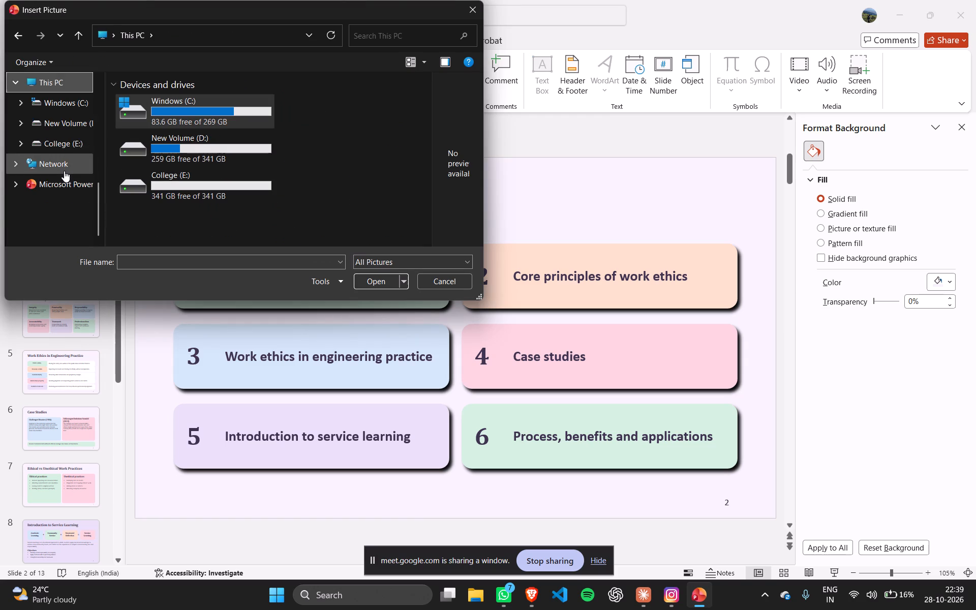
pyautogui.scroll(6, 76, 135)
pyautogui.click(54, 164)
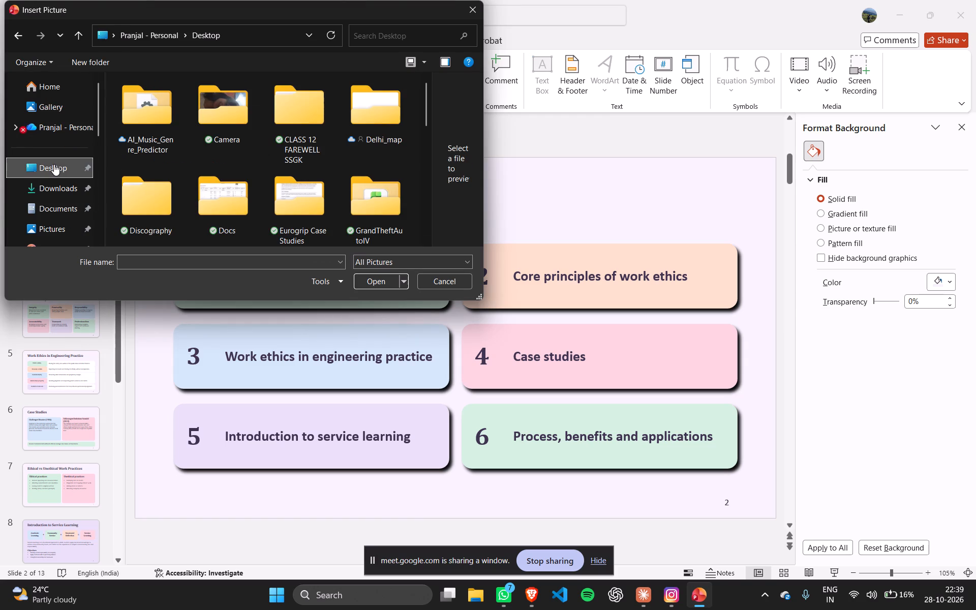
pyautogui.scroll(-19, 282, 143)
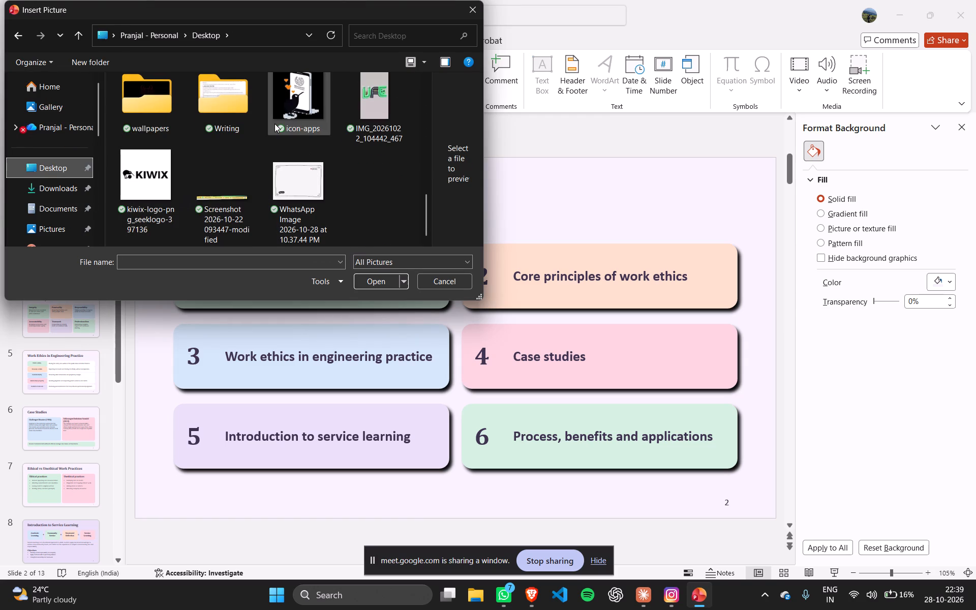
pyautogui.click(285, 160)
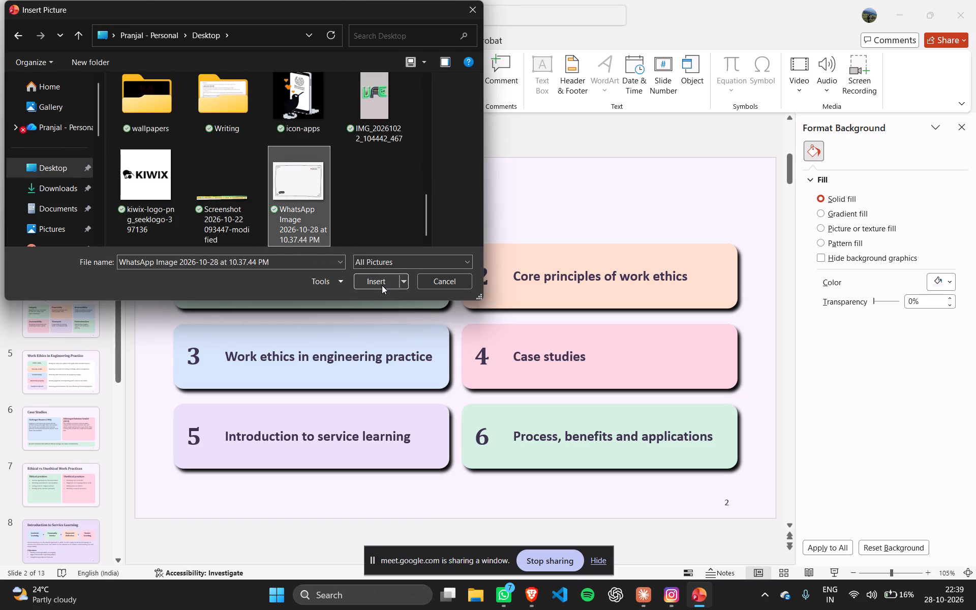
pyautogui.click(382, 284)
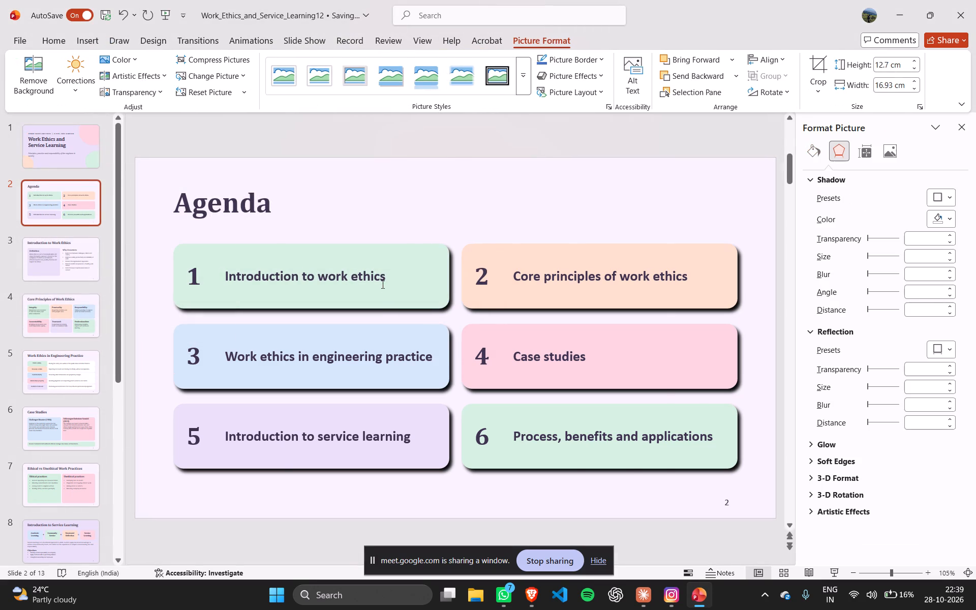
# Align the REC frame picture with the slide's upper-left corner and stretch it to cover the slide, 25.4 cm wide and 14.29 cm high.
pyautogui.moveTo(379, 196); pyautogui.dragTo(291, 178)
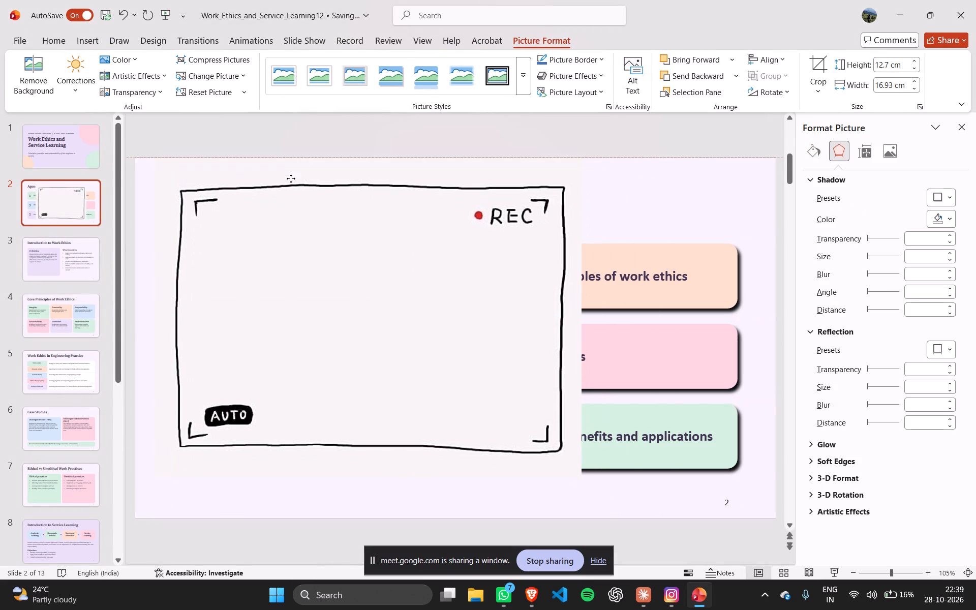
pyautogui.moveTo(291, 178); pyautogui.dragTo(274, 178)
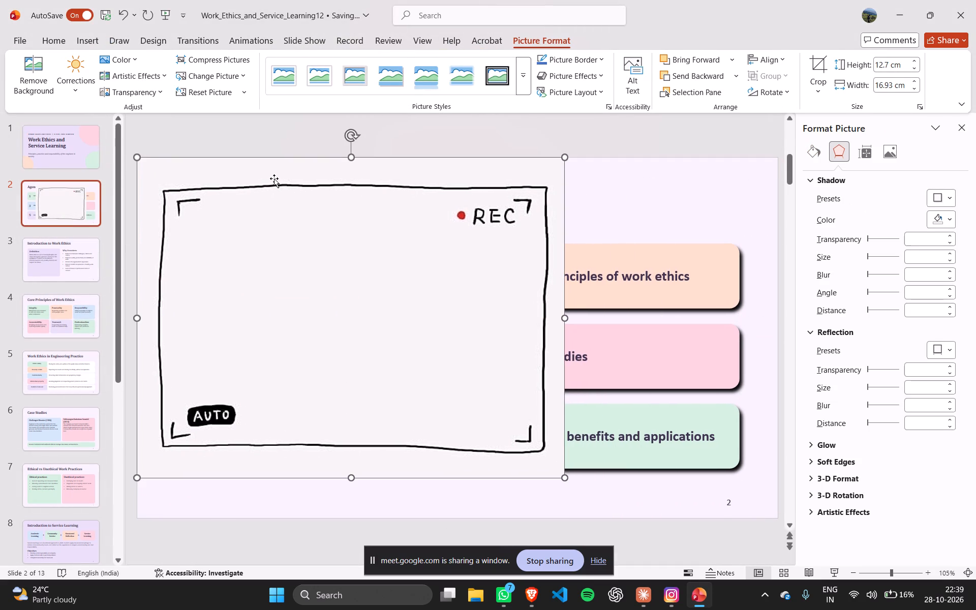
pyautogui.moveTo(563, 317); pyautogui.dragTo(715, 317)
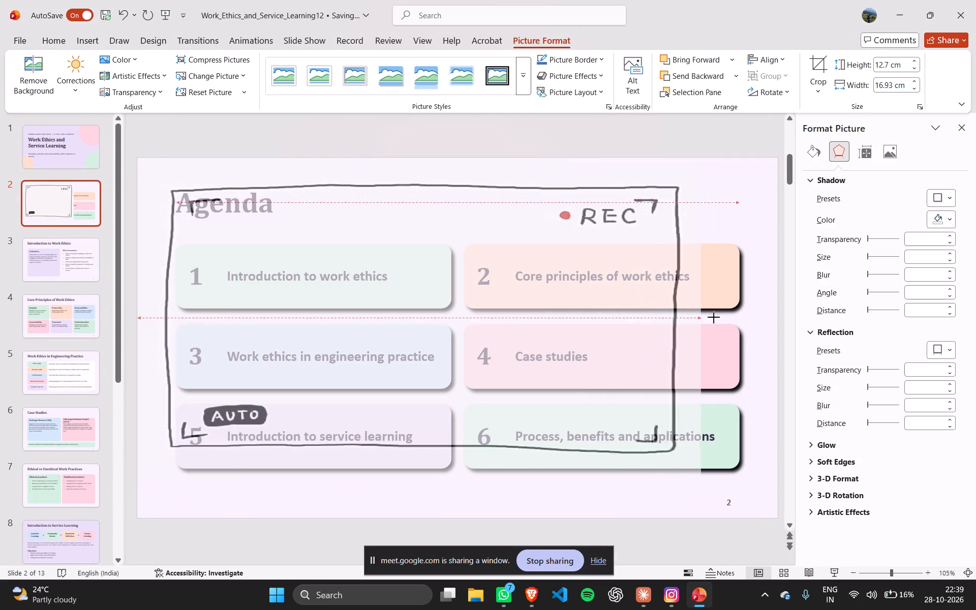
pyautogui.moveTo(715, 317); pyautogui.dragTo(776, 304)
pyautogui.moveTo(458, 478); pyautogui.dragTo(461, 511)
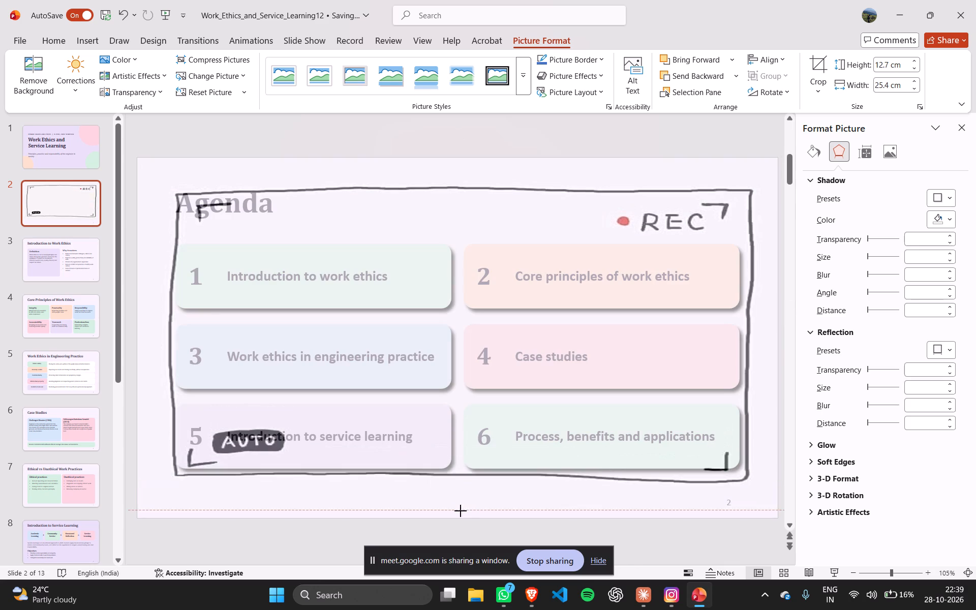
pyautogui.moveTo(461, 511); pyautogui.dragTo(462, 518)
# Open the available options for the REC frame picture covering the Agenda slide.
pyautogui.rightClick(464, 428)
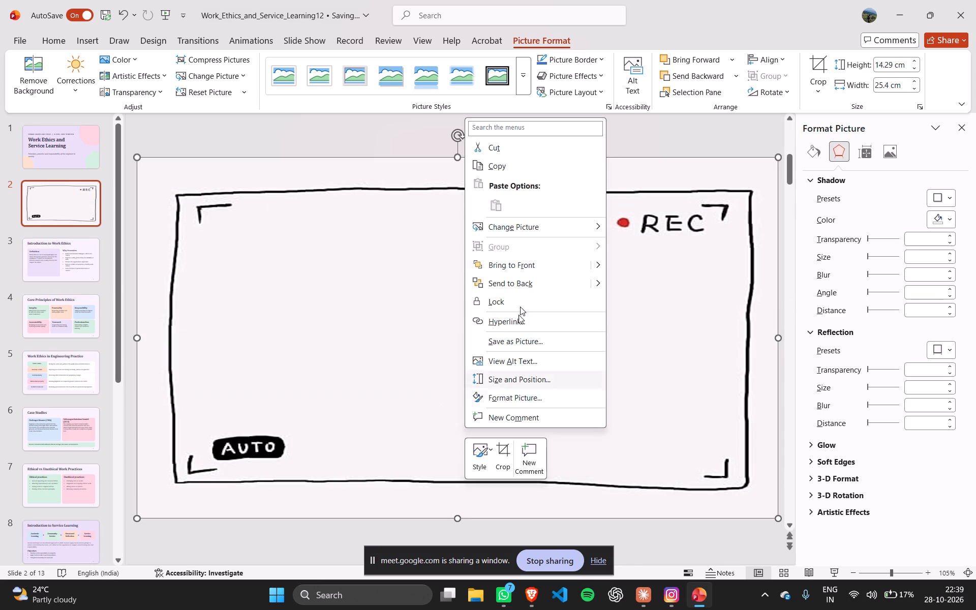
# Send the hand-drawn REC frame picture to the back of the Agenda slide.
pyautogui.click(532, 280)
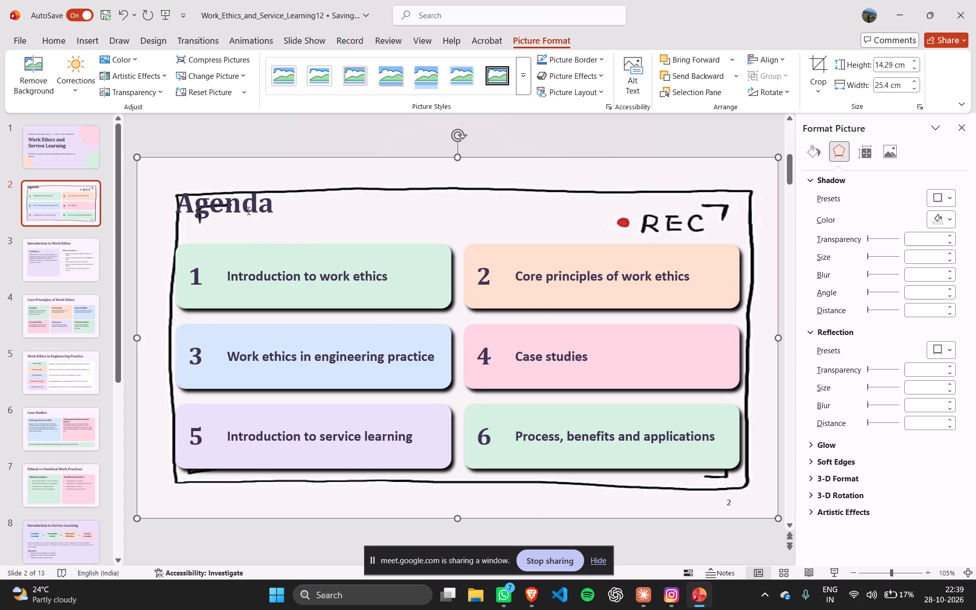
# Move the Agenda title inside the REC frame, beside its upper-left corner bracket and just above the topic cards.
pyautogui.click(248, 210)
pyautogui.moveTo(280, 178); pyautogui.dragTo(292, 185)
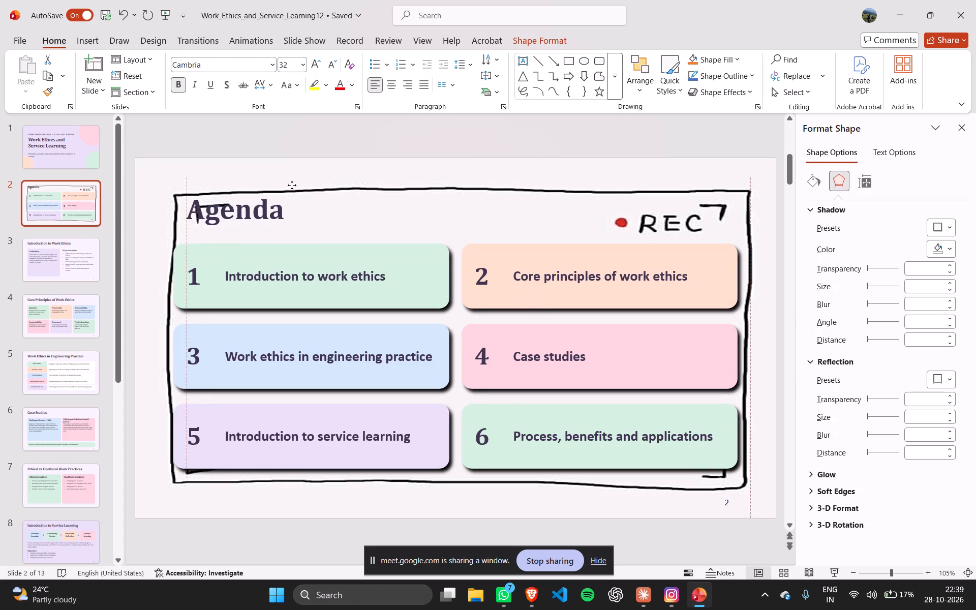
pyautogui.moveTo(292, 185); pyautogui.dragTo(315, 197)
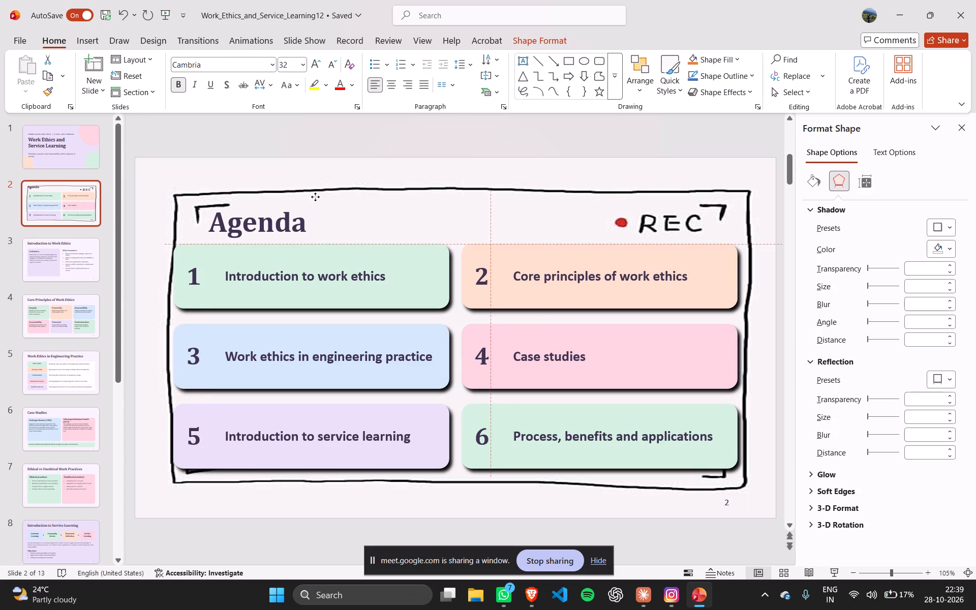
pyautogui.moveTo(315, 197); pyautogui.dragTo(315, 195)
# Select the six coloured card shapes on the Agenda slide together.
pyautogui.click(420, 267)
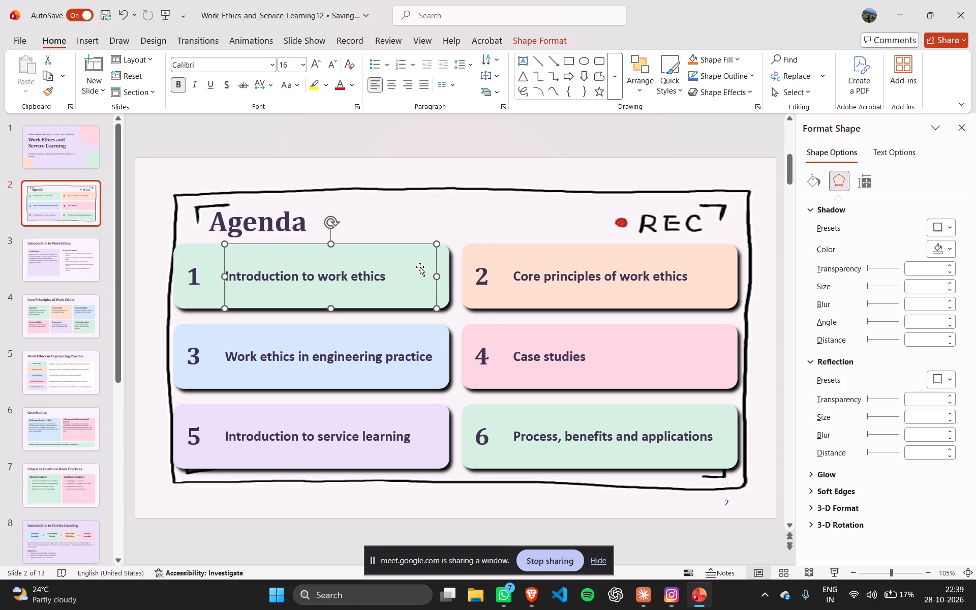
pyautogui.click(448, 273)
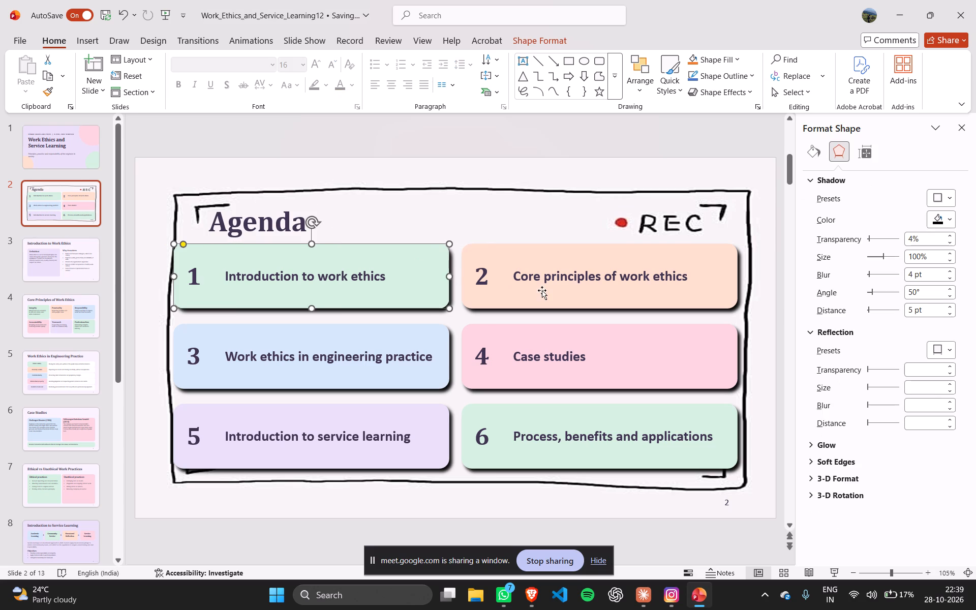
pyautogui.keyDown('ctrl'); pyautogui.click(731, 306); pyautogui.keyUp('ctrl')
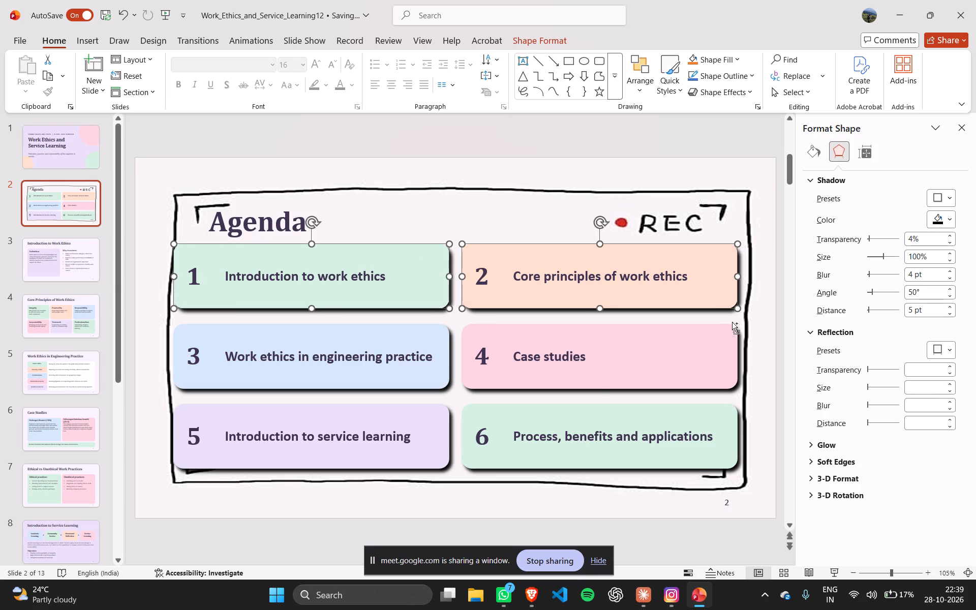
pyautogui.keyDown('ctrl'); pyautogui.click(731, 328); pyautogui.keyUp('ctrl')
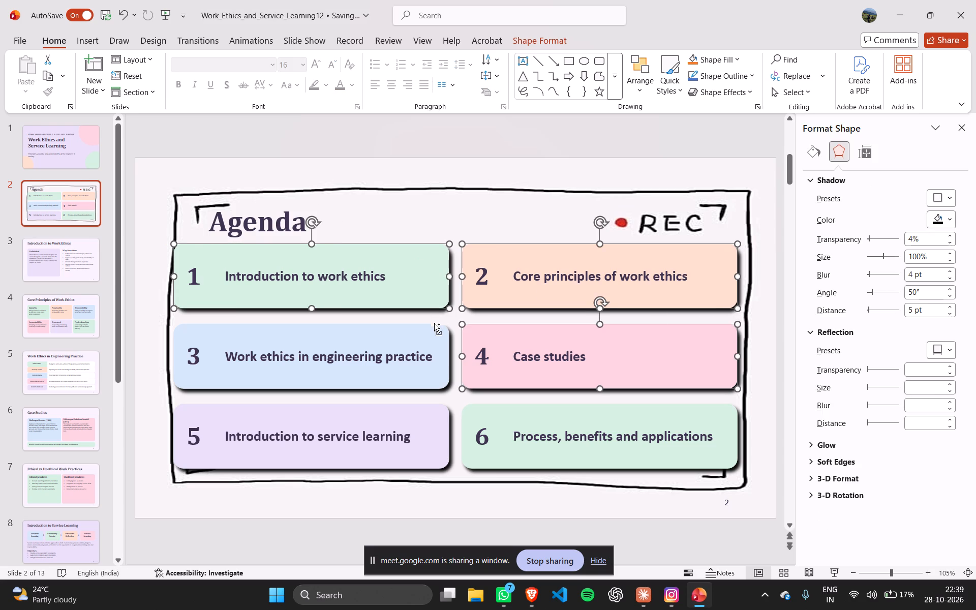
pyautogui.keyDown('ctrl'); pyautogui.click(433, 328); pyautogui.keyUp('ctrl')
pyautogui.keyDown('ctrl'); pyautogui.click(433, 328); pyautogui.keyUp('ctrl')
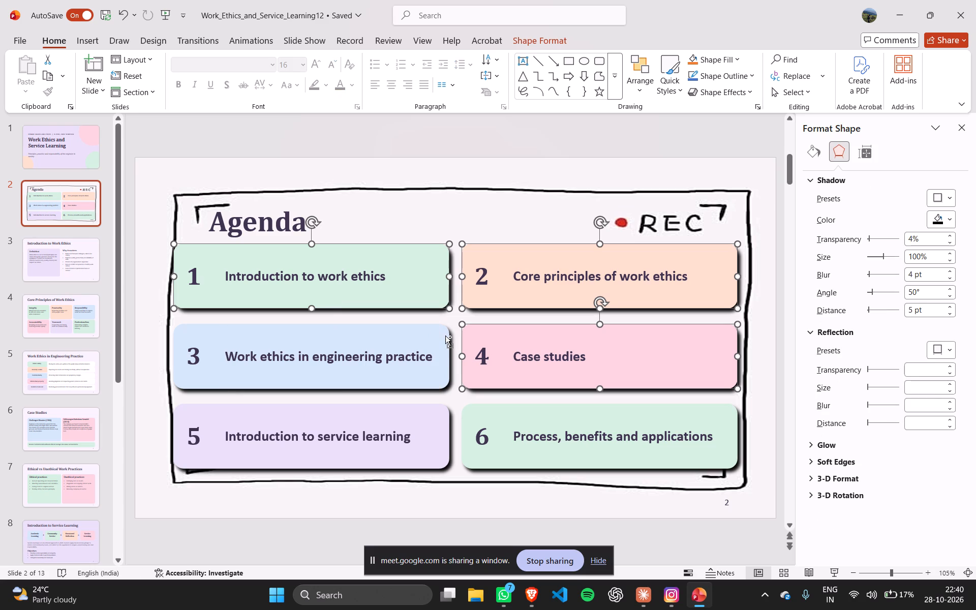
pyautogui.keyDown('ctrl'); pyautogui.click(445, 335); pyautogui.keyUp('ctrl')
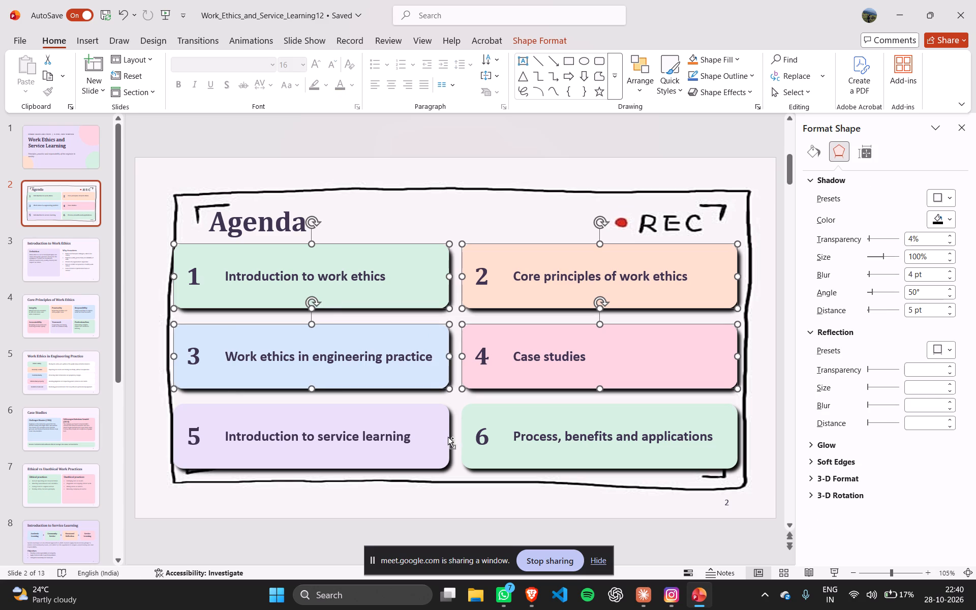
pyautogui.keyDown('ctrl'); pyautogui.click(448, 437); pyautogui.keyUp('ctrl')
pyautogui.keyDown('ctrl'); pyautogui.click(465, 432); pyautogui.keyUp('ctrl')
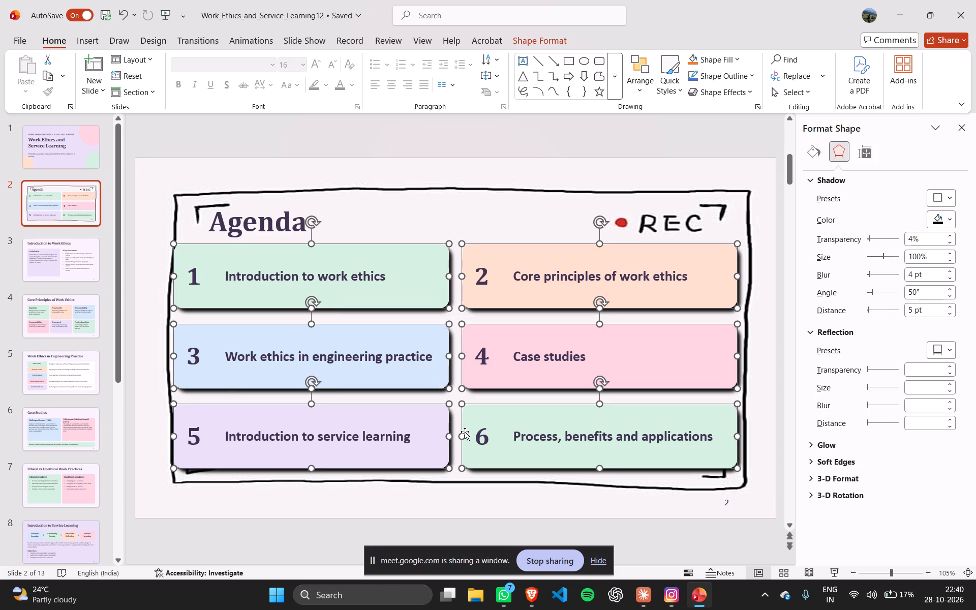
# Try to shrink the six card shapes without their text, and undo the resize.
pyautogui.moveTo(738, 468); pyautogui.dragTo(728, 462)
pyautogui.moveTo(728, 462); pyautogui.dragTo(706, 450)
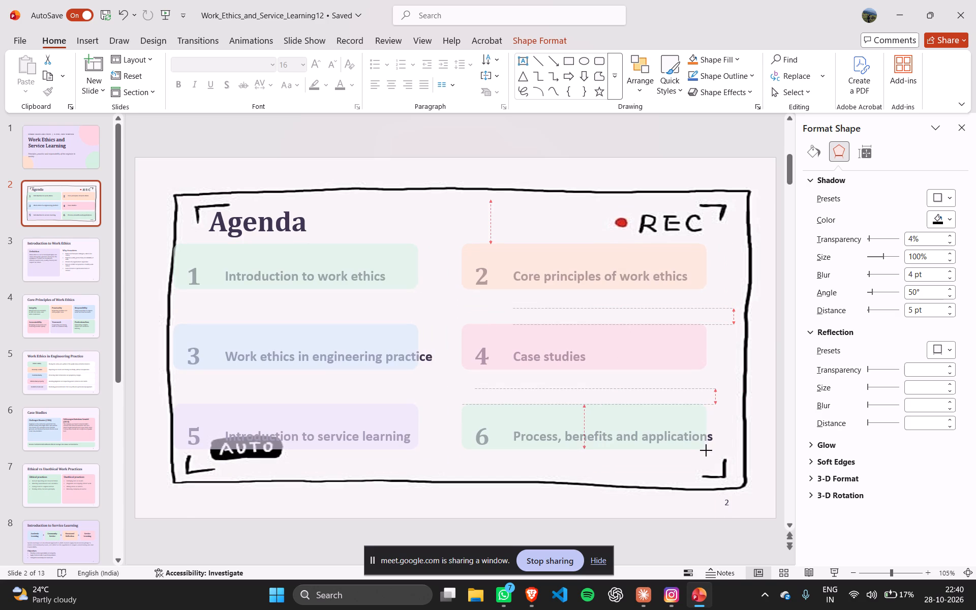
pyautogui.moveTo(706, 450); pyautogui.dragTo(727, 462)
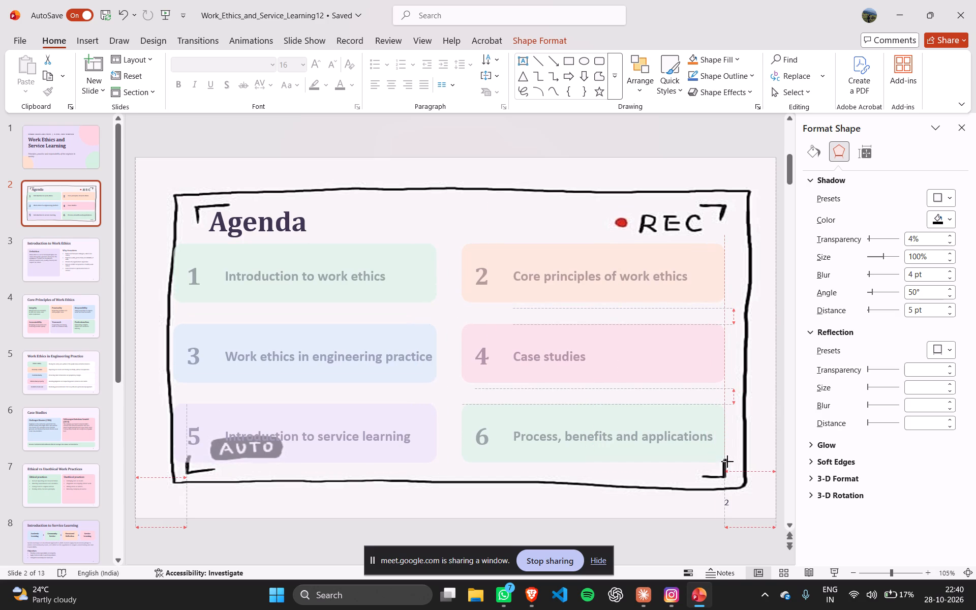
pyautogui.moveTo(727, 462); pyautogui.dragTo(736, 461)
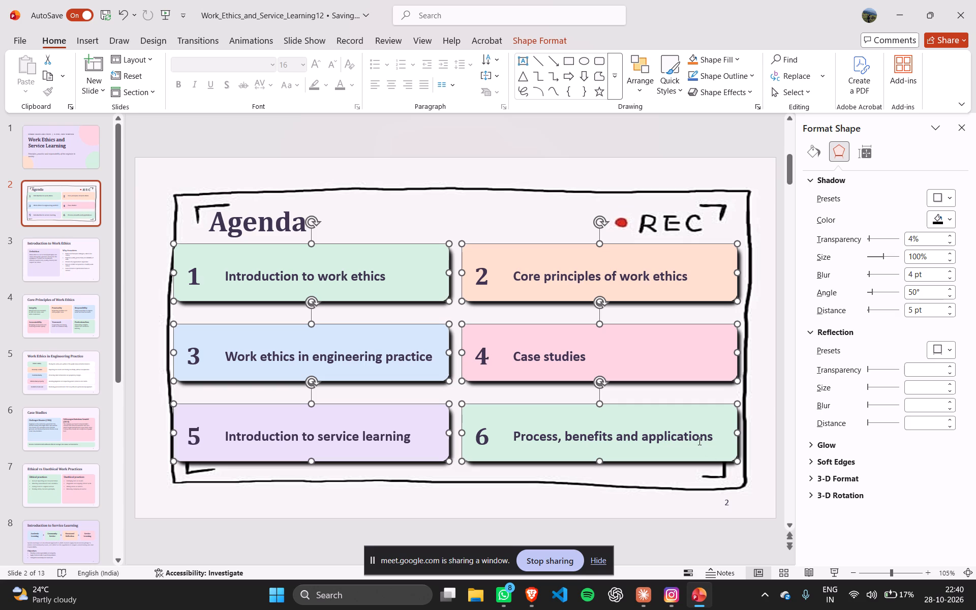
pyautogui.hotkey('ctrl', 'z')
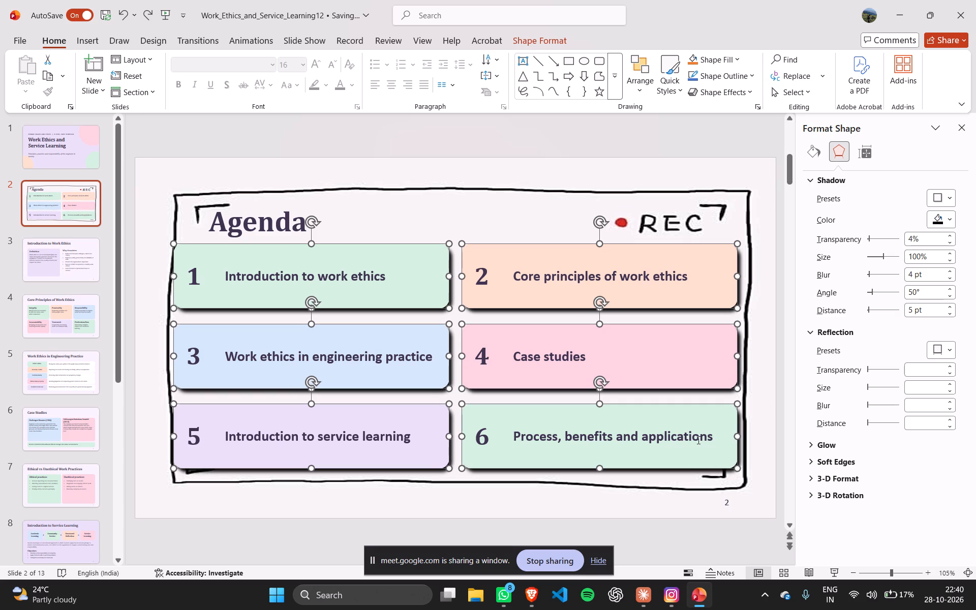
# Add the number and text boxes of all six topics to the selection and shrink them with the cards, making each card narrower and flatter.
pyautogui.keyDown('ctrl'); pyautogui.click(687, 436); pyautogui.keyUp('ctrl')
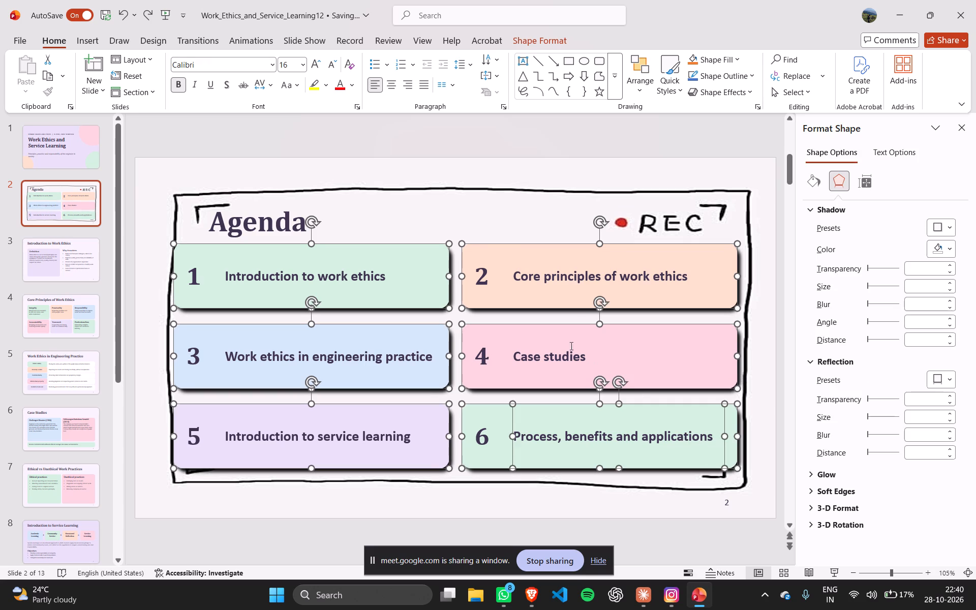
pyautogui.keyDown('ctrl'); pyautogui.click(559, 349); pyautogui.keyUp('ctrl')
pyautogui.keyDown('ctrl'); pyautogui.click(483, 354); pyautogui.keyUp('ctrl')
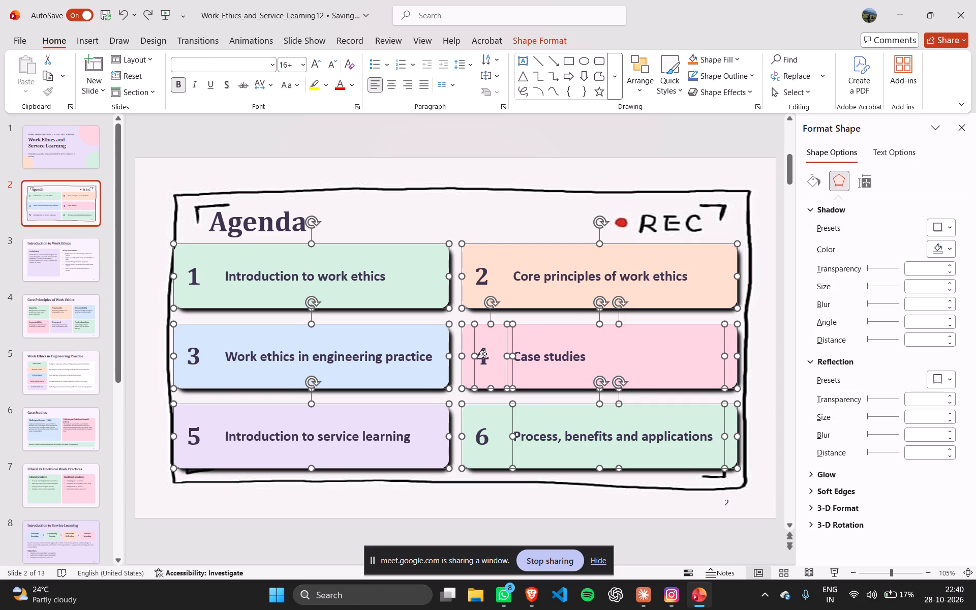
pyautogui.keyDown('ctrl'); pyautogui.click(484, 431); pyautogui.keyUp('ctrl')
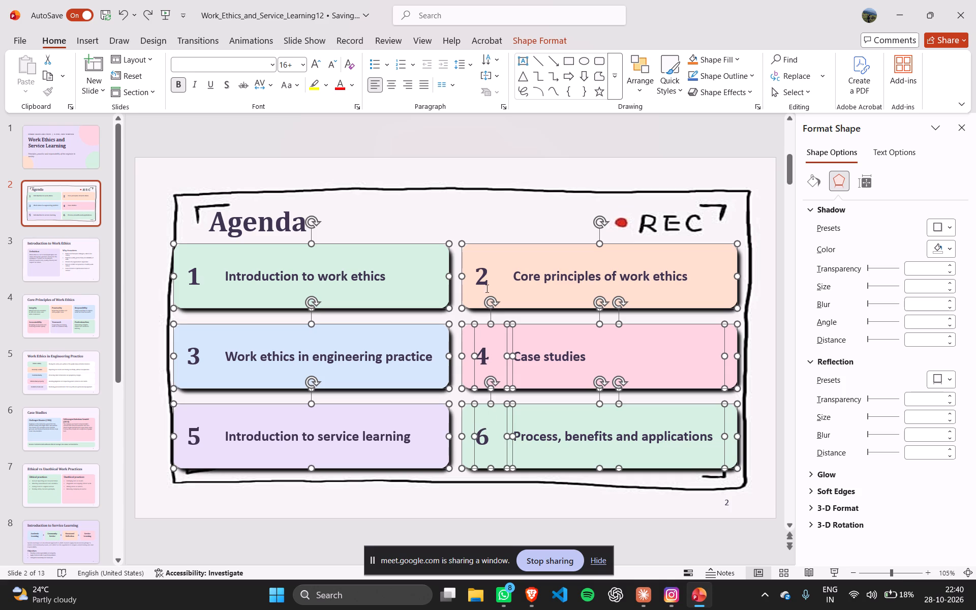
pyautogui.keyDown('ctrl'); pyautogui.click(485, 284); pyautogui.keyUp('ctrl')
pyautogui.keyDown('ctrl'); pyautogui.click(545, 279); pyautogui.keyUp('ctrl')
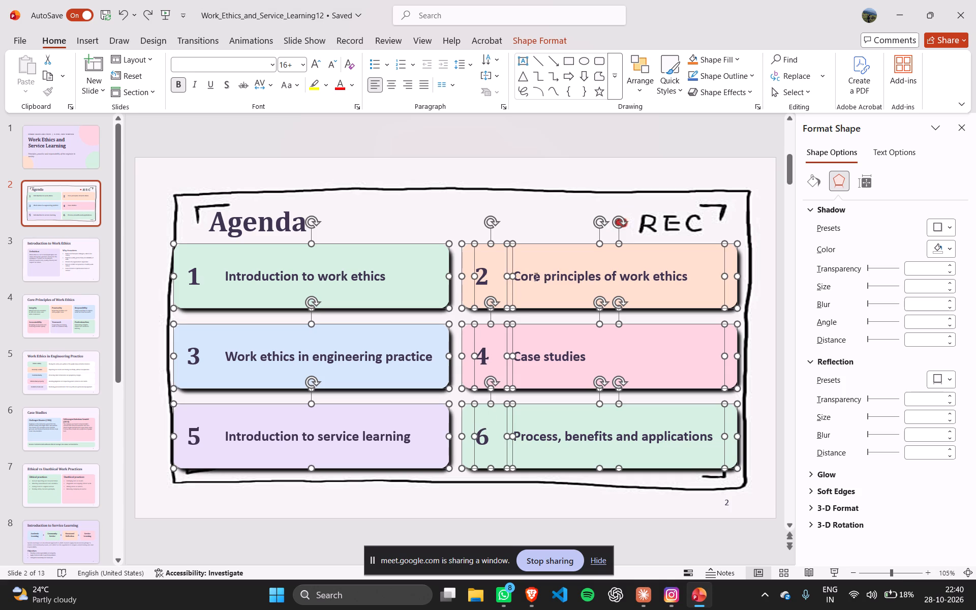
pyautogui.keyDown('ctrl'); pyautogui.click(368, 277); pyautogui.keyUp('ctrl')
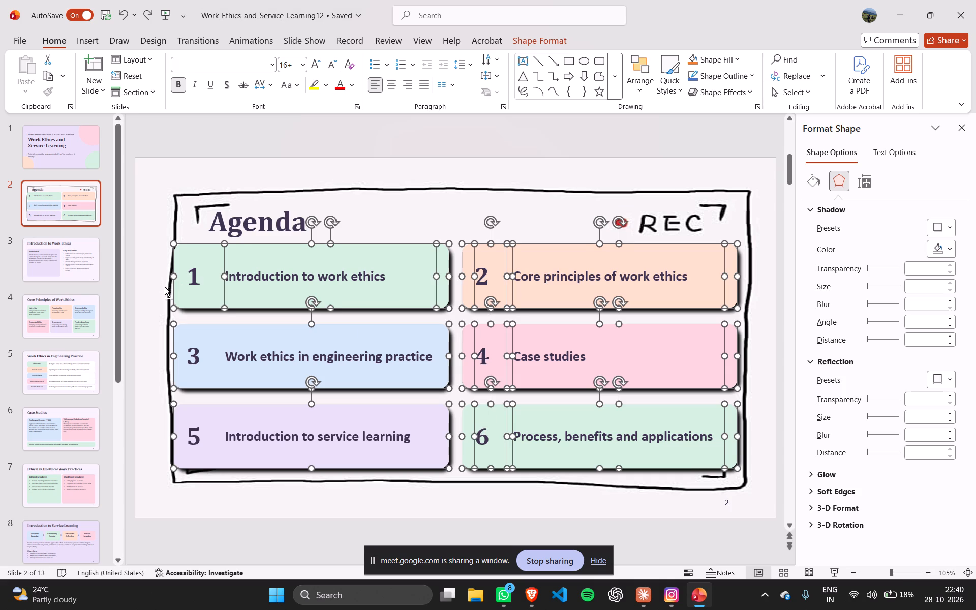
pyautogui.keyDown('ctrl'); pyautogui.click(191, 283); pyautogui.keyUp('ctrl')
pyautogui.keyDown('ctrl'); pyautogui.click(195, 350); pyautogui.keyUp('ctrl')
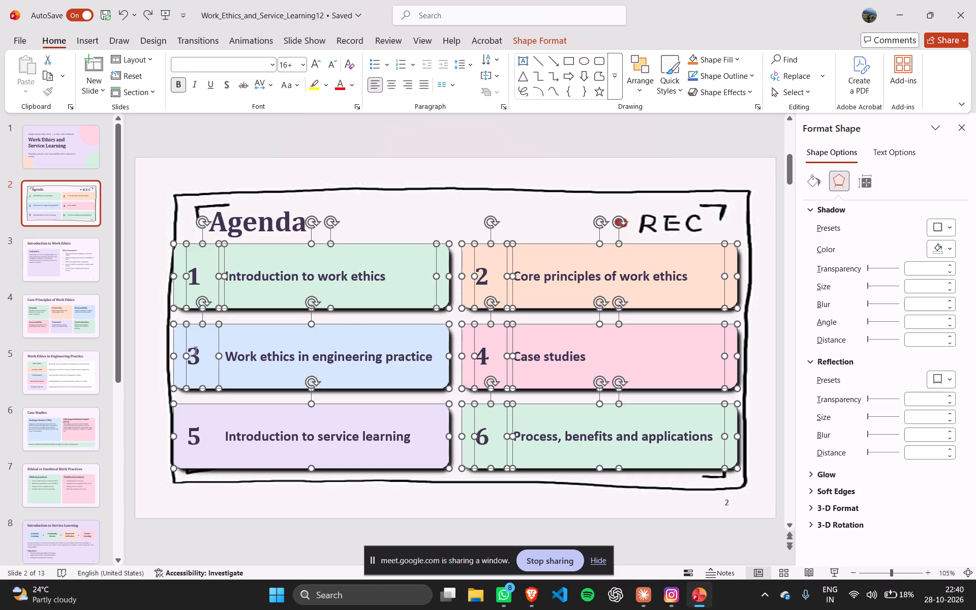
pyautogui.keyDown('ctrl'); pyautogui.click(241, 356); pyautogui.keyUp('ctrl')
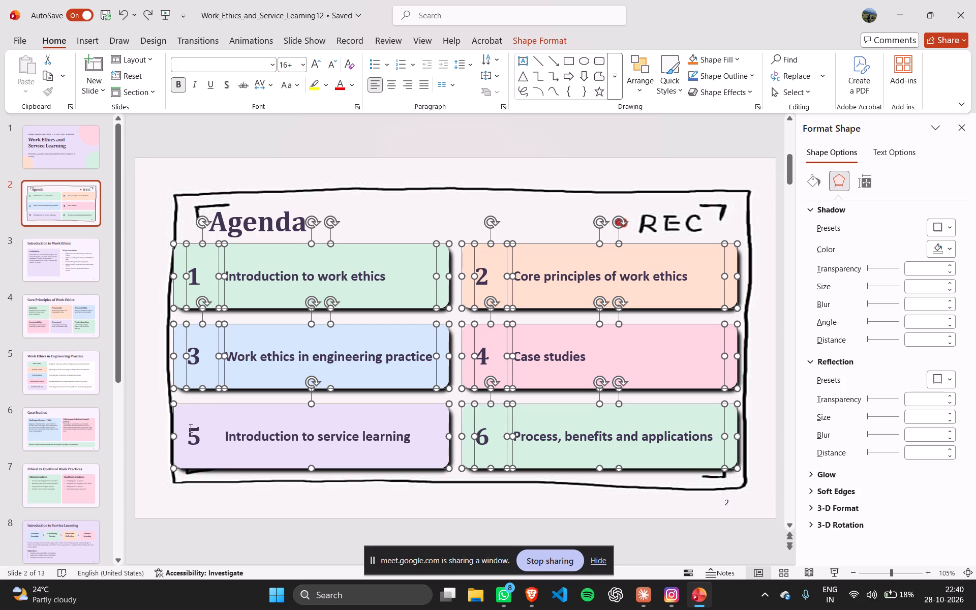
pyautogui.keyDown('ctrl'); pyautogui.click(190, 428); pyautogui.keyUp('ctrl')
pyautogui.keyDown('ctrl'); pyautogui.click(244, 431); pyautogui.keyUp('ctrl')
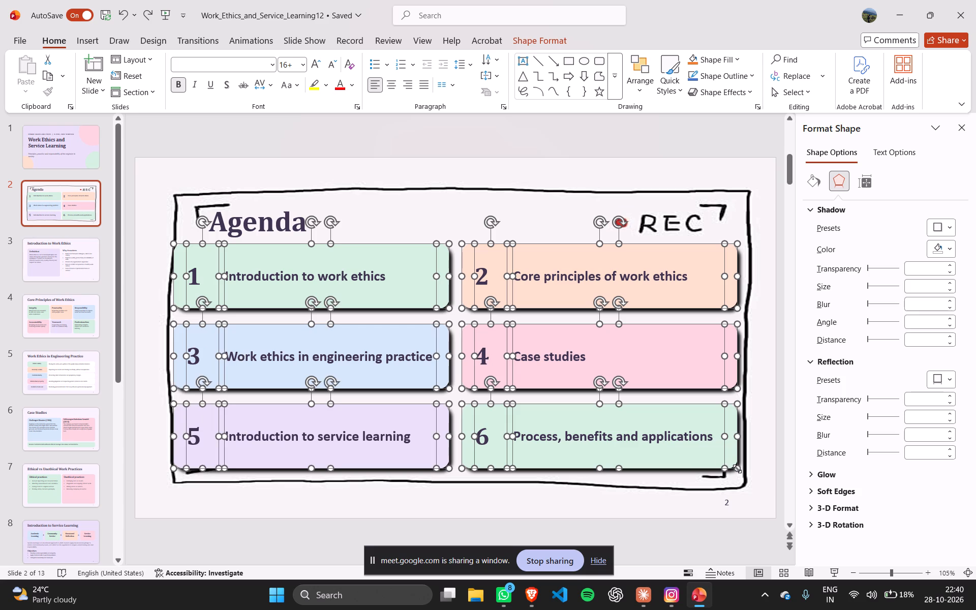
pyautogui.moveTo(737, 469); pyautogui.dragTo(712, 446)
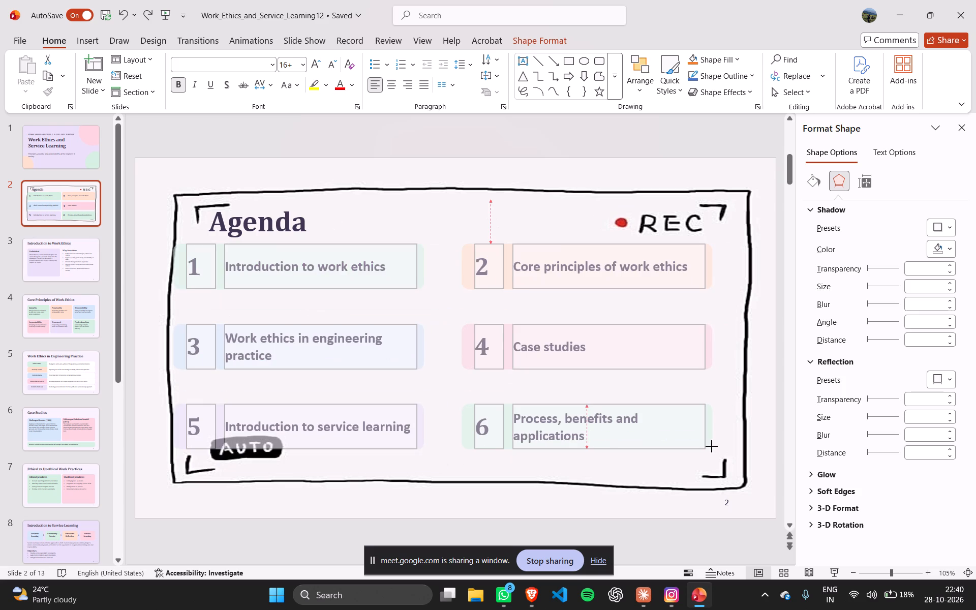
pyautogui.moveTo(712, 446); pyautogui.dragTo(699, 431)
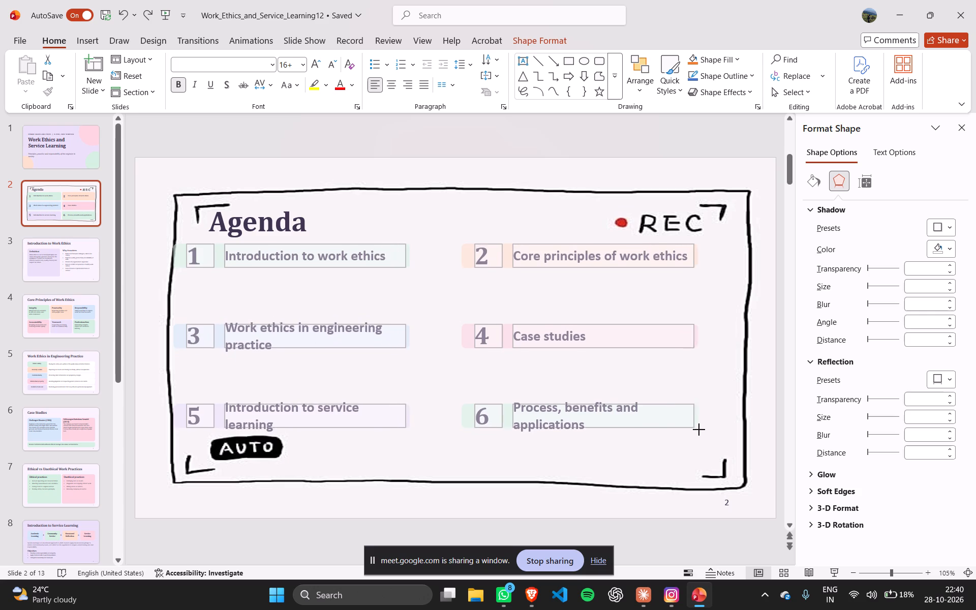
pyautogui.moveTo(699, 431); pyautogui.dragTo(699, 443)
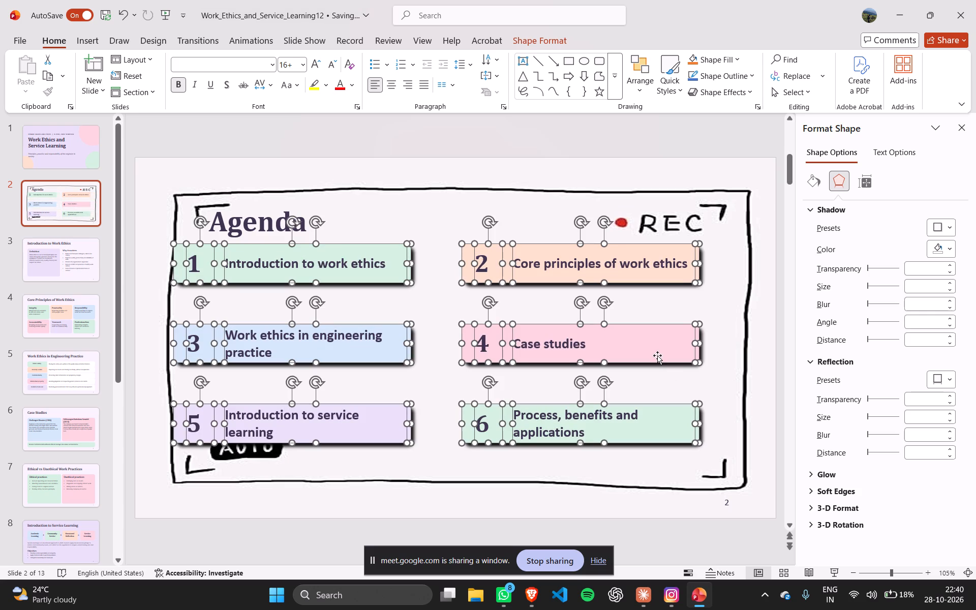
# Move all six topic cards with their numbers and text inside the REC frame, below the Agenda title, and clear the selection.
pyautogui.moveTo(653, 343); pyautogui.dragTo(668, 354)
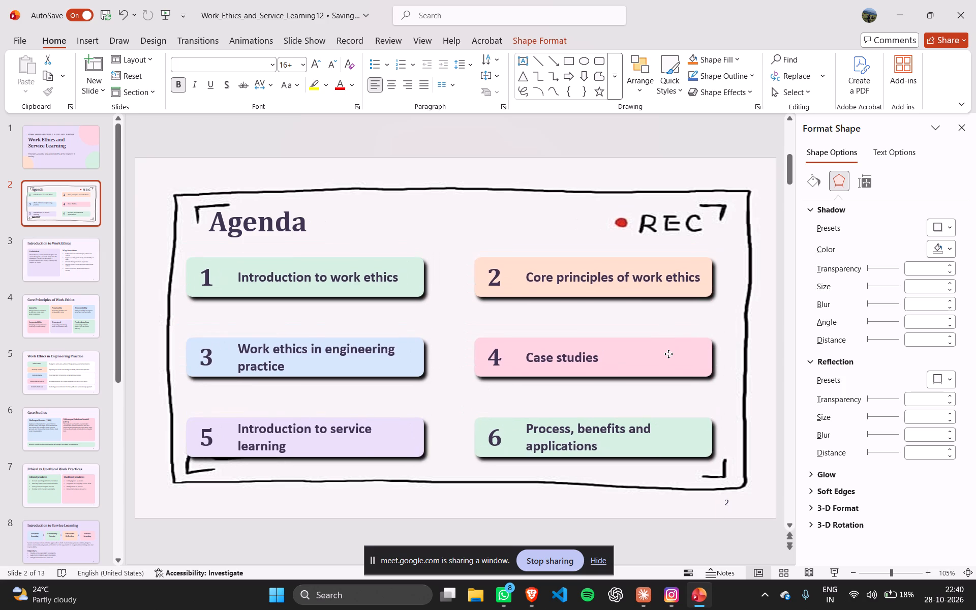
pyautogui.moveTo(668, 354); pyautogui.dragTo(678, 350)
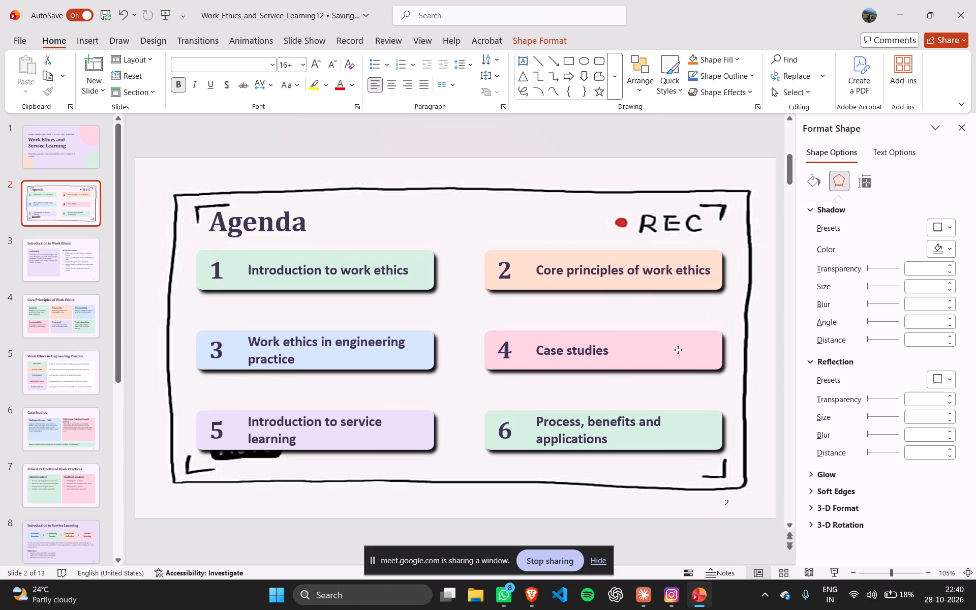
pyautogui.moveTo(678, 350); pyautogui.dragTo(689, 354)
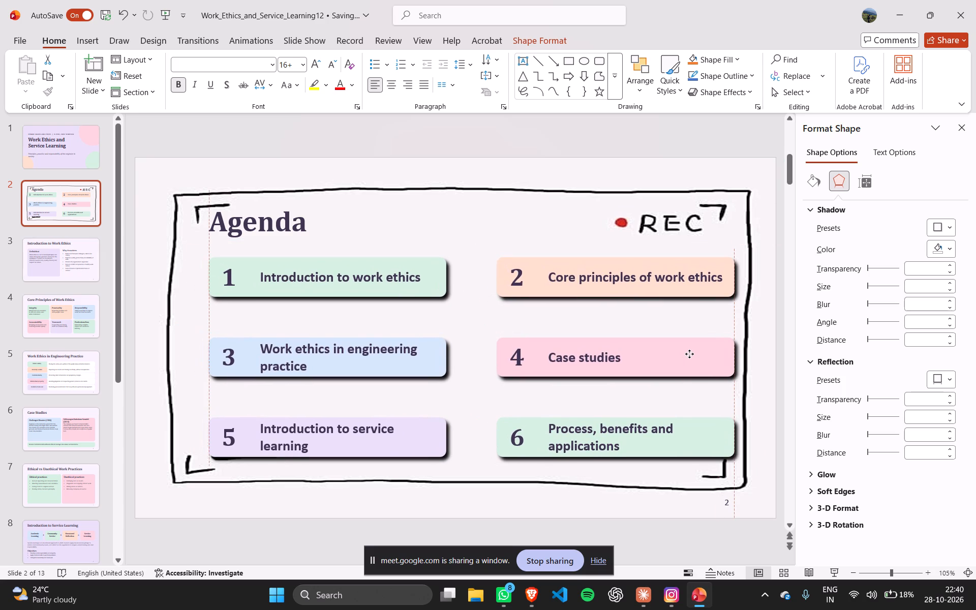
pyautogui.moveTo(689, 354); pyautogui.dragTo(692, 356)
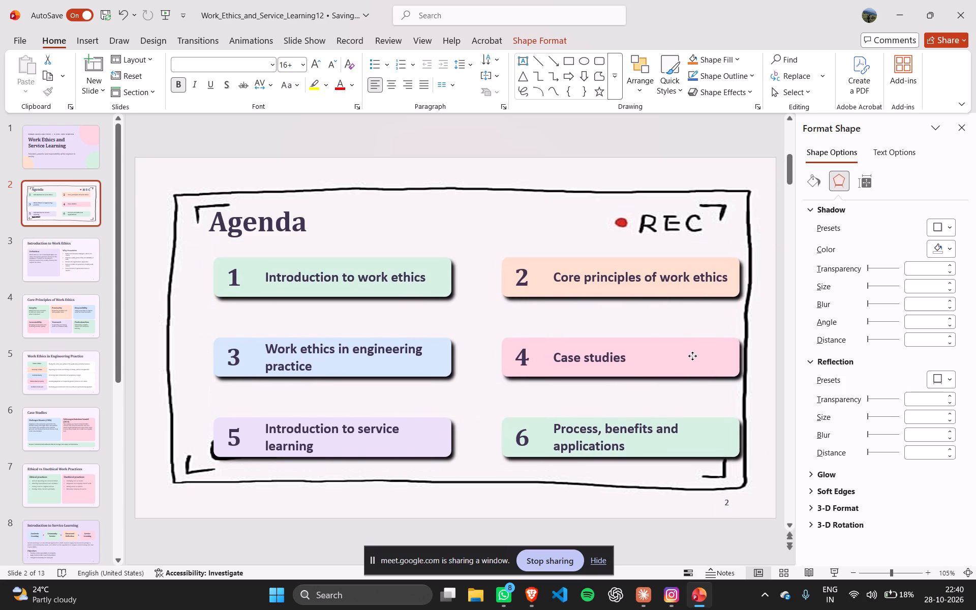
pyautogui.moveTo(692, 356); pyautogui.dragTo(692, 355)
pyautogui.click(586, 231)
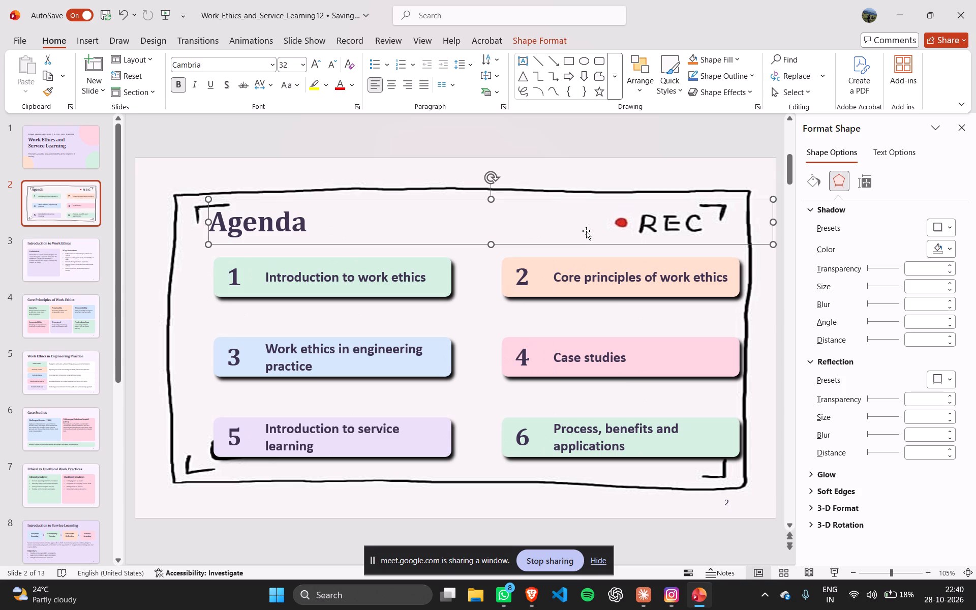
pyautogui.click(506, 303)
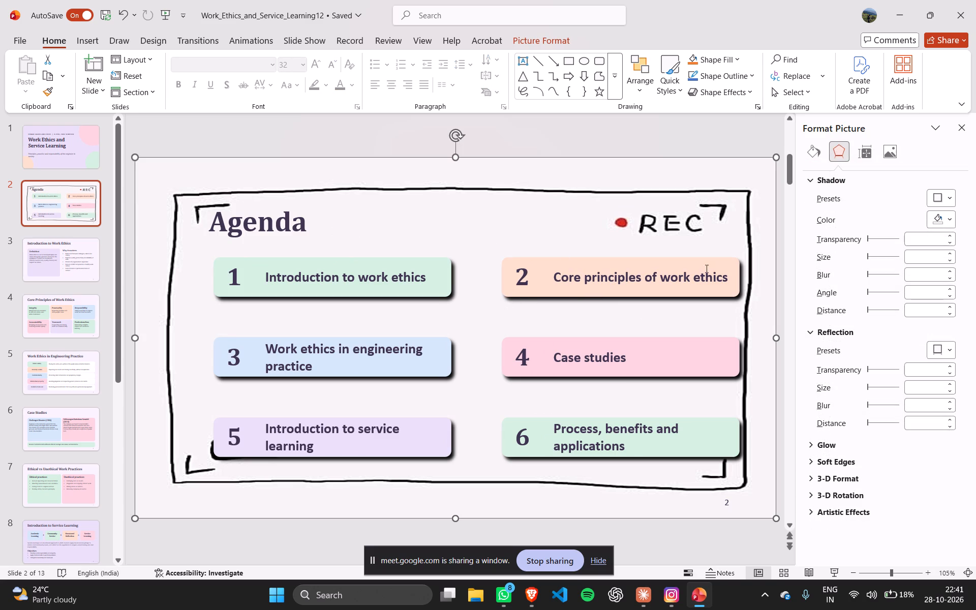
pyautogui.click(781, 228)
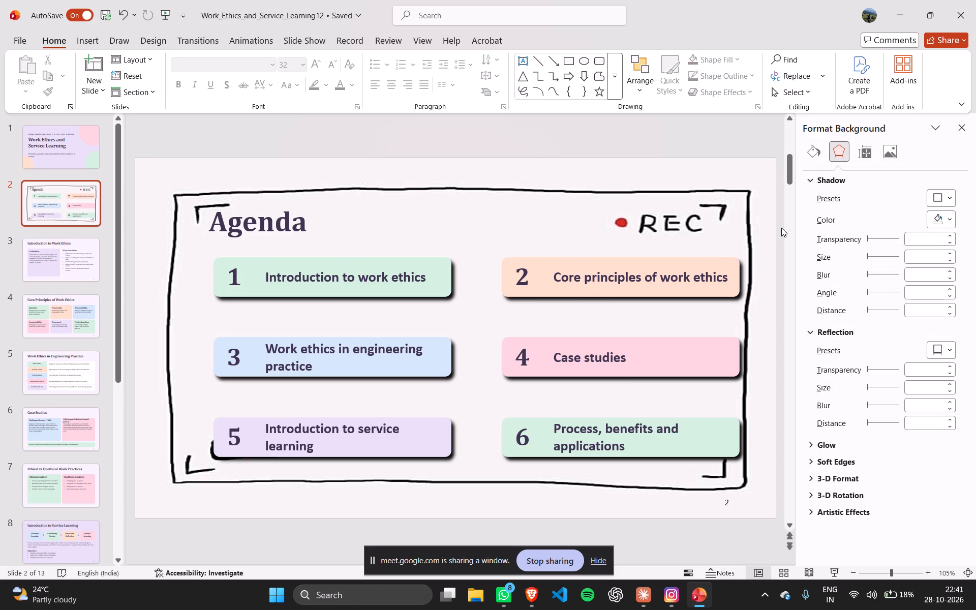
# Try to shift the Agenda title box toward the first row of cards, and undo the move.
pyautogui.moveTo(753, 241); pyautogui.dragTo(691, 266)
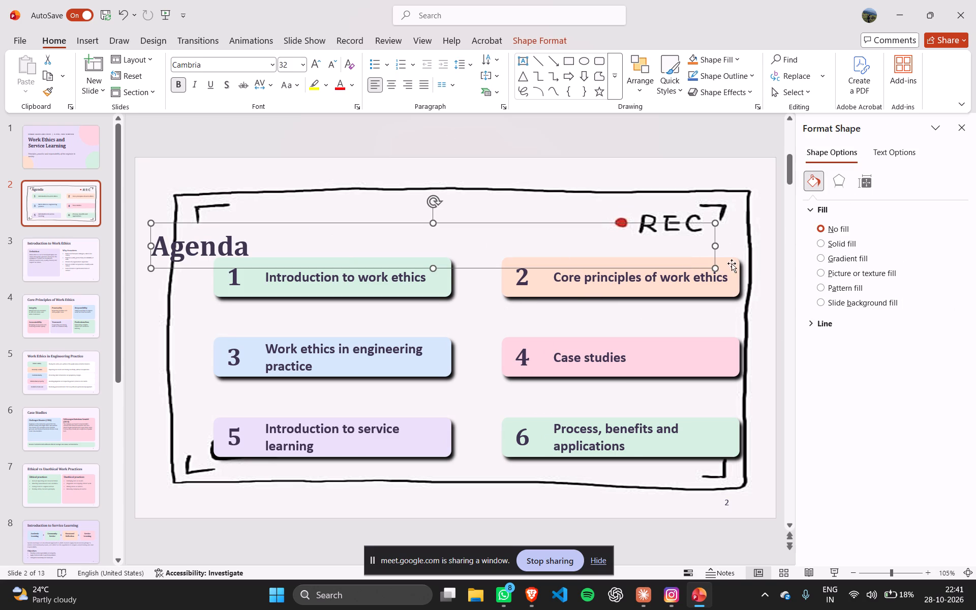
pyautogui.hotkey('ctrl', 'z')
# Move the REC frame picture down the slide so its top edge sits just above the topic 5 and 6 cards.
pyautogui.click(754, 255)
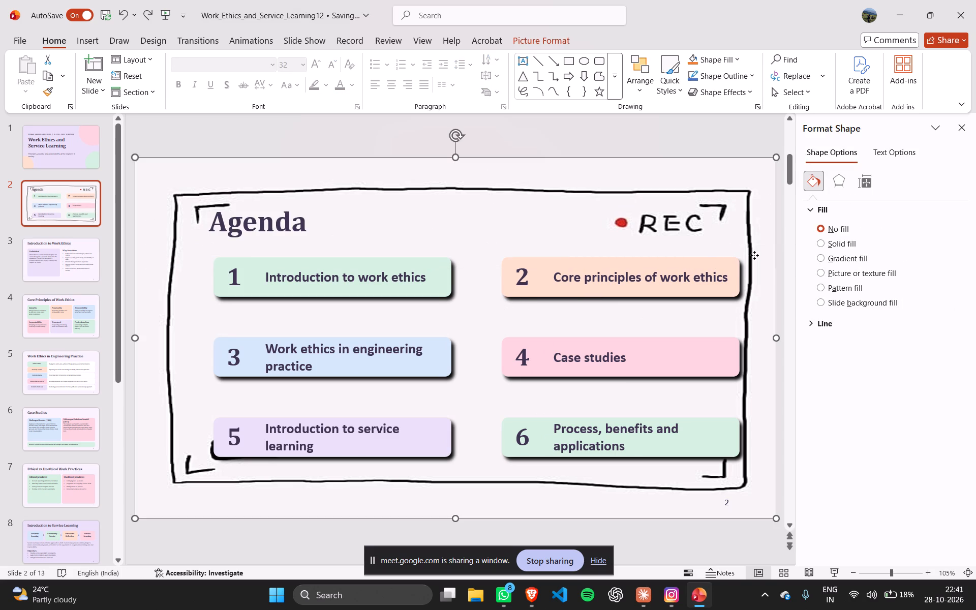
pyautogui.click(778, 263)
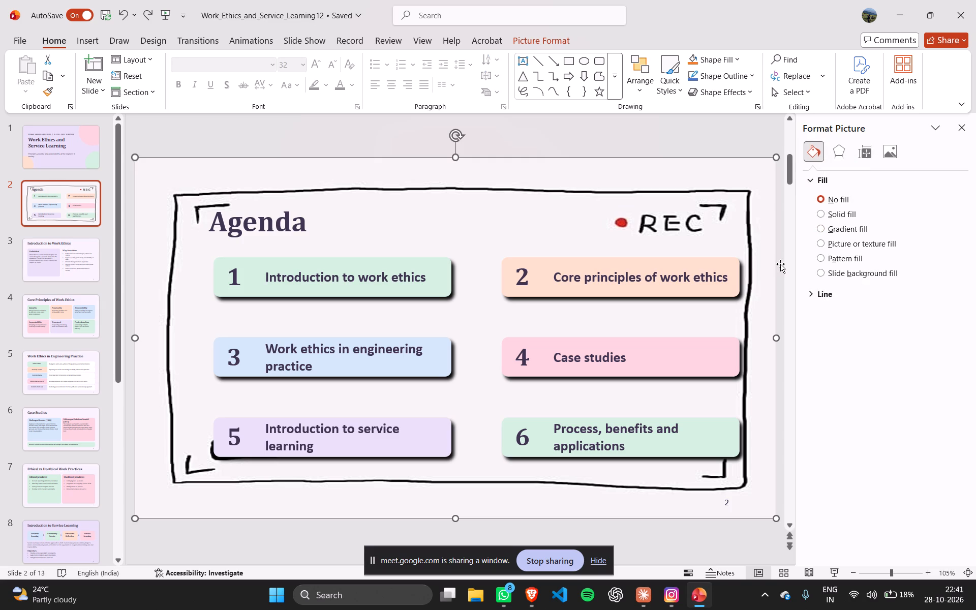
pyautogui.click(780, 264)
pyautogui.click(783, 264)
pyautogui.moveTo(751, 250); pyautogui.dragTo(697, 369)
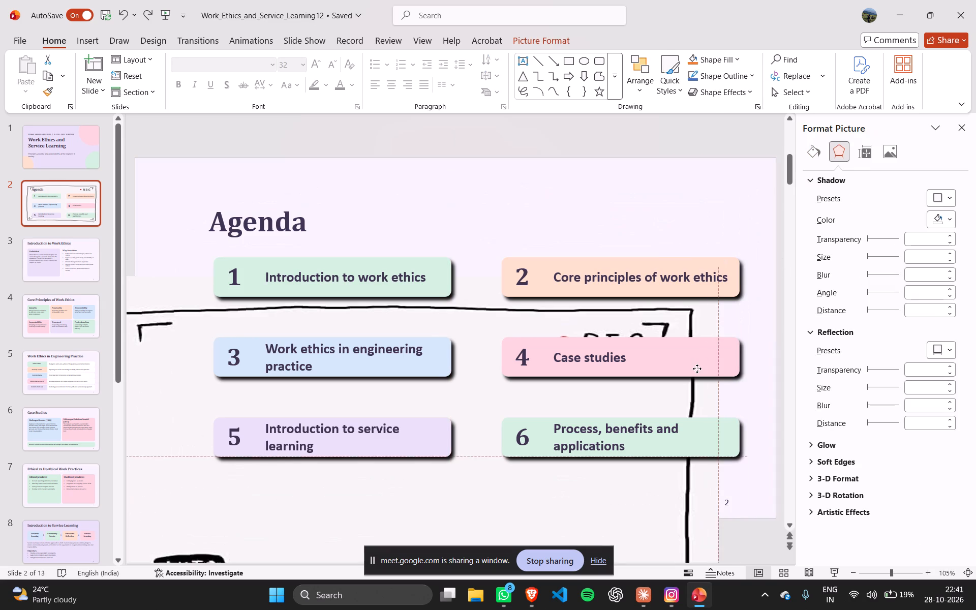
pyautogui.moveTo(697, 369); pyautogui.dragTo(729, 456)
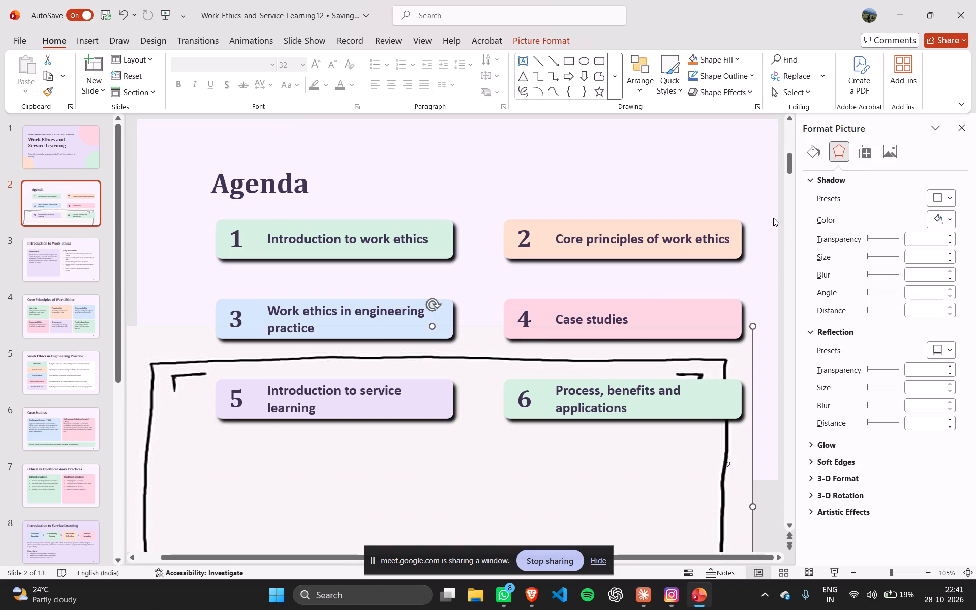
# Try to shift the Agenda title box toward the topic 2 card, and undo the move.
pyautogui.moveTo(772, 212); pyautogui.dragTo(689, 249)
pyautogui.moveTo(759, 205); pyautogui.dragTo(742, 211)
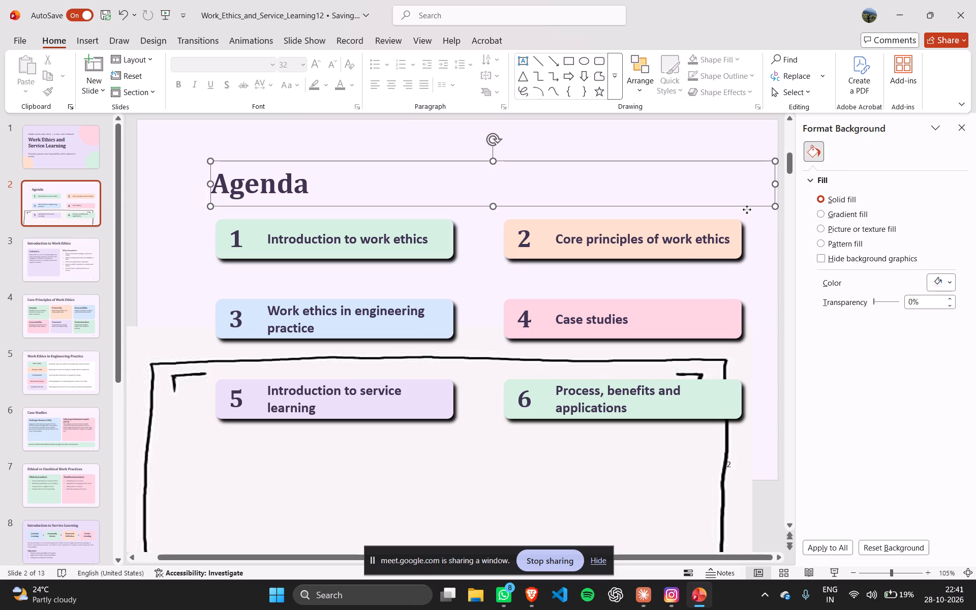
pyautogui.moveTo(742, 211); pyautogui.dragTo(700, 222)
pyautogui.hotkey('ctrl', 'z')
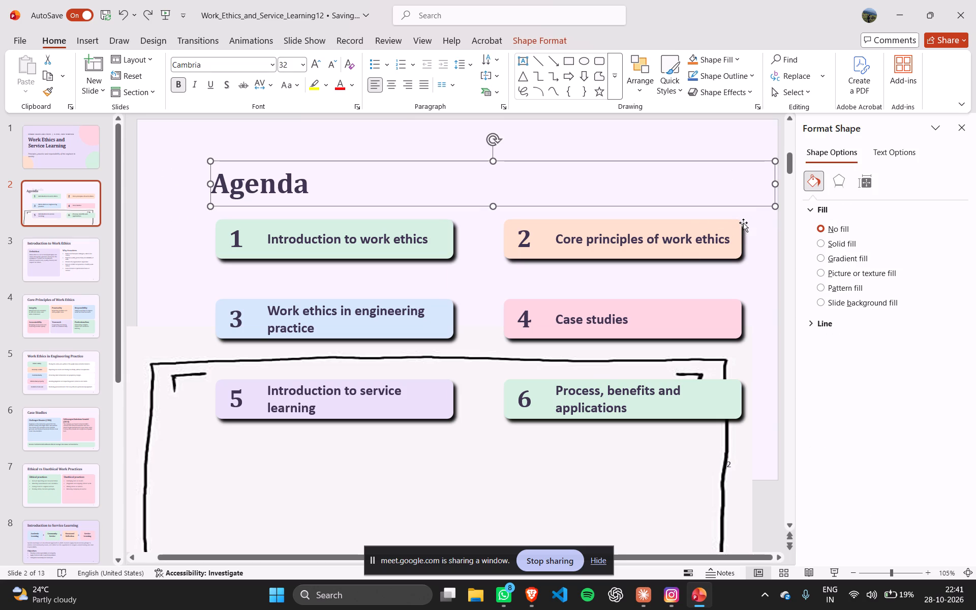
# Move the topic 2 card with its number and text inward beside the topic 1 card, staggered slightly lower.
pyautogui.click(765, 217)
pyautogui.moveTo(766, 211); pyautogui.dragTo(479, 261)
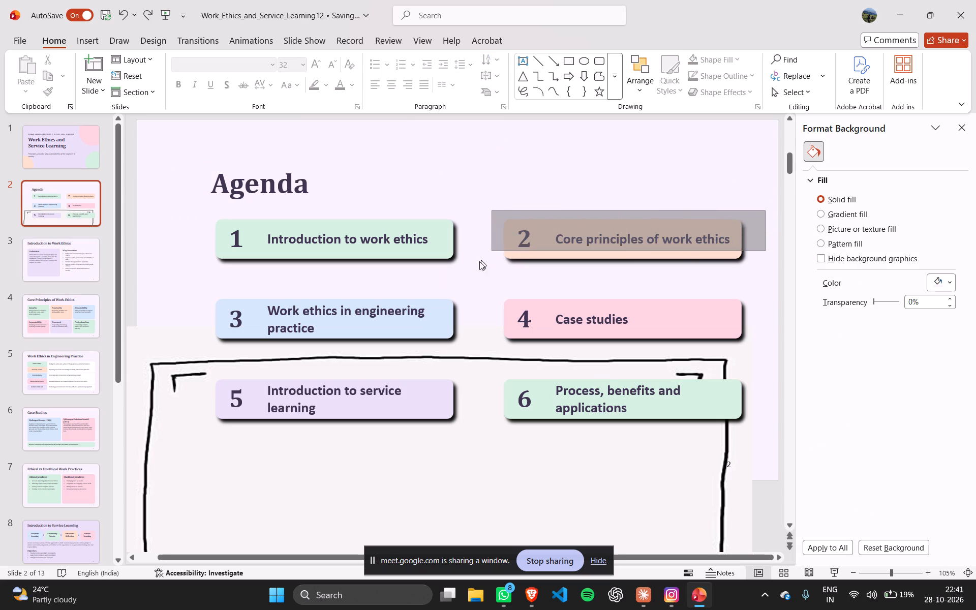
pyautogui.moveTo(479, 261); pyautogui.dragTo(474, 275)
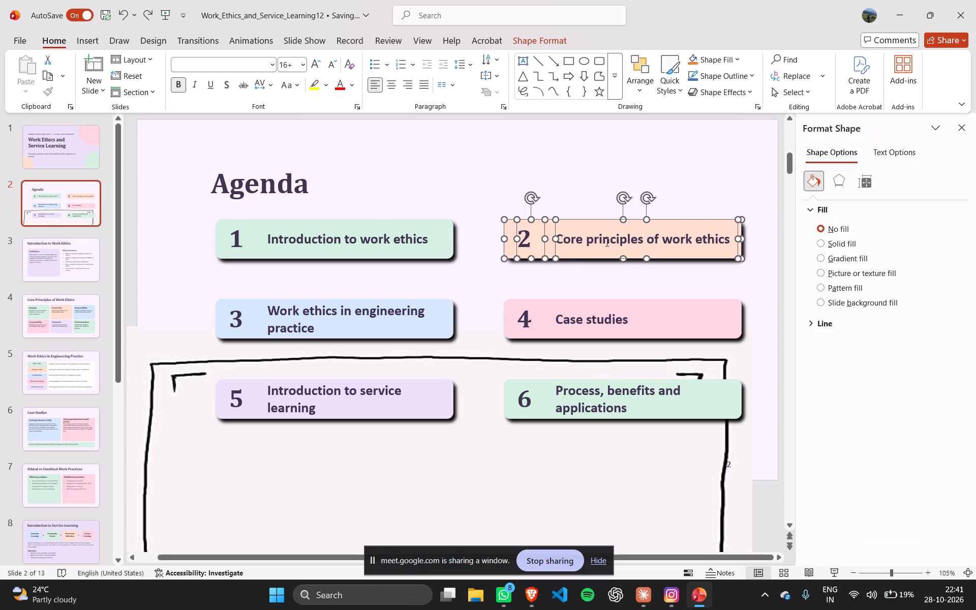
pyautogui.moveTo(611, 252); pyautogui.dragTo(569, 270)
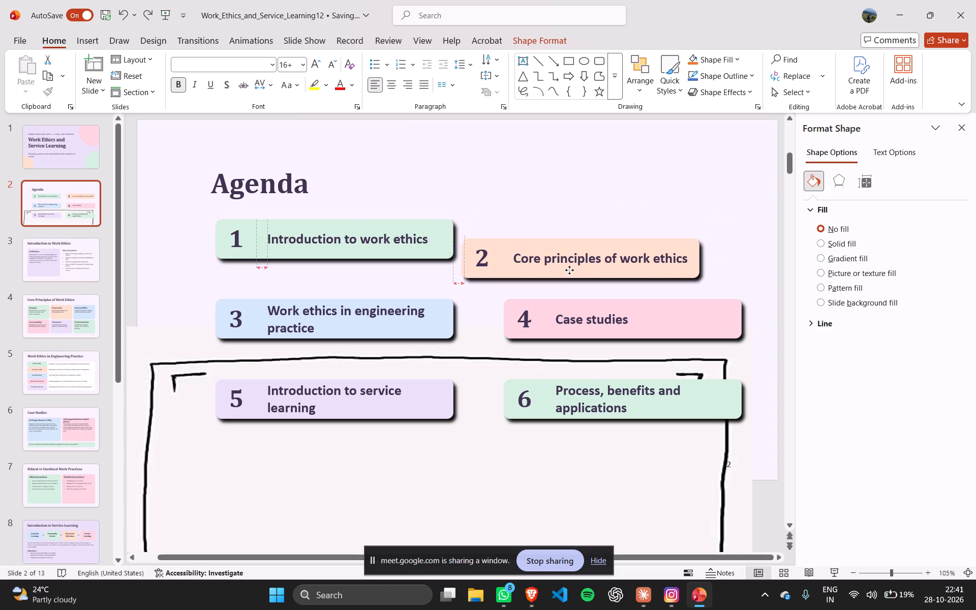
pyautogui.moveTo(569, 270); pyautogui.dragTo(568, 276)
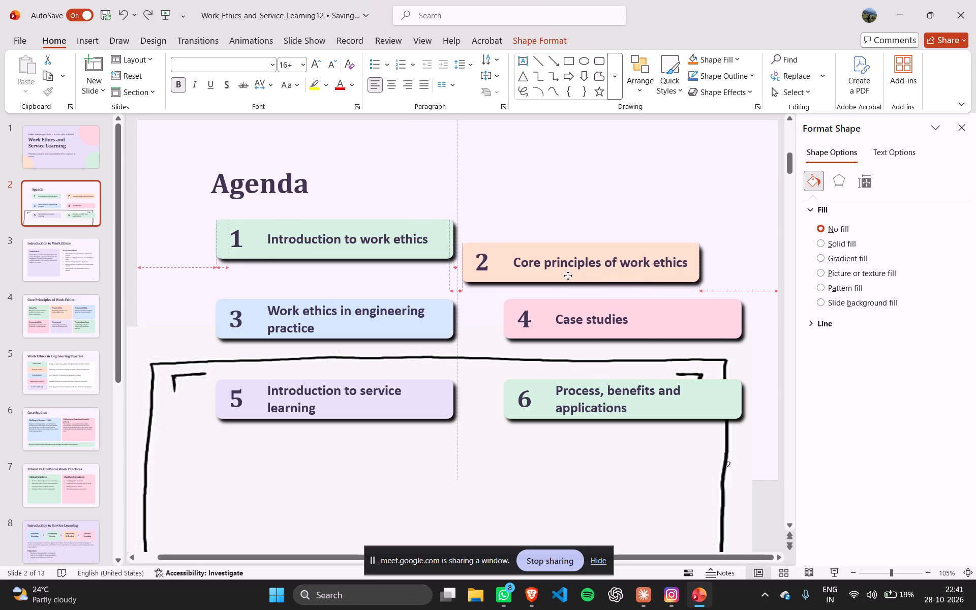
pyautogui.moveTo(568, 276); pyautogui.dragTo(568, 270)
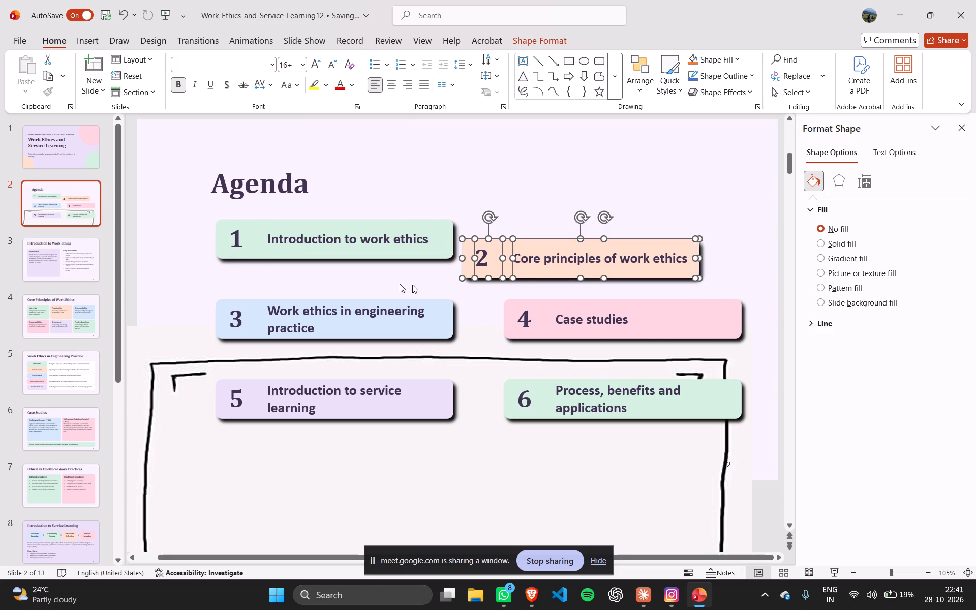
# Move the topic 3 card with its number and text up close beneath topic 1, keeping their left edges aligned.
pyautogui.click(201, 292)
pyautogui.moveTo(207, 288); pyautogui.dragTo(297, 346)
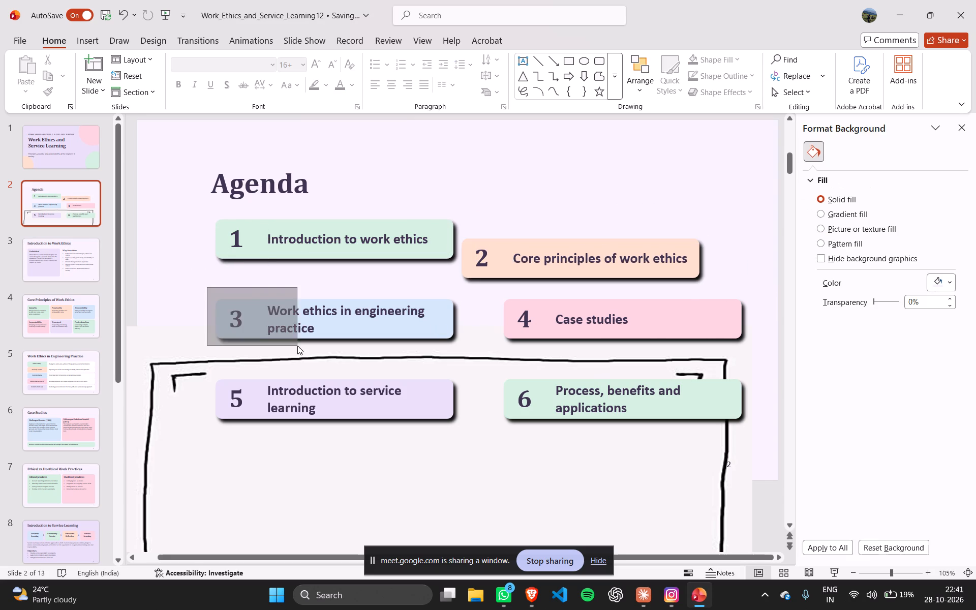
pyautogui.moveTo(297, 346); pyautogui.dragTo(465, 350)
pyautogui.moveTo(412, 320); pyautogui.dragTo(426, 309)
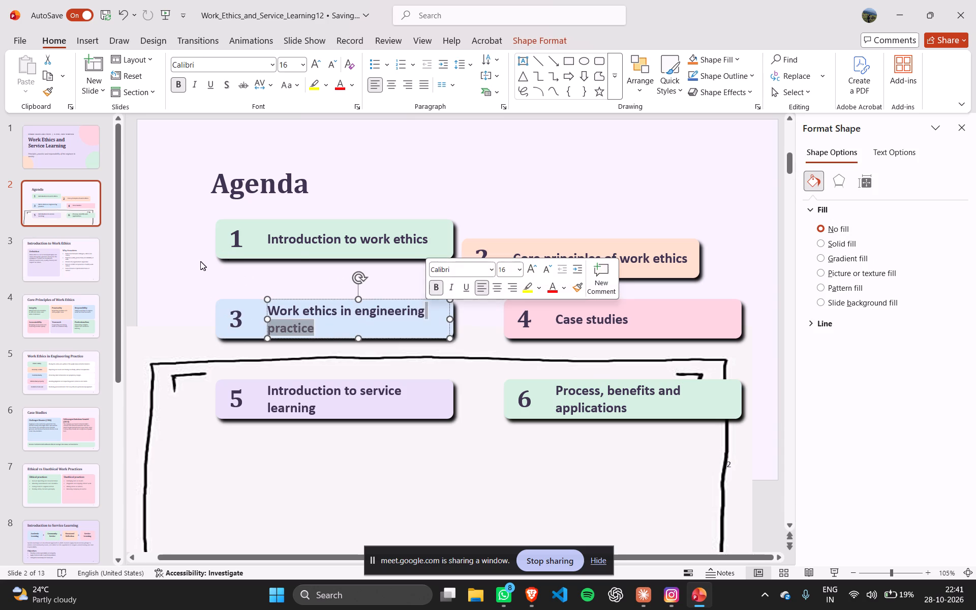
pyautogui.click(199, 262)
pyautogui.moveTo(202, 286); pyautogui.dragTo(435, 343)
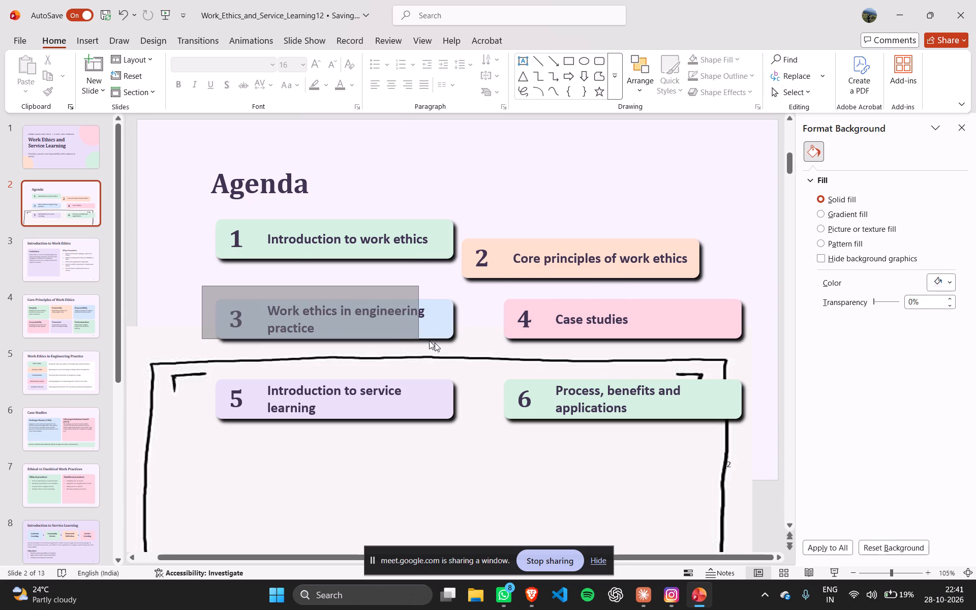
pyautogui.moveTo(435, 343); pyautogui.dragTo(471, 353)
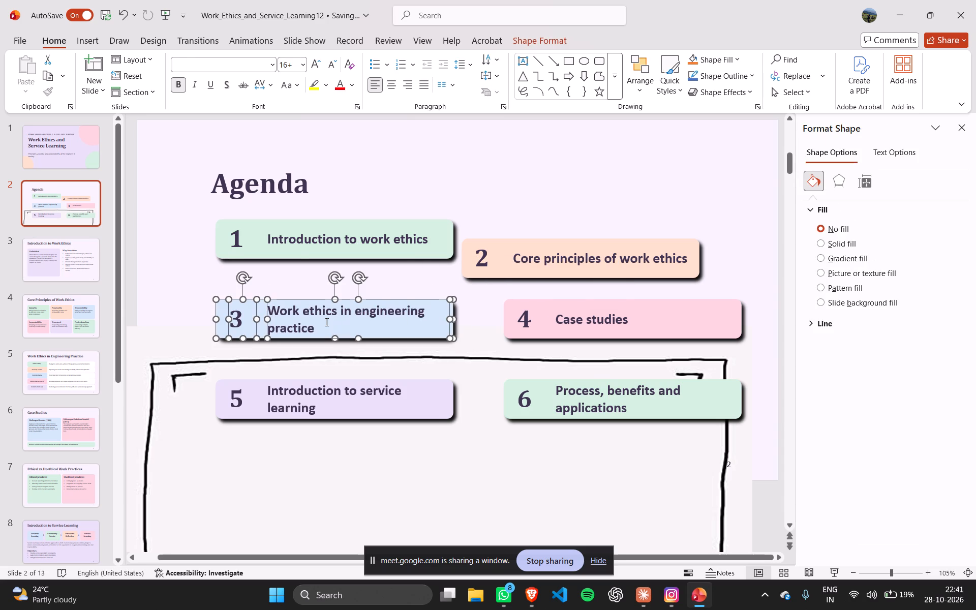
pyautogui.moveTo(326, 322); pyautogui.dragTo(342, 312)
pyautogui.click(157, 292)
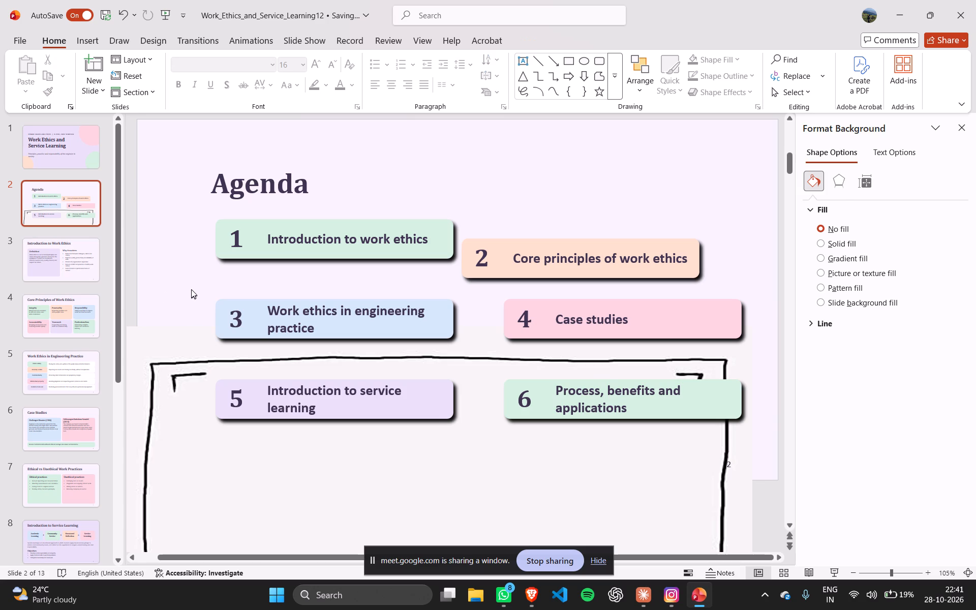
pyautogui.moveTo(191, 289); pyautogui.dragTo(473, 363)
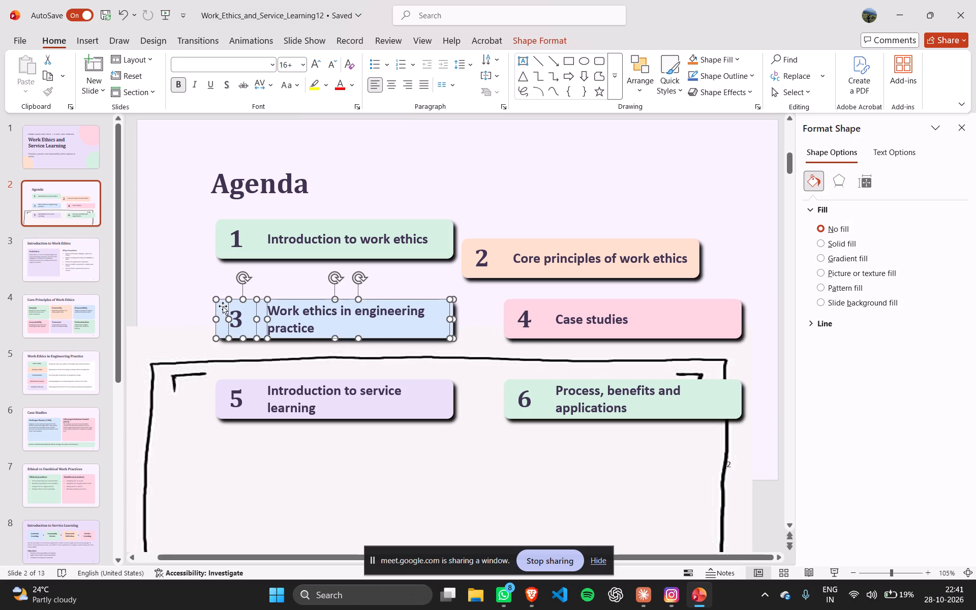
pyautogui.moveTo(223, 306); pyautogui.dragTo(230, 285)
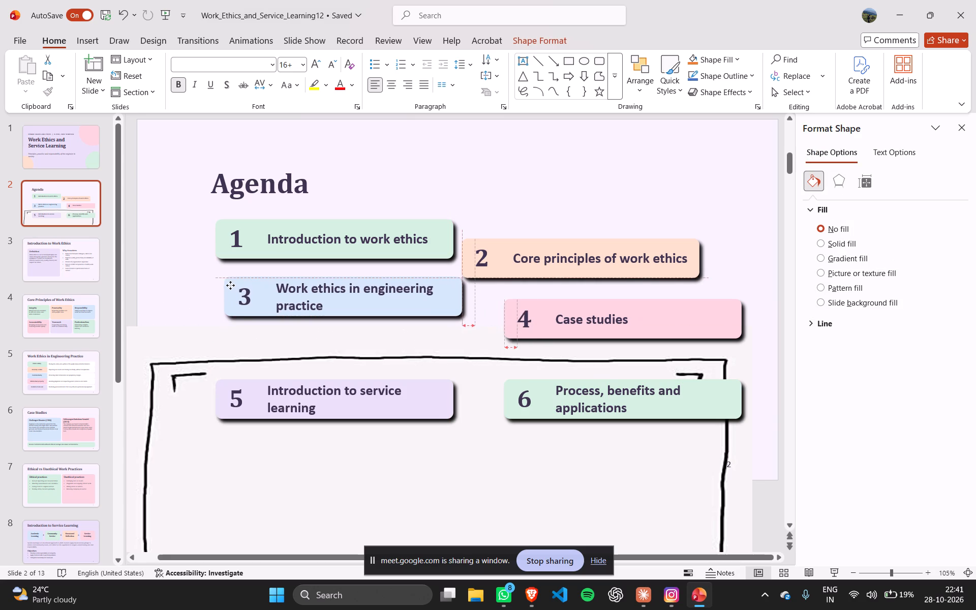
pyautogui.moveTo(230, 285); pyautogui.dragTo(224, 285)
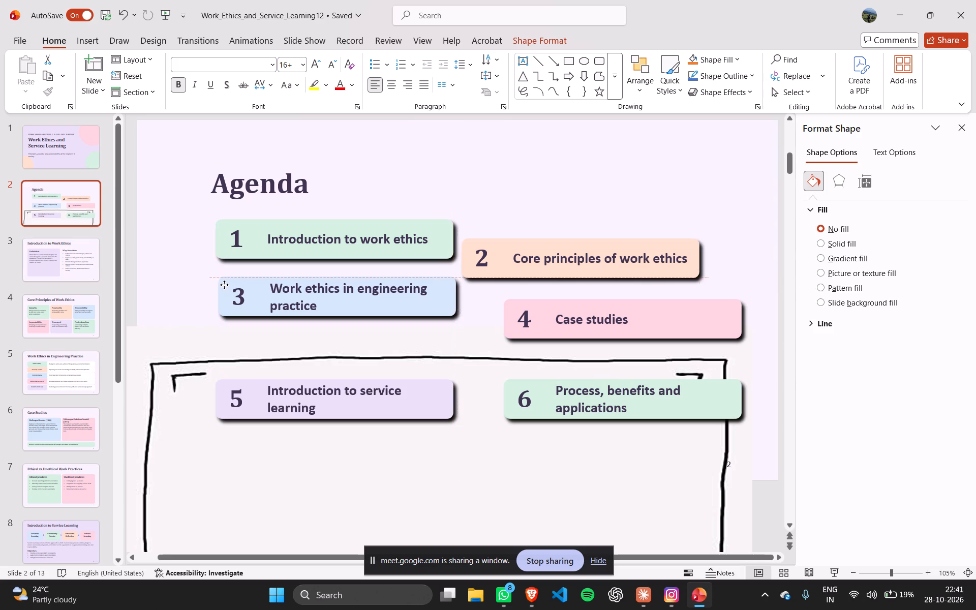
pyautogui.moveTo(224, 285); pyautogui.dragTo(223, 284)
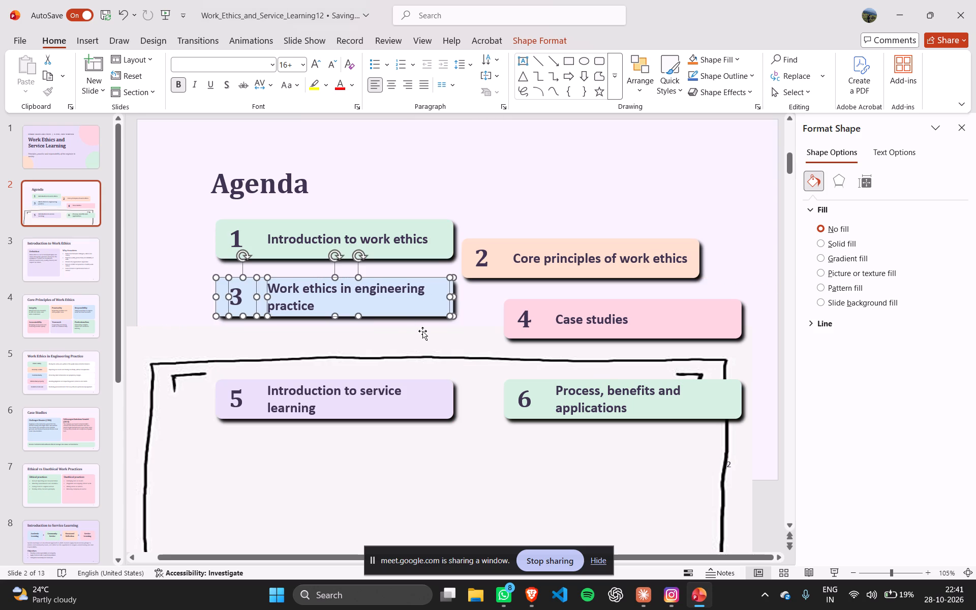
# Move the topic 4 card with its number and text inward, aligning it directly beneath the topic 2 card.
pyautogui.click(779, 267)
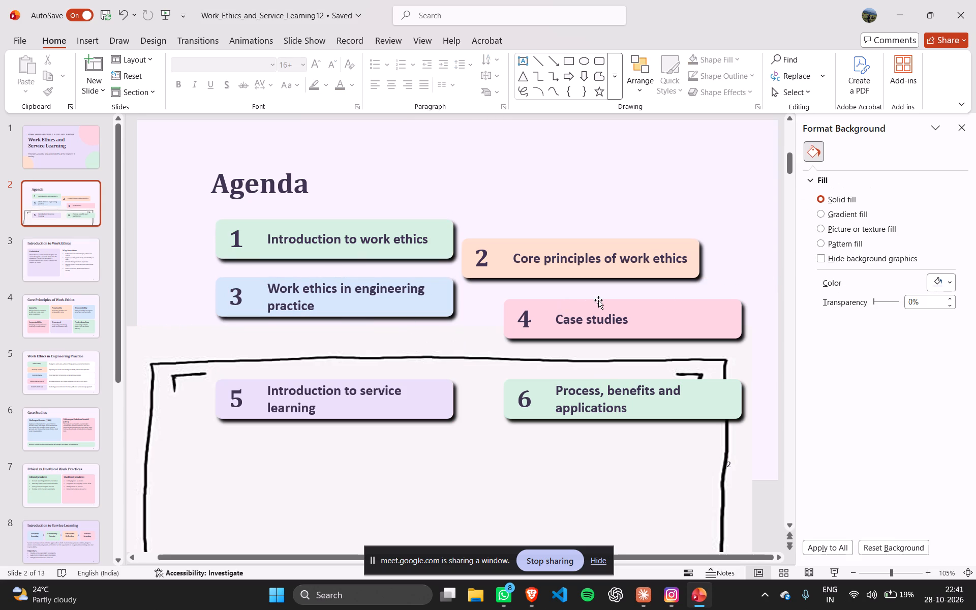
pyautogui.moveTo(755, 290); pyautogui.dragTo(490, 356)
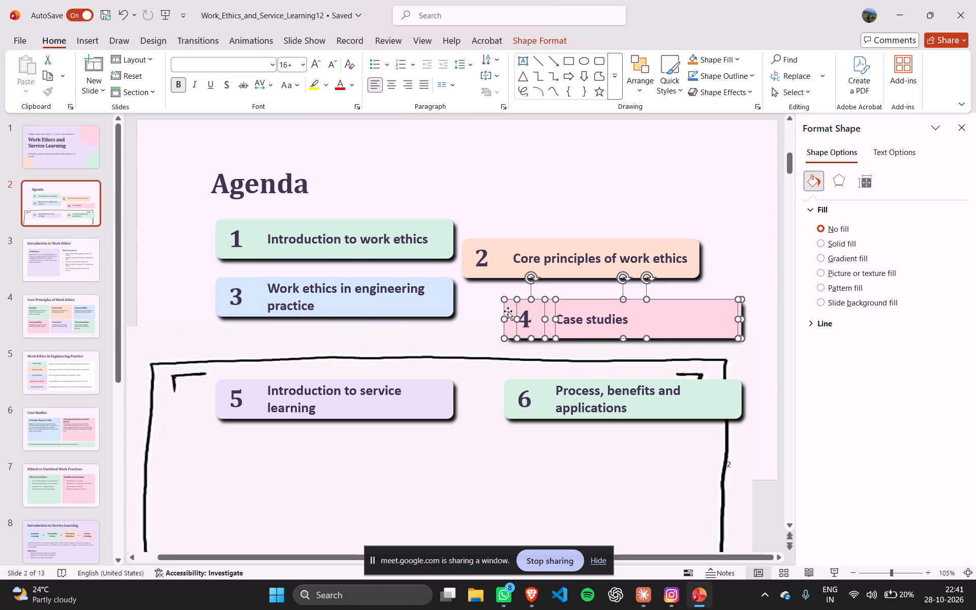
pyautogui.moveTo(508, 311); pyautogui.dragTo(467, 319)
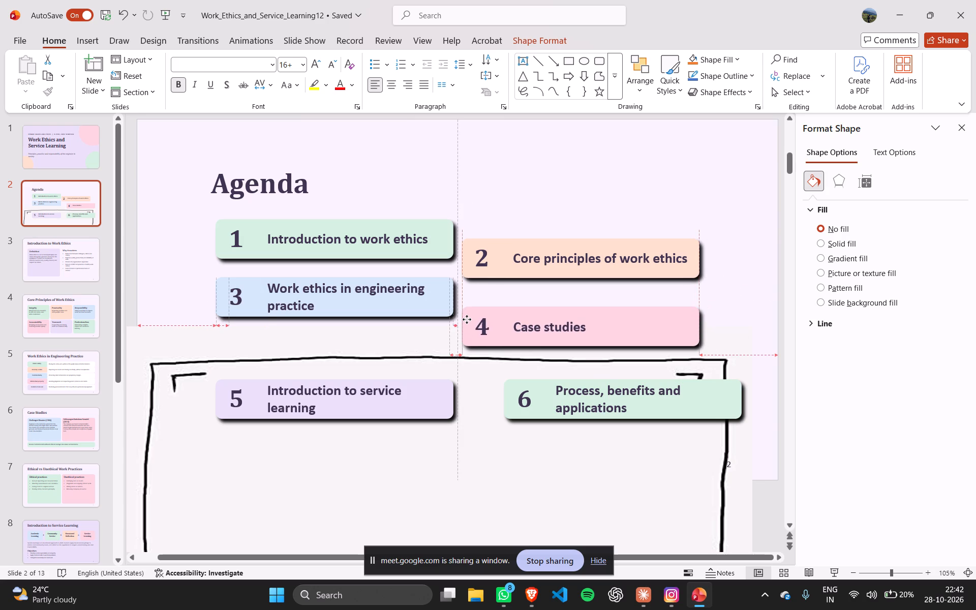
pyautogui.moveTo(467, 319); pyautogui.dragTo(466, 311)
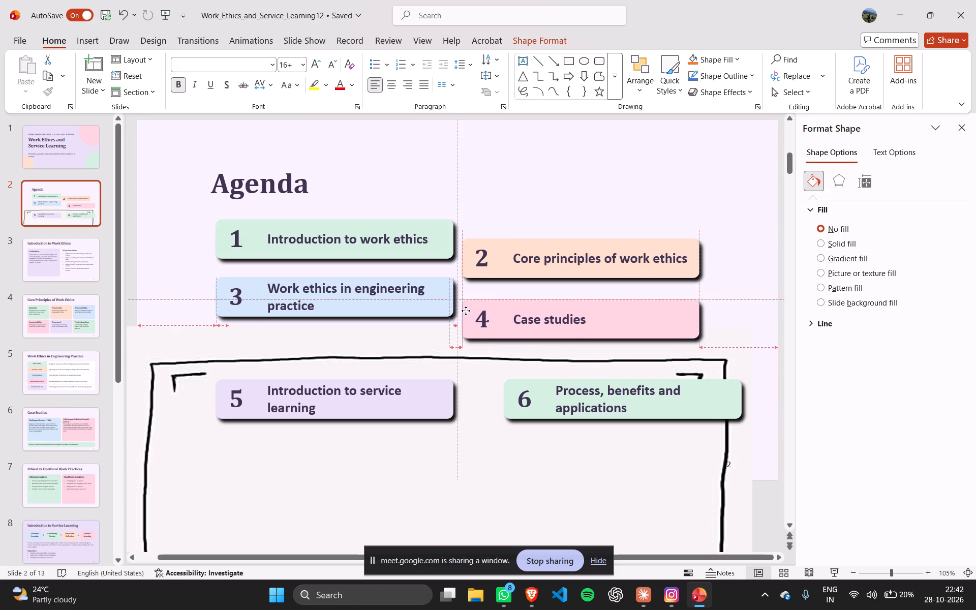
pyautogui.moveTo(466, 311); pyautogui.dragTo(465, 311)
pyautogui.moveTo(465, 311); pyautogui.dragTo(465, 311)
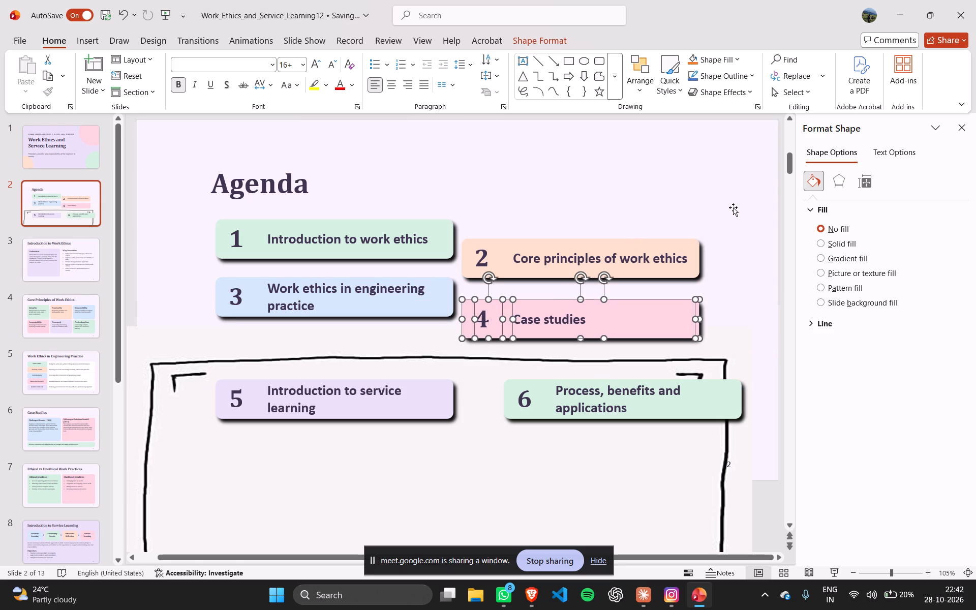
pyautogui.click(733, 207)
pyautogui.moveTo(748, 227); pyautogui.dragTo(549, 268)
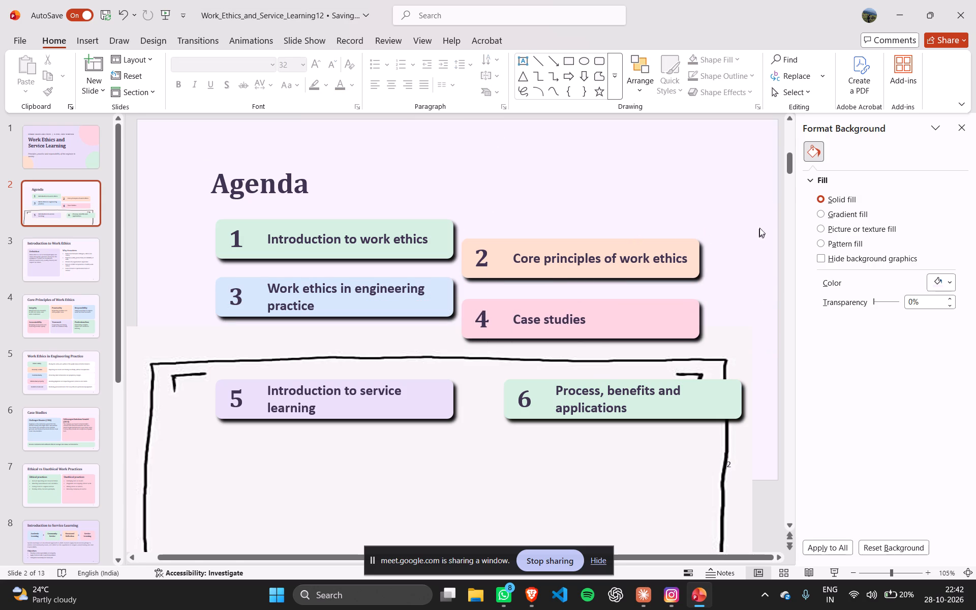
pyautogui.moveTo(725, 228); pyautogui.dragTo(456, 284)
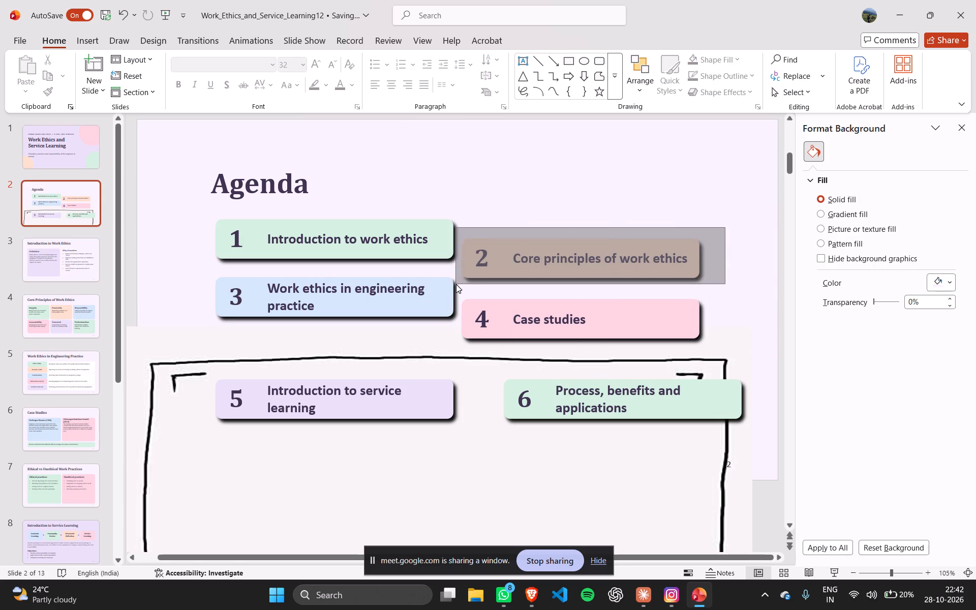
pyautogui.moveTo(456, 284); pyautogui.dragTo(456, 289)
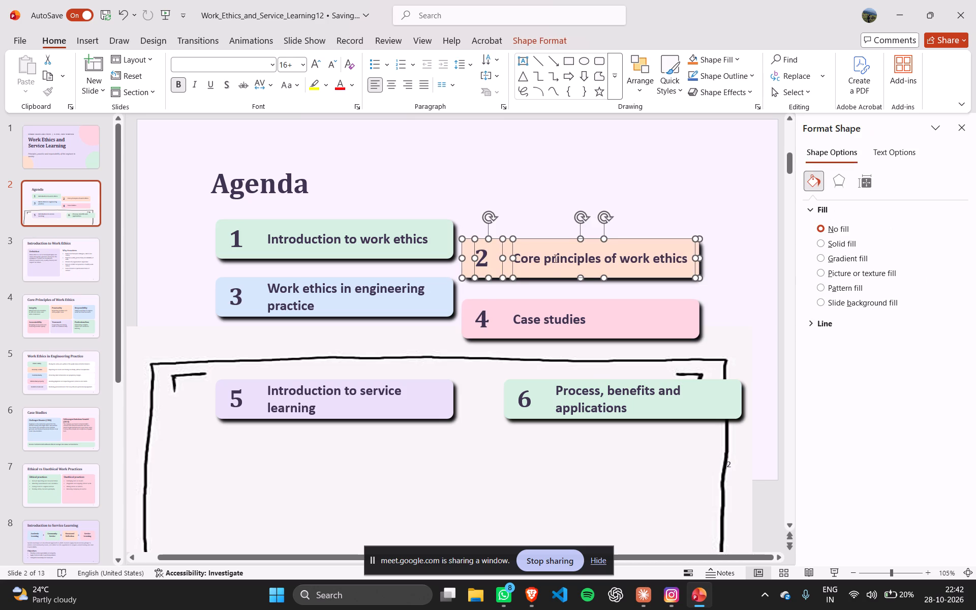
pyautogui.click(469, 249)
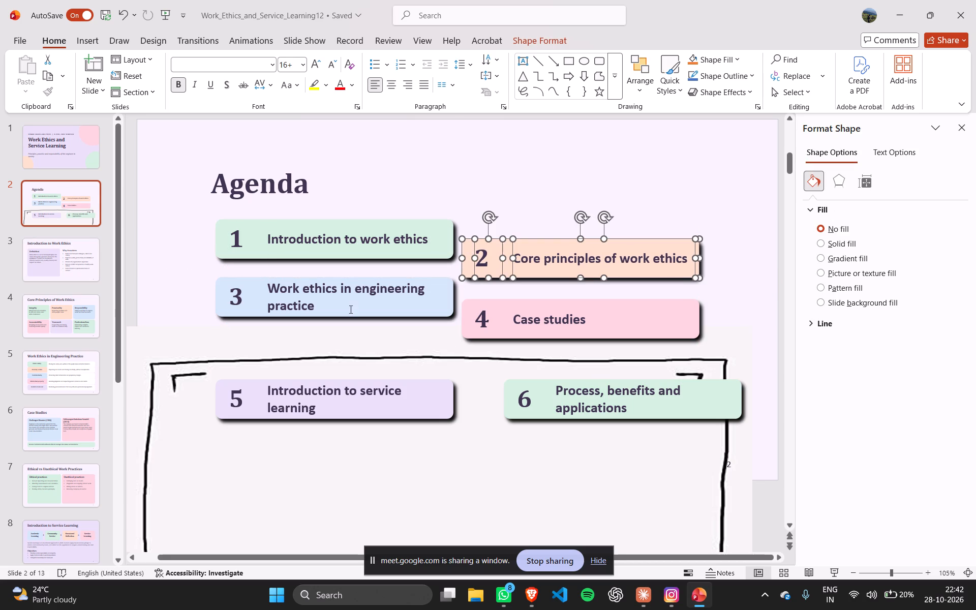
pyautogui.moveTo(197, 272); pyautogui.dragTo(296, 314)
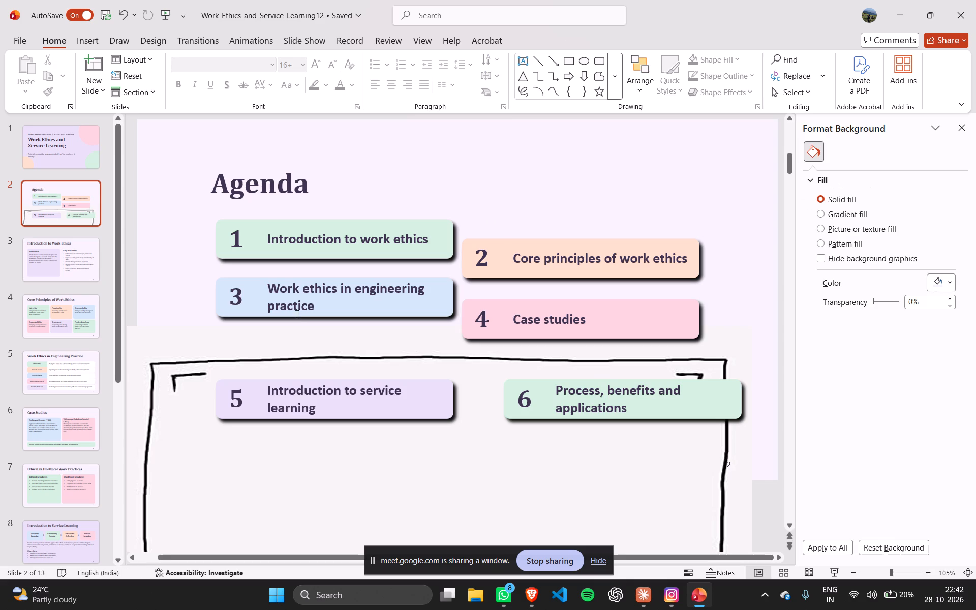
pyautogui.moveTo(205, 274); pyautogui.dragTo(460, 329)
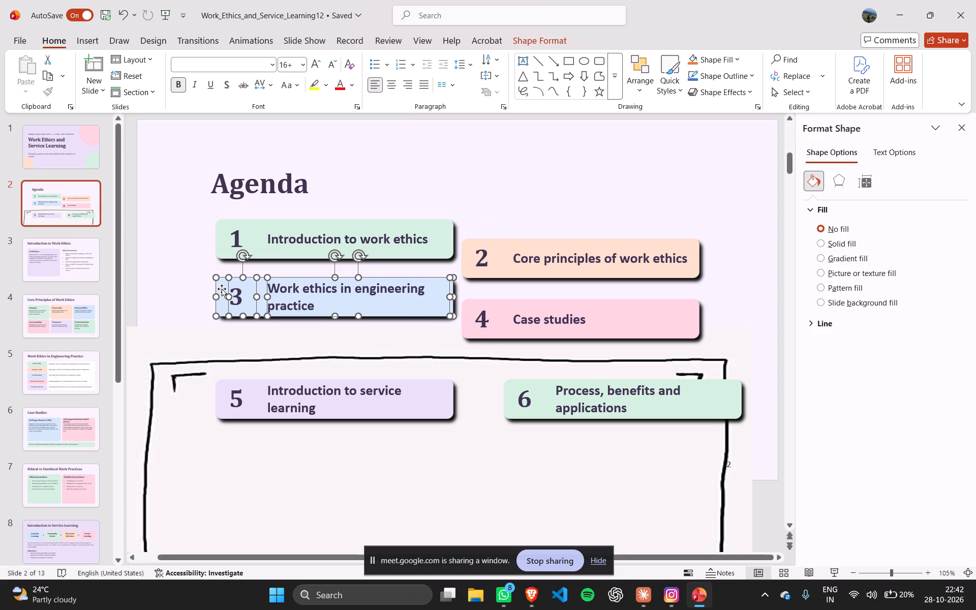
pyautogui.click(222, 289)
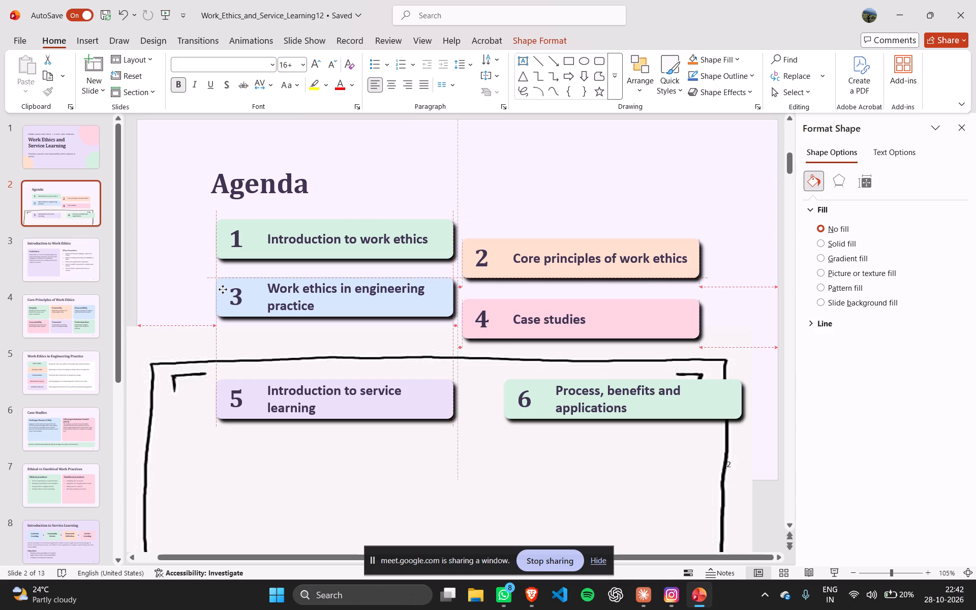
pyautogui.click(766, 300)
# Move the REC frame picture farther down, clear of the topic 5 and 6 cards.
pyautogui.moveTo(202, 355); pyautogui.dragTo(184, 450)
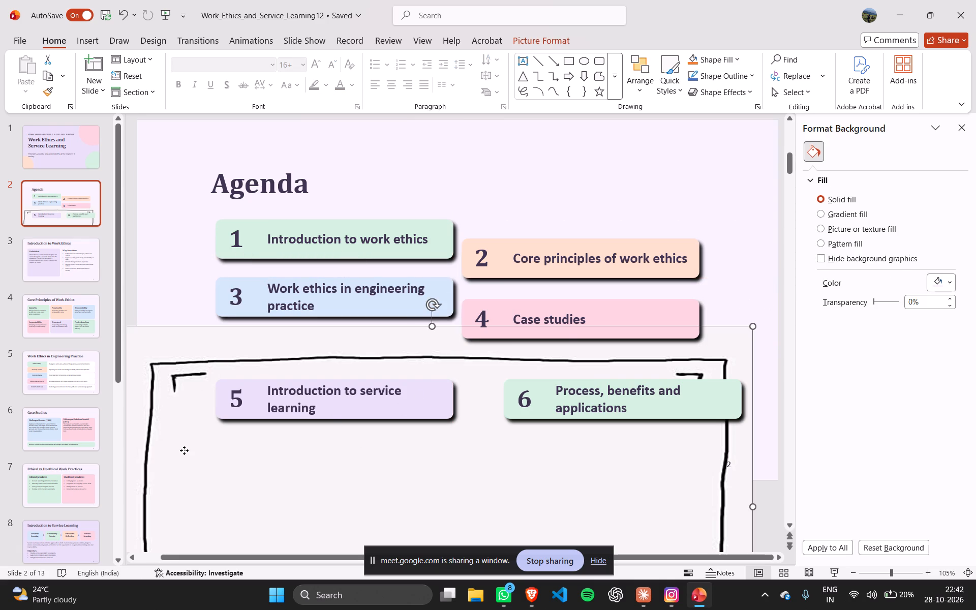
pyautogui.moveTo(184, 450); pyautogui.dragTo(186, 453)
# Move the topic 5 card with its number and text up beneath the topic 3 card, keeping their left edges aligned.
pyautogui.moveTo(189, 360); pyautogui.dragTo(446, 423)
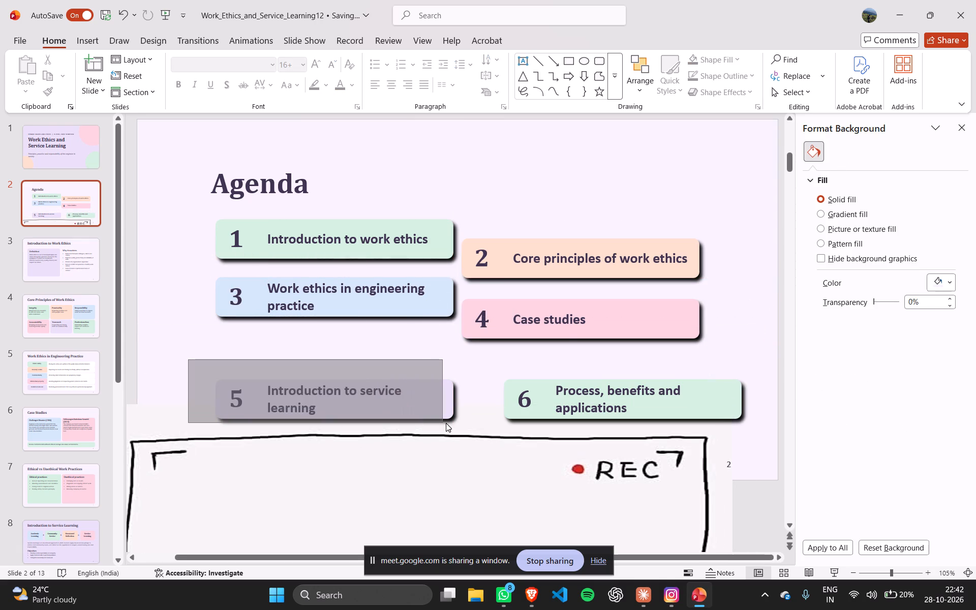
pyautogui.moveTo(446, 423); pyautogui.dragTo(471, 430)
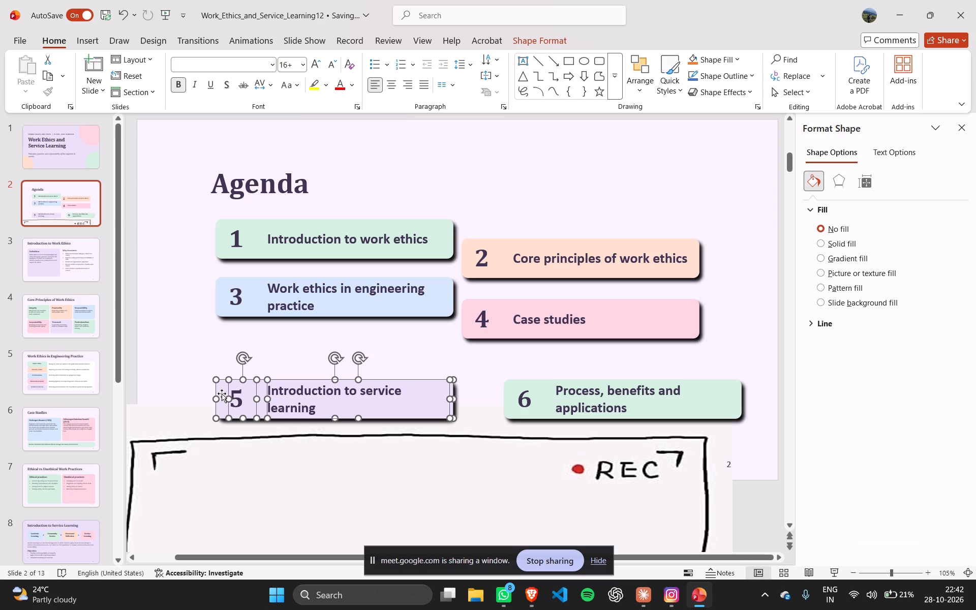
pyautogui.moveTo(222, 393); pyautogui.dragTo(227, 357)
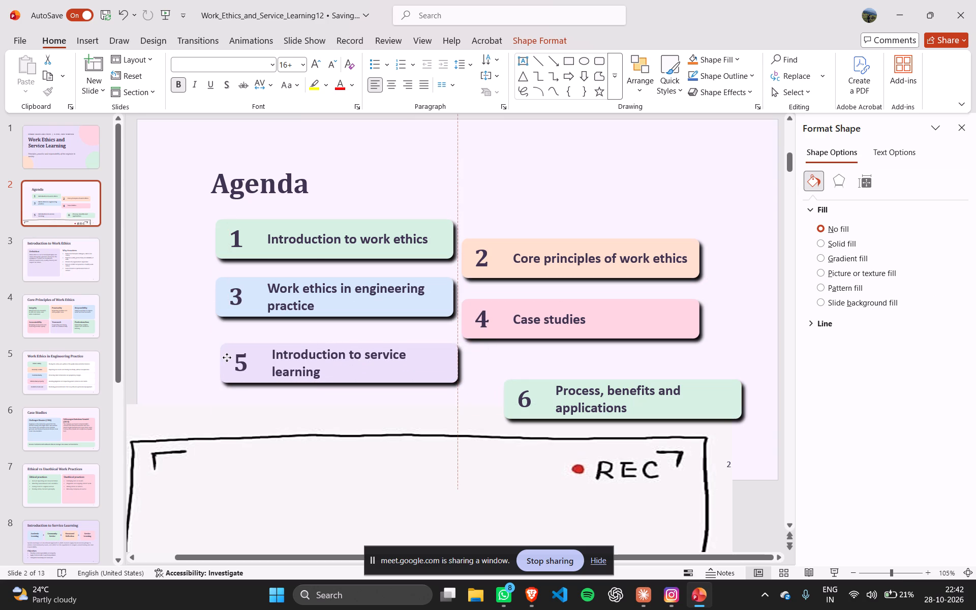
pyautogui.moveTo(227, 357); pyautogui.dragTo(223, 356)
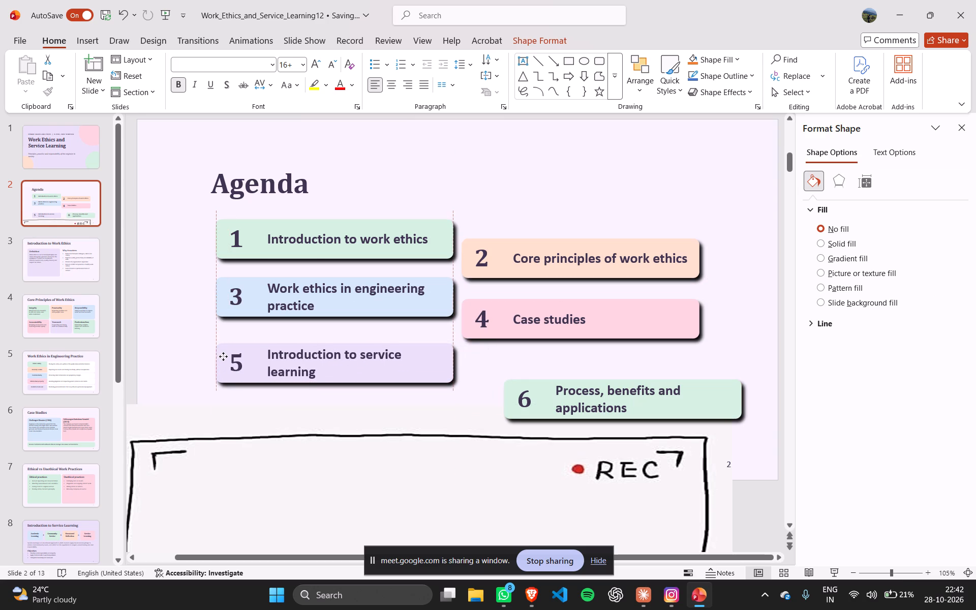
pyautogui.moveTo(223, 356); pyautogui.dragTo(224, 354)
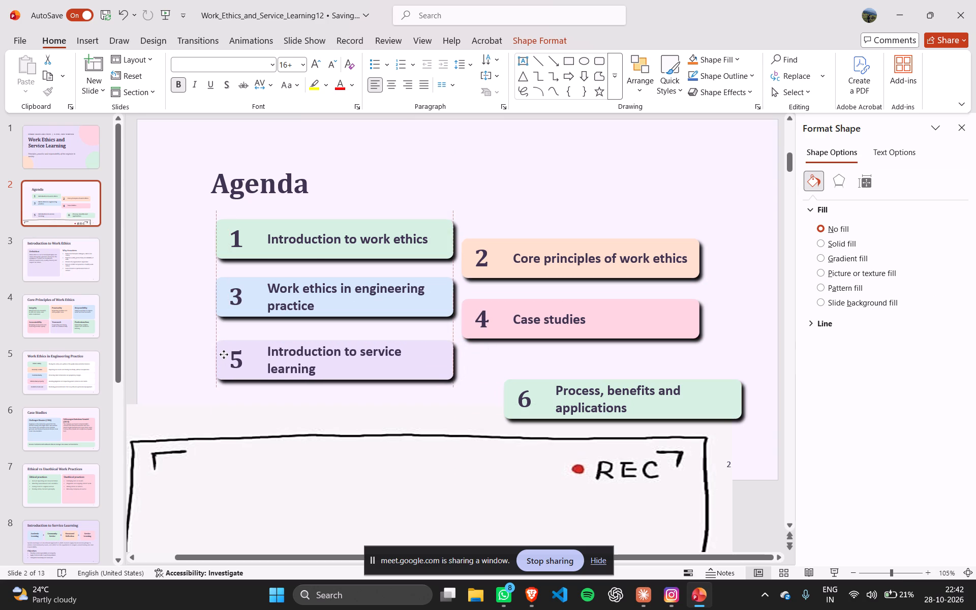
pyautogui.moveTo(224, 354); pyautogui.dragTo(222, 351)
# Move the topic 6 card with its number and text up and inward, aligning it directly beneath the topic 4 card.
pyautogui.moveTo(762, 356); pyautogui.dragTo(491, 420)
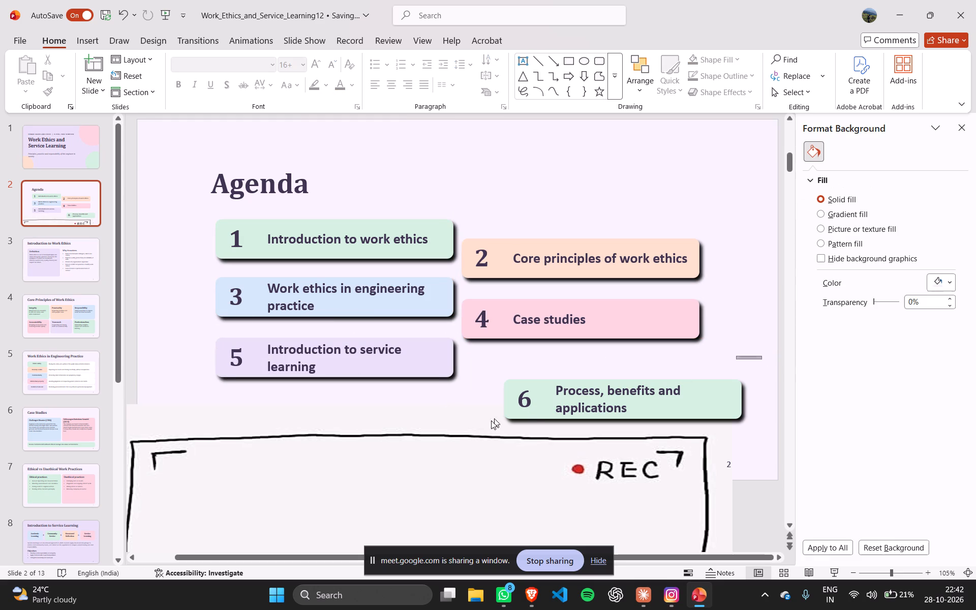
pyautogui.moveTo(491, 420); pyautogui.dragTo(489, 438)
pyautogui.moveTo(509, 390); pyautogui.dragTo(505, 387)
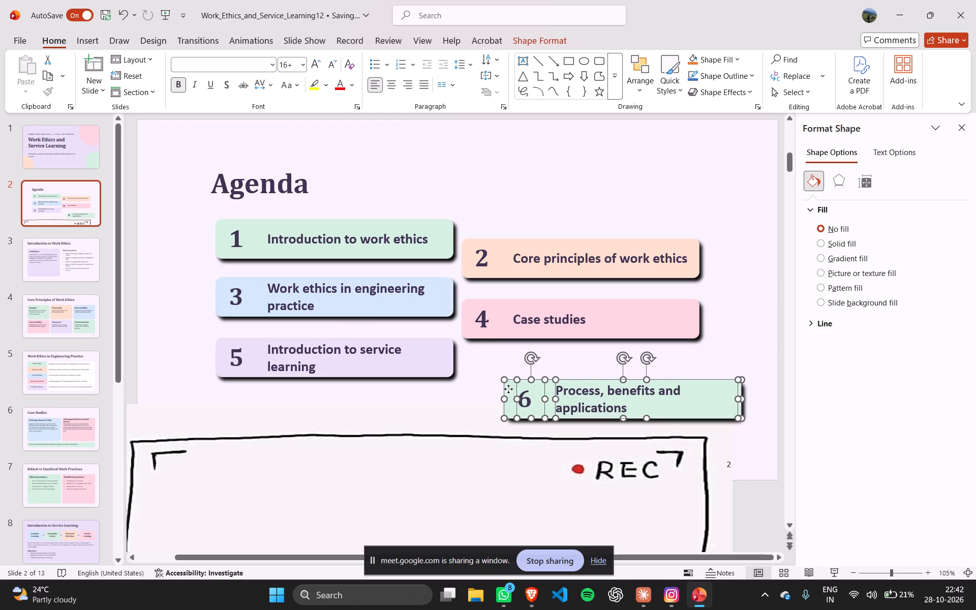
pyautogui.moveTo(505, 387); pyautogui.dragTo(468, 367)
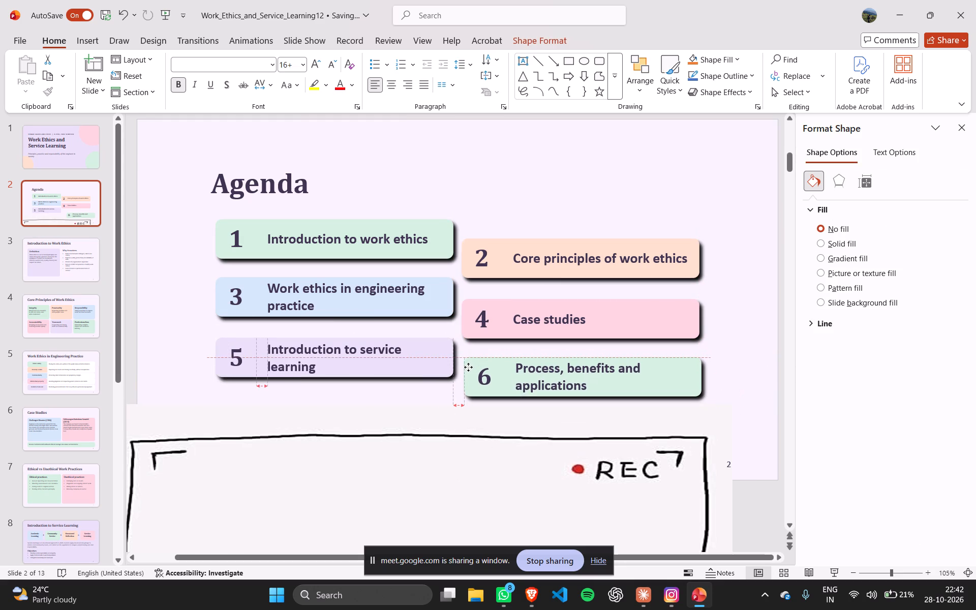
pyautogui.moveTo(468, 367); pyautogui.dragTo(467, 366)
pyautogui.click(752, 324)
# Move the REC frame picture back up so it covers the whole Agenda slide and surrounds the title and all six cards.
pyautogui.moveTo(503, 481); pyautogui.dragTo(583, 193)
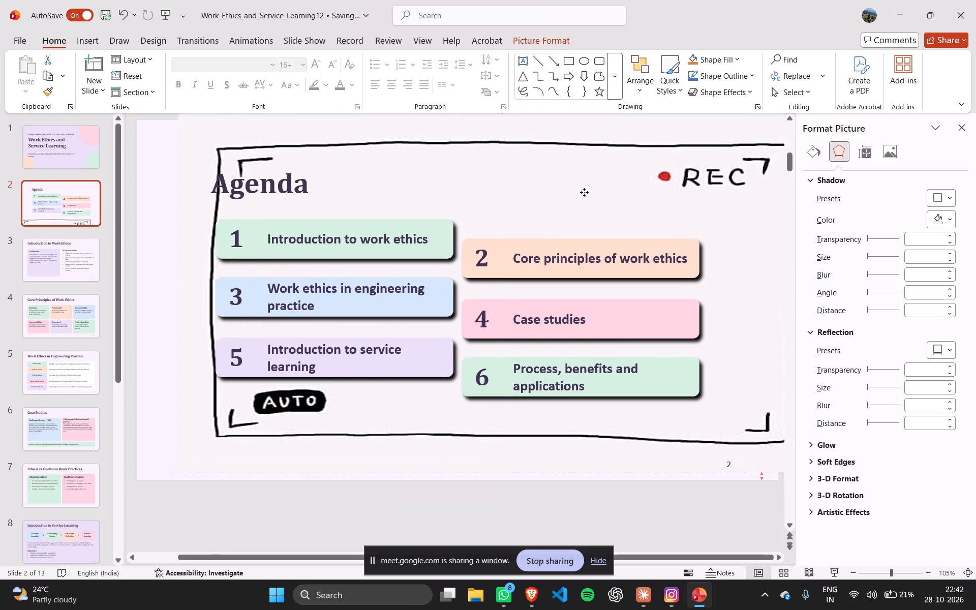
pyautogui.moveTo(583, 193); pyautogui.dragTo(558, 195)
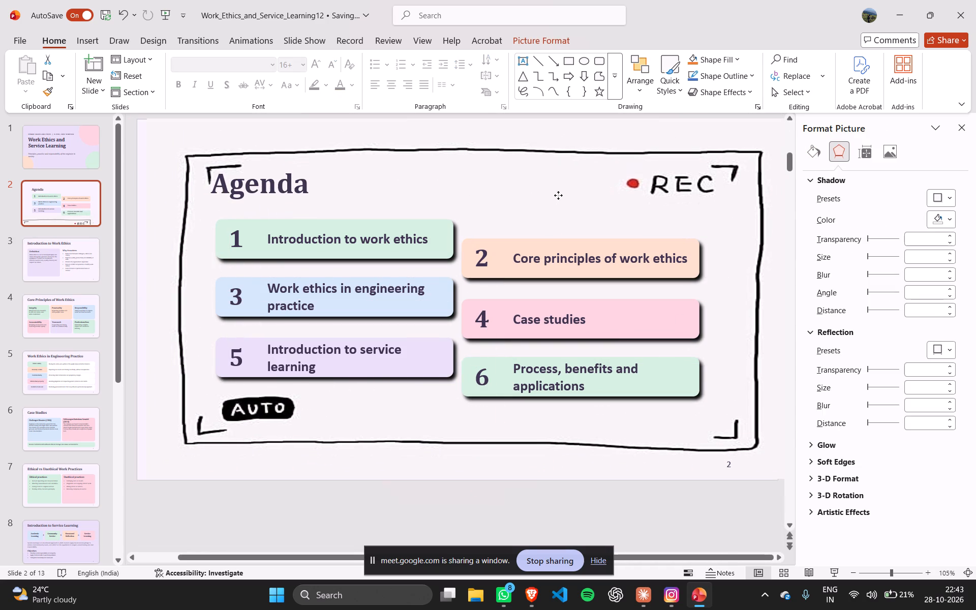
pyautogui.moveTo(558, 195); pyautogui.dragTo(553, 195)
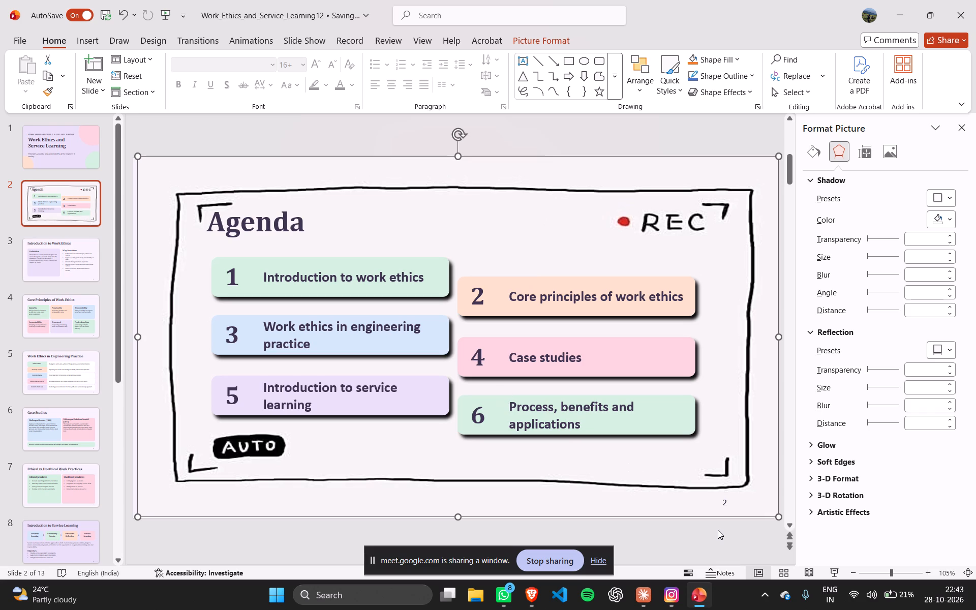
pyautogui.click(762, 444)
pyautogui.click(722, 554)
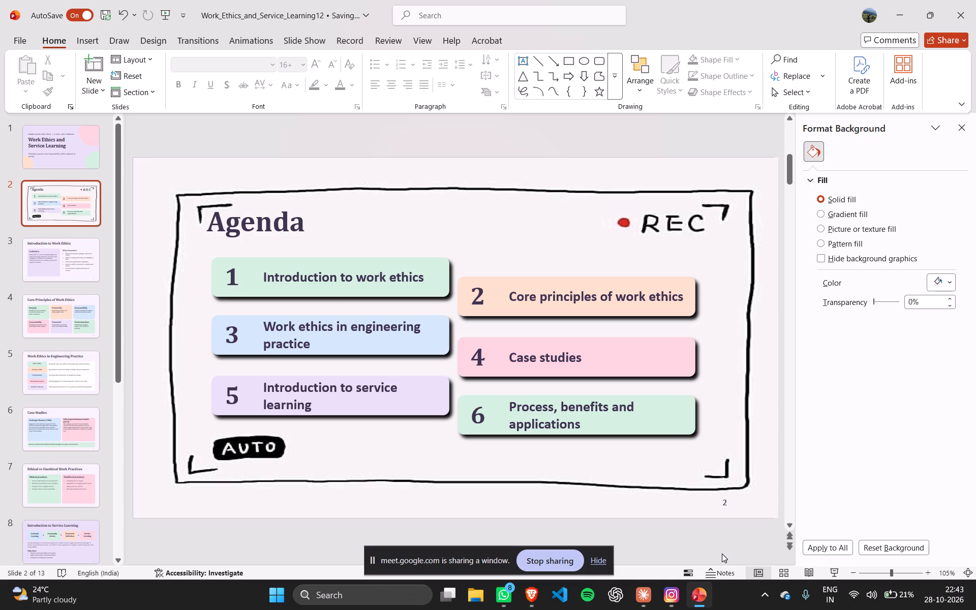
# Open slide 3, Introduction to Work Ethics.
pyautogui.click(75, 270)
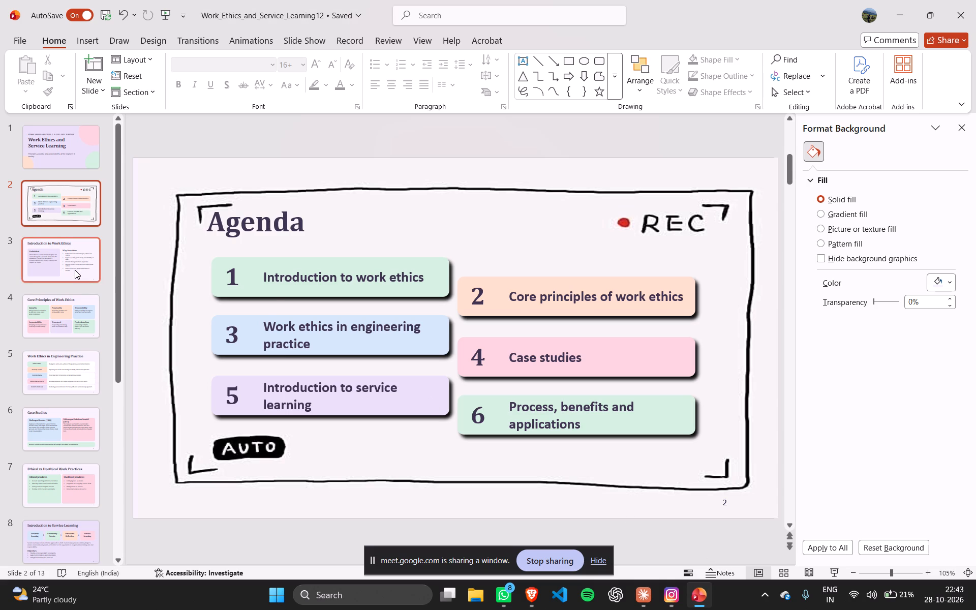
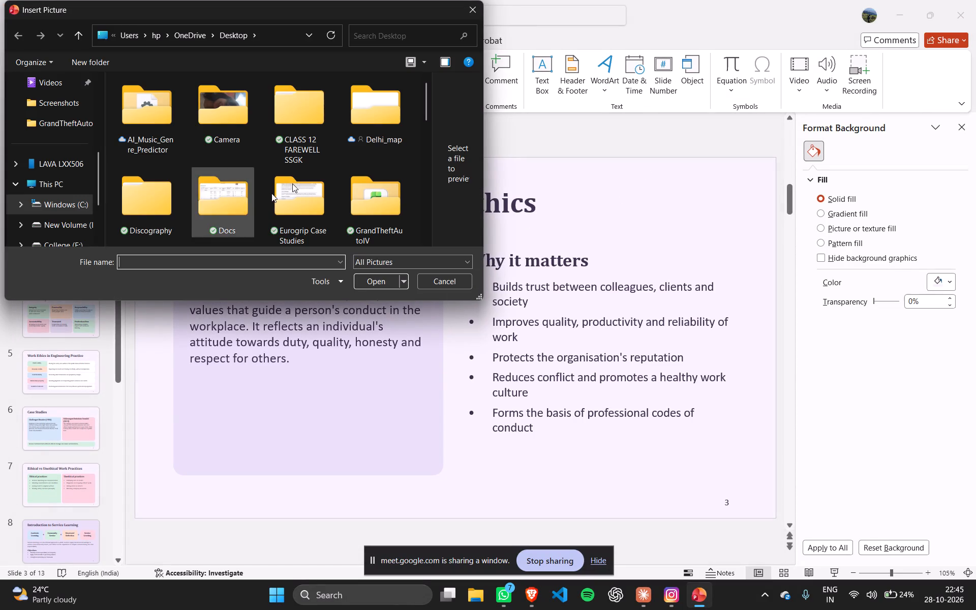
# Insert the desktop picture WhatsApp Image 2026-10-28 at 10.43.44 PM, a beige frame with a dashed arrow, onto slide 3.
pyautogui.scroll(-20, 328, 167)
pyautogui.scroll(-20, 328, 167)
pyautogui.scroll(-20, 328, 167)
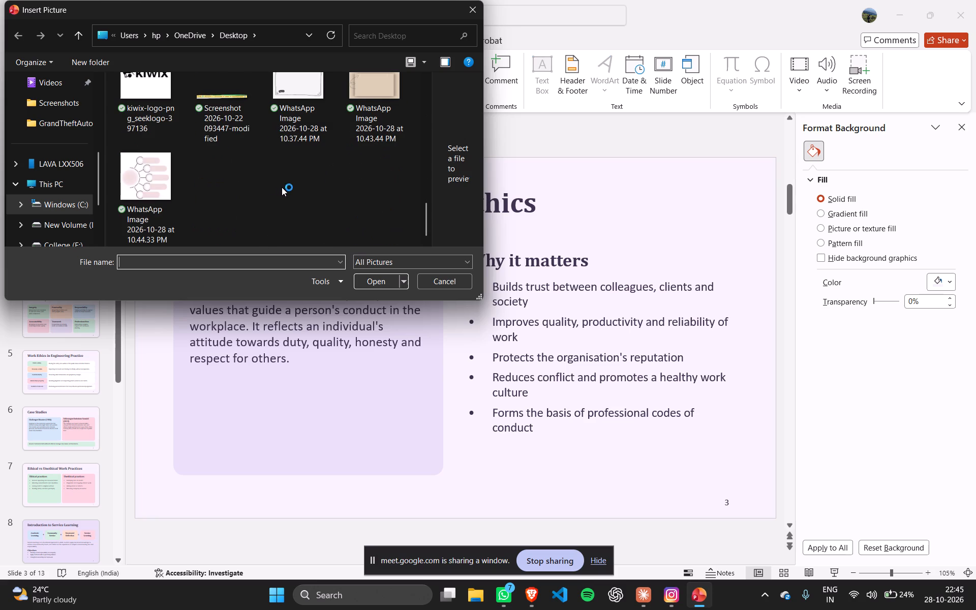
pyautogui.click(384, 108)
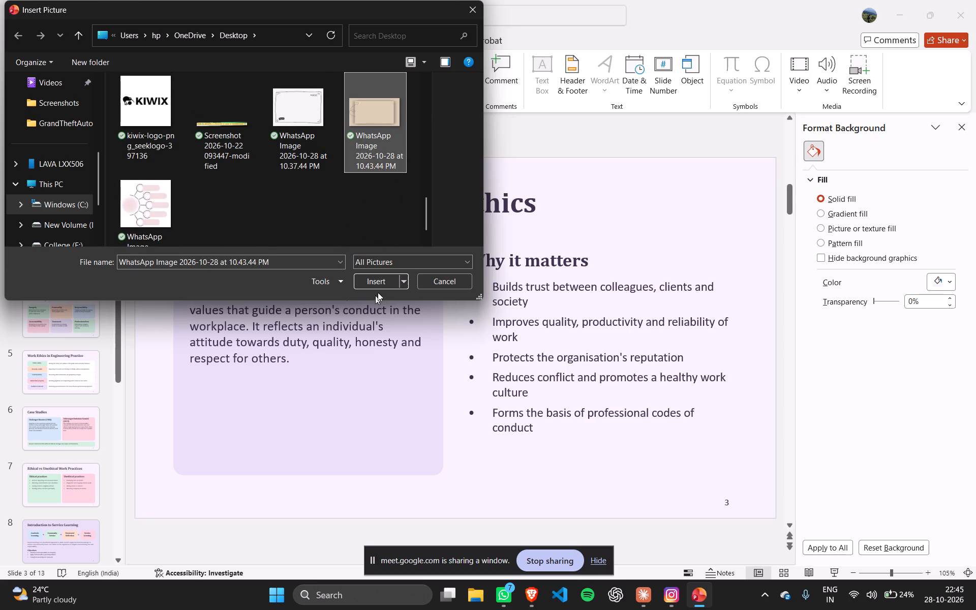
pyautogui.click(385, 284)
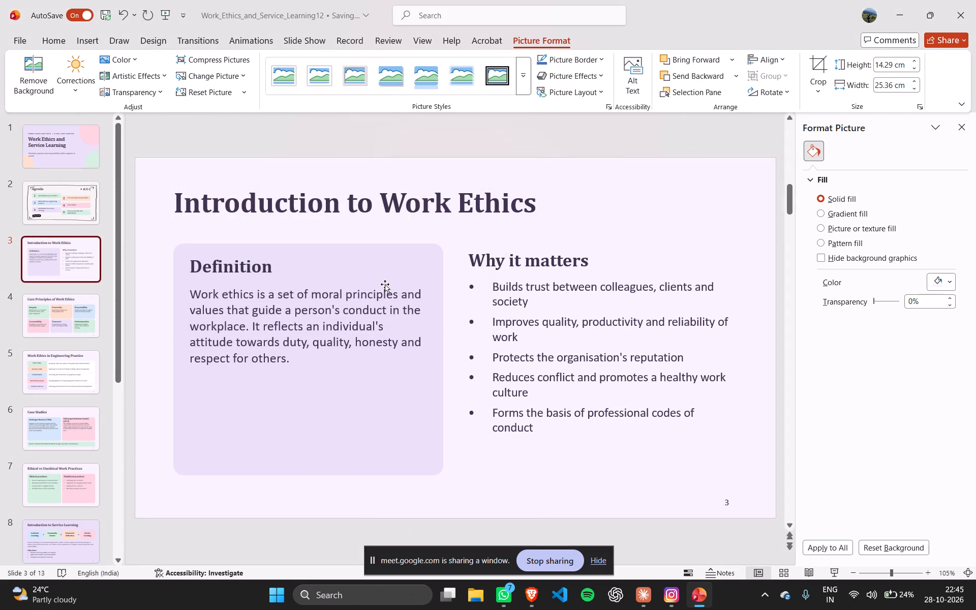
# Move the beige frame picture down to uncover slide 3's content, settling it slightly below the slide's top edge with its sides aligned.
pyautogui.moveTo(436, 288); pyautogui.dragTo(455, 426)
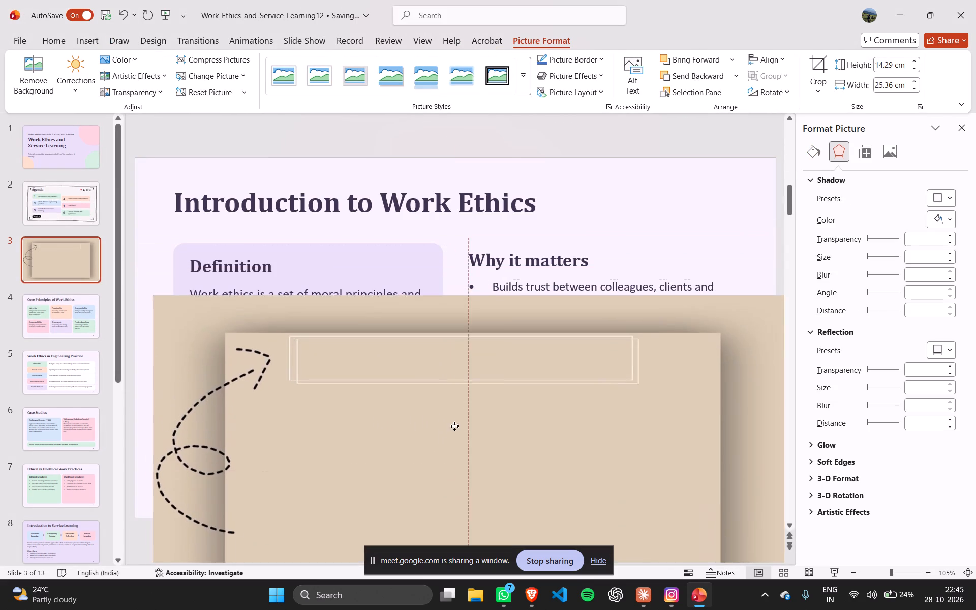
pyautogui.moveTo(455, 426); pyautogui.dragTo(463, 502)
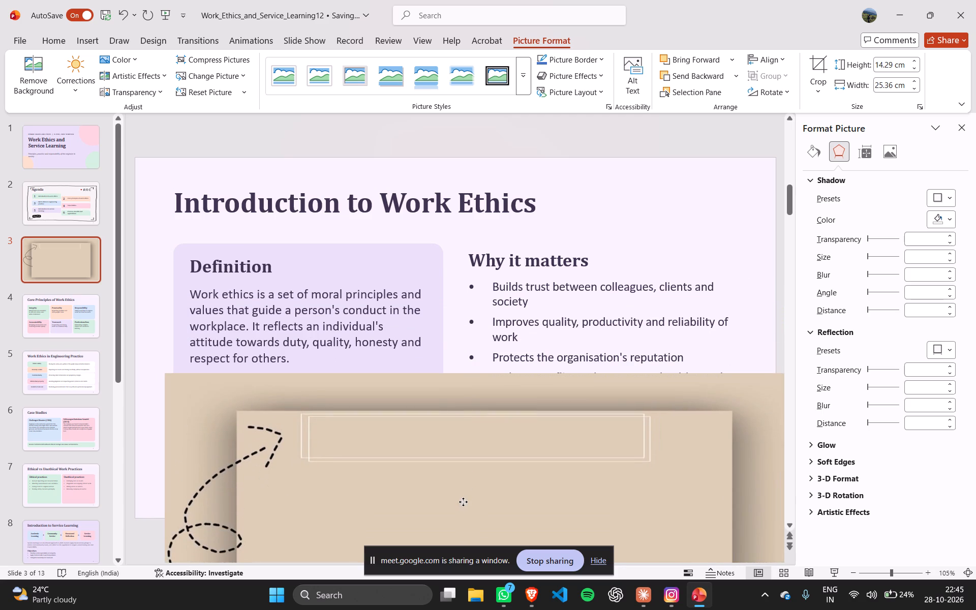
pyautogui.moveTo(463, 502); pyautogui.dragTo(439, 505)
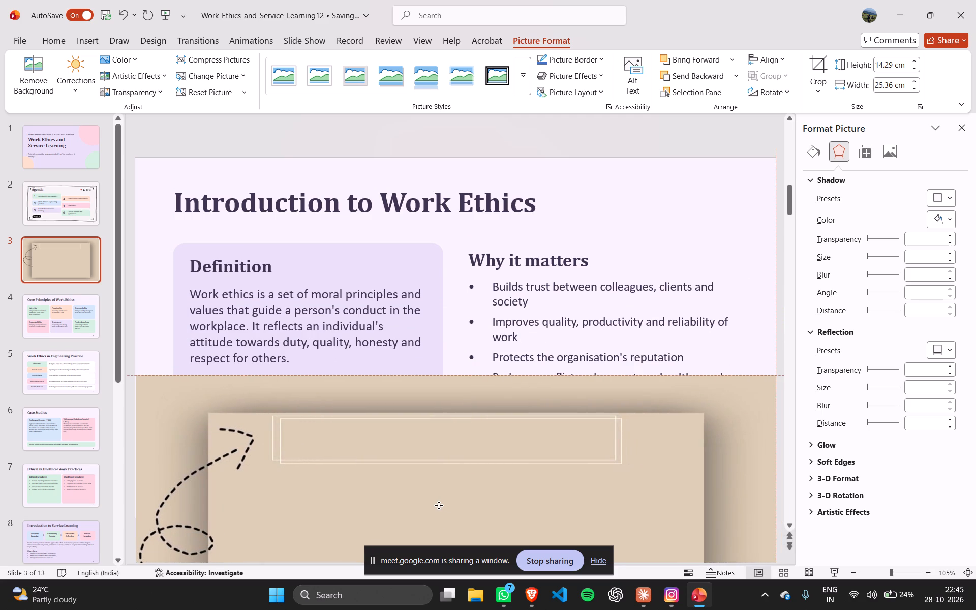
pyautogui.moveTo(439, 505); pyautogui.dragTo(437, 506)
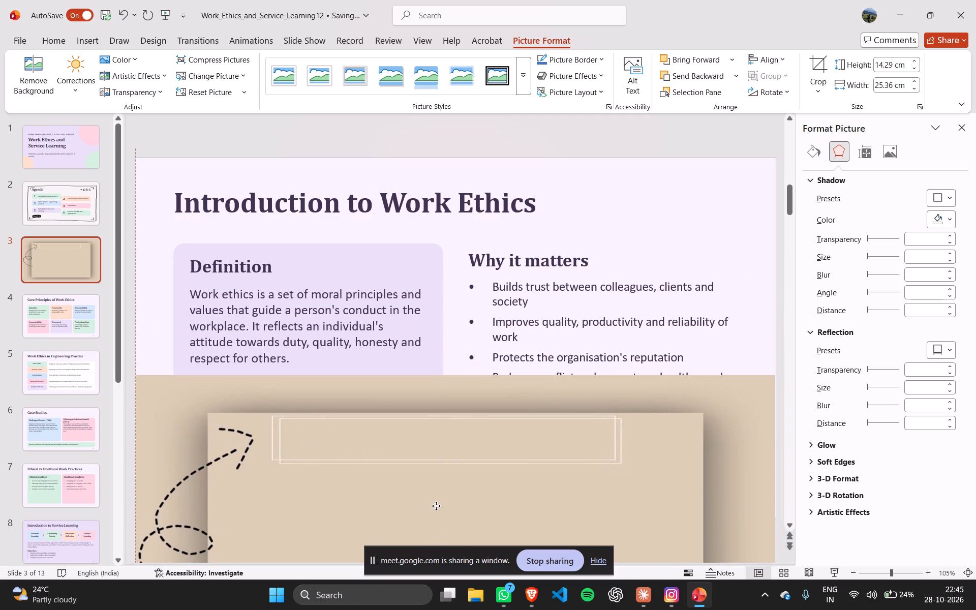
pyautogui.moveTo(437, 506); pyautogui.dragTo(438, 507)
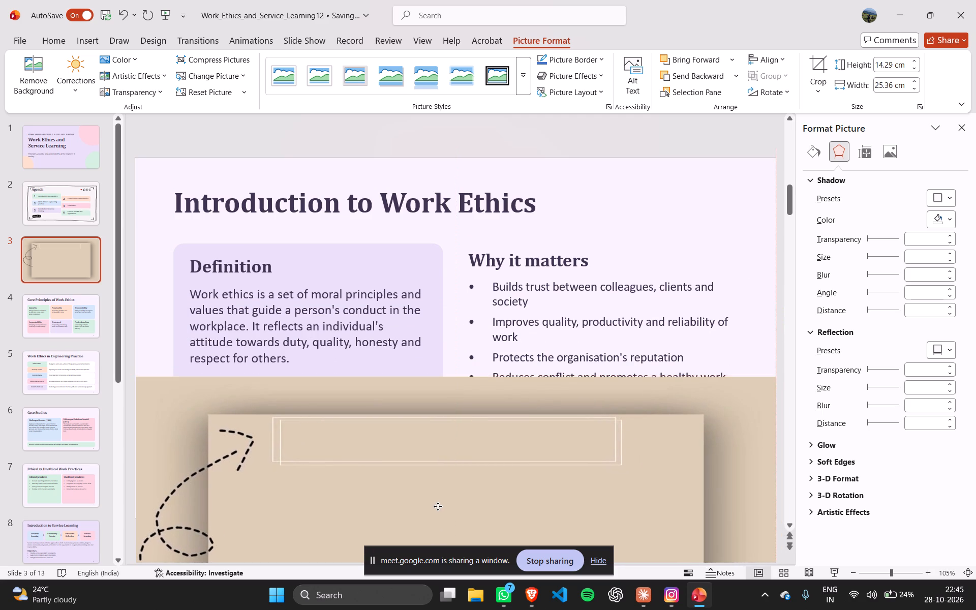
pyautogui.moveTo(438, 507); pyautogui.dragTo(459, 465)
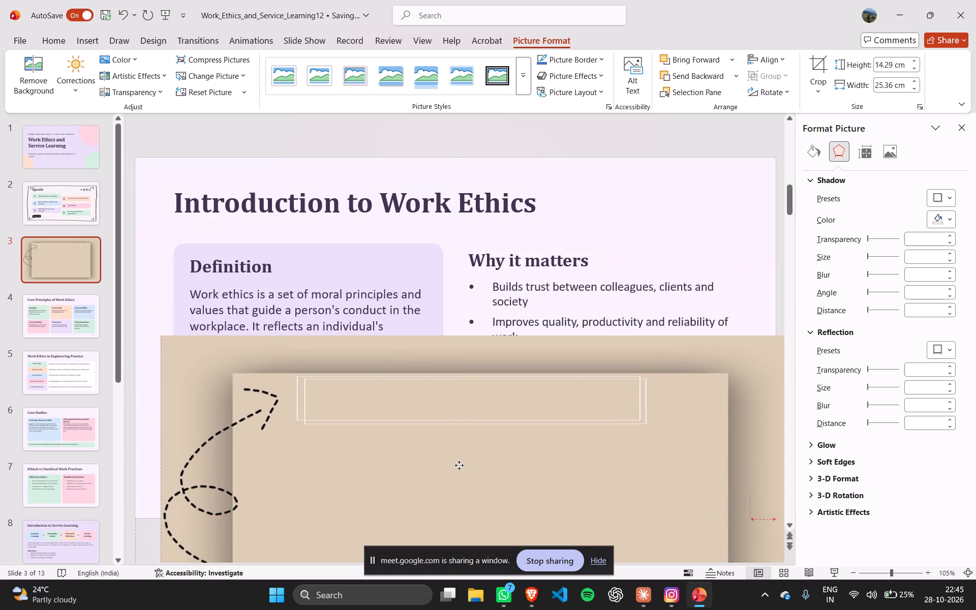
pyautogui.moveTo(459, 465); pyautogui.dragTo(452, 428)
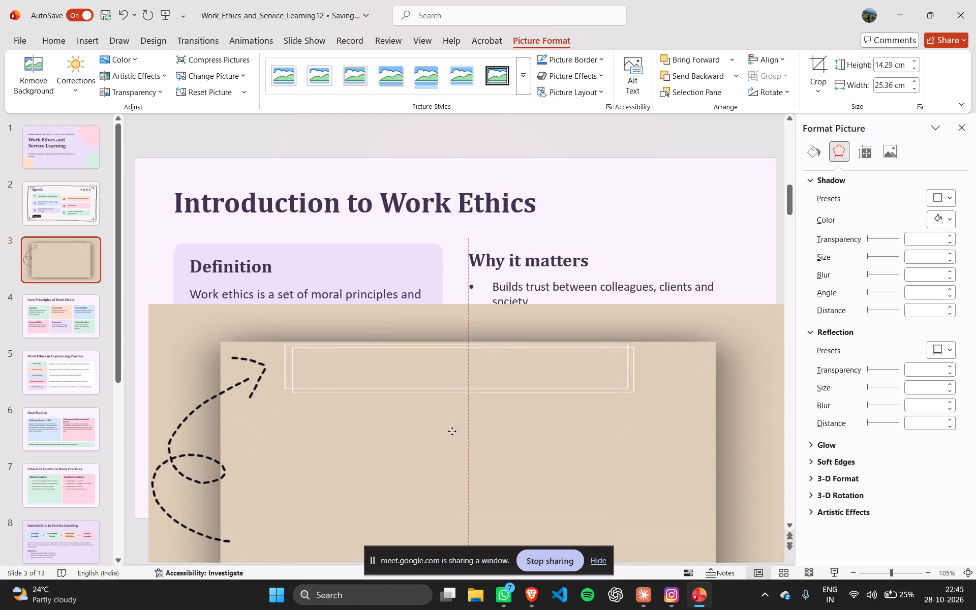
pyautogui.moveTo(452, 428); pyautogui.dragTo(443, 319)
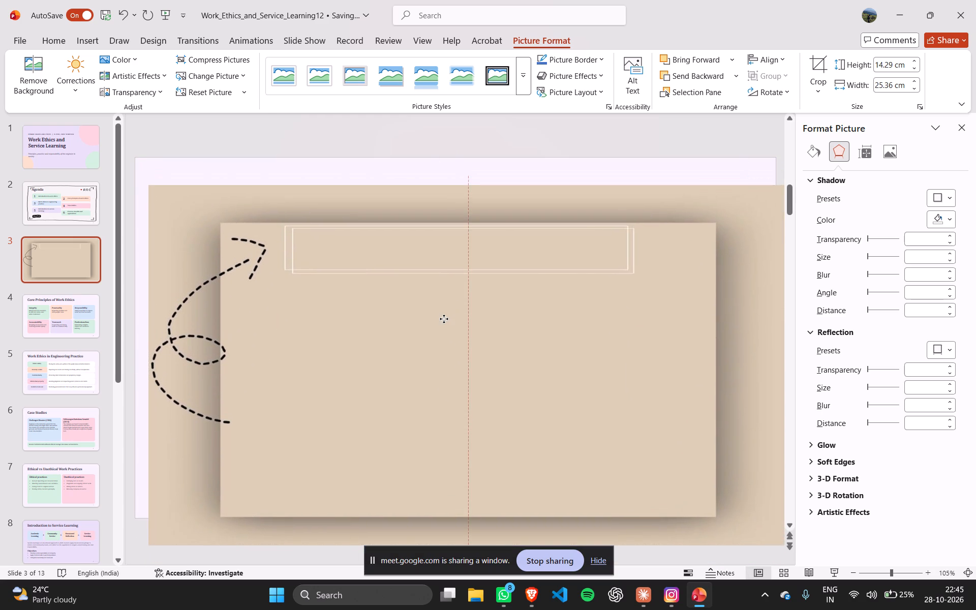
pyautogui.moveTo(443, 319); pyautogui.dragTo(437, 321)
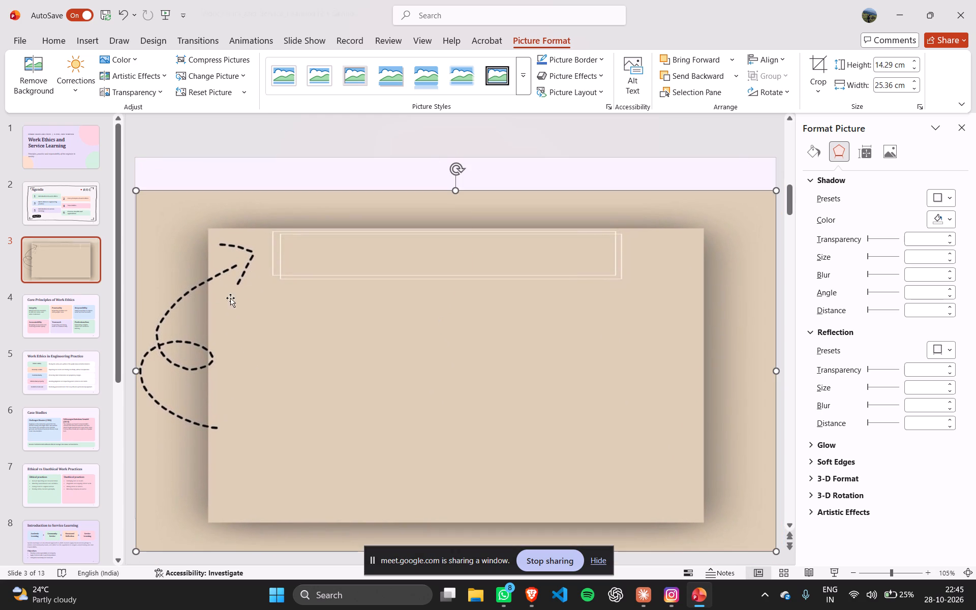
# Look through the remaining slides for one suited to the beige frame and view slide 11, Benefits of Service Learning.
pyautogui.scroll(-8, 70, 431)
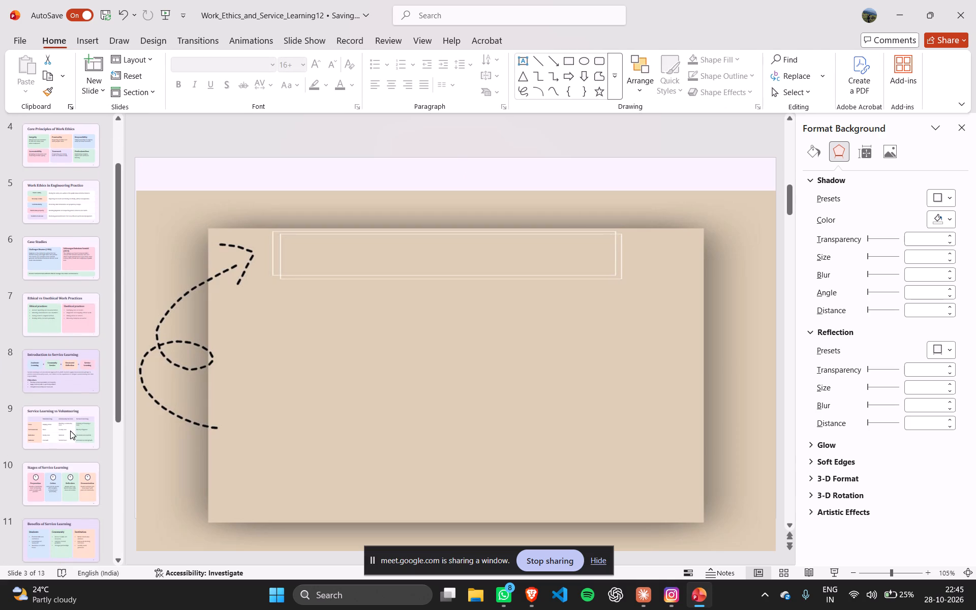
pyautogui.scroll(-5, 70, 431)
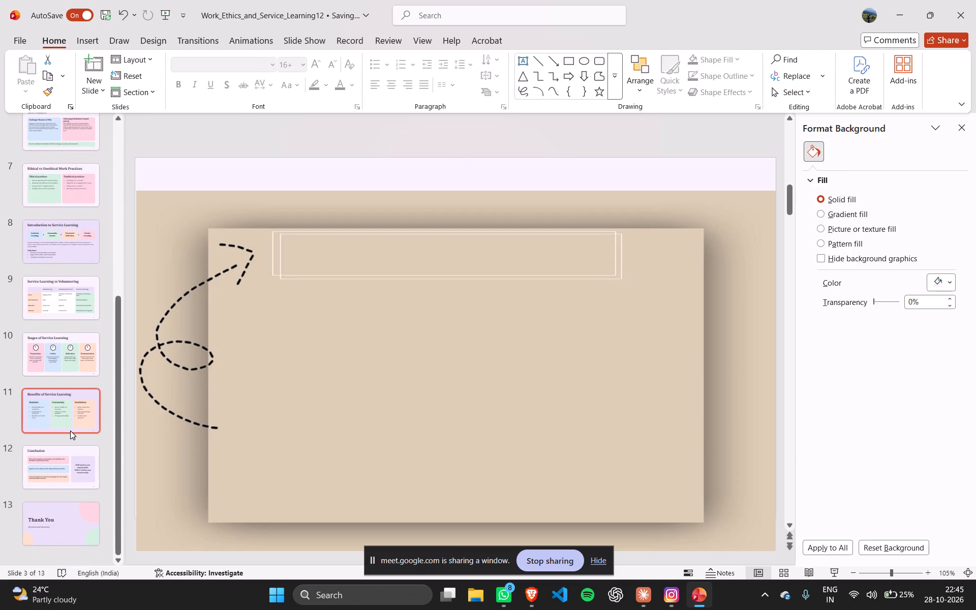
pyautogui.click(77, 399)
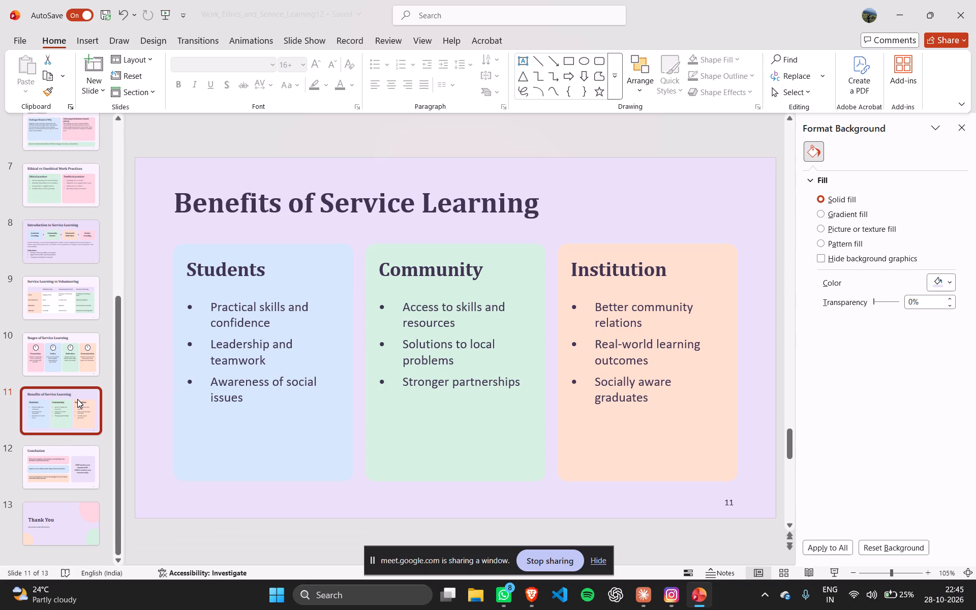
# Cut the beige frame picture from slide 3 and paste it onto slide 11, Benefits of Service Learning.
pyautogui.scroll(20, 77, 283)
pyautogui.scroll(1, 77, 283)
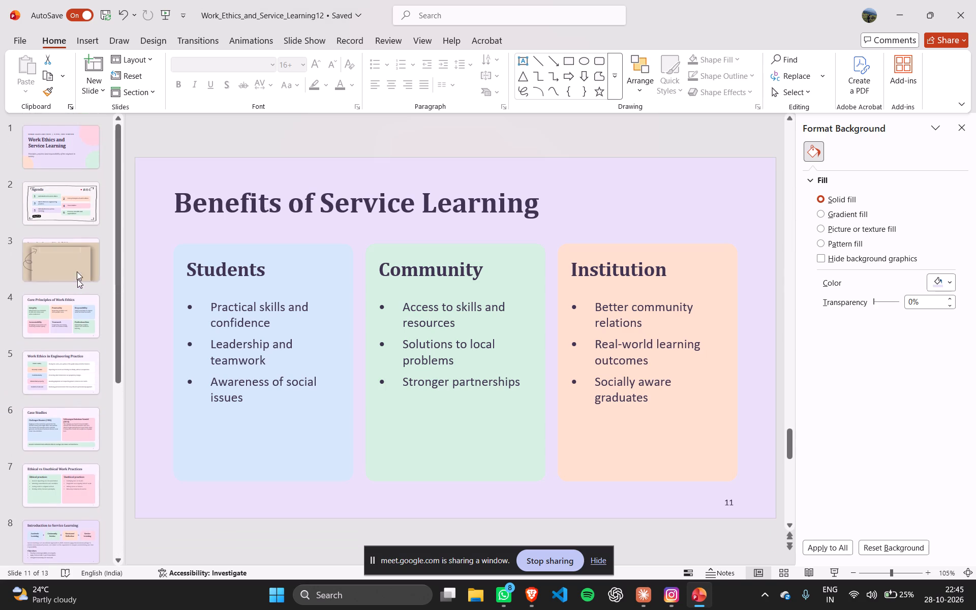
pyautogui.click(76, 239)
pyautogui.moveTo(341, 335); pyautogui.dragTo(110, 407)
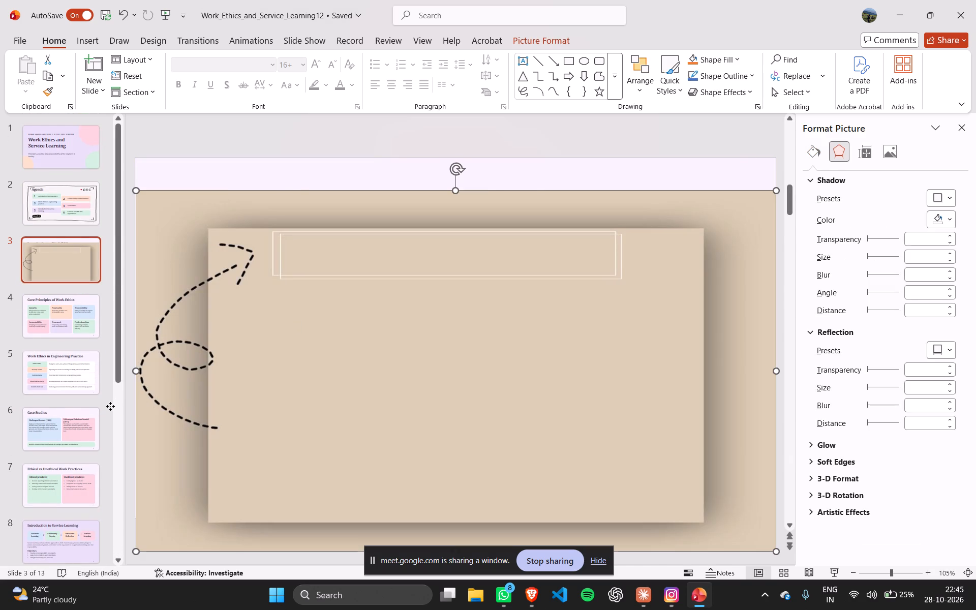
pyautogui.moveTo(110, 407); pyautogui.dragTo(386, 364)
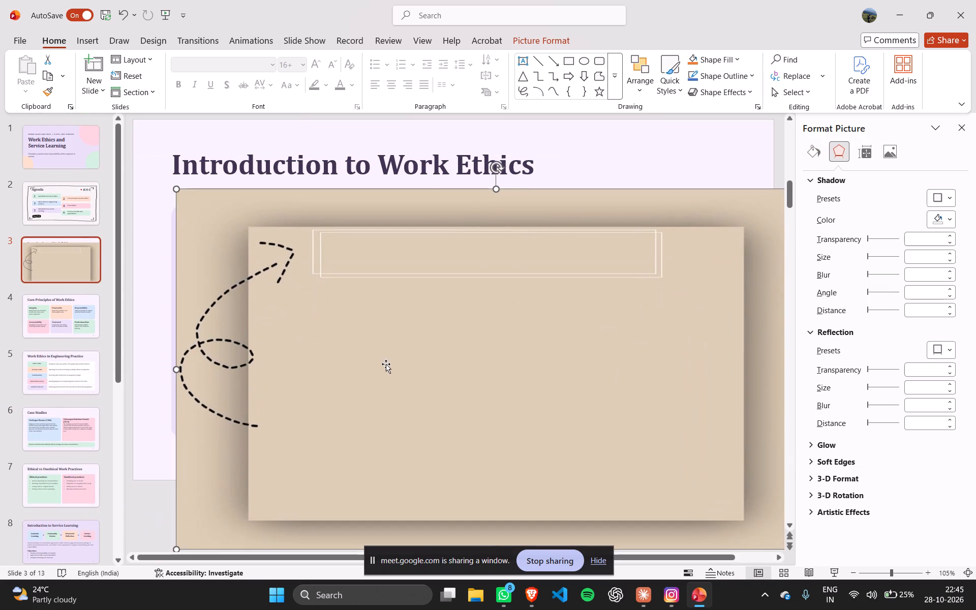
pyautogui.hotkey('ctrl', 'x')
pyautogui.scroll(-15, 68, 422)
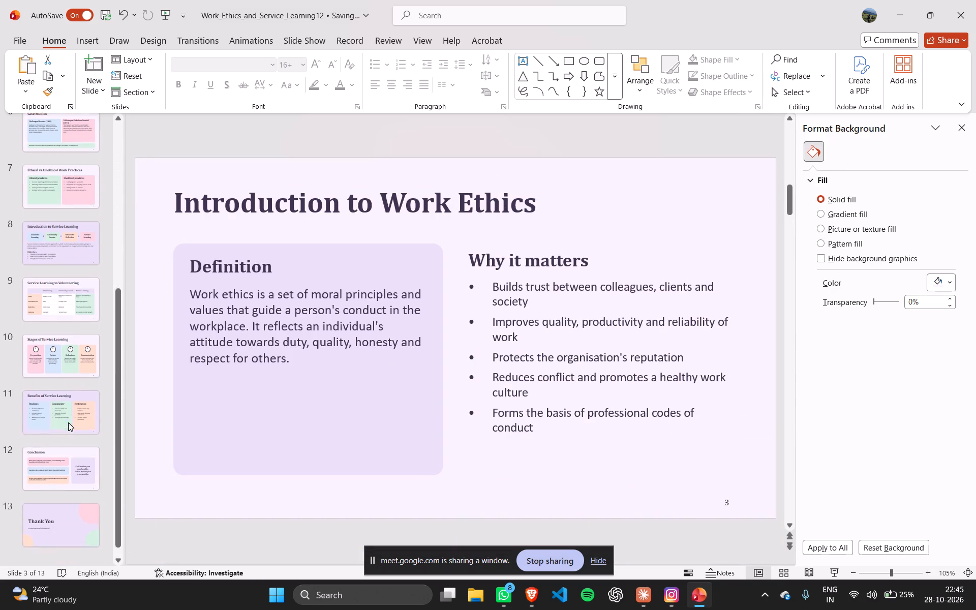
pyautogui.scroll(-4, 68, 422)
pyautogui.scroll(-19, 68, 422)
pyautogui.click(67, 409)
pyautogui.click(180, 496)
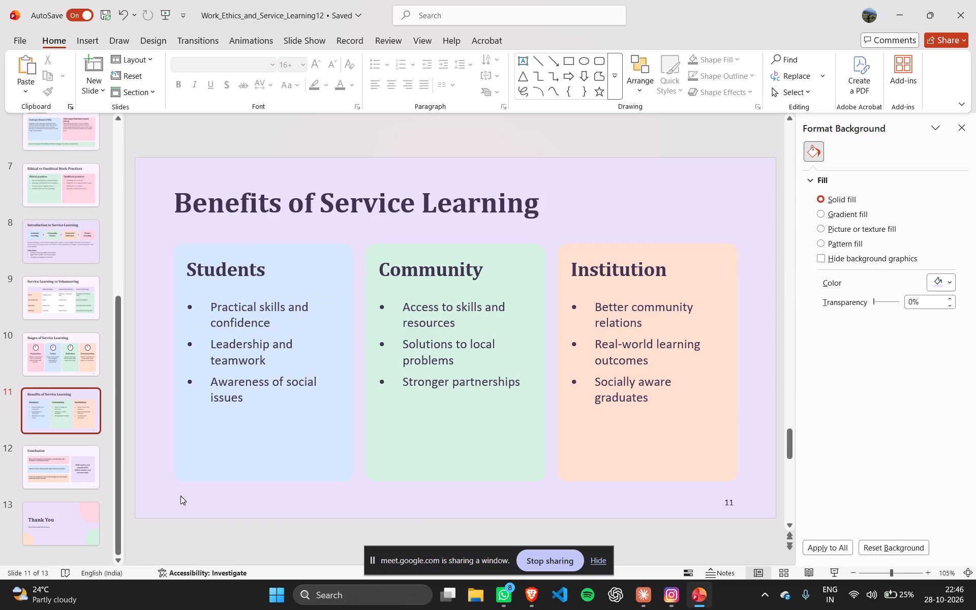
pyautogui.hotkey('ctrl', 'v')
# Align the beige frame picture to cover all of slide 11 and send it behind the title and three cards.
pyautogui.moveTo(424, 418); pyautogui.dragTo(423, 486)
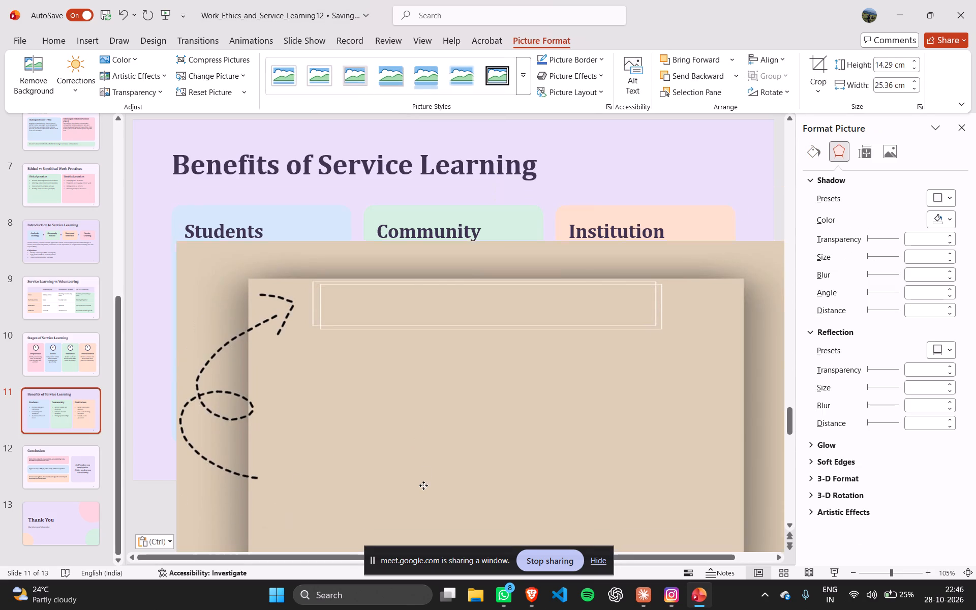
pyautogui.moveTo(423, 486); pyautogui.dragTo(398, 531)
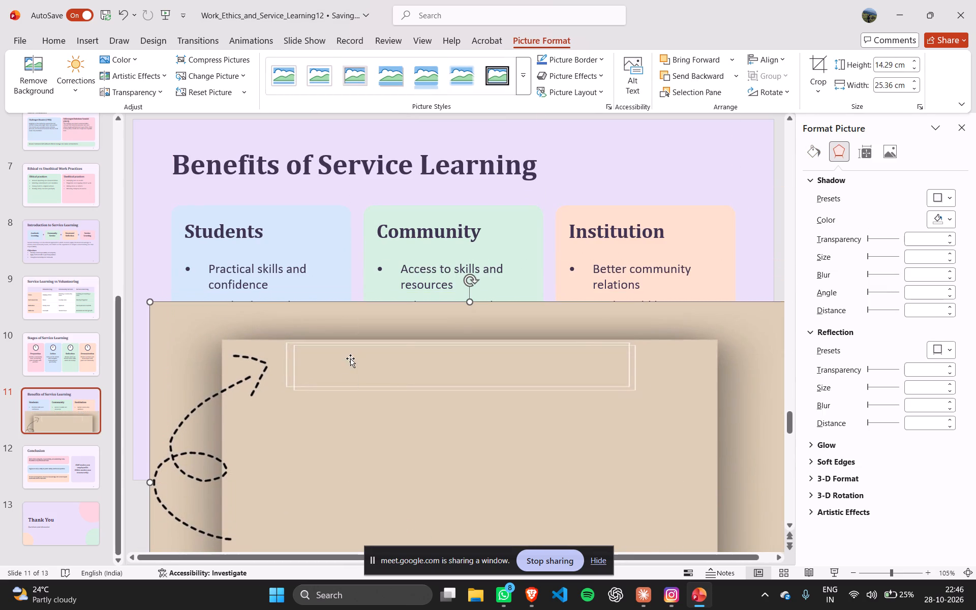
pyautogui.moveTo(351, 359); pyautogui.dragTo(333, 173)
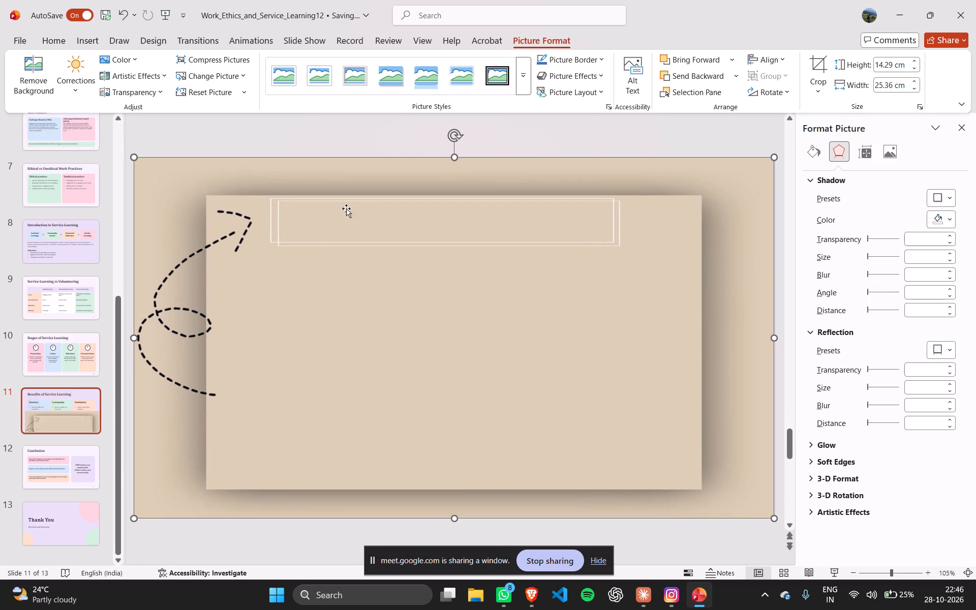
pyautogui.rightClick(354, 229)
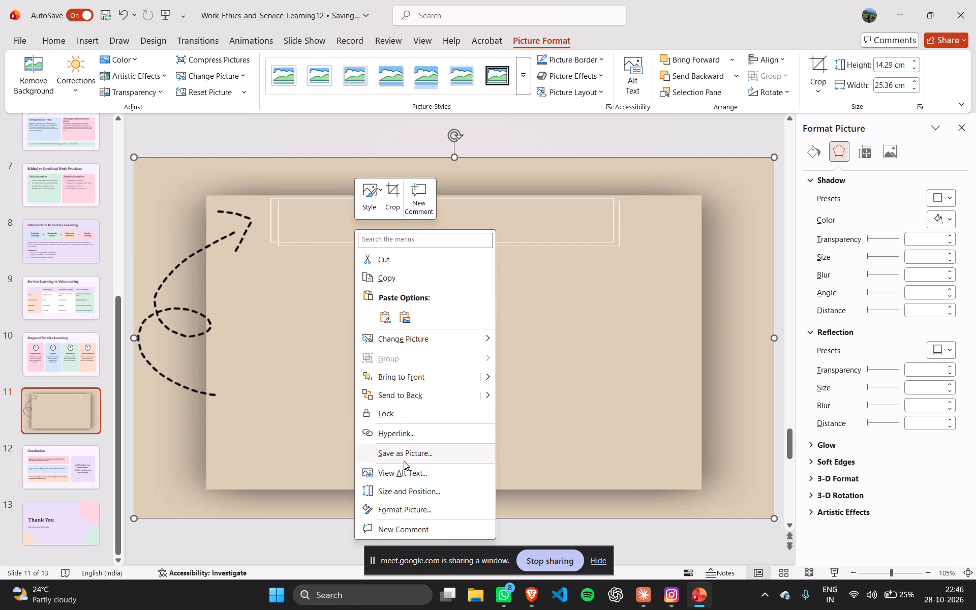
pyautogui.click(436, 396)
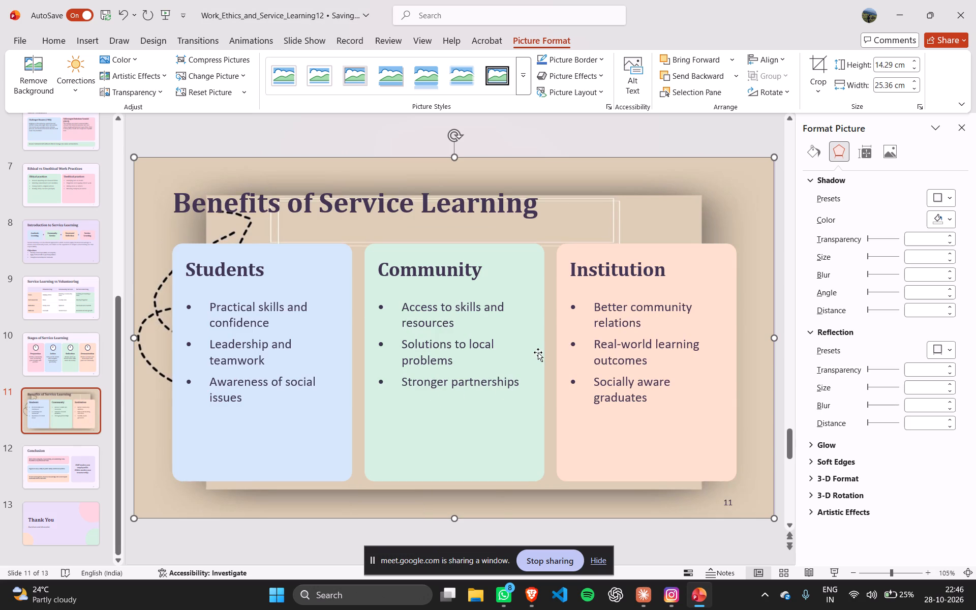
# Fit the title Benefits of Service Learning inside the frame's white outlined box, with font size 24 and the text roughly centred.
pyautogui.click(478, 208)
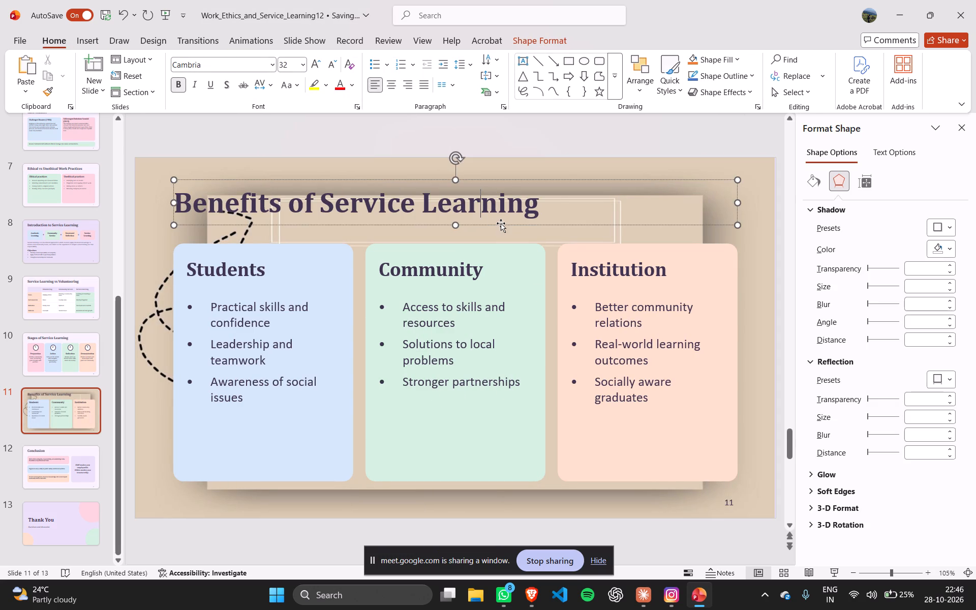
pyautogui.moveTo(501, 223); pyautogui.dragTo(595, 243)
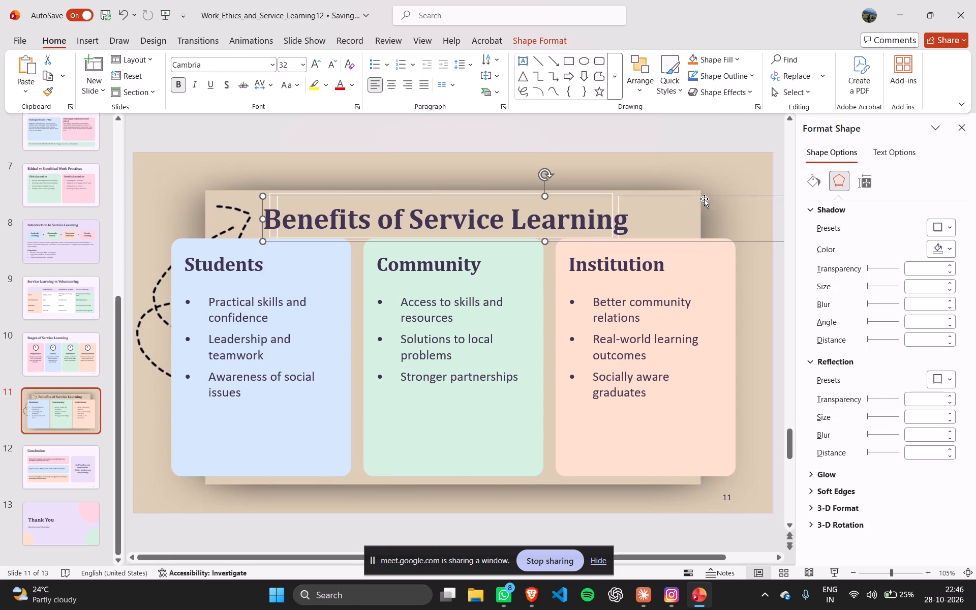
pyautogui.click(524, 234)
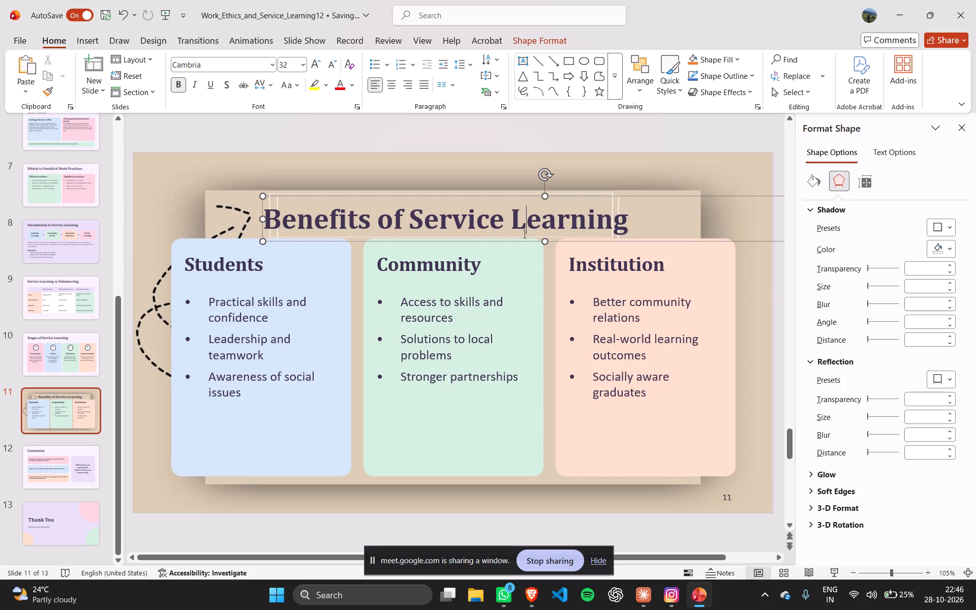
pyautogui.hotkey('ctrl', 'a')
pyautogui.click(300, 64)
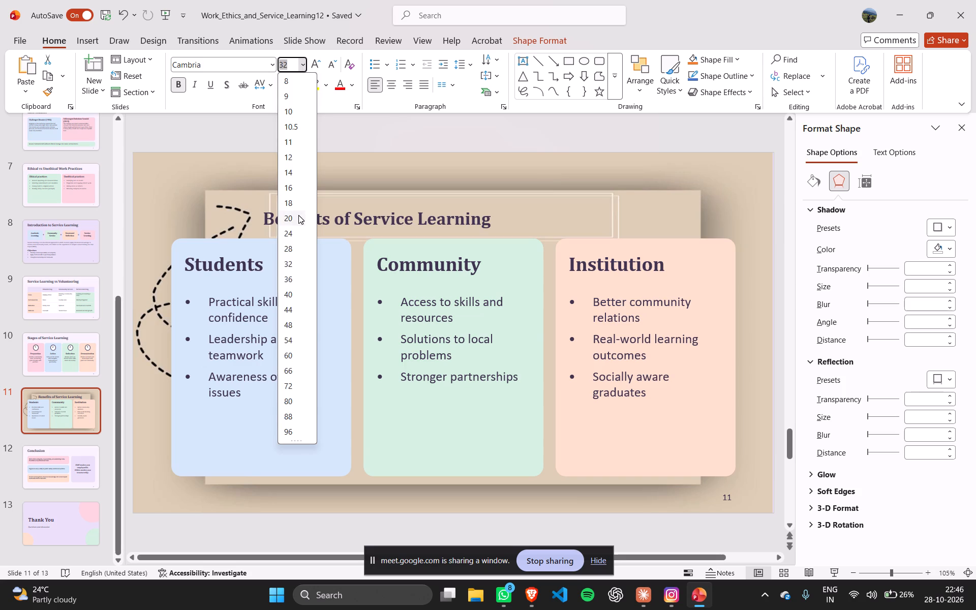
pyautogui.click(297, 230)
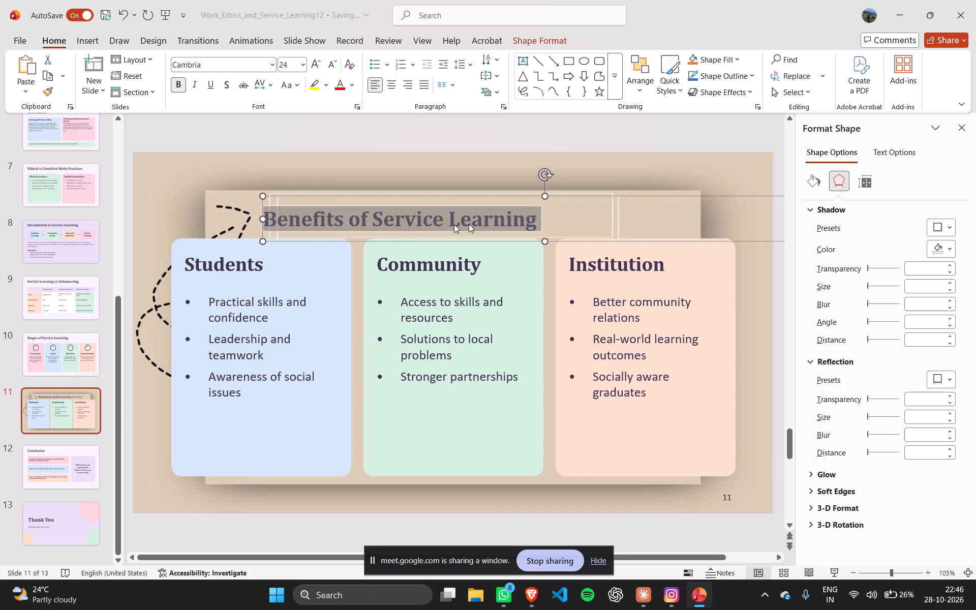
pyautogui.moveTo(521, 197); pyautogui.dragTo(554, 198)
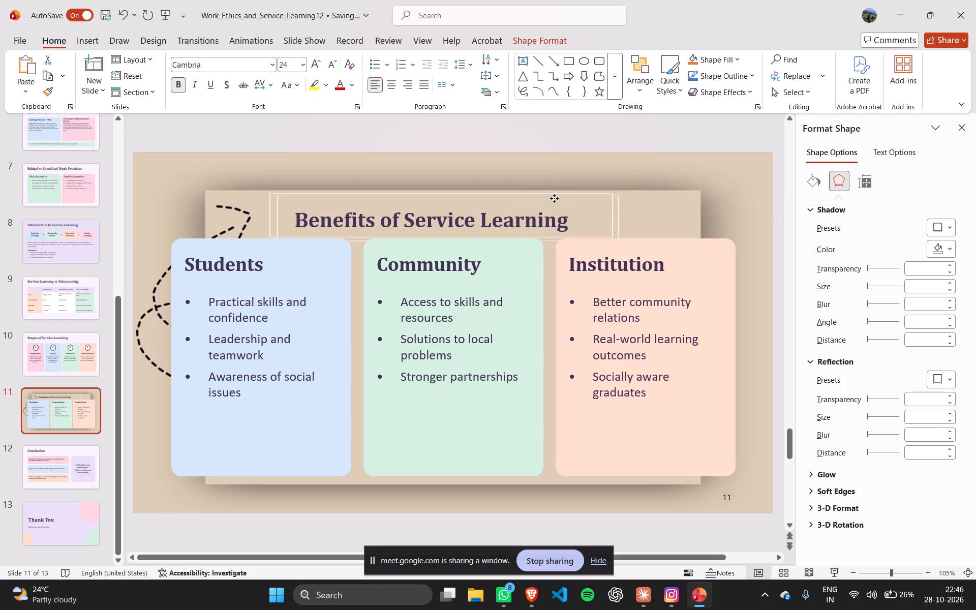
pyautogui.moveTo(554, 198); pyautogui.dragTo(562, 196)
# Shrink the Students, Community and Institution cards together in height and width so they wrap closely around their text.
pyautogui.keyDown('ctrl'); pyautogui.scroll(-2, 547, 322); pyautogui.keyUp('ctrl')
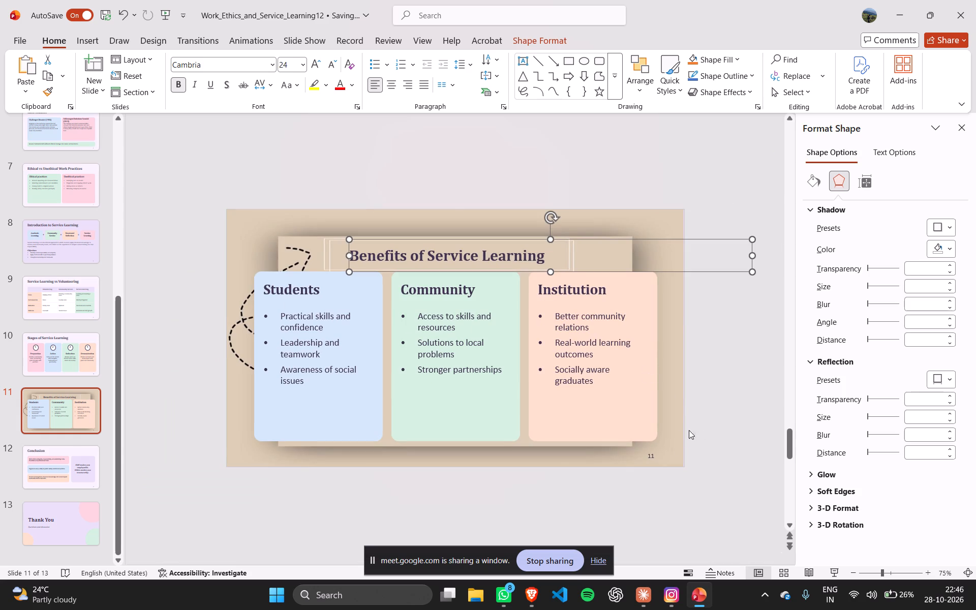
pyautogui.click(676, 446)
pyautogui.click(685, 339)
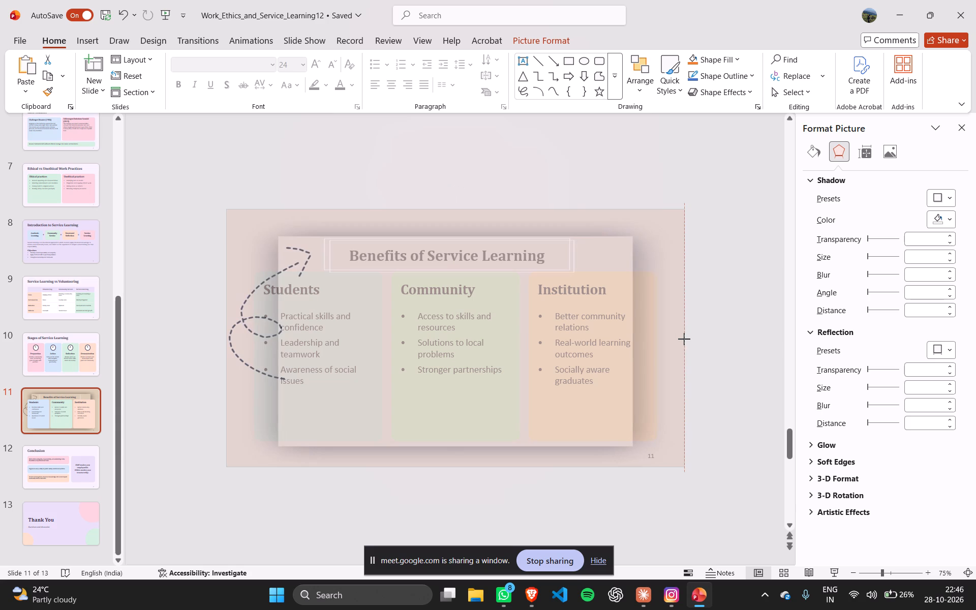
pyautogui.click(533, 512)
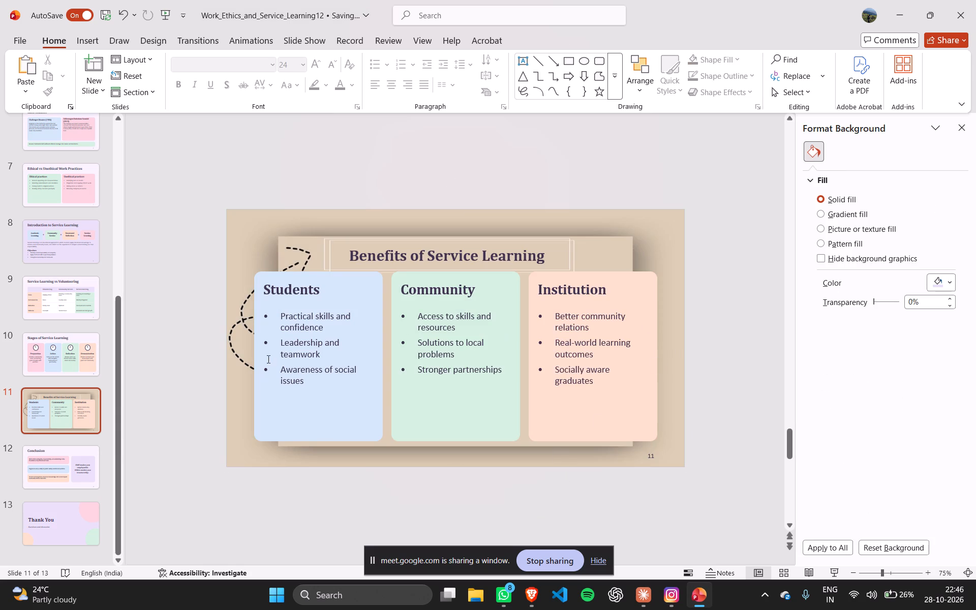
pyautogui.click(260, 302)
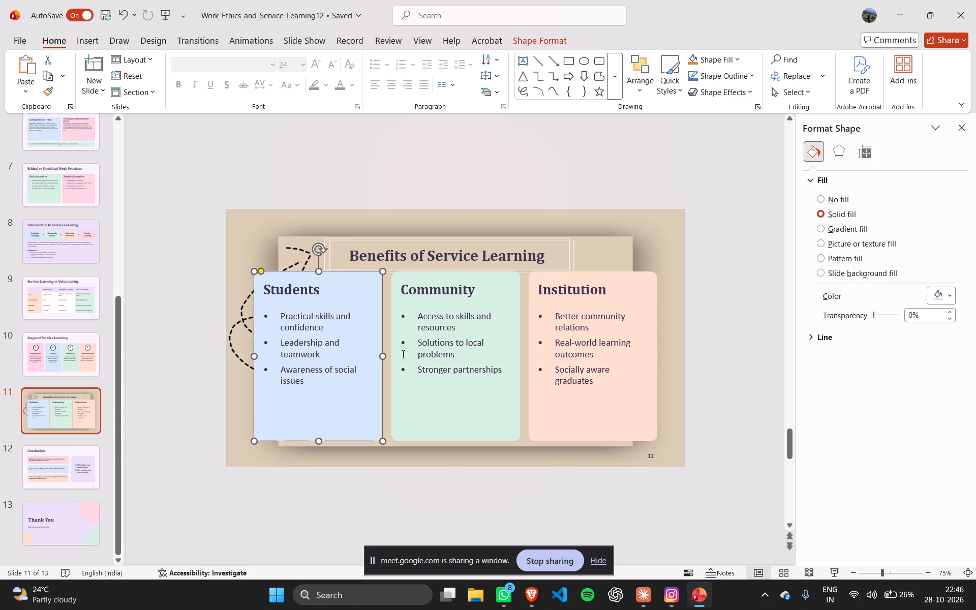
pyautogui.keyDown('ctrl'); pyautogui.click(517, 329); pyautogui.keyUp('ctrl')
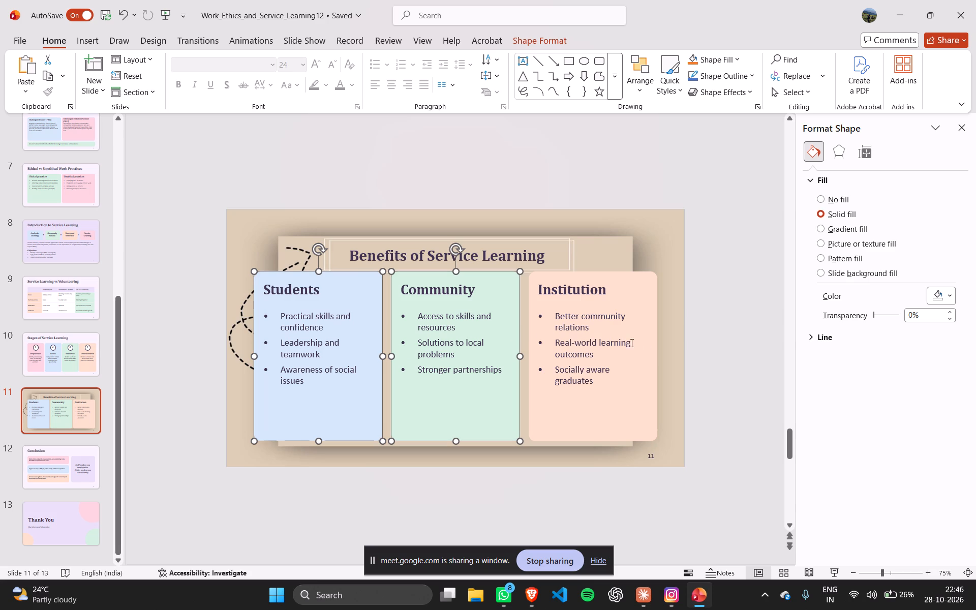
pyautogui.keyDown('ctrl'); pyautogui.click(656, 351); pyautogui.keyUp('ctrl')
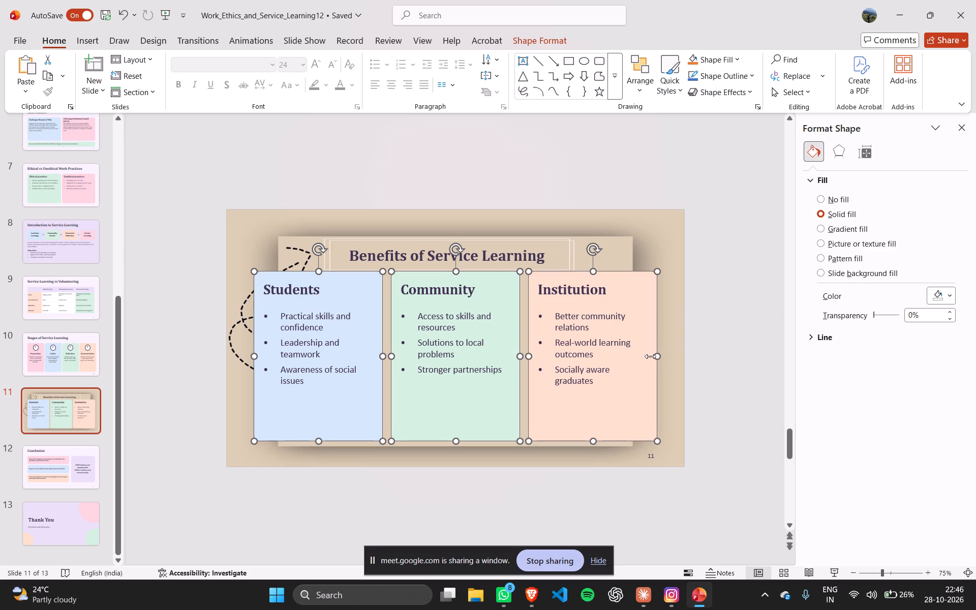
pyautogui.moveTo(595, 443); pyautogui.dragTo(600, 399)
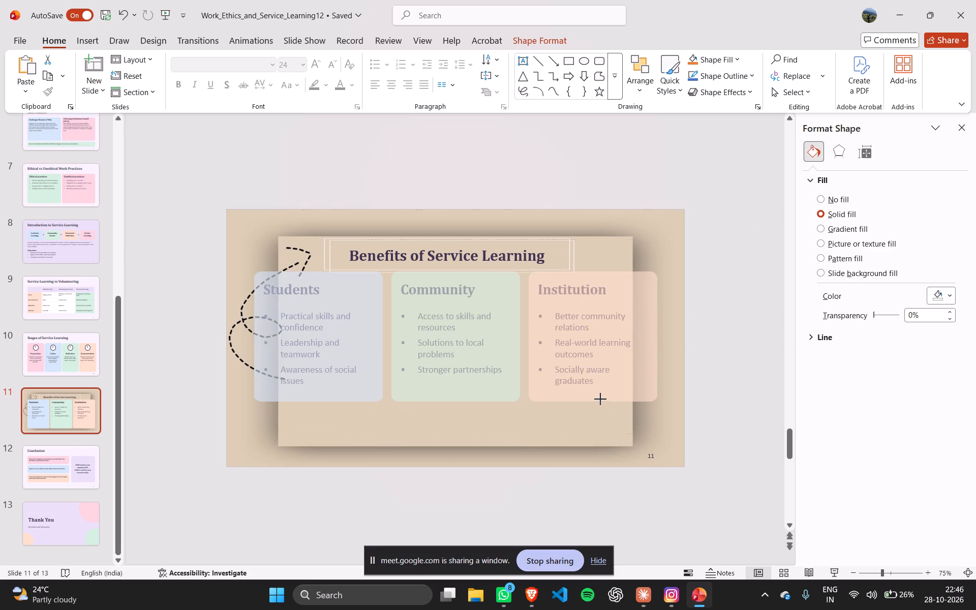
pyautogui.moveTo(600, 399); pyautogui.dragTo(601, 398)
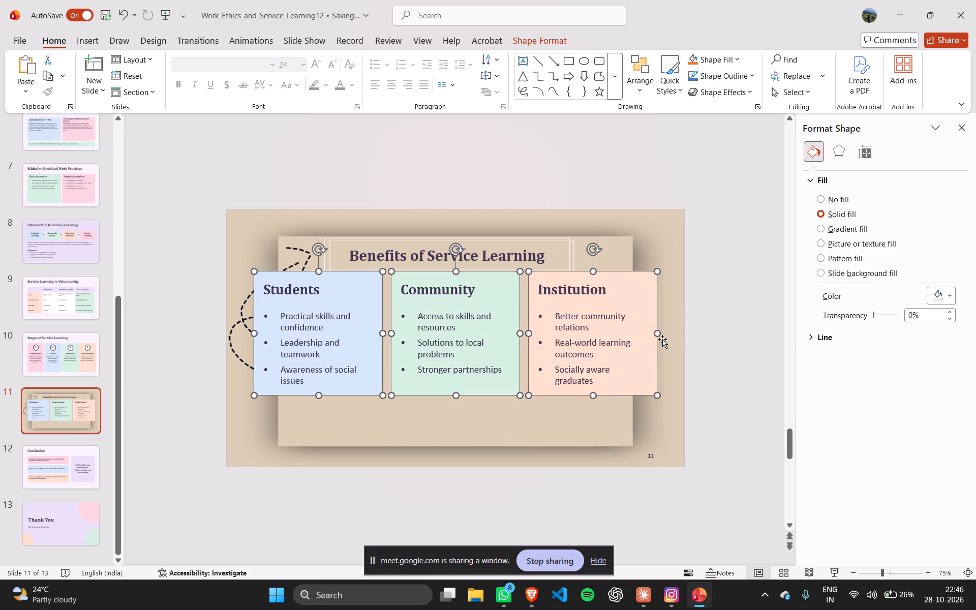
pyautogui.moveTo(659, 334); pyautogui.dragTo(638, 334)
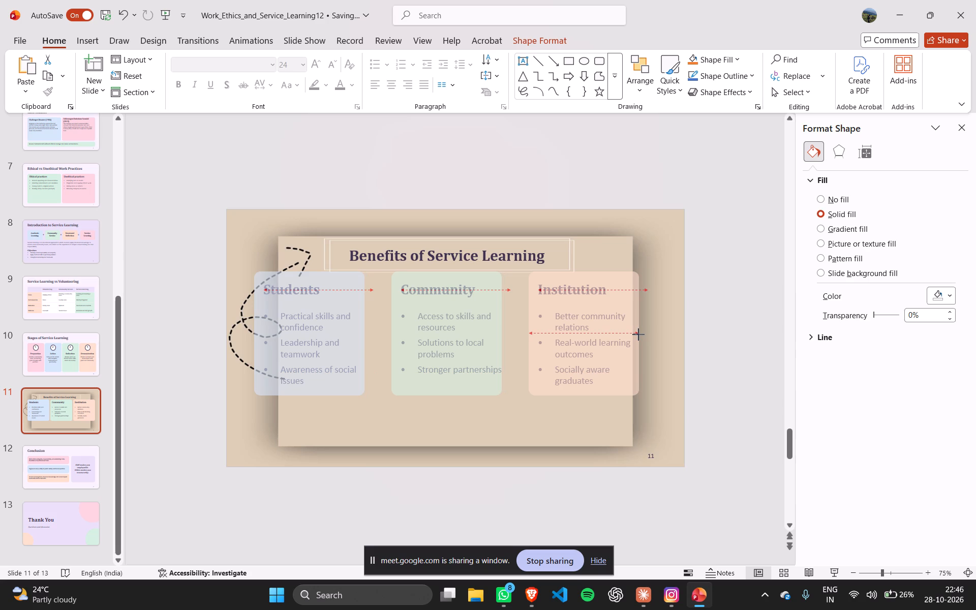
pyautogui.moveTo(638, 334); pyautogui.dragTo(644, 334)
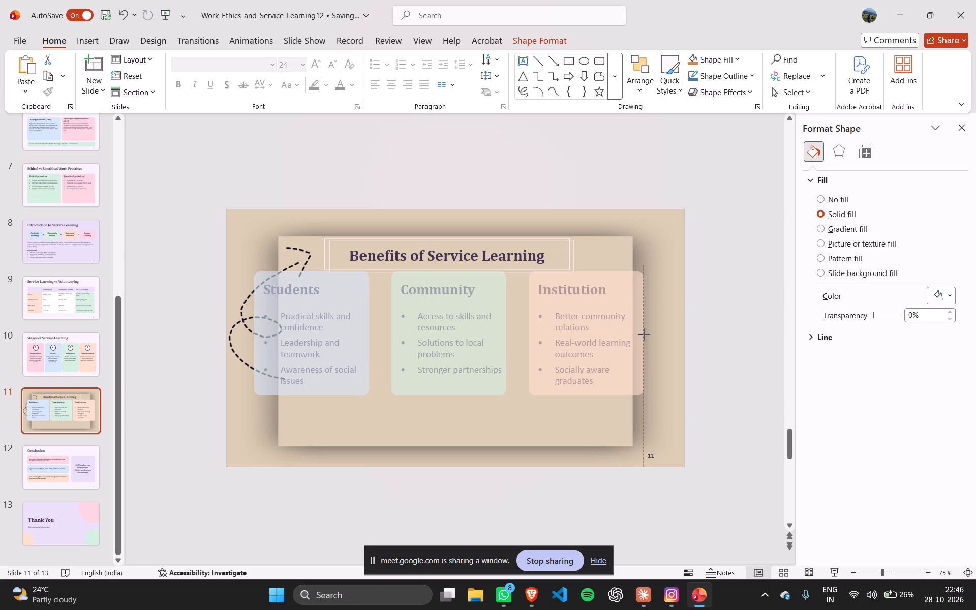
pyautogui.moveTo(644, 334); pyautogui.dragTo(644, 335)
pyautogui.moveTo(528, 333); pyautogui.dragTo(536, 334)
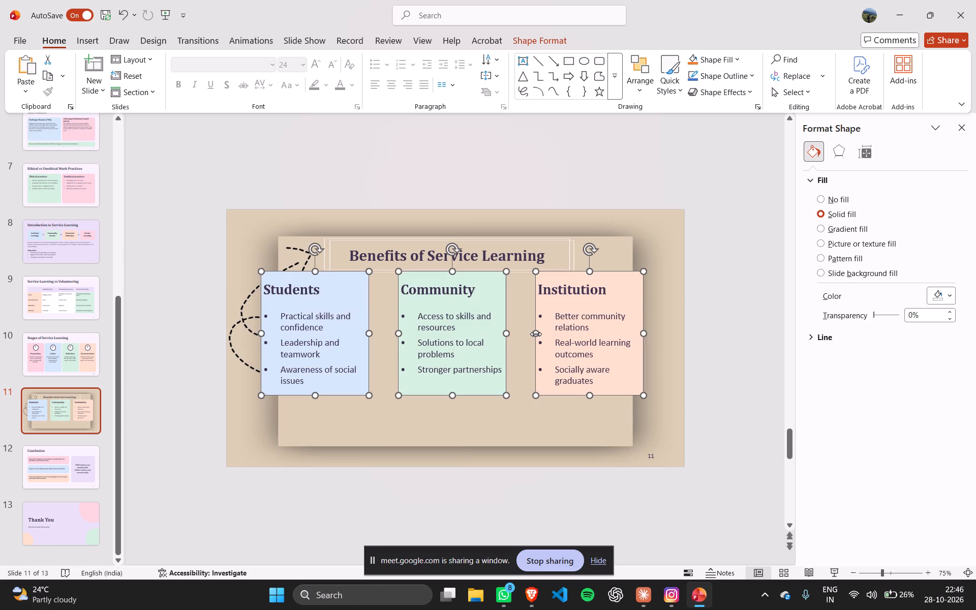
# Move the Institution heading sideways so that it sits centred at the top of its peach card.
pyautogui.click(600, 291)
pyautogui.moveTo(611, 279); pyautogui.dragTo(618, 279)
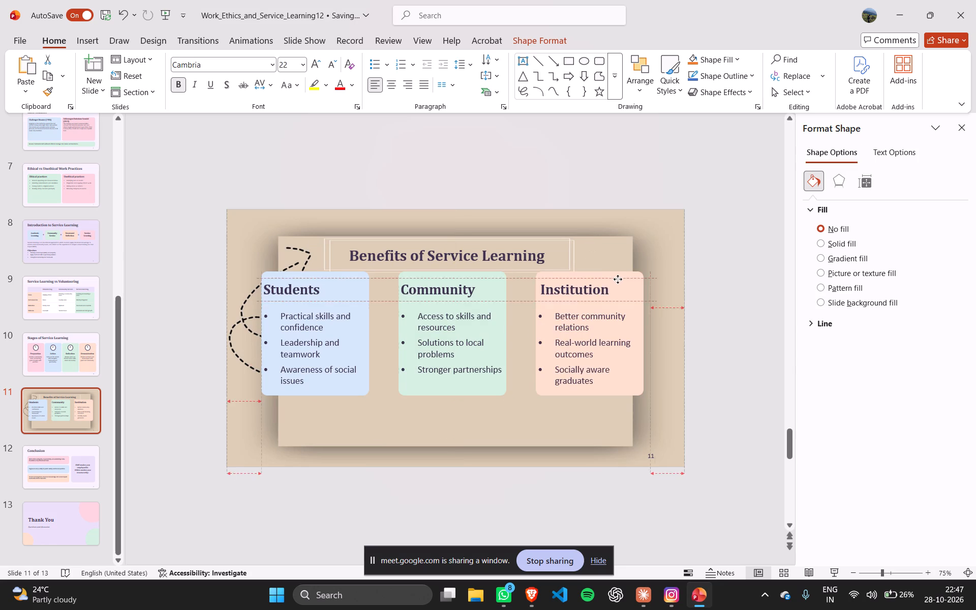
pyautogui.moveTo(618, 279); pyautogui.dragTo(627, 280)
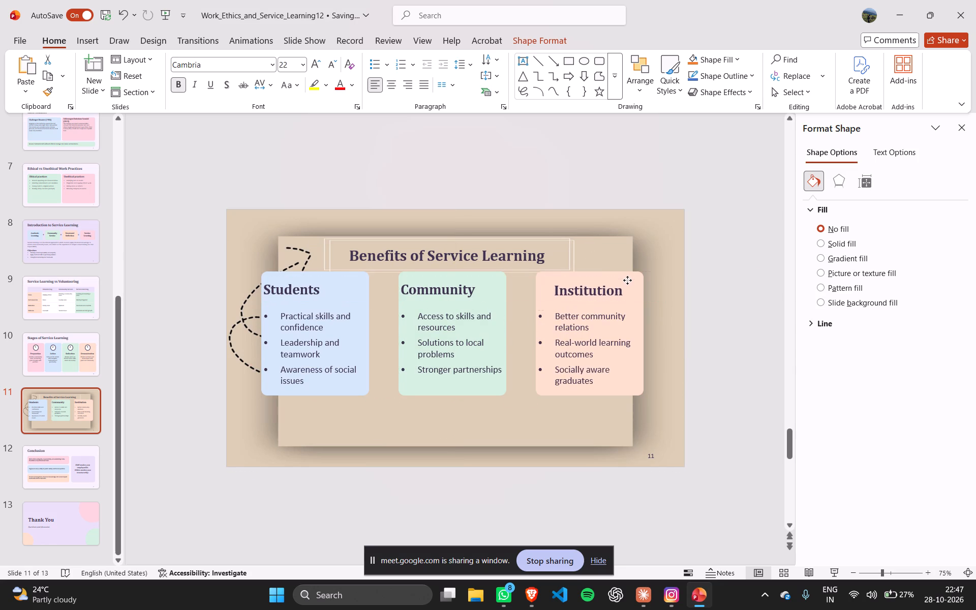
pyautogui.moveTo(627, 280); pyautogui.dragTo(628, 279)
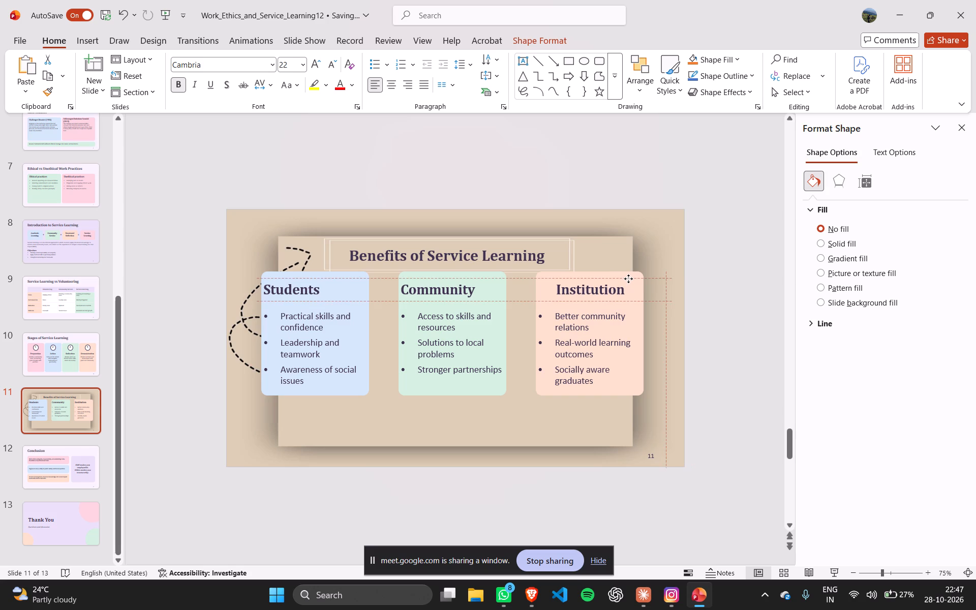
pyautogui.moveTo(628, 279); pyautogui.dragTo(628, 279)
# Move the Community heading sideways so that it sits centred at the top of its green card.
pyautogui.click(426, 289)
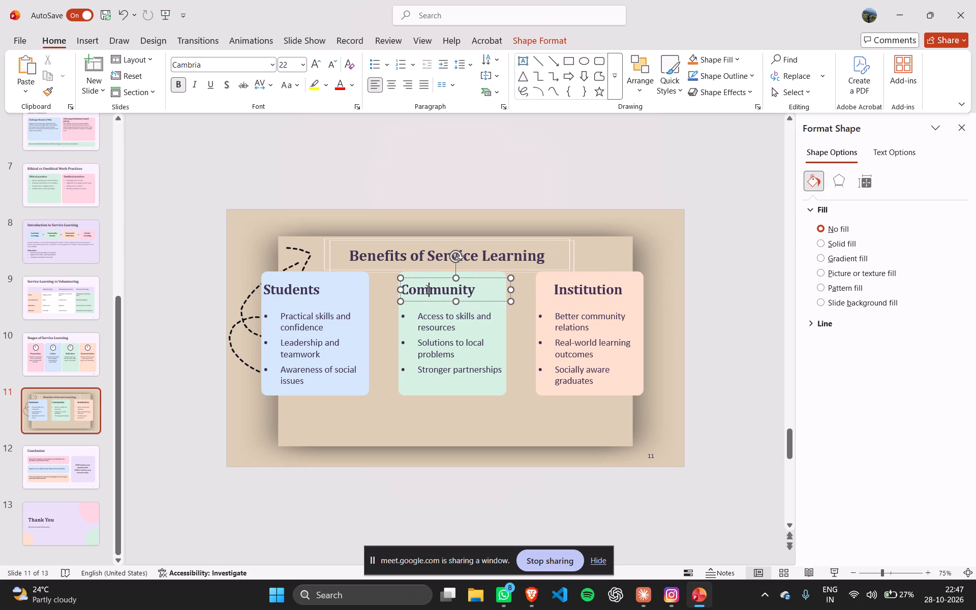
pyautogui.moveTo(439, 278); pyautogui.dragTo(452, 277)
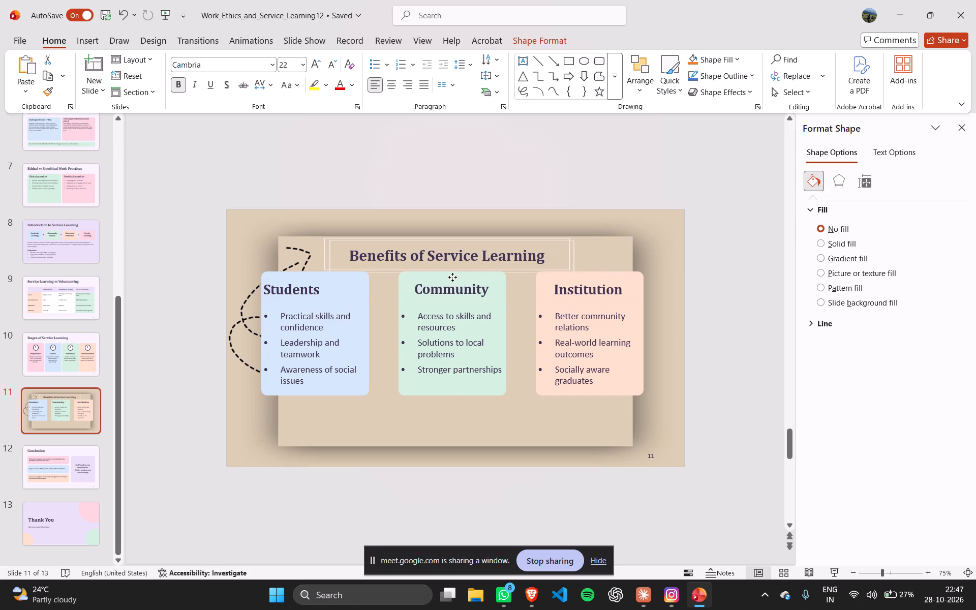
pyautogui.moveTo(452, 277); pyautogui.dragTo(449, 278)
pyautogui.moveTo(449, 278); pyautogui.dragTo(451, 277)
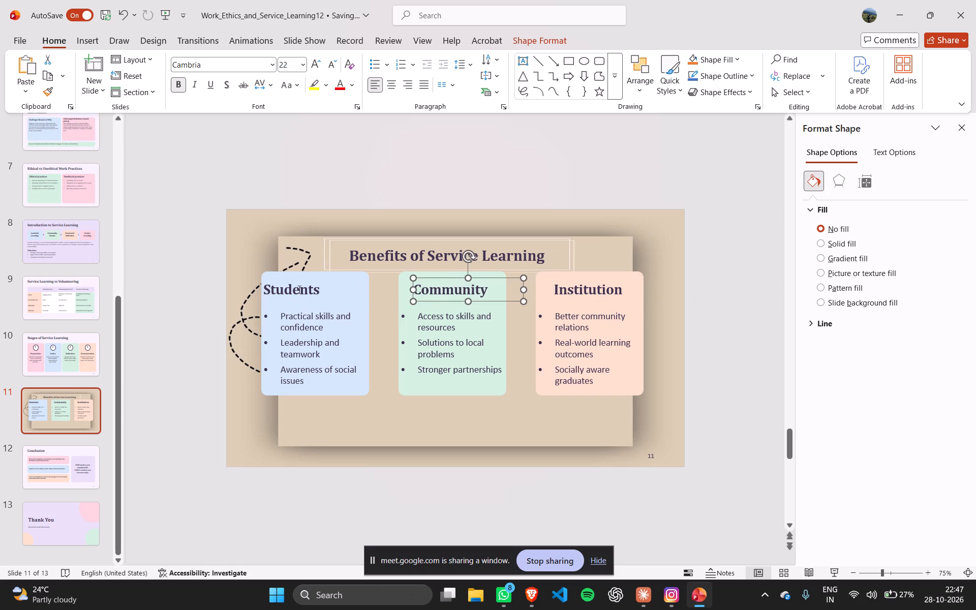
# Move the Students heading sideways to sit roughly centred at the top of its blue card, level with the other headings.
pyautogui.click(298, 289)
pyautogui.moveTo(302, 278); pyautogui.dragTo(315, 278)
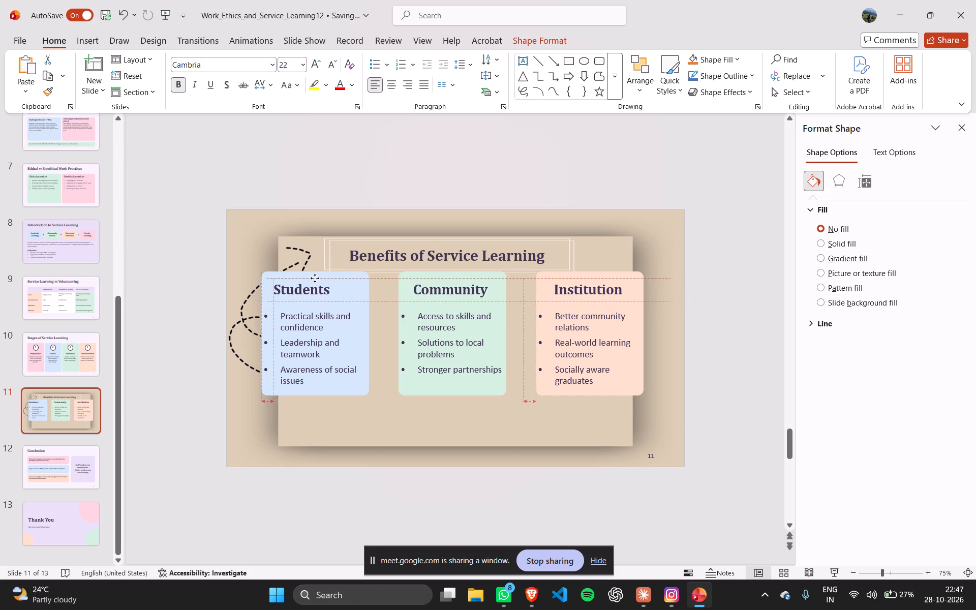
pyautogui.moveTo(315, 278); pyautogui.dragTo(321, 276)
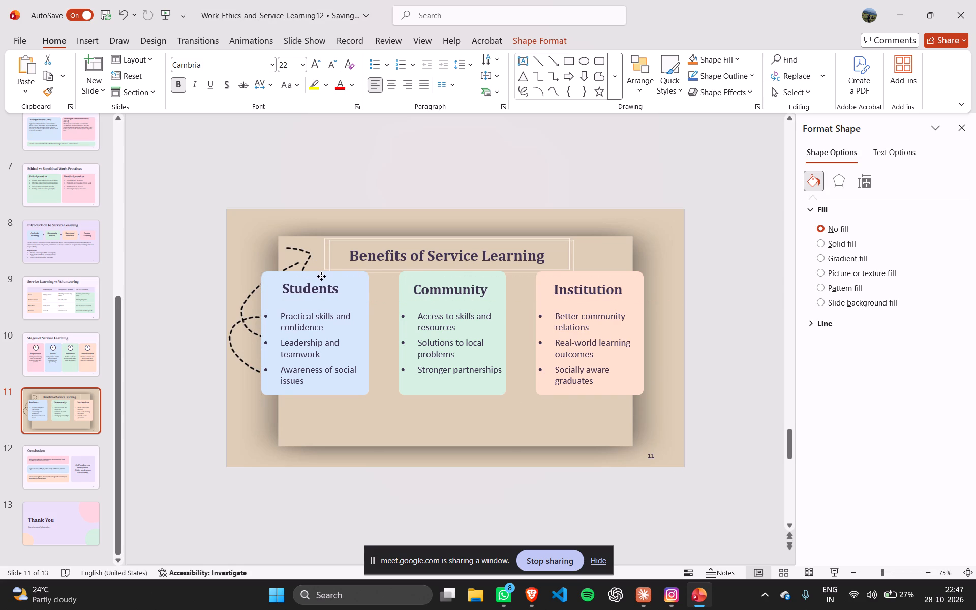
pyautogui.moveTo(321, 276); pyautogui.dragTo(326, 277)
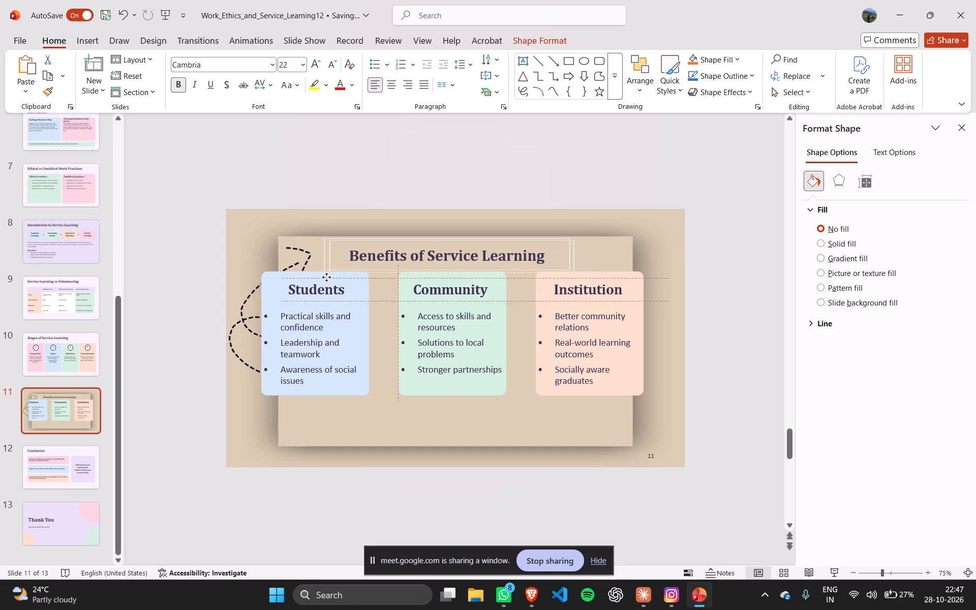
pyautogui.moveTo(326, 277); pyautogui.dragTo(324, 278)
pyautogui.moveTo(324, 278); pyautogui.dragTo(323, 277)
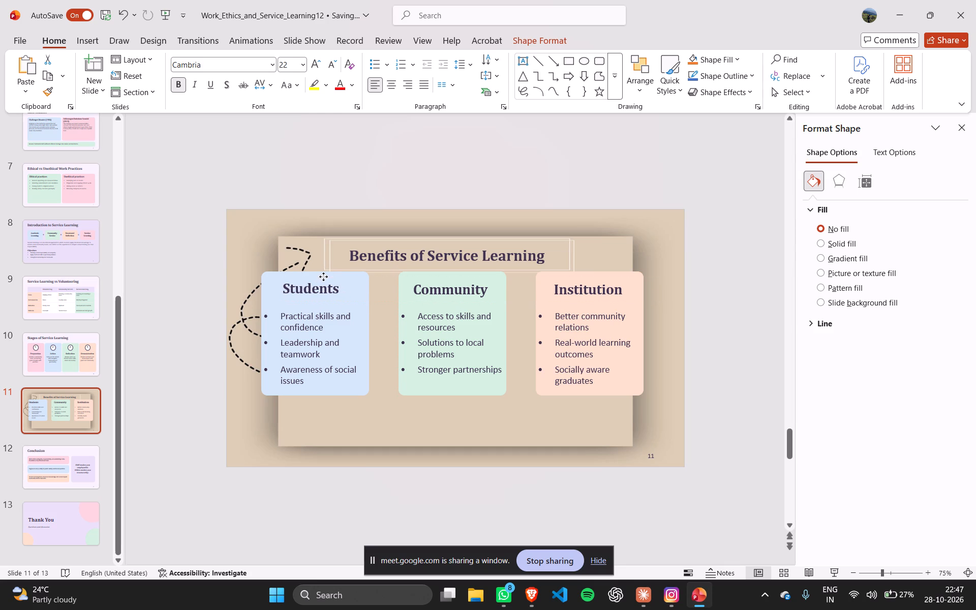
pyautogui.moveTo(323, 277); pyautogui.dragTo(323, 276)
pyautogui.moveTo(323, 276); pyautogui.dragTo(324, 276)
pyautogui.moveTo(324, 276); pyautogui.dragTo(323, 276)
pyautogui.click(325, 338)
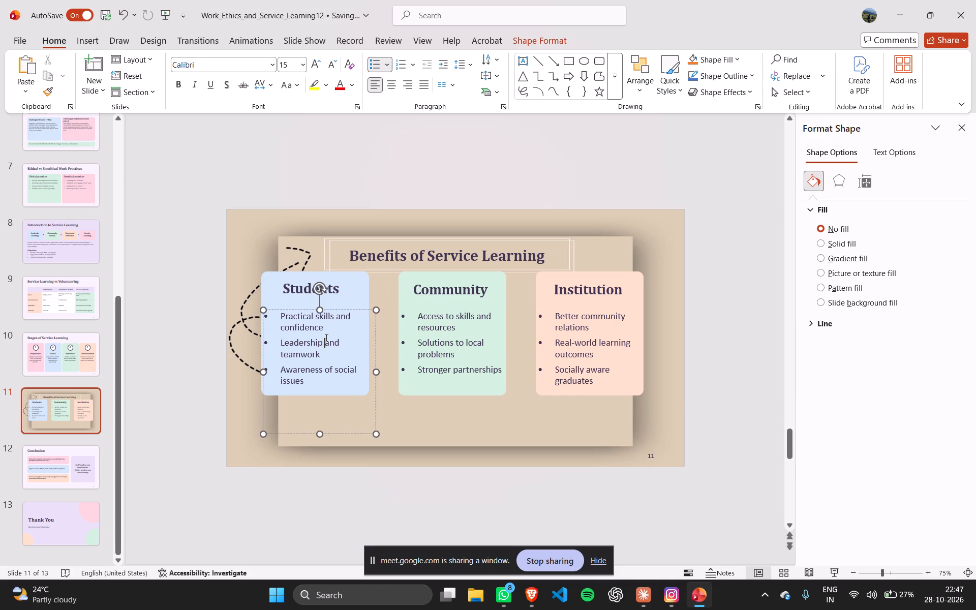
pyautogui.click(751, 291)
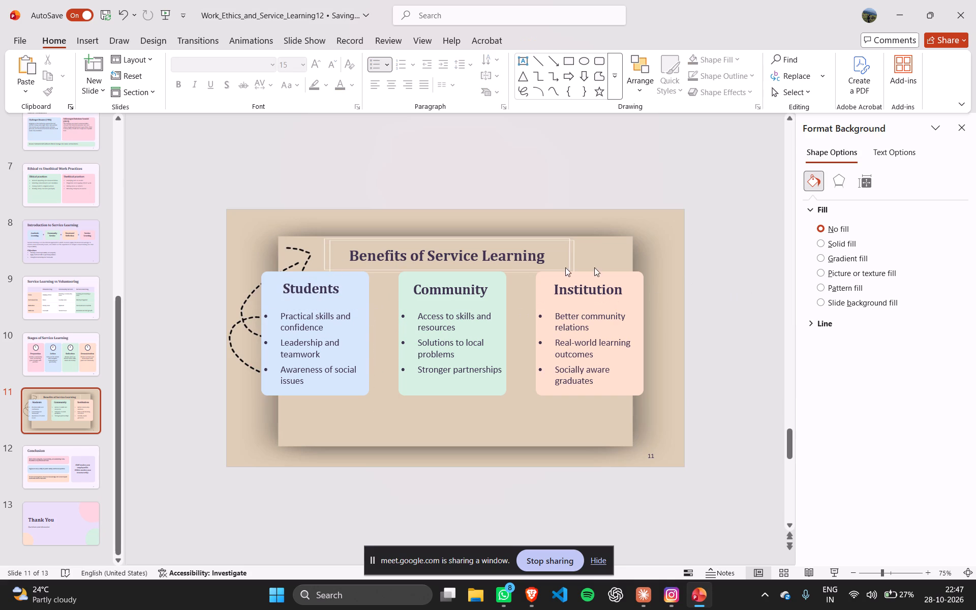
# Shift the Institution bullet list slightly to the right within its peach card.
pyautogui.moveTo(213, 240); pyautogui.dragTo(602, 365)
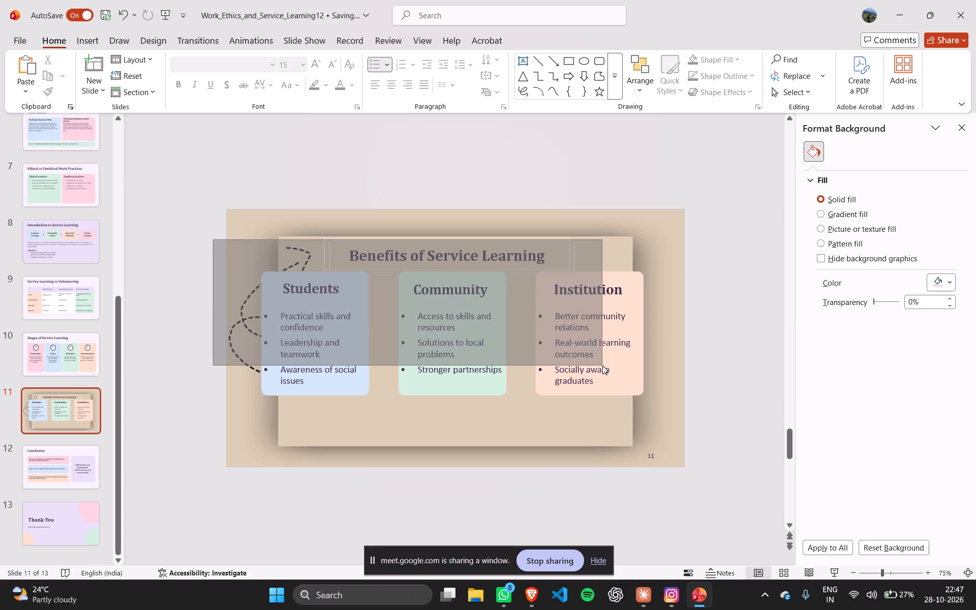
pyautogui.moveTo(602, 365); pyautogui.dragTo(681, 414)
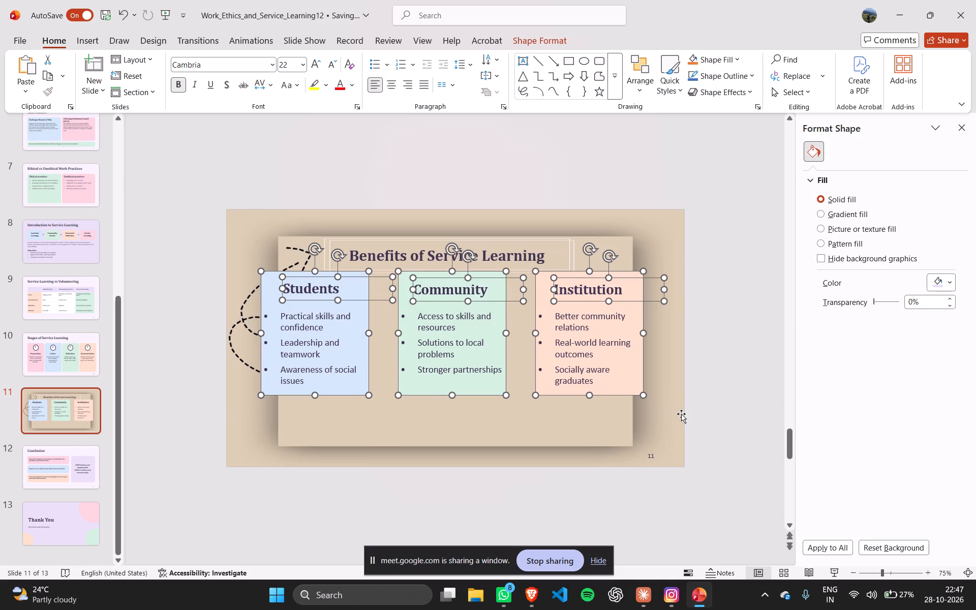
pyautogui.click(634, 328)
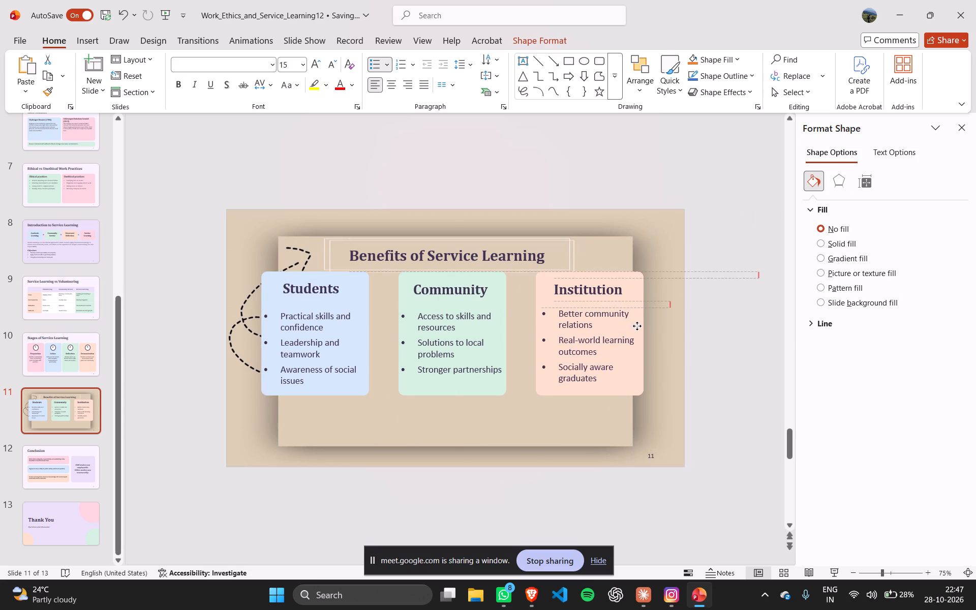
pyautogui.click(725, 326)
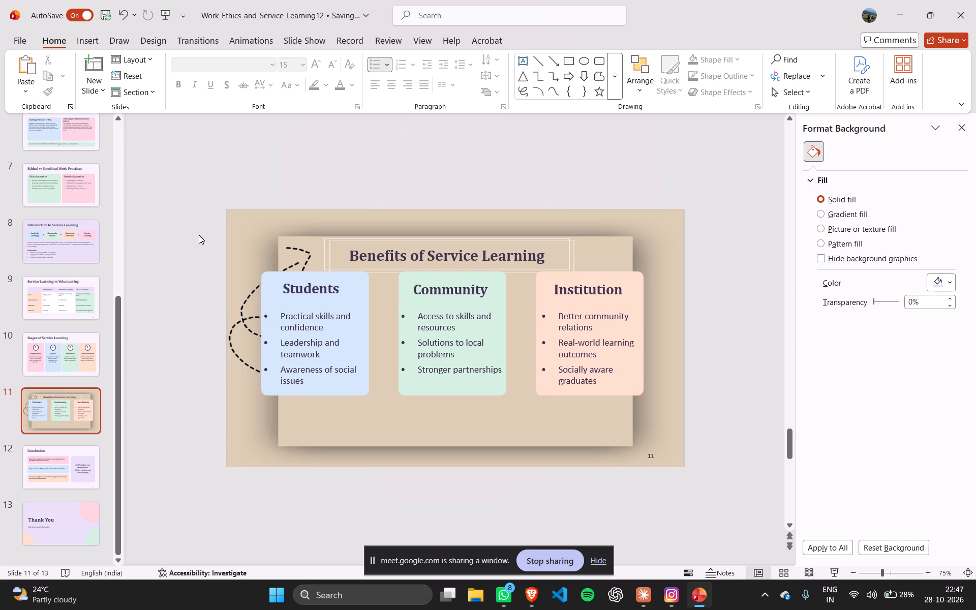
# Shift the three coloured cards and their headings together slightly down and to the right, leaving a gap below the title.
pyautogui.moveTo(198, 234); pyautogui.dragTo(718, 415)
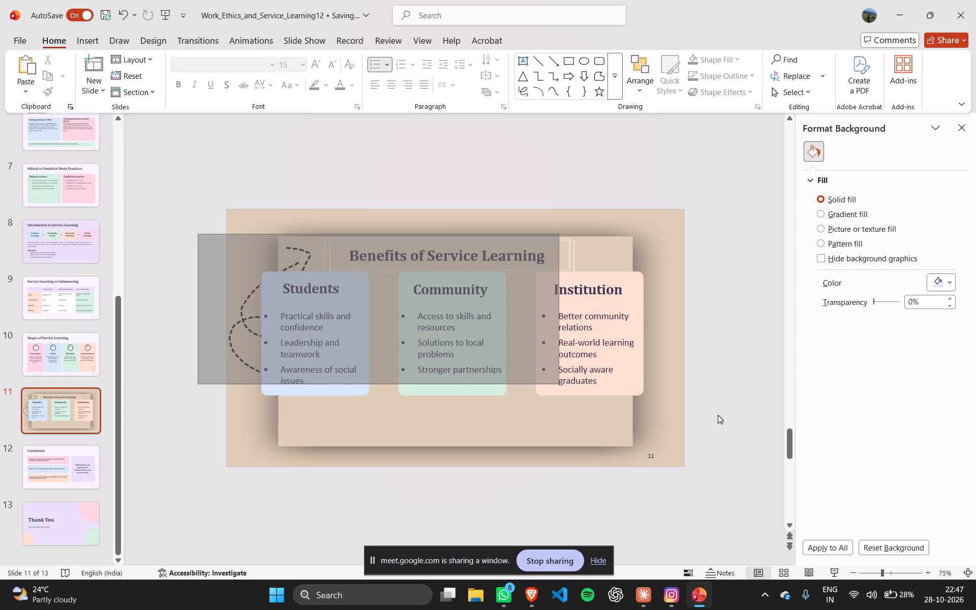
pyautogui.moveTo(718, 415); pyautogui.dragTo(750, 420)
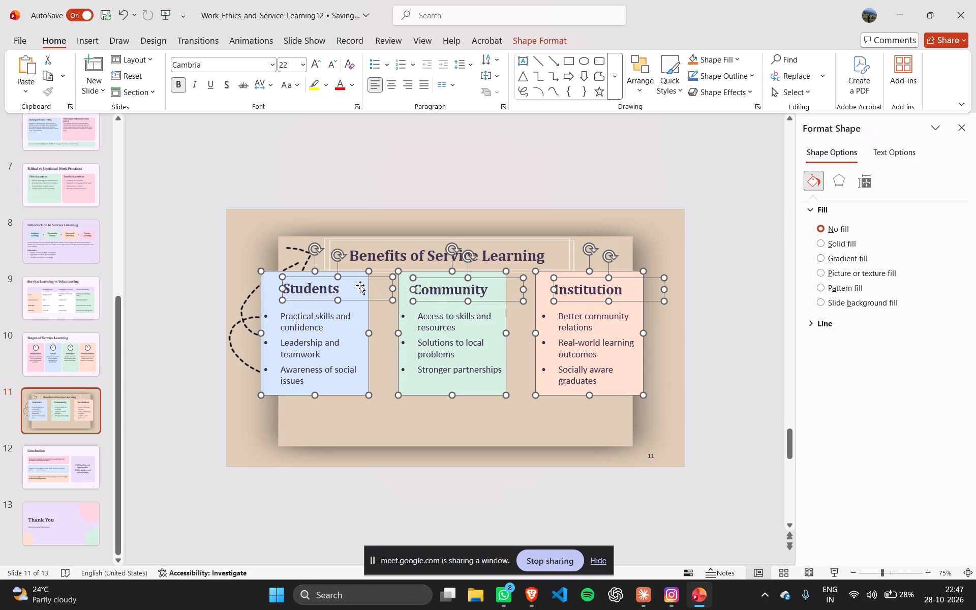
pyautogui.moveTo(360, 285); pyautogui.dragTo(367, 291)
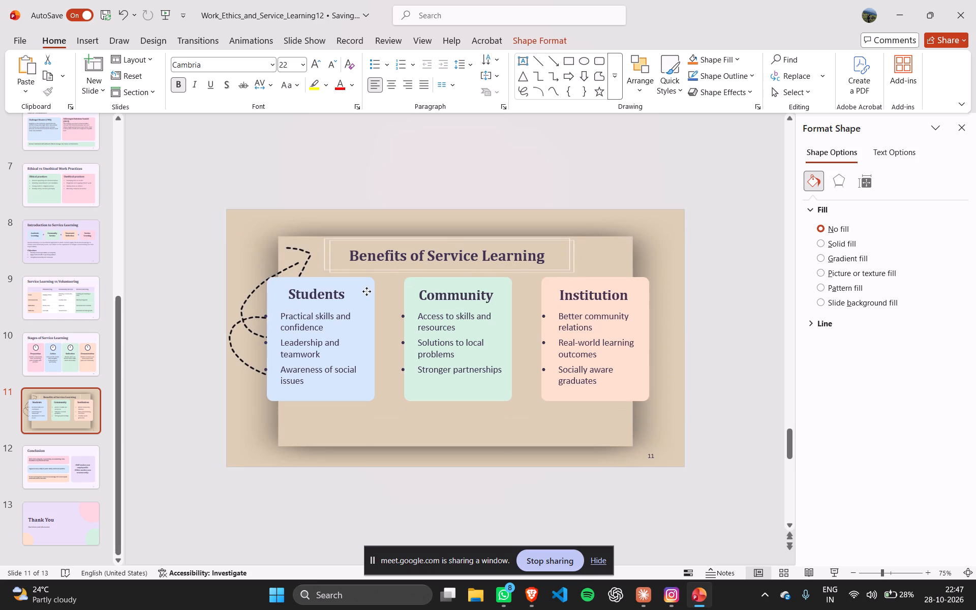
pyautogui.moveTo(367, 291); pyautogui.dragTo(364, 298)
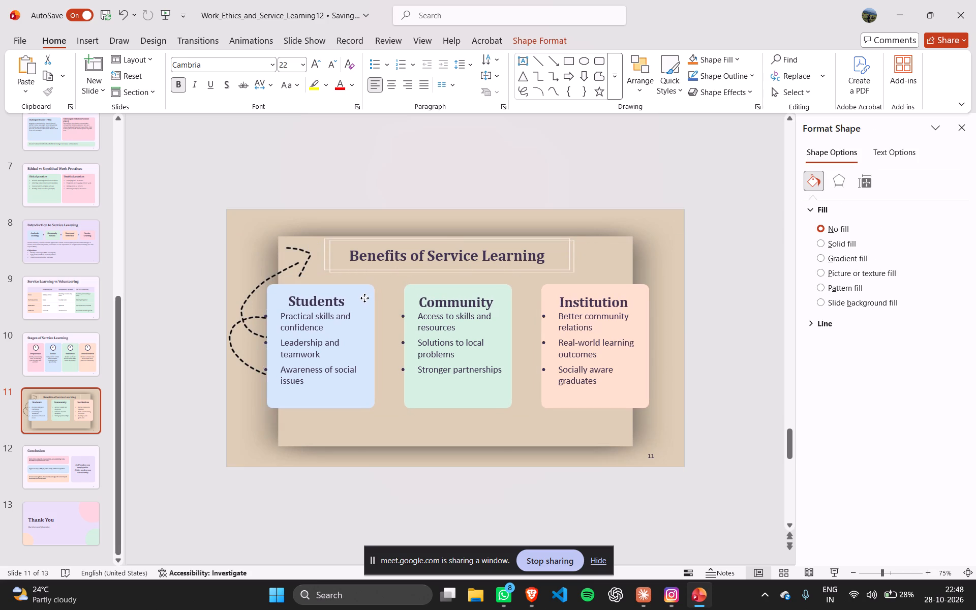
pyautogui.moveTo(364, 298); pyautogui.dragTo(367, 295)
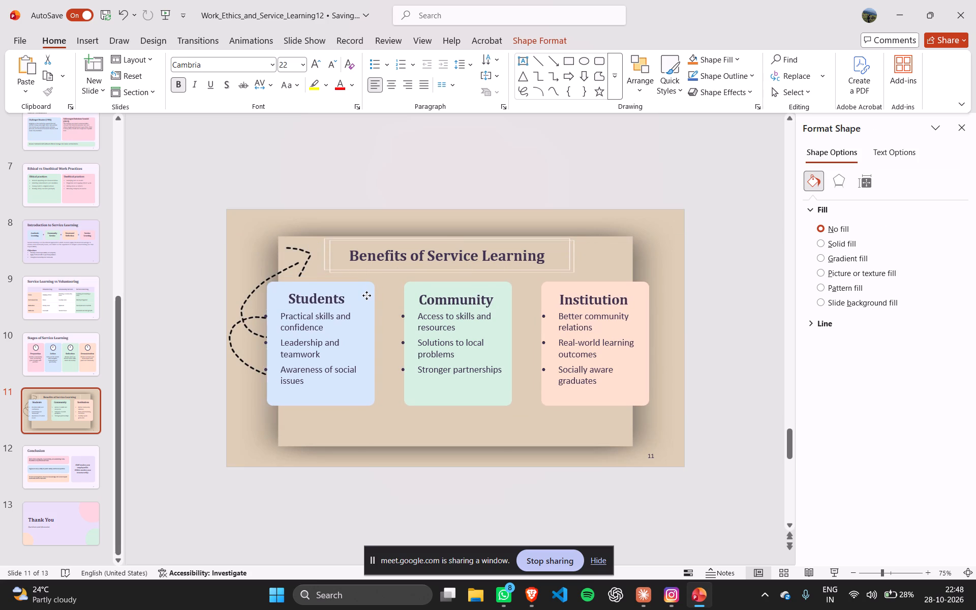
pyautogui.moveTo(367, 295); pyautogui.dragTo(367, 295)
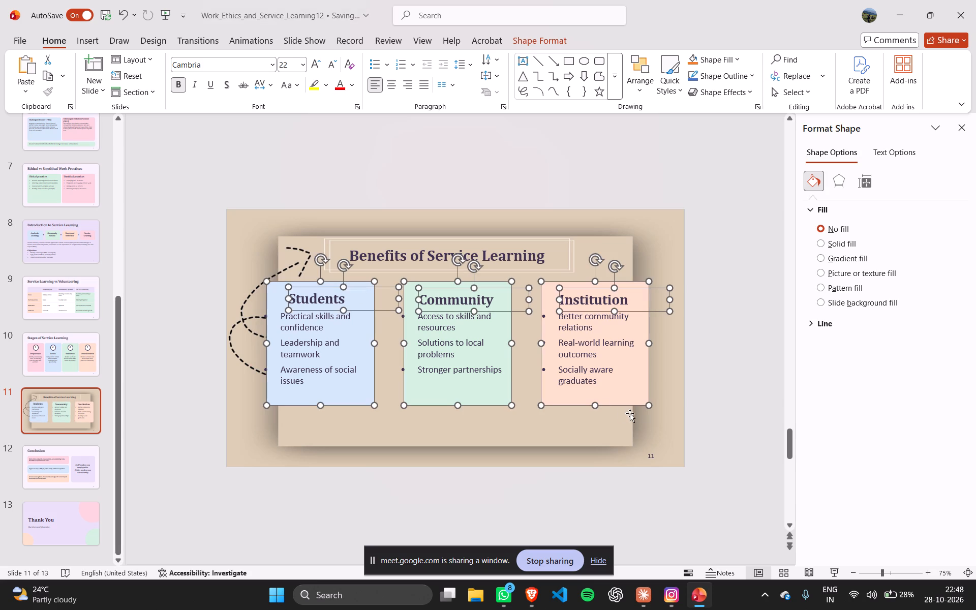
# Resize the three cards and their heading boxes together to make them slightly narrower and shorter.
pyautogui.moveTo(648, 406); pyautogui.dragTo(632, 394)
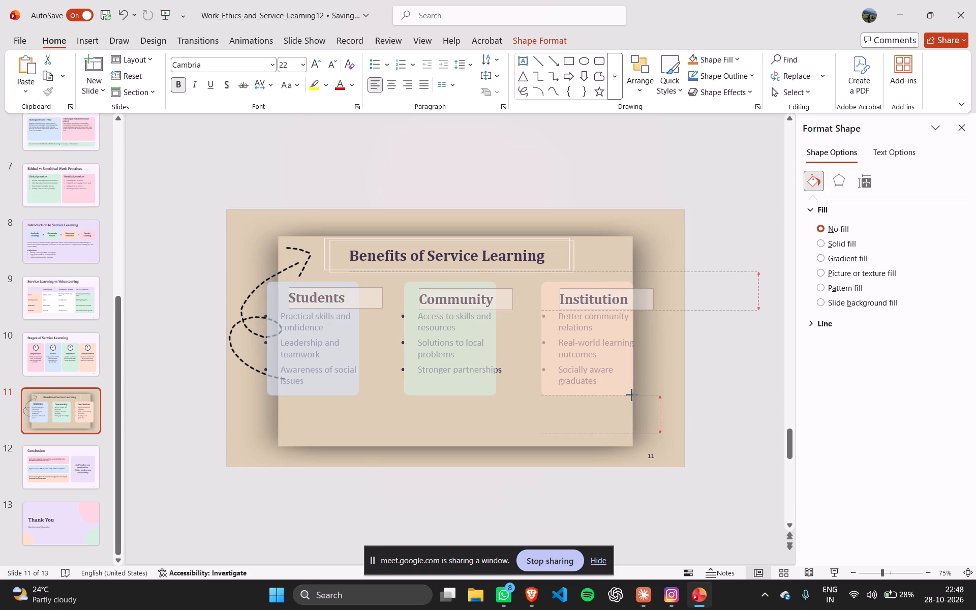
pyautogui.moveTo(632, 394); pyautogui.dragTo(631, 393)
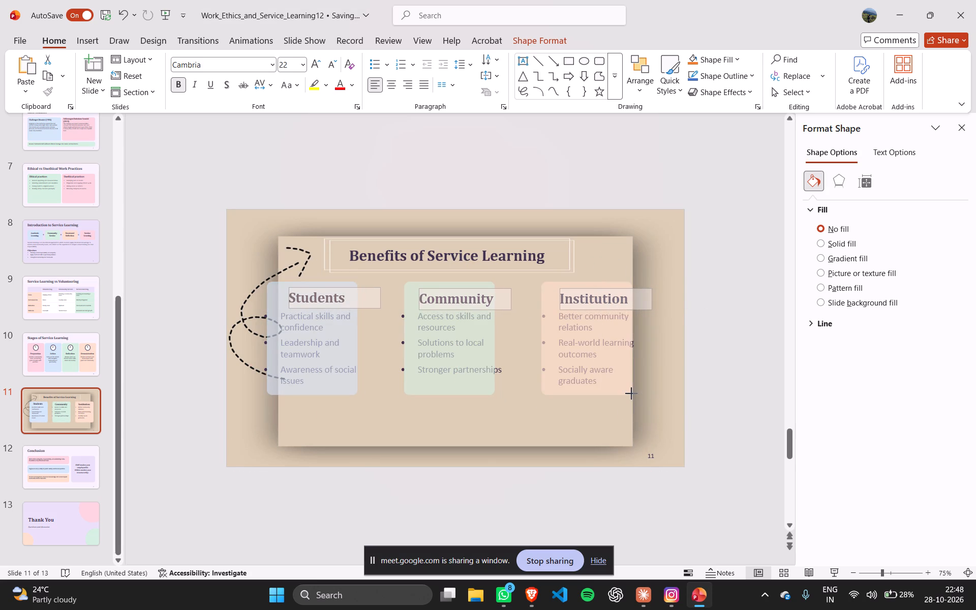
pyautogui.moveTo(631, 393); pyautogui.dragTo(642, 400)
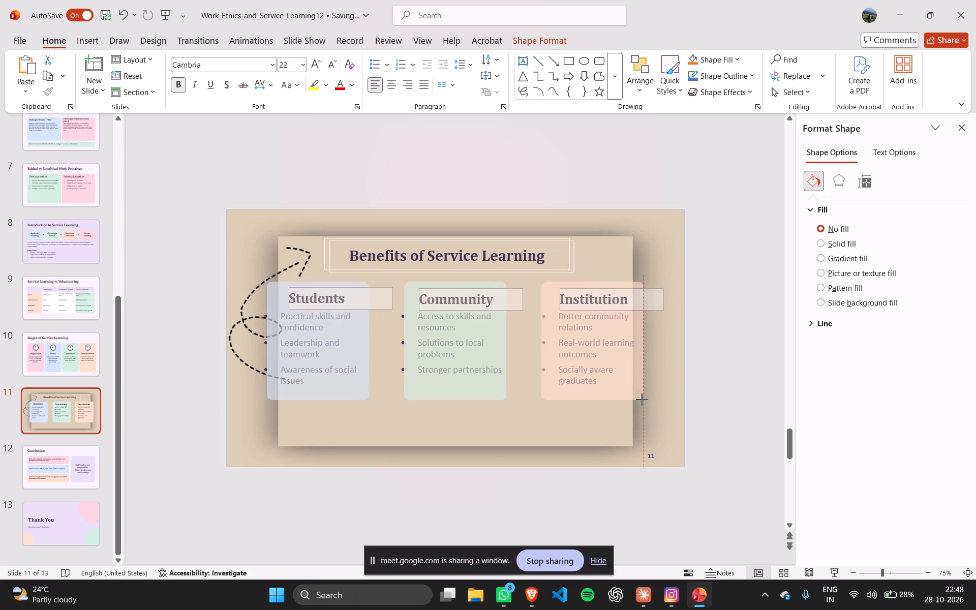
pyautogui.moveTo(642, 400); pyautogui.dragTo(643, 396)
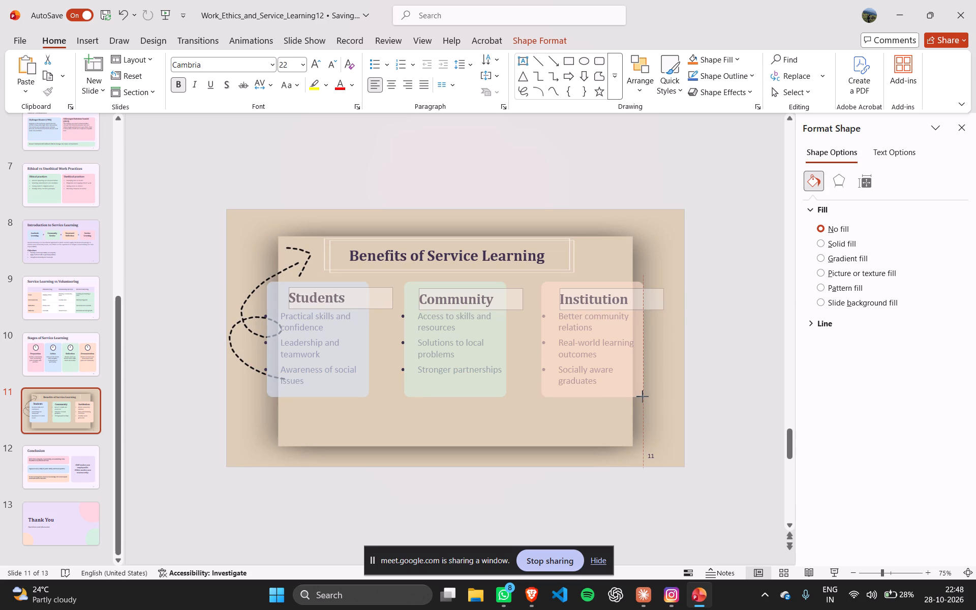
pyautogui.moveTo(643, 396); pyautogui.dragTo(643, 390)
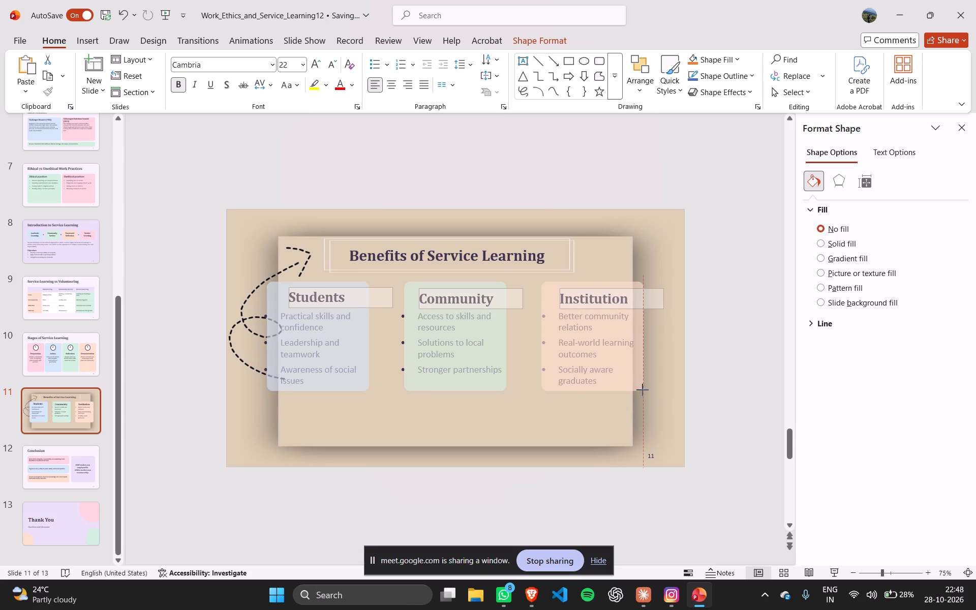
pyautogui.moveTo(643, 390); pyautogui.dragTo(643, 390)
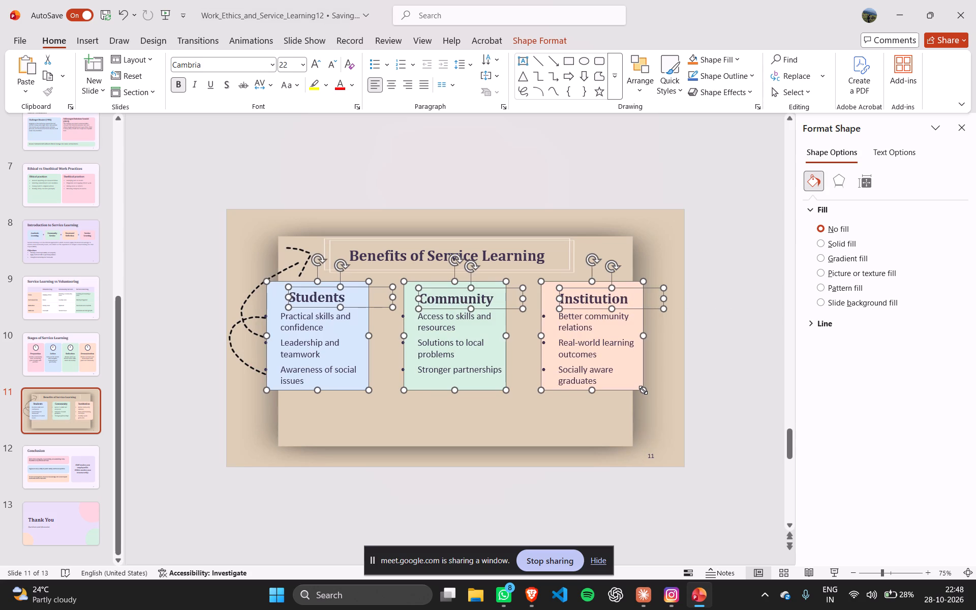
pyautogui.click(744, 337)
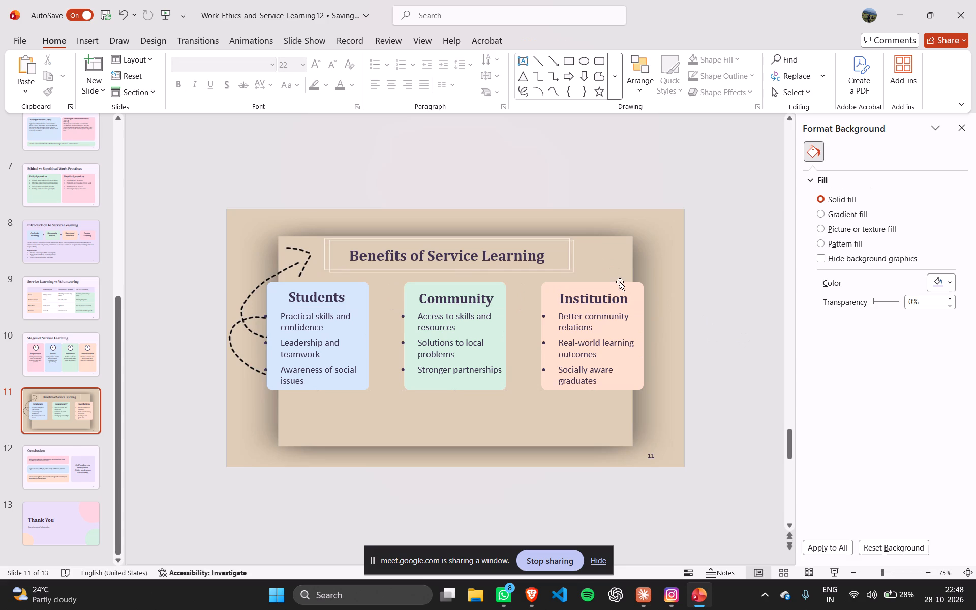
# Move the peach Institution card left and slightly down so it sits just inside the frame's right edge.
pyautogui.click(603, 284)
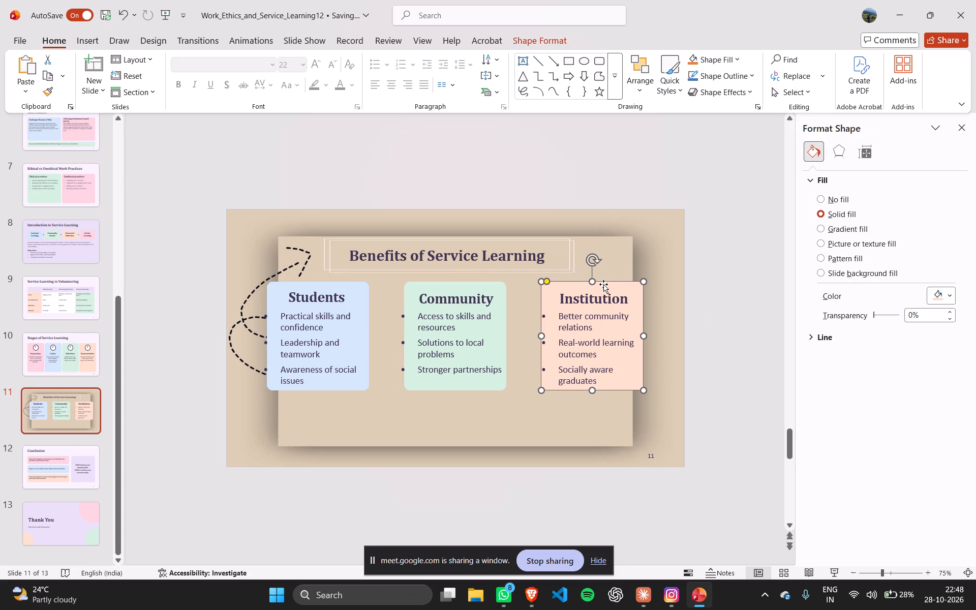
pyautogui.moveTo(608, 287); pyautogui.dragTo(597, 288)
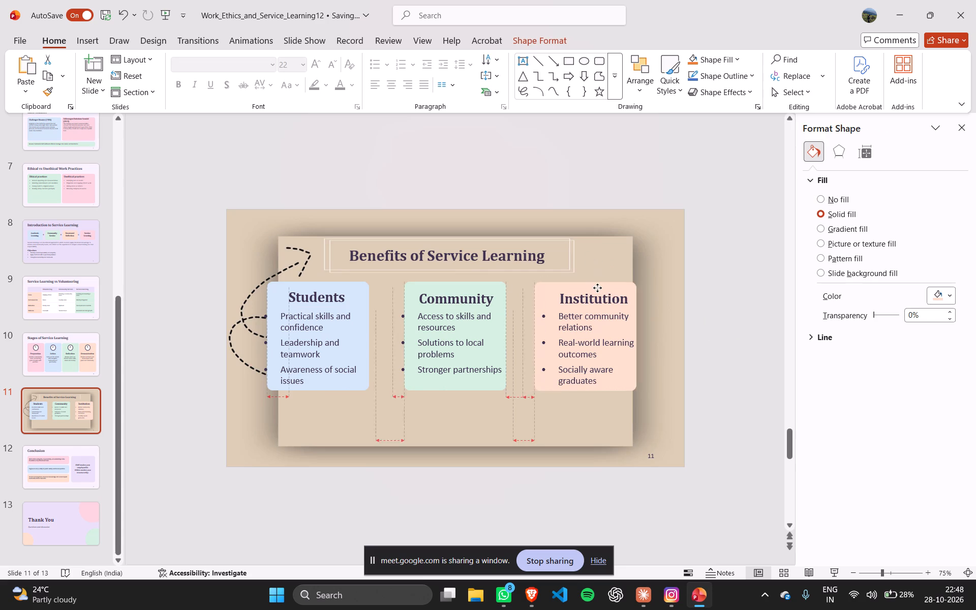
pyautogui.moveTo(597, 288); pyautogui.dragTo(596, 292)
# Move the Institution heading and bullet list left so that both sit within the repositioned peach card.
pyautogui.click(608, 298)
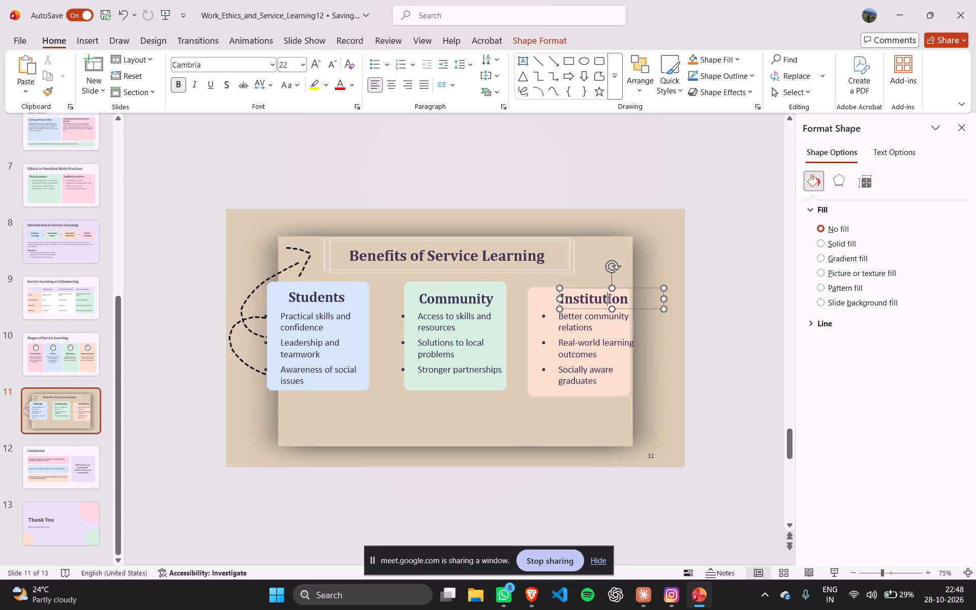
pyautogui.moveTo(624, 288); pyautogui.dragTo(611, 288)
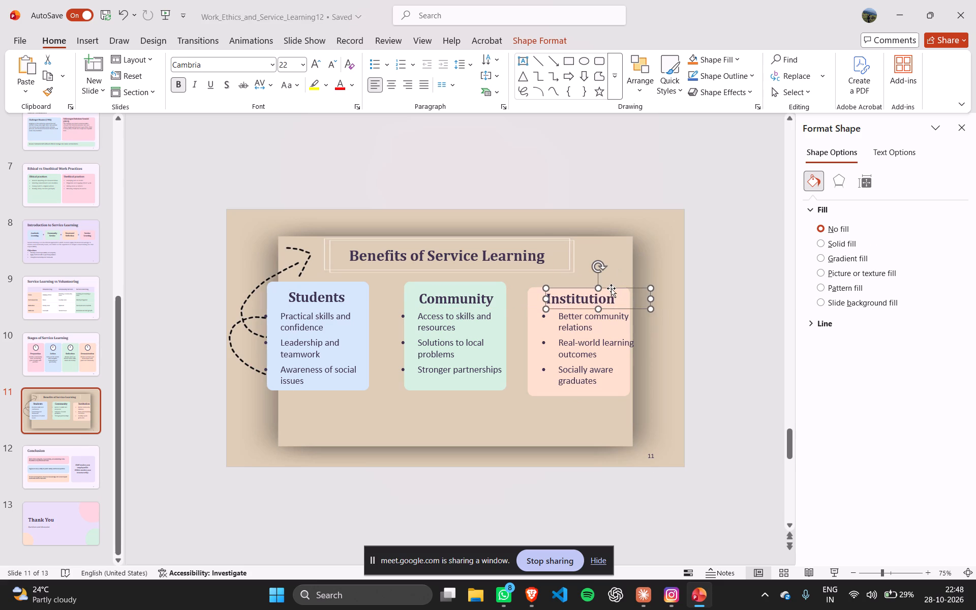
pyautogui.click(586, 348)
pyautogui.moveTo(640, 310); pyautogui.dragTo(636, 310)
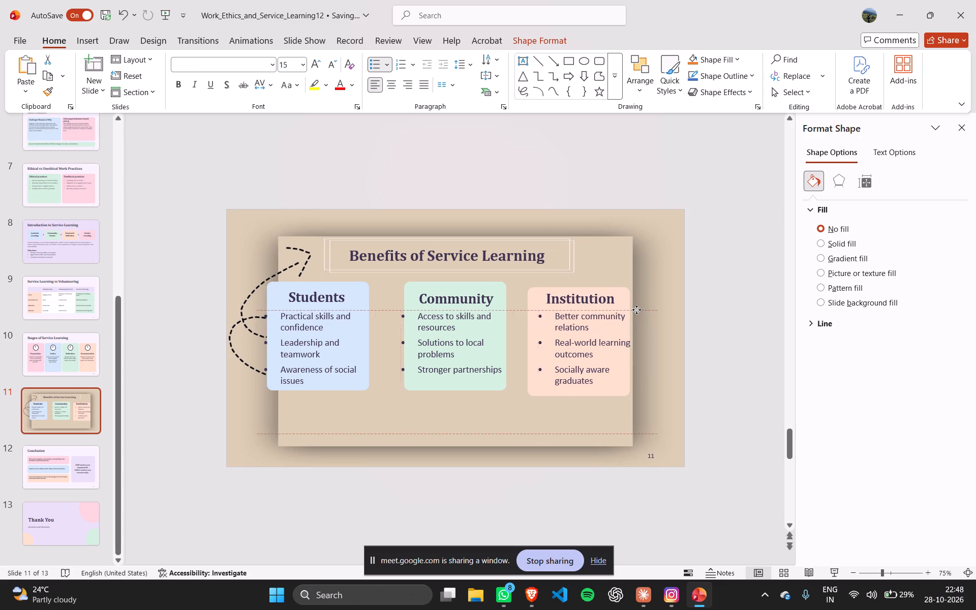
pyautogui.moveTo(636, 310); pyautogui.dragTo(631, 310)
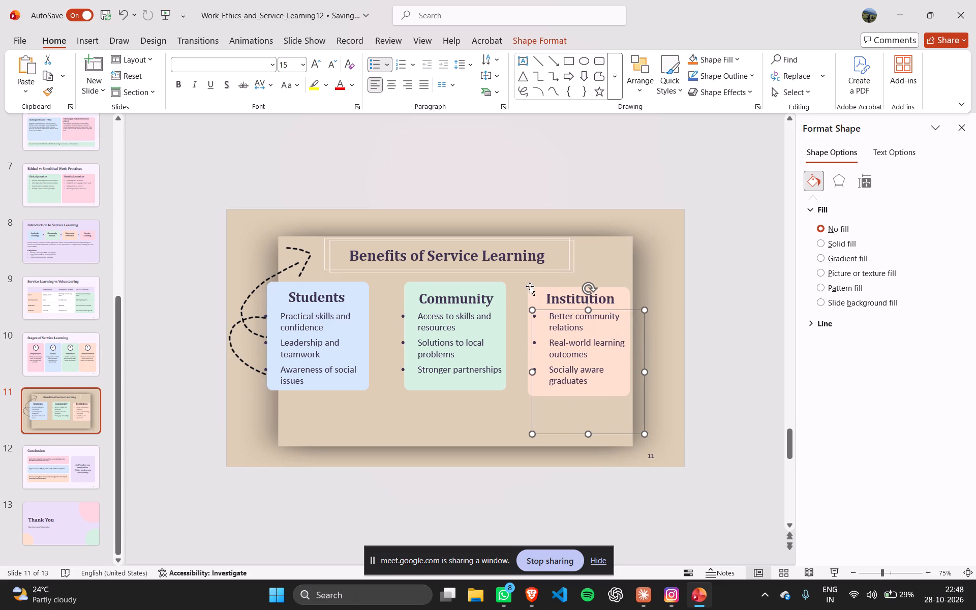
# Move the green Community card slightly right and down to line up with the peach card.
pyautogui.click(493, 284)
pyautogui.moveTo(493, 284); pyautogui.dragTo(518, 294)
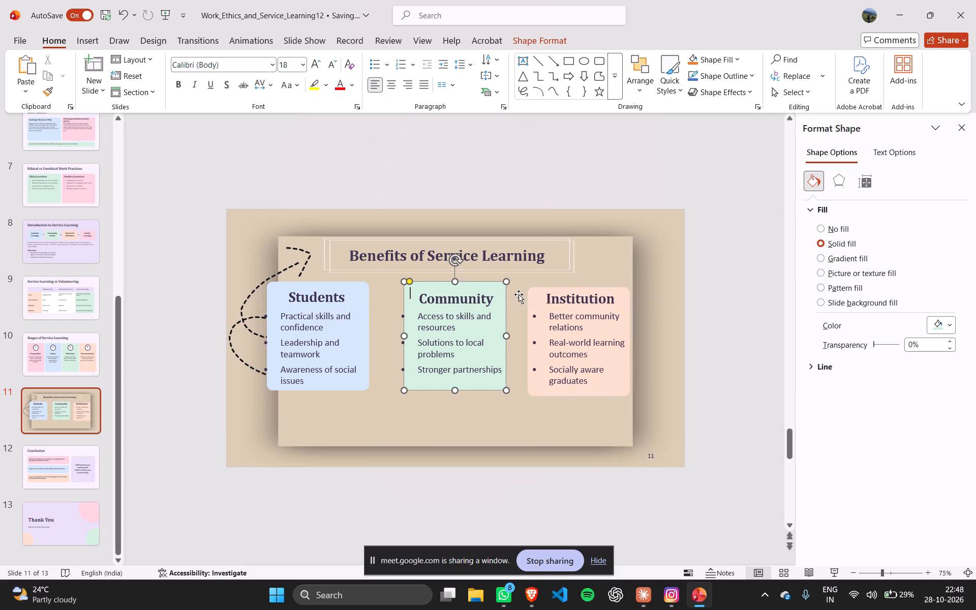
pyautogui.moveTo(518, 294); pyautogui.dragTo(514, 293)
pyautogui.moveTo(494, 286); pyautogui.dragTo(497, 290)
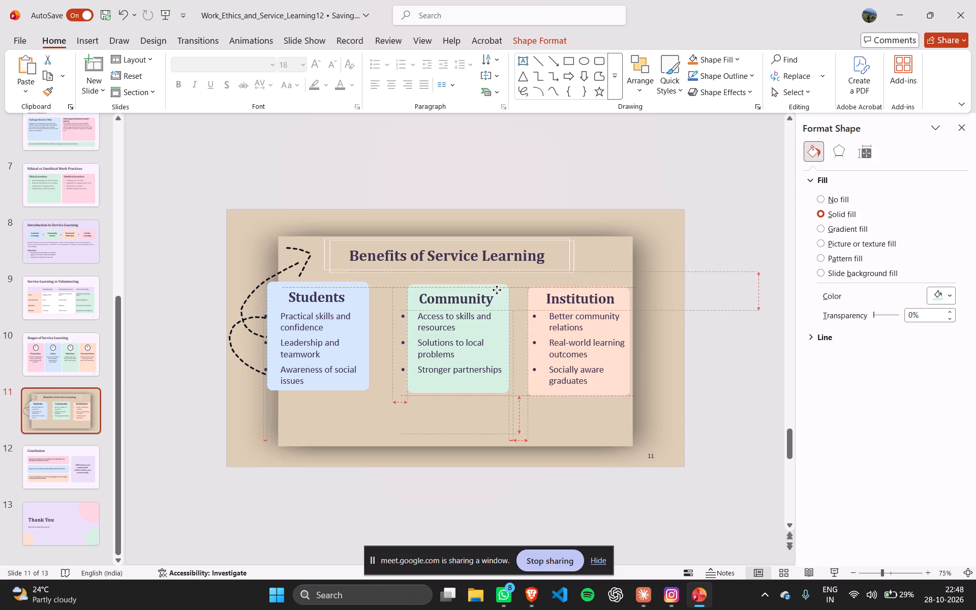
pyautogui.moveTo(497, 290); pyautogui.dragTo(497, 292)
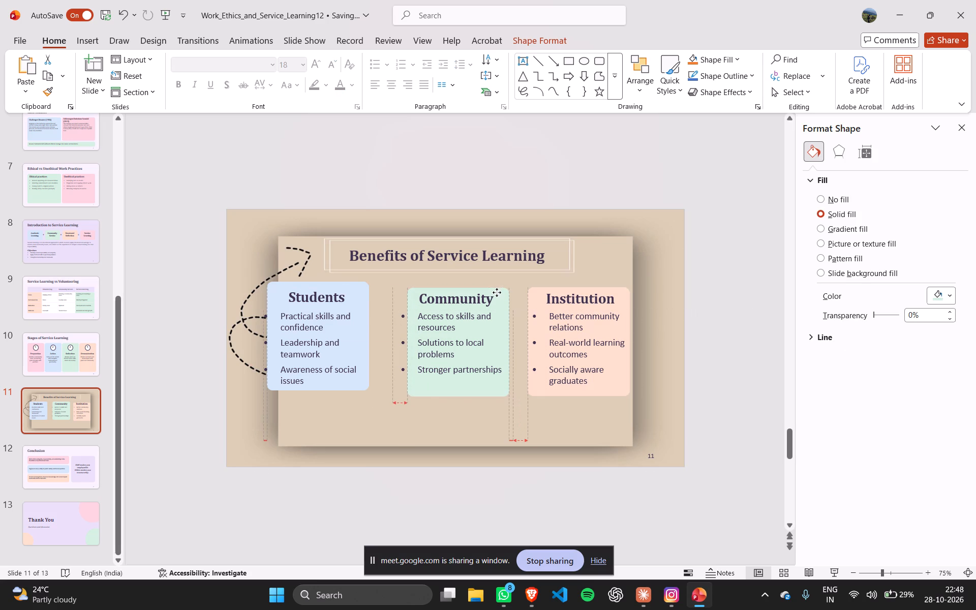
pyautogui.moveTo(497, 292); pyautogui.dragTo(497, 292)
# Shift the Community heading and bullet list slightly right to fit the green card, keeping the bullets level with the Institution list.
pyautogui.click(474, 301)
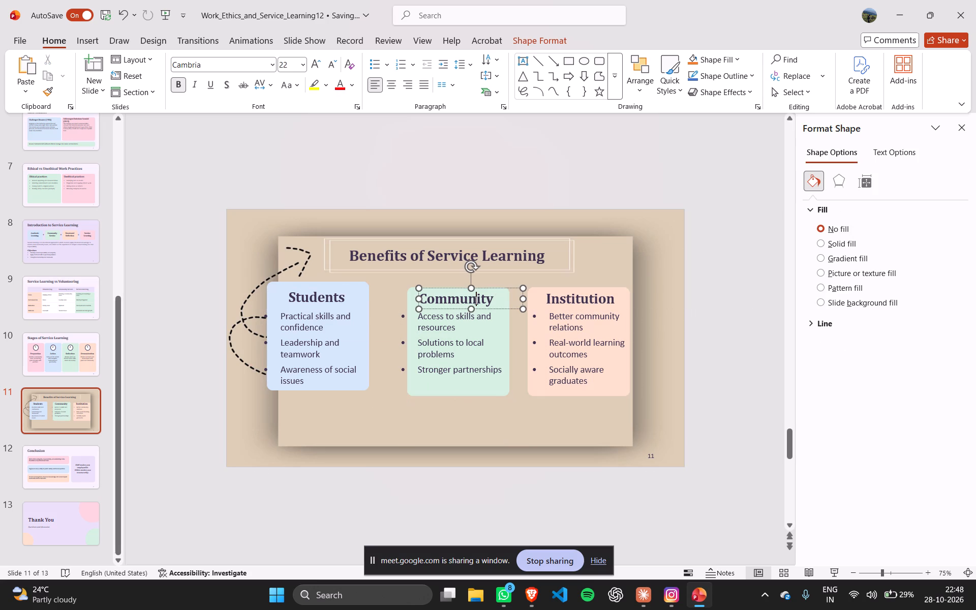
pyautogui.click(489, 288)
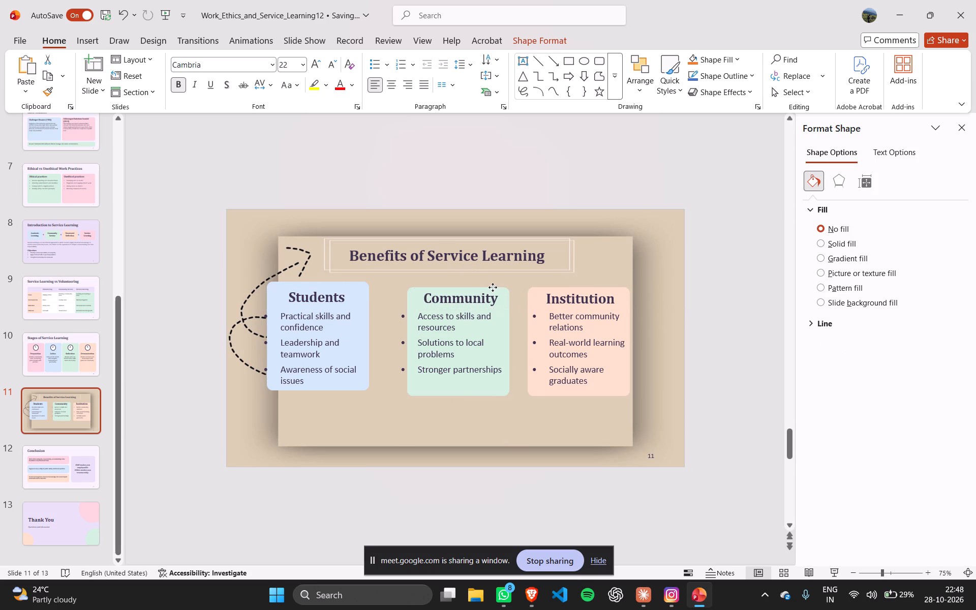
pyautogui.click(457, 333)
pyautogui.moveTo(491, 434); pyautogui.dragTo(498, 437)
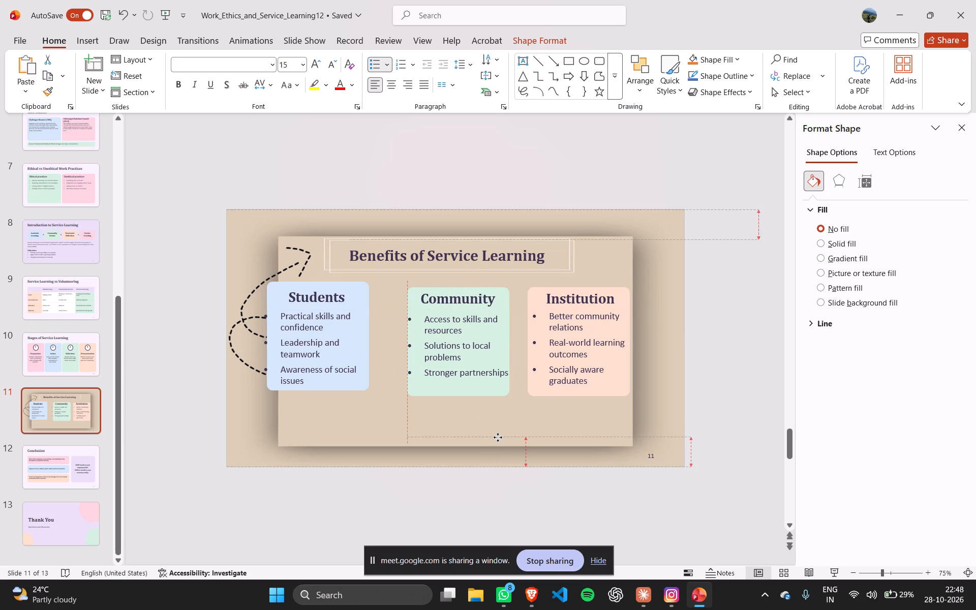
pyautogui.moveTo(498, 437); pyautogui.dragTo(498, 435)
pyautogui.moveTo(498, 435); pyautogui.dragTo(498, 434)
pyautogui.click(322, 493)
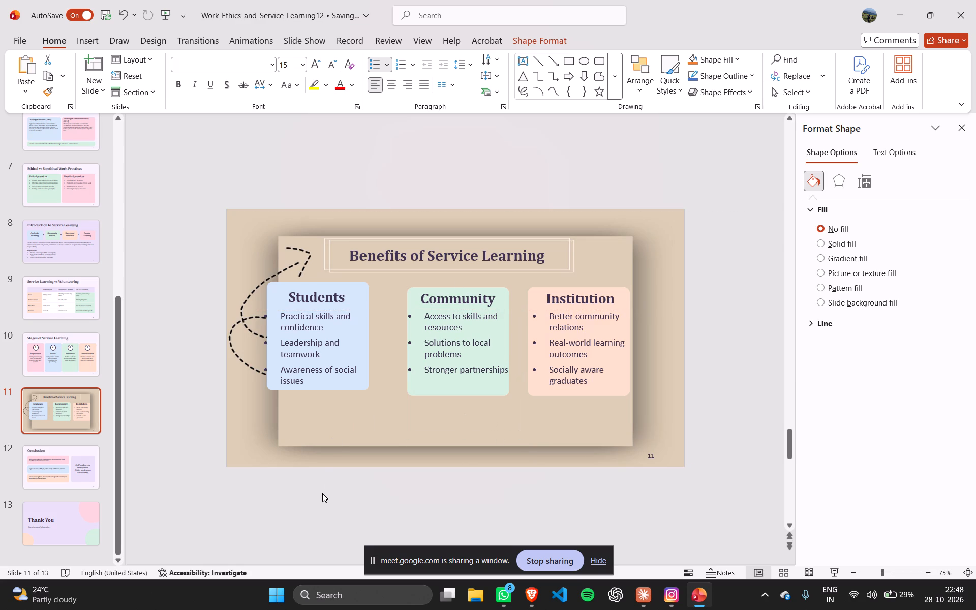
# Move the blue Students card right and down so it sits inside the frame's left edge, aligned with the other cards.
pyautogui.click(359, 287)
pyautogui.moveTo(359, 287); pyautogui.dragTo(369, 295)
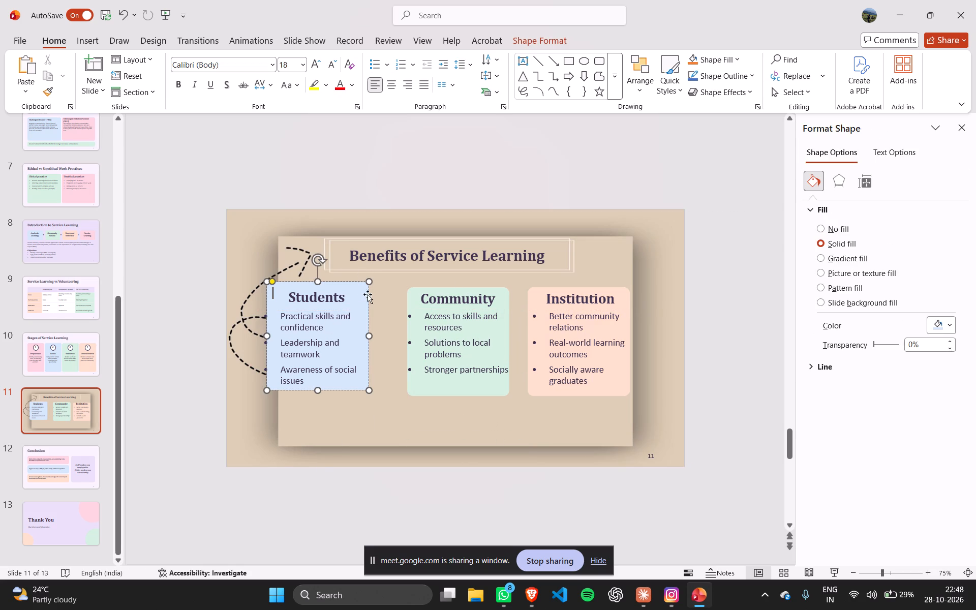
pyautogui.moveTo(369, 295); pyautogui.dragTo(383, 301)
pyautogui.moveTo(358, 286); pyautogui.dragTo(374, 290)
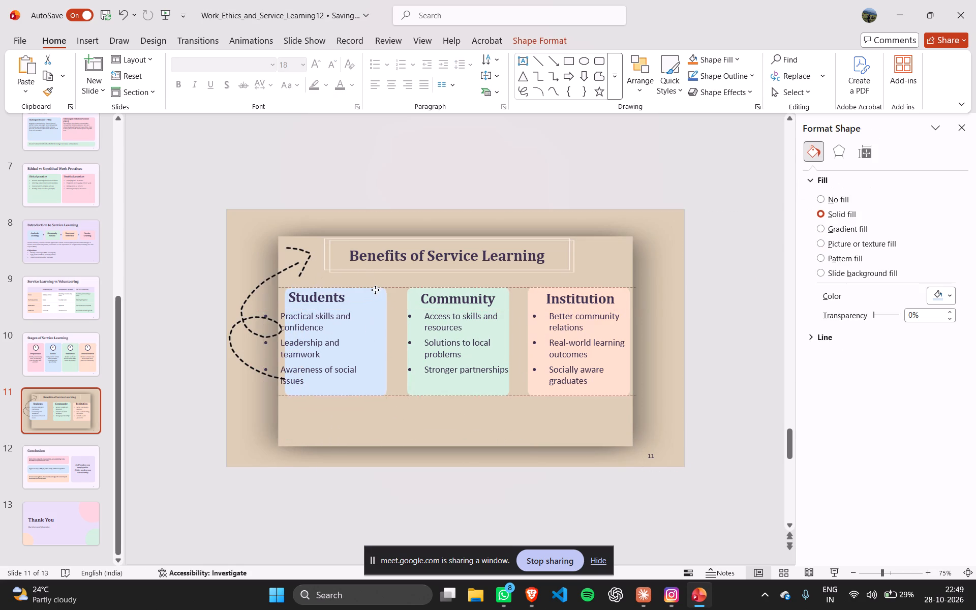
pyautogui.moveTo(374, 290); pyautogui.dragTo(375, 291)
pyautogui.moveTo(375, 291); pyautogui.dragTo(377, 292)
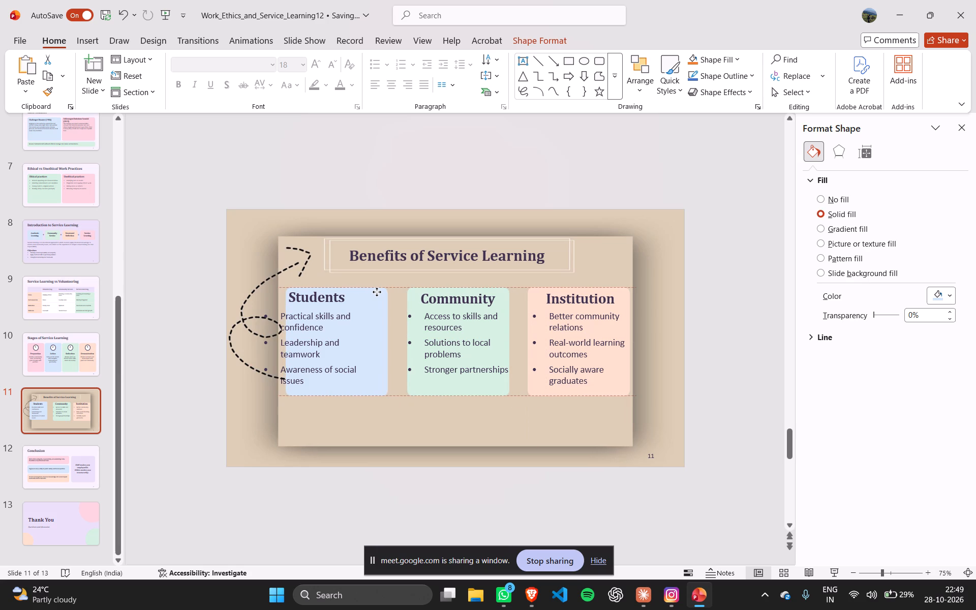
pyautogui.moveTo(377, 292); pyautogui.dragTo(378, 292)
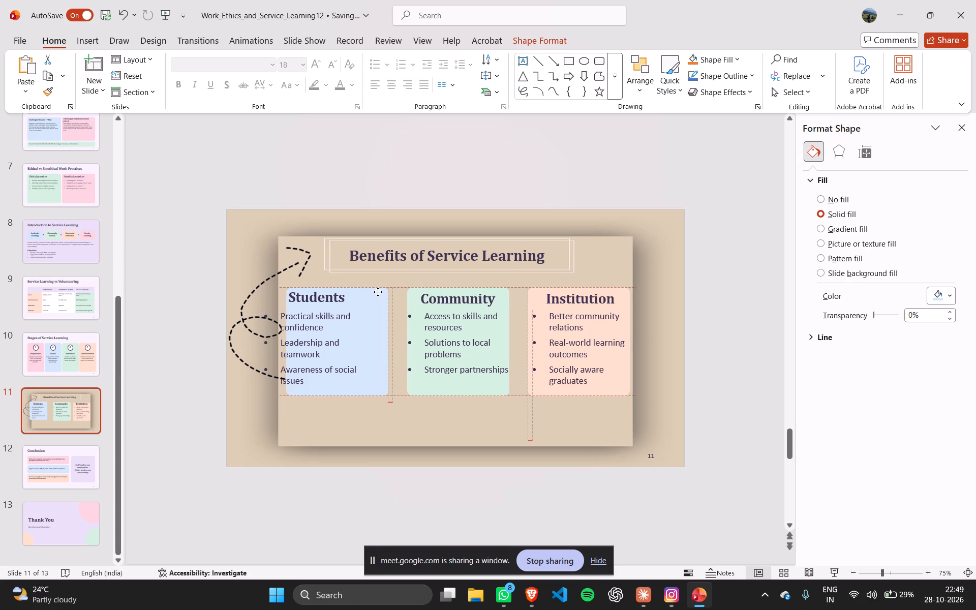
pyautogui.moveTo(378, 292); pyautogui.dragTo(379, 292)
# Move the Students heading and its bullet list right so both sit within the blue card, level with the other cards' text.
pyautogui.click(329, 298)
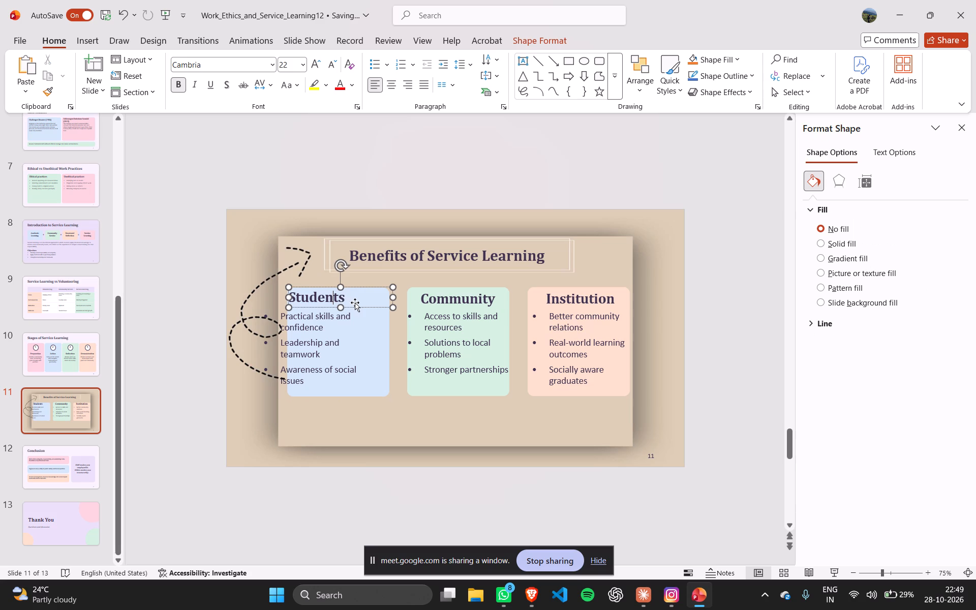
pyautogui.moveTo(358, 309); pyautogui.dragTo(380, 311)
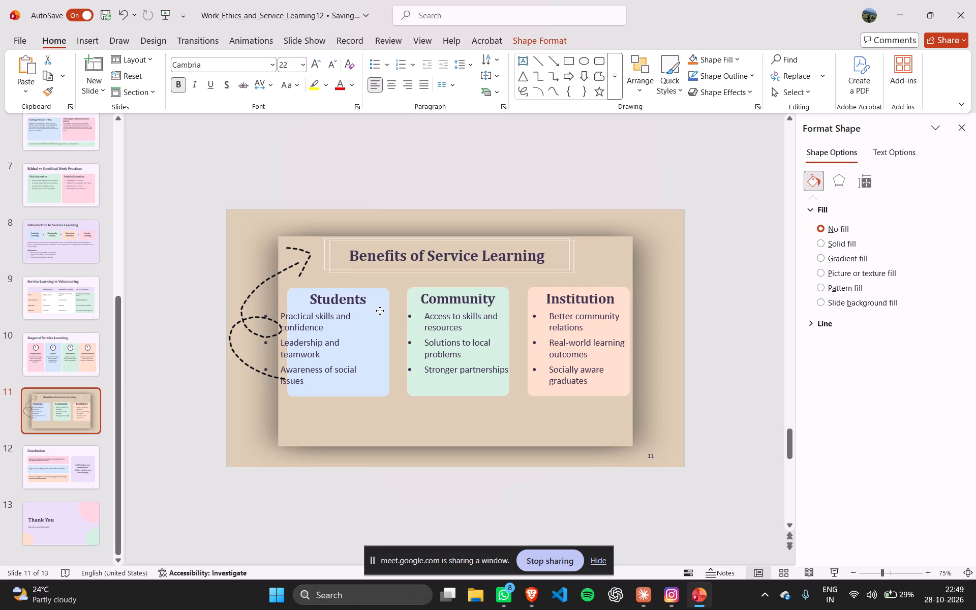
pyautogui.moveTo(380, 311); pyautogui.dragTo(379, 311)
pyautogui.moveTo(379, 311); pyautogui.dragTo(379, 310)
pyautogui.click(320, 350)
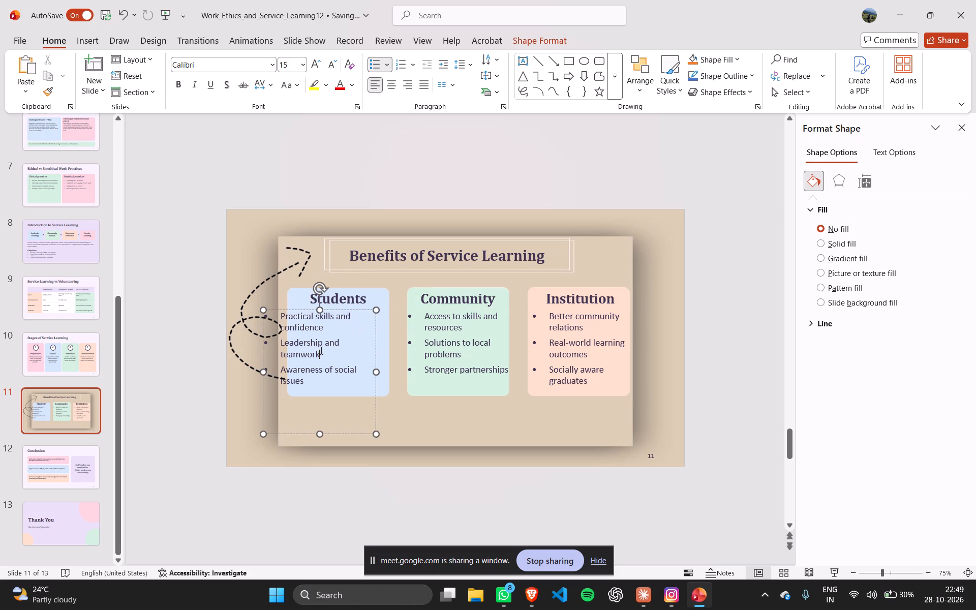
pyautogui.moveTo(343, 432); pyautogui.dragTo(354, 432)
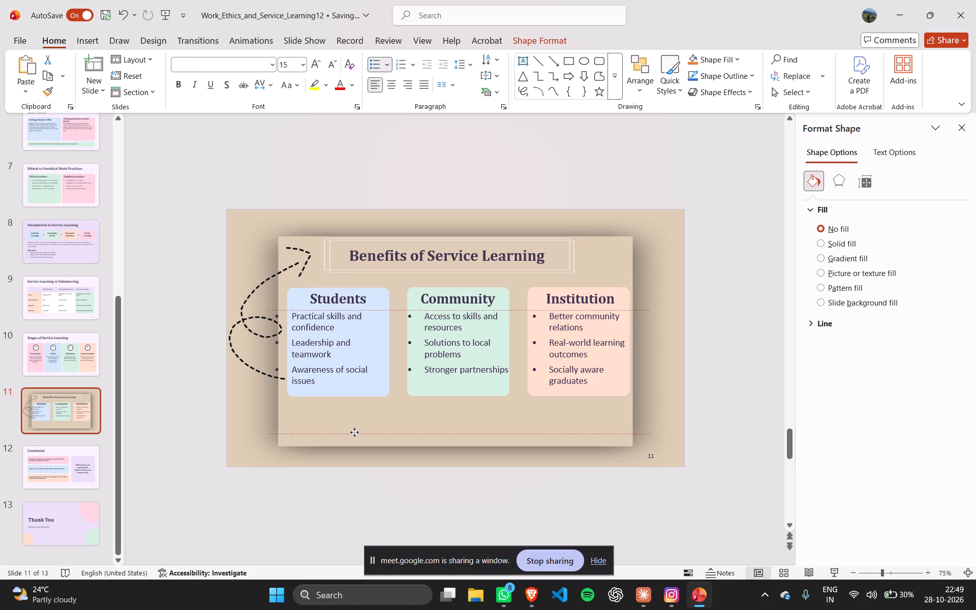
pyautogui.moveTo(354, 432); pyautogui.dragTo(369, 431)
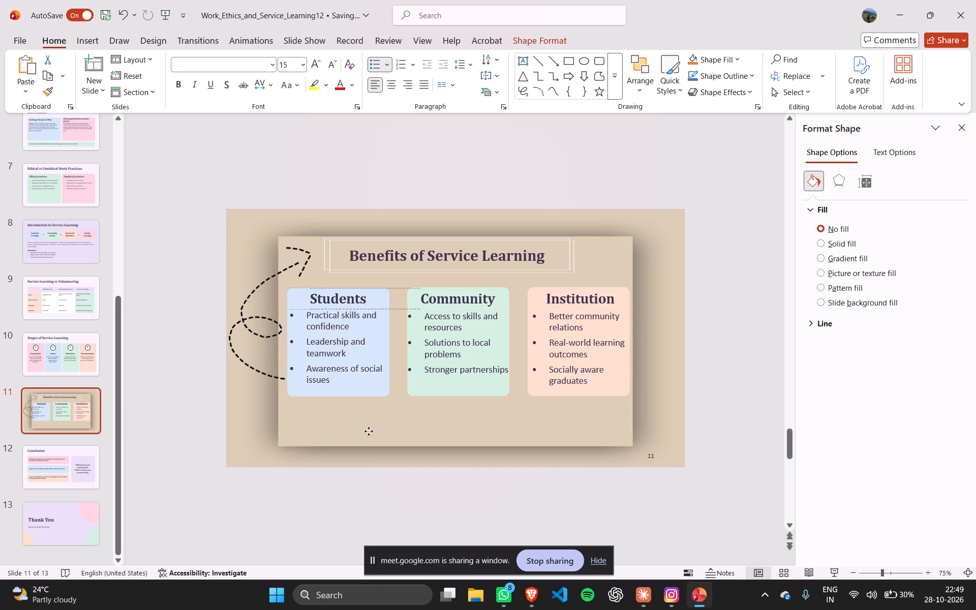
pyautogui.moveTo(369, 431); pyautogui.dragTo(368, 432)
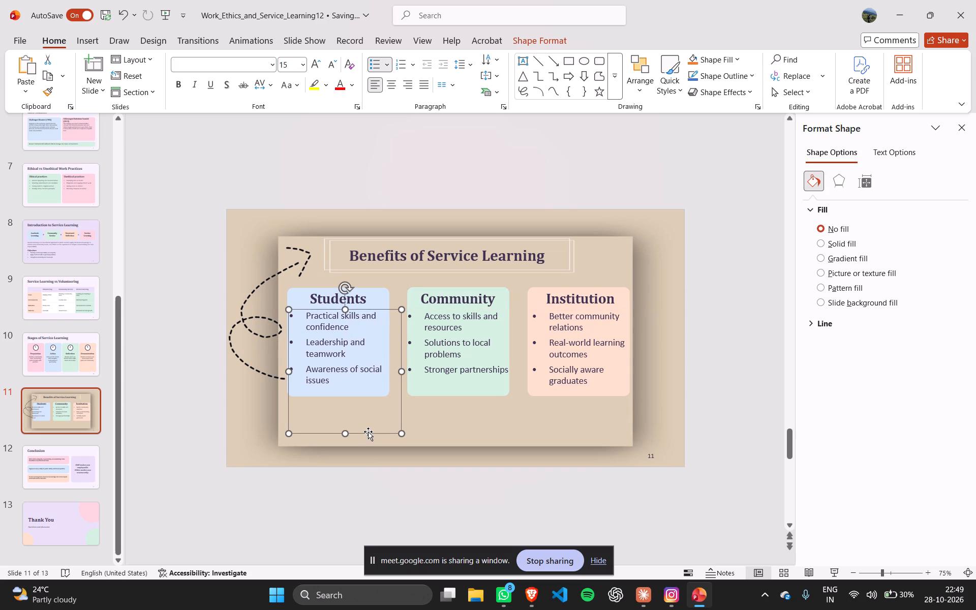
pyautogui.click(760, 377)
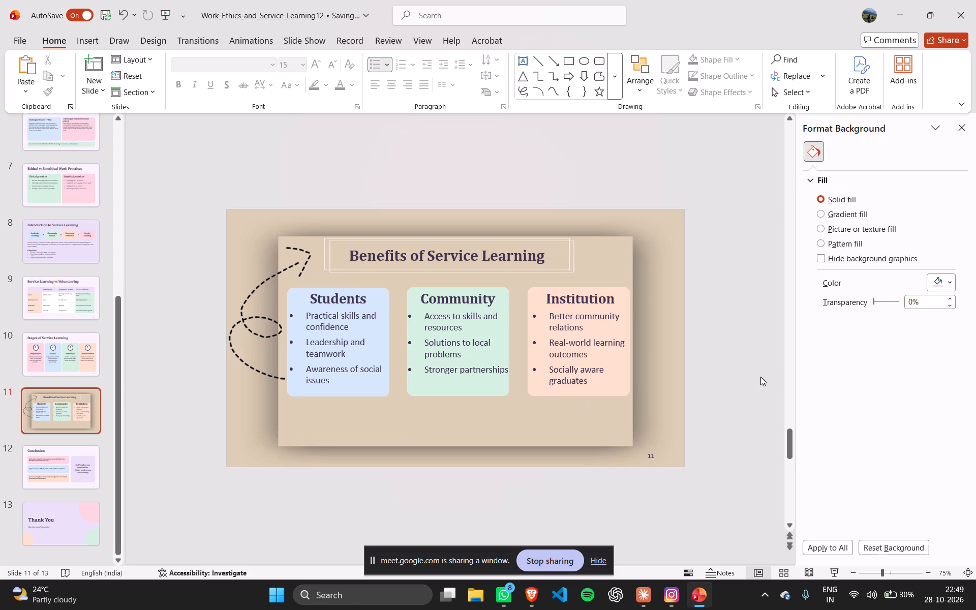
# Go to slide 12, the Conclusion slide.
pyautogui.click(93, 451)
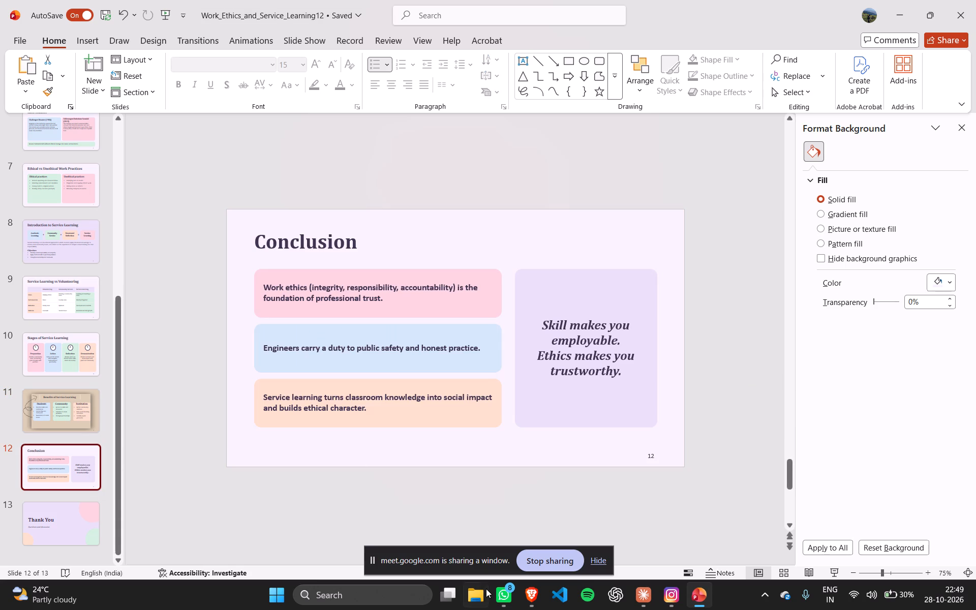
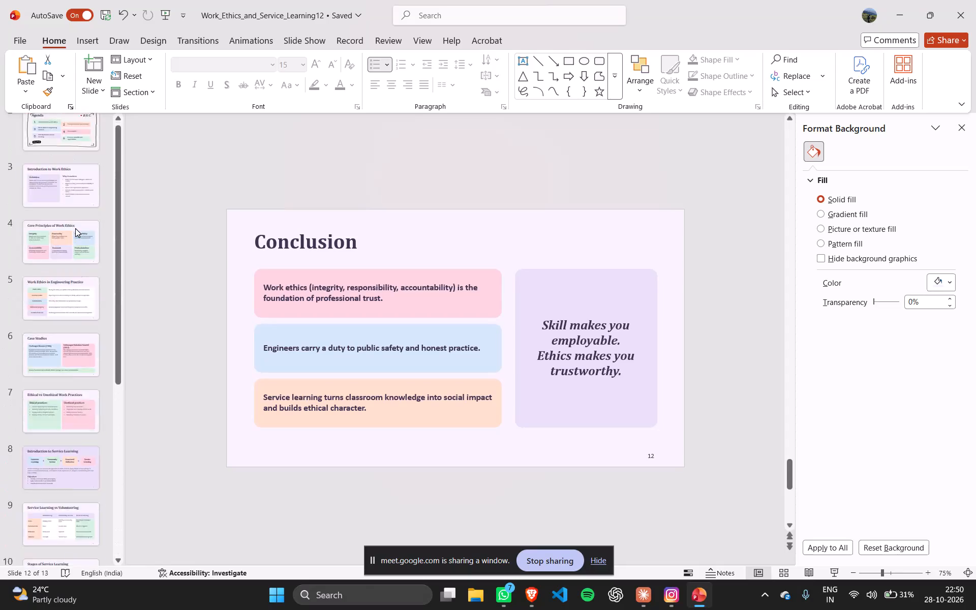
# On slide 3, insert the three WhatsApp images from the Desktop timestamped 10.45.37 PM, 10.46.03 PM and 10.47.03 PM.
pyautogui.scroll(12, 75, 228)
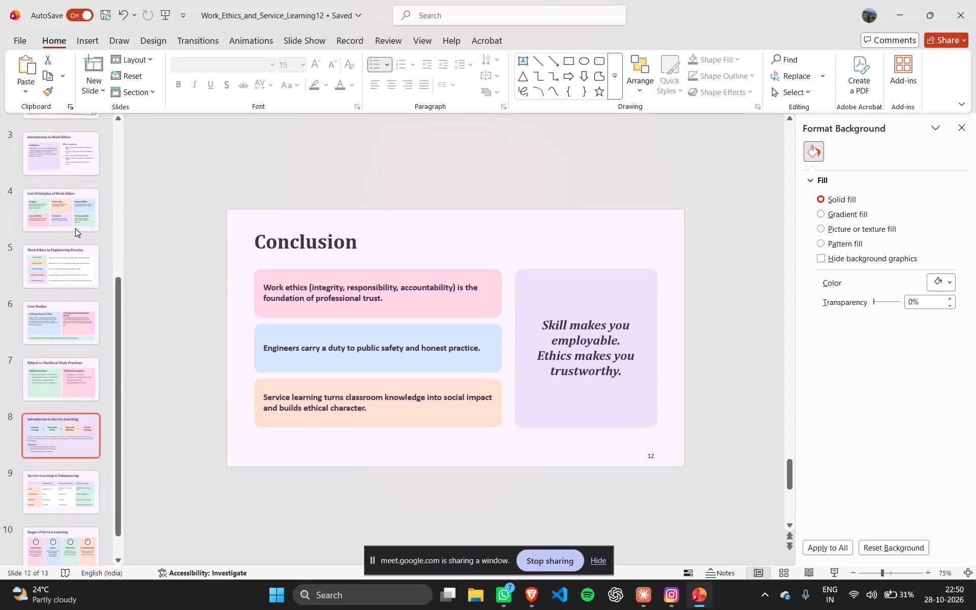
pyautogui.scroll(12, 75, 228)
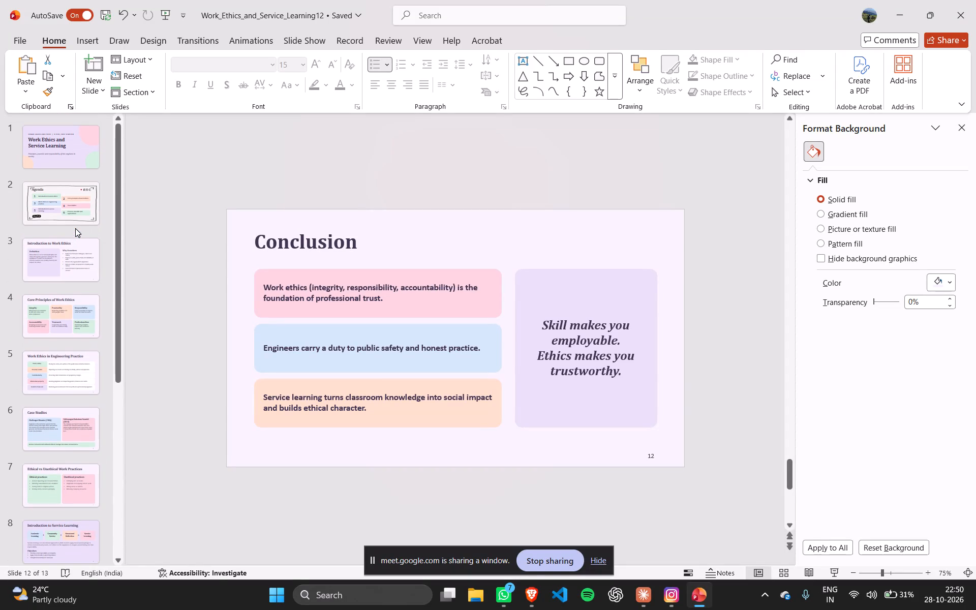
pyautogui.click(69, 257)
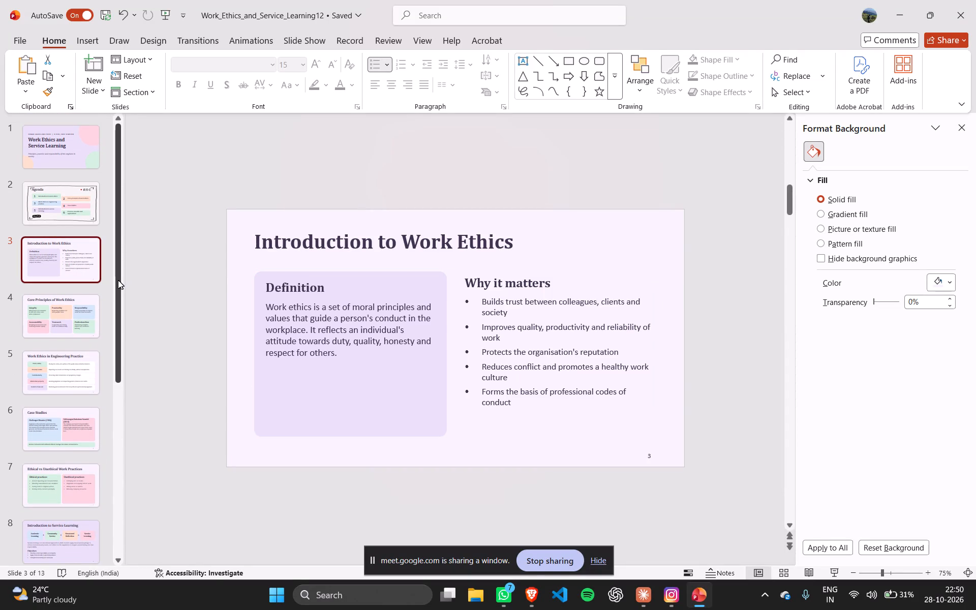
pyautogui.click(86, 41)
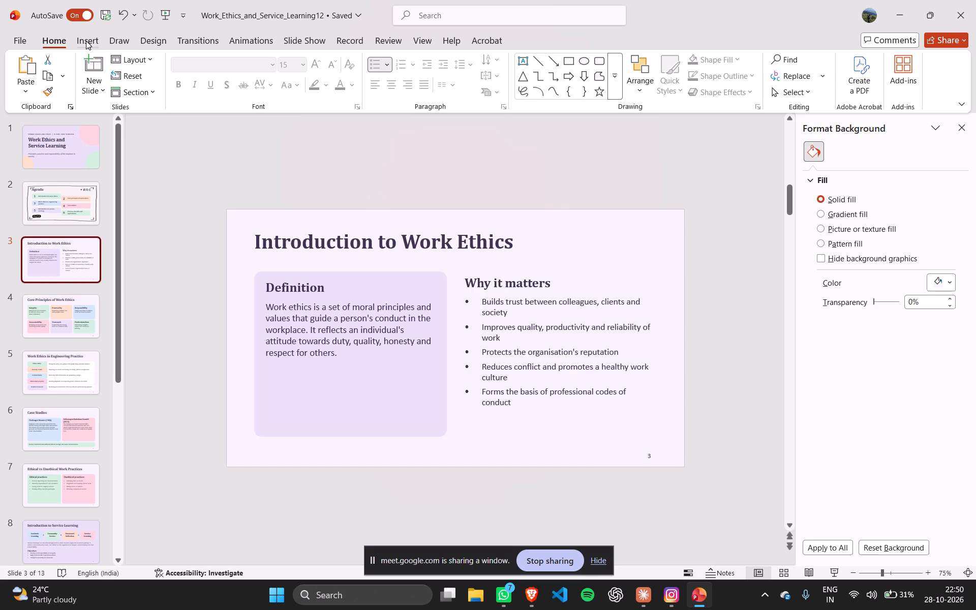
pyautogui.click(97, 97)
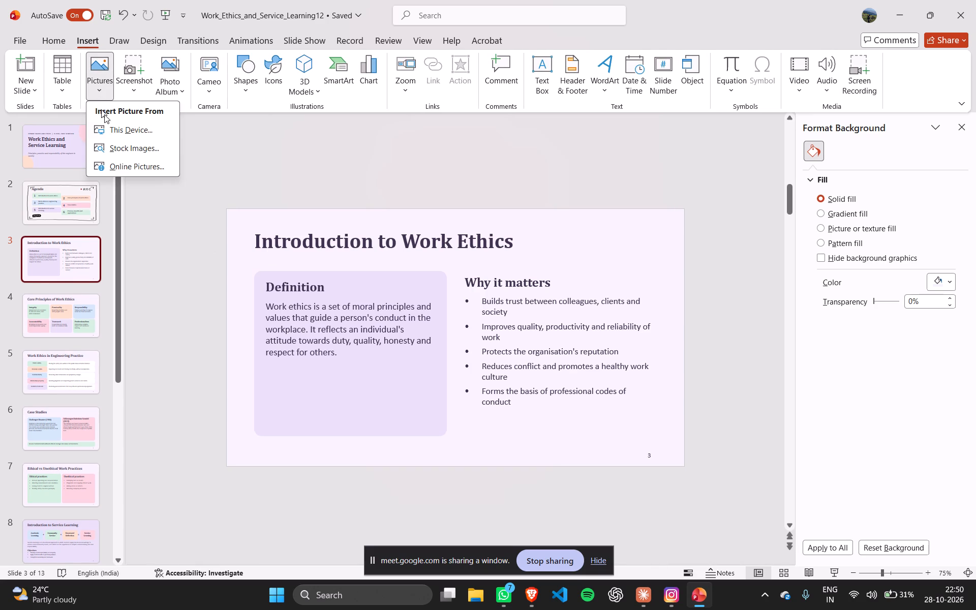
pyautogui.click(120, 132)
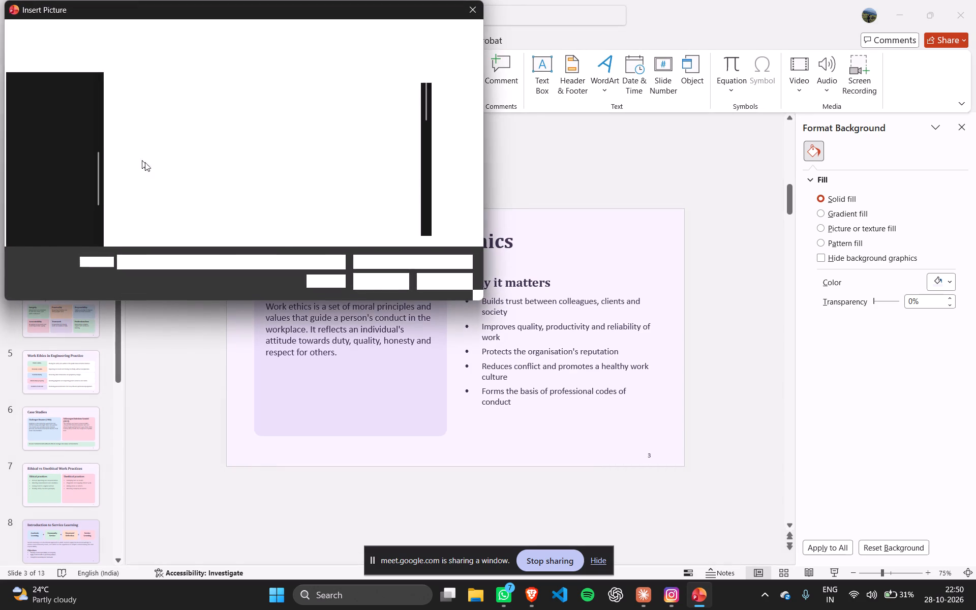
pyautogui.moveTo(426, 109); pyautogui.dragTo(426, 108)
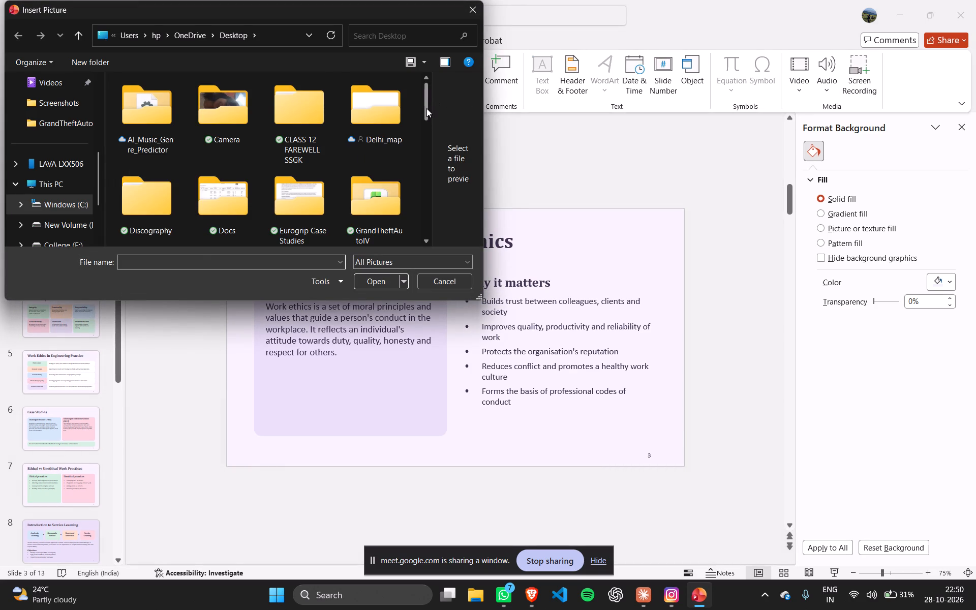
pyautogui.moveTo(426, 108); pyautogui.dragTo(415, 244)
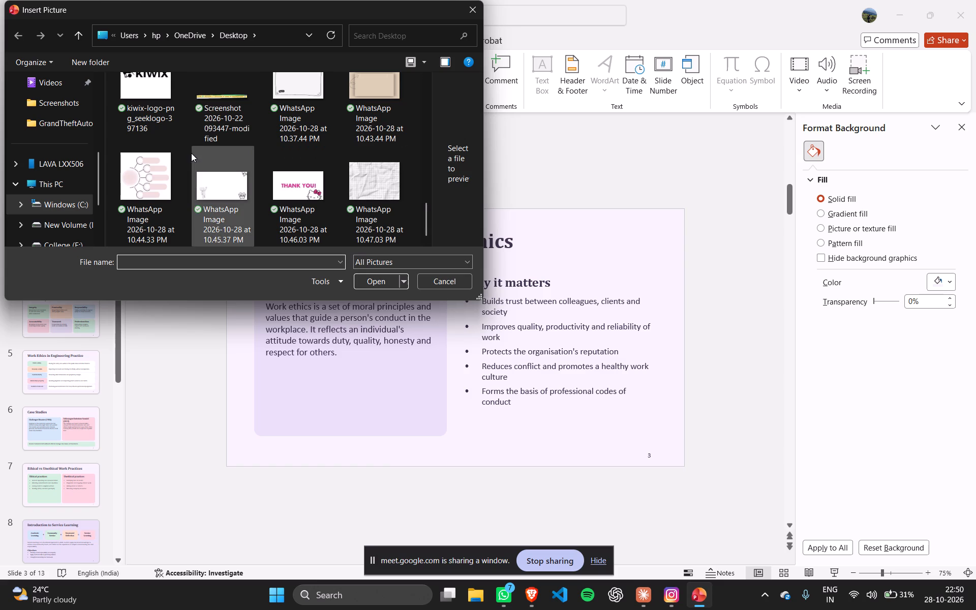
pyautogui.moveTo(187, 151); pyautogui.dragTo(411, 191)
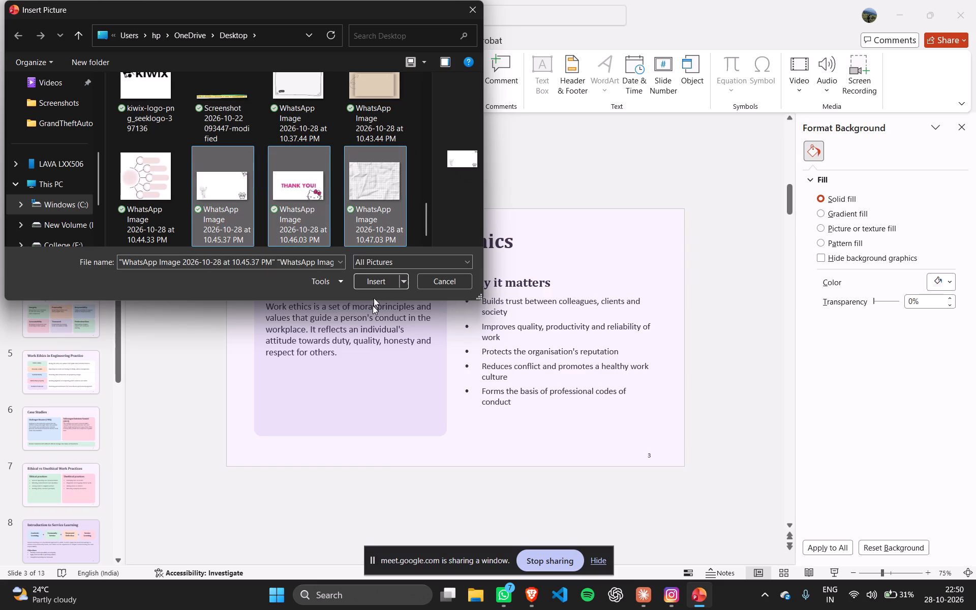
pyautogui.click(383, 286)
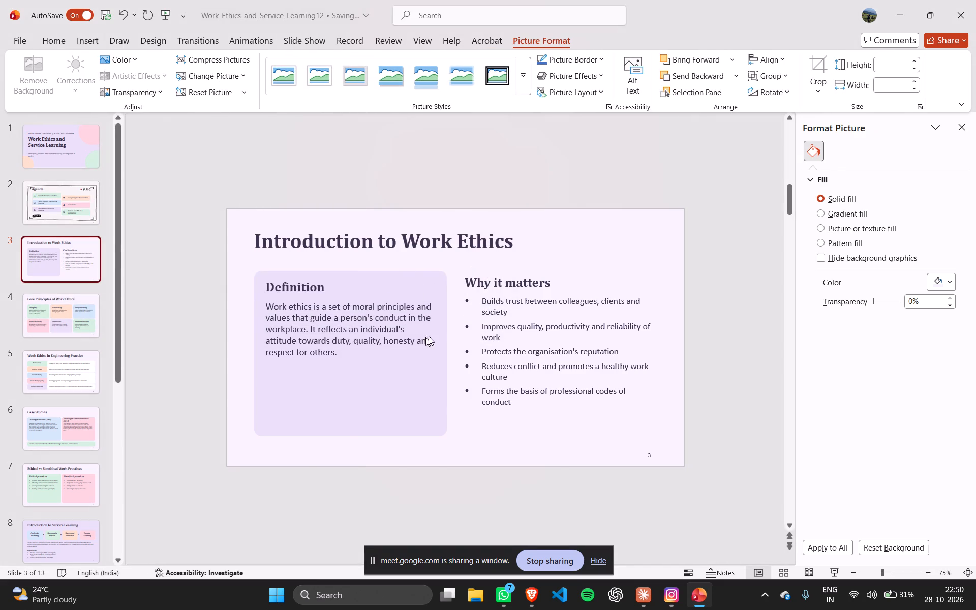
# Separate the three overlapping pictures by moving the crumpled grid paper, the THANK YOU picture and the cat-and-stars picture toward different sides of slide 3.
pyautogui.moveTo(479, 321); pyautogui.dragTo(449, 424)
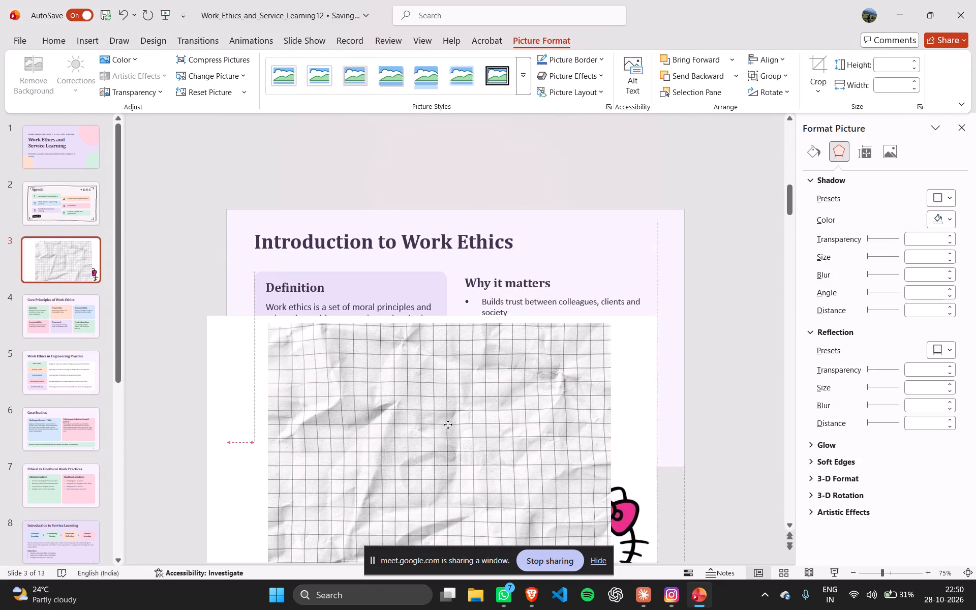
pyautogui.moveTo(449, 424); pyautogui.dragTo(475, 315)
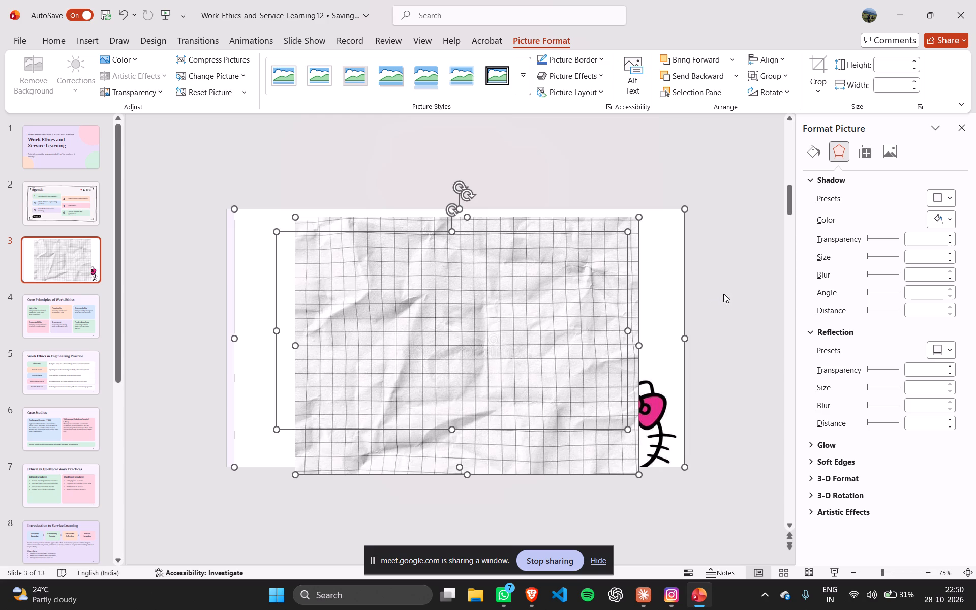
pyautogui.click(728, 294)
pyautogui.moveTo(546, 338); pyautogui.dragTo(585, 441)
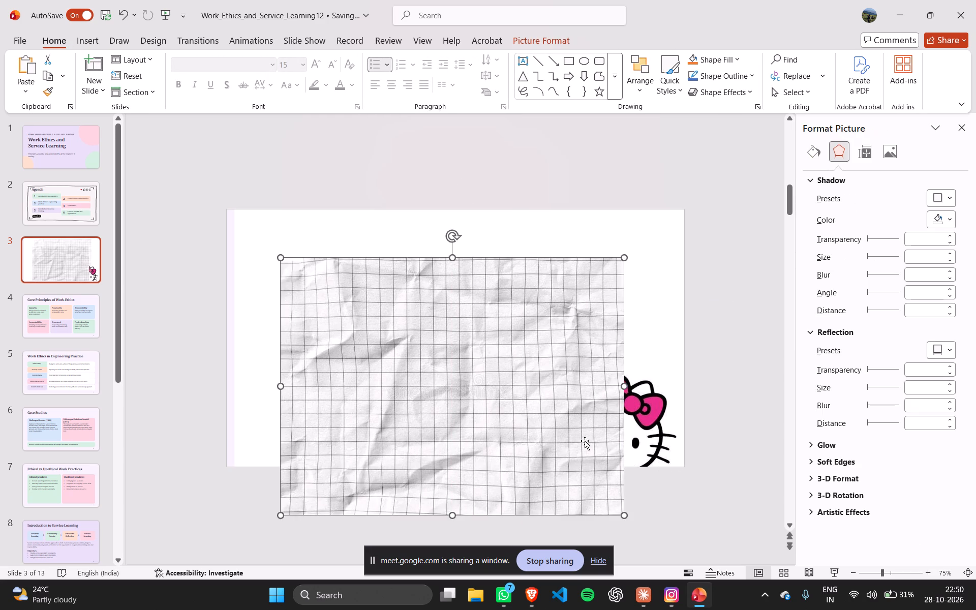
pyautogui.keyDown('ctrl'); pyautogui.scroll(-7, 585, 441); pyautogui.keyUp('ctrl')
pyautogui.keyDown('ctrl'); pyautogui.scroll(3, 585, 441); pyautogui.keyUp('ctrl')
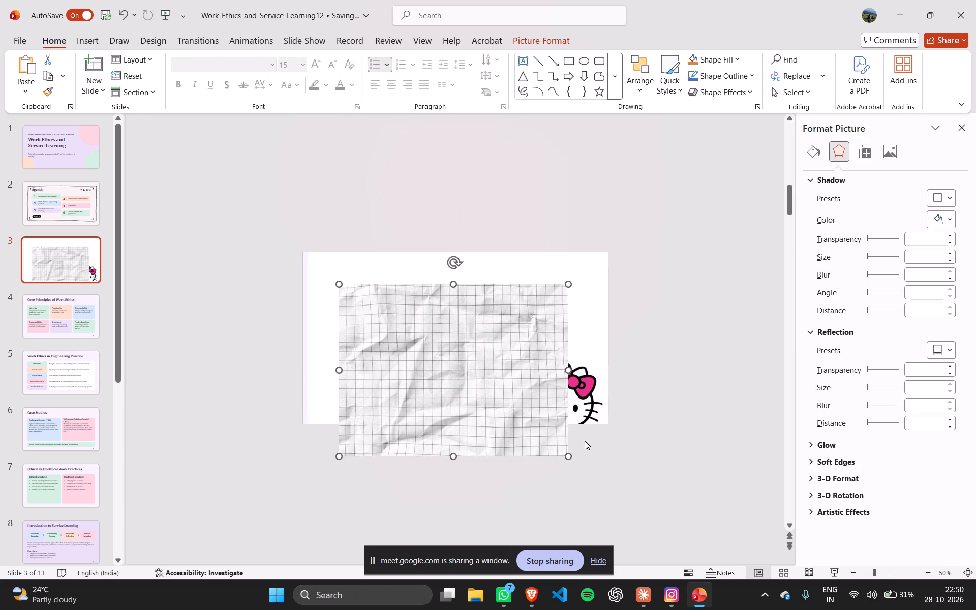
pyautogui.moveTo(444, 356); pyautogui.dragTo(661, 247)
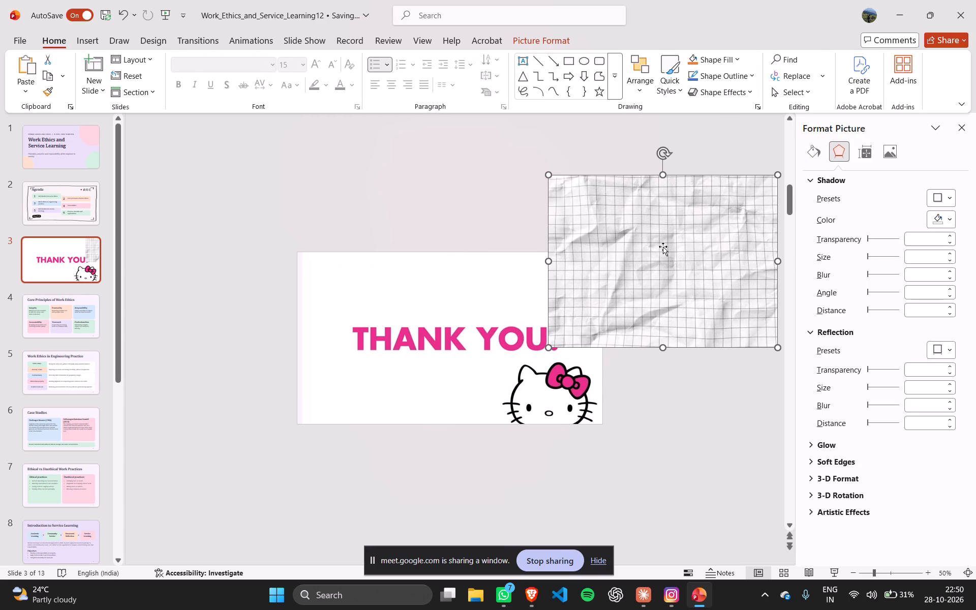
pyautogui.moveTo(477, 330); pyautogui.dragTo(310, 490)
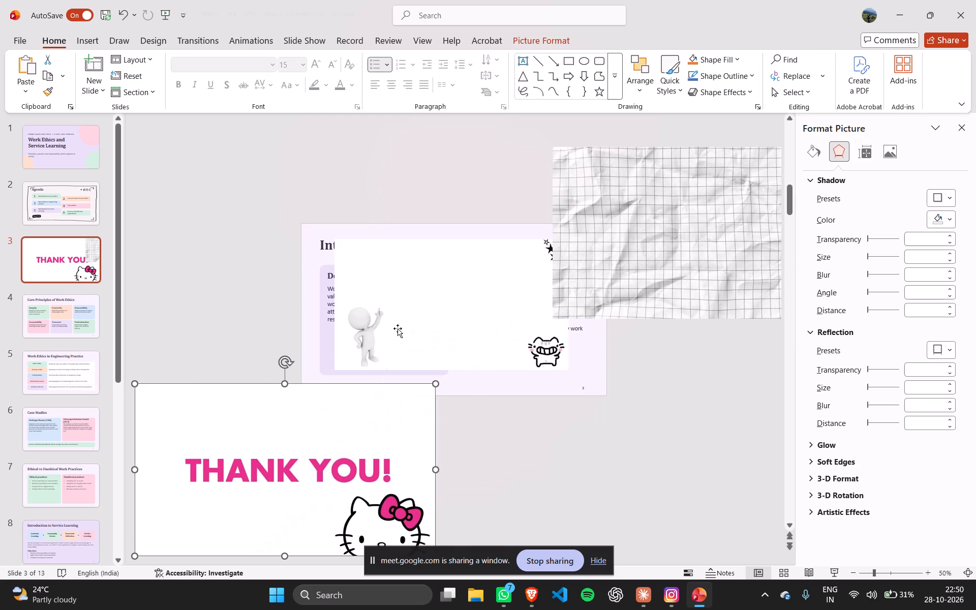
pyautogui.moveTo(426, 301); pyautogui.dragTo(266, 166)
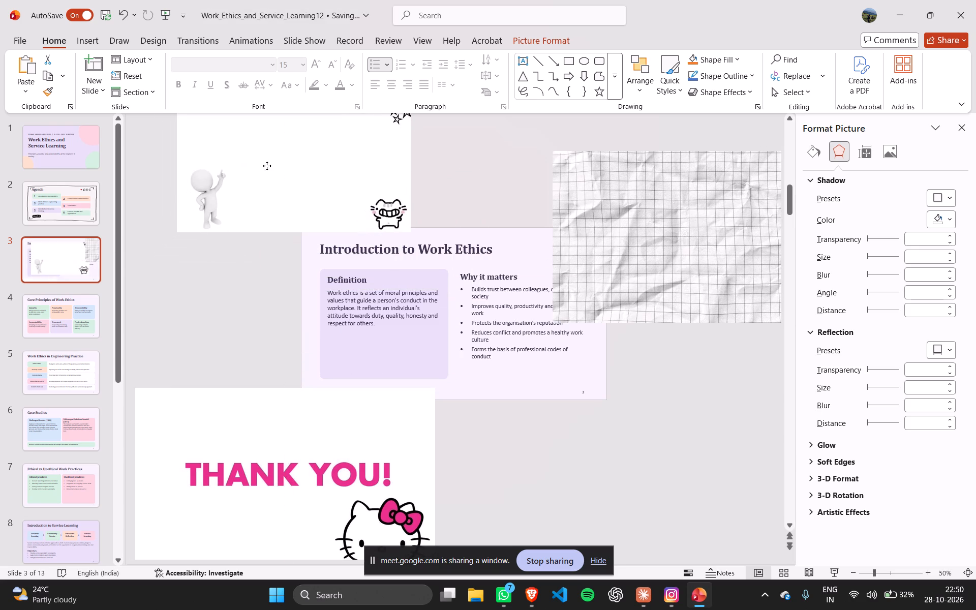
pyautogui.moveTo(266, 166); pyautogui.dragTo(263, 166)
# Park the grid paper below slide 3 and shift the THANK YOU and cat-and-stars pictures farther out, clear of the slide's content.
pyautogui.moveTo(681, 241); pyautogui.dragTo(670, 514)
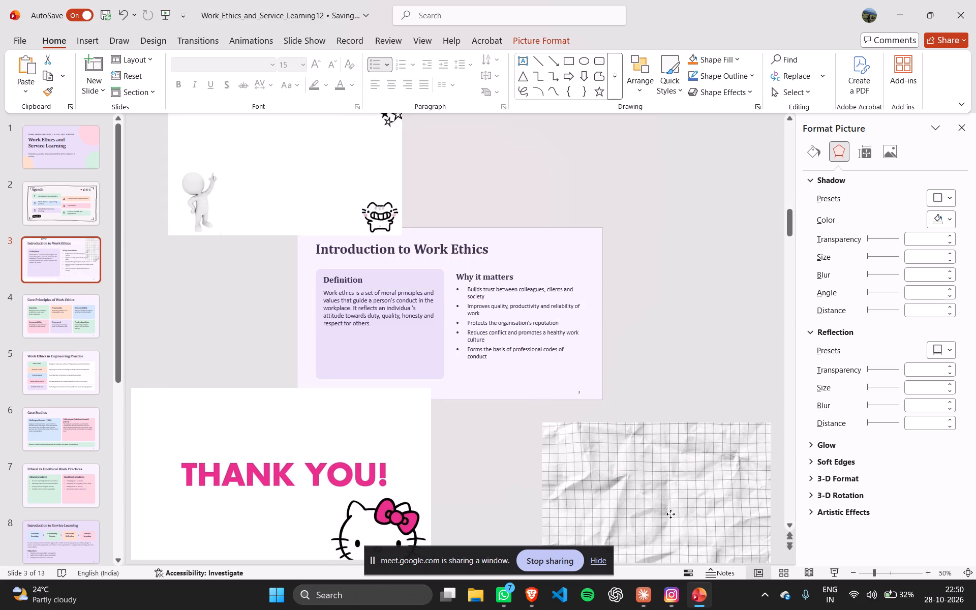
pyautogui.moveTo(670, 514); pyautogui.dragTo(677, 507)
pyautogui.moveTo(400, 448); pyautogui.dragTo(401, 466)
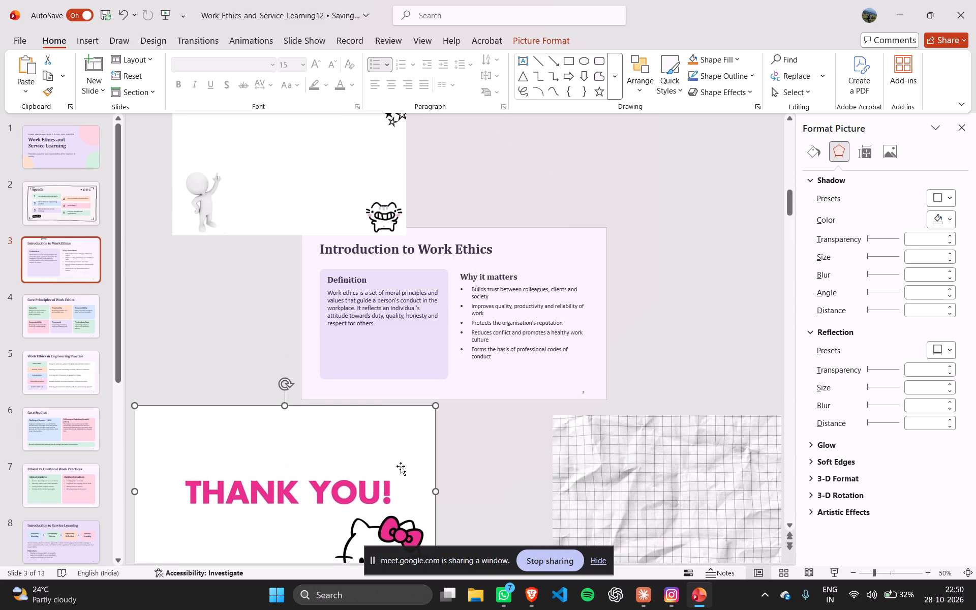
pyautogui.moveTo(355, 164); pyautogui.dragTo(343, 151)
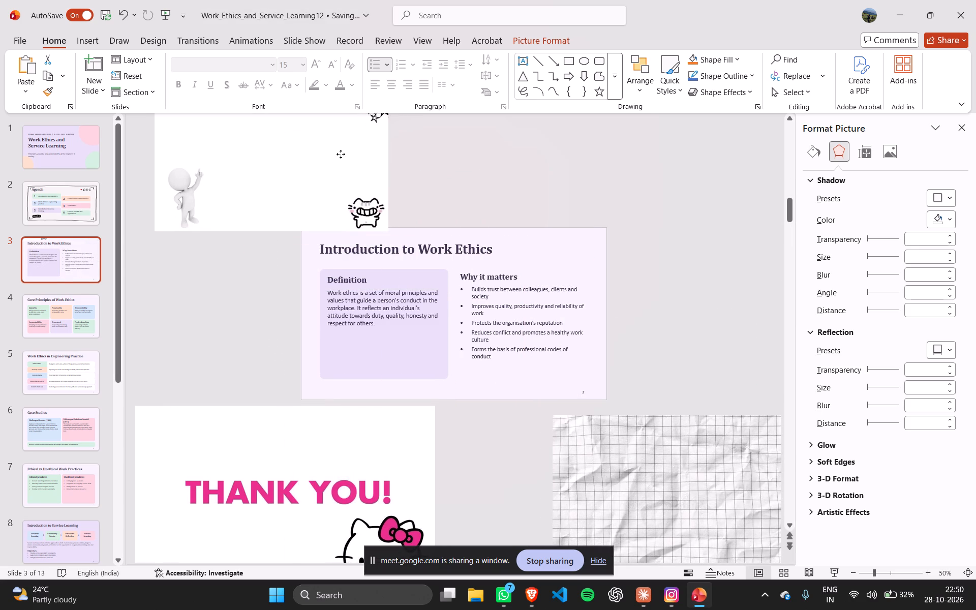
pyautogui.moveTo(343, 151); pyautogui.dragTo(344, 151)
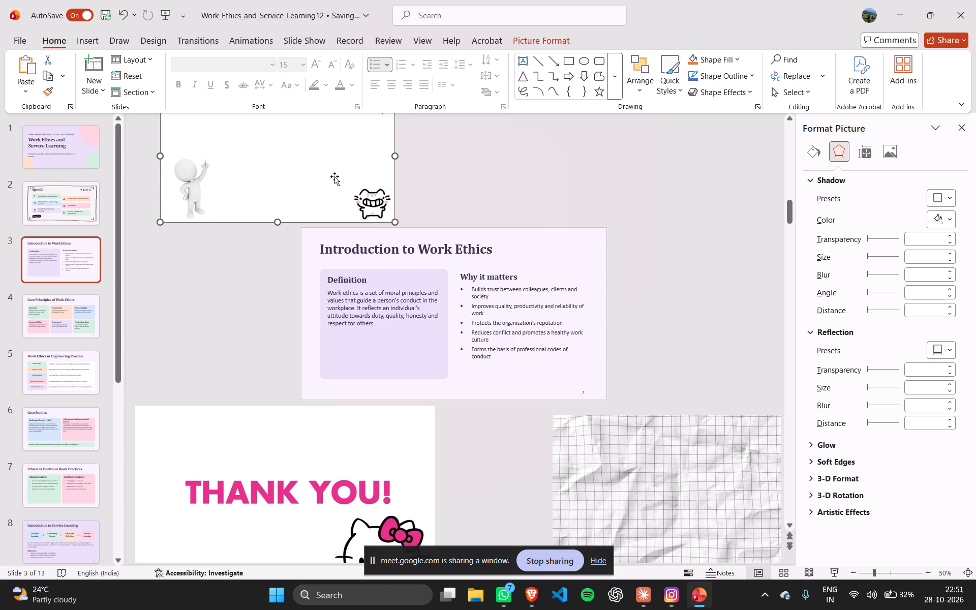
# Send the cat-and-stars picture behind slide 3's content, then align it to the slide's top-left corner and enlarge it to cover the whole slide.
pyautogui.moveTo(334, 176); pyautogui.dragTo(414, 244)
pyautogui.rightClick(414, 244)
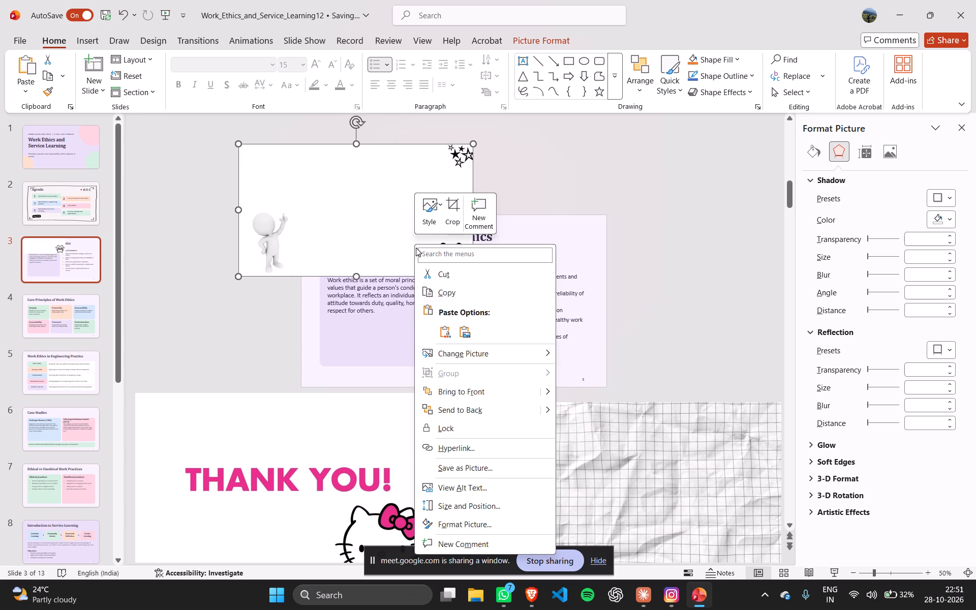
pyautogui.click(514, 412)
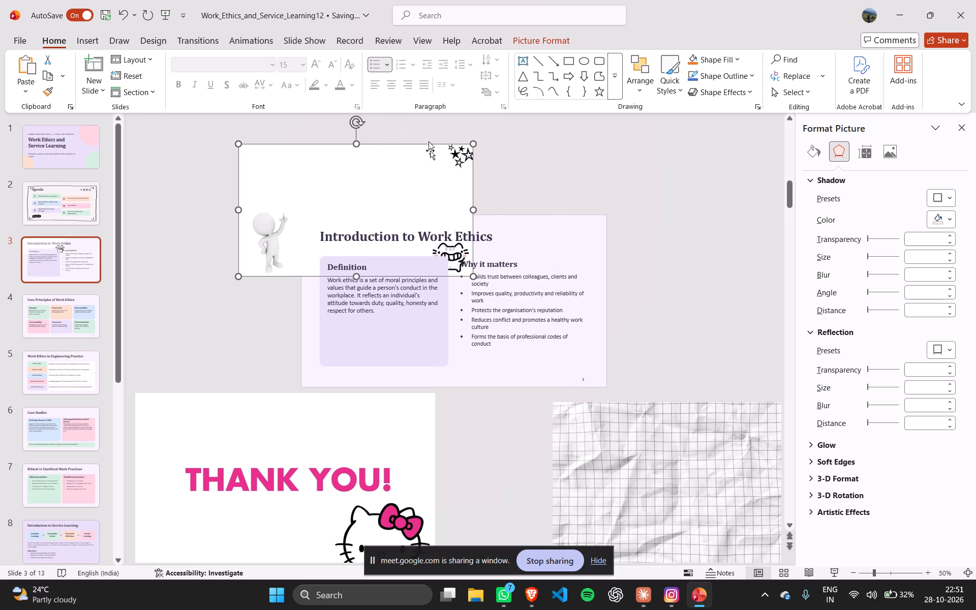
pyautogui.moveTo(388, 185); pyautogui.dragTo(452, 257)
pyautogui.moveTo(534, 331); pyautogui.dragTo(572, 356)
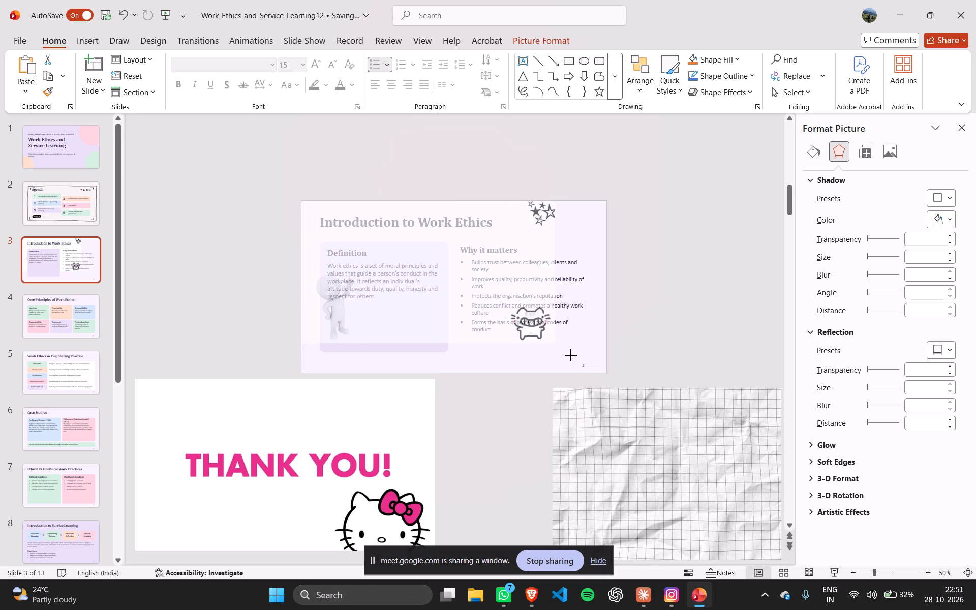
pyautogui.moveTo(572, 356); pyautogui.dragTo(607, 370)
pyautogui.click(696, 330)
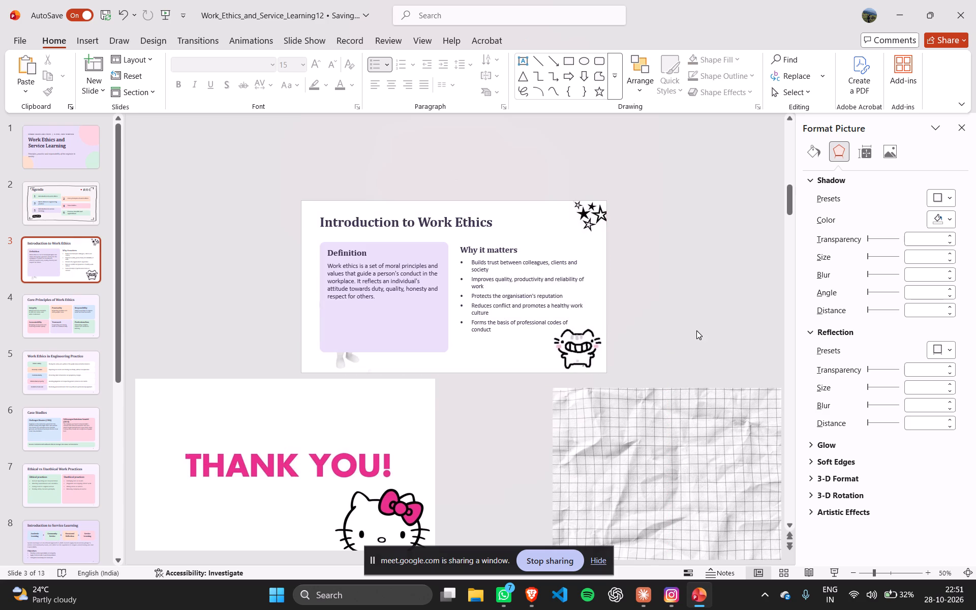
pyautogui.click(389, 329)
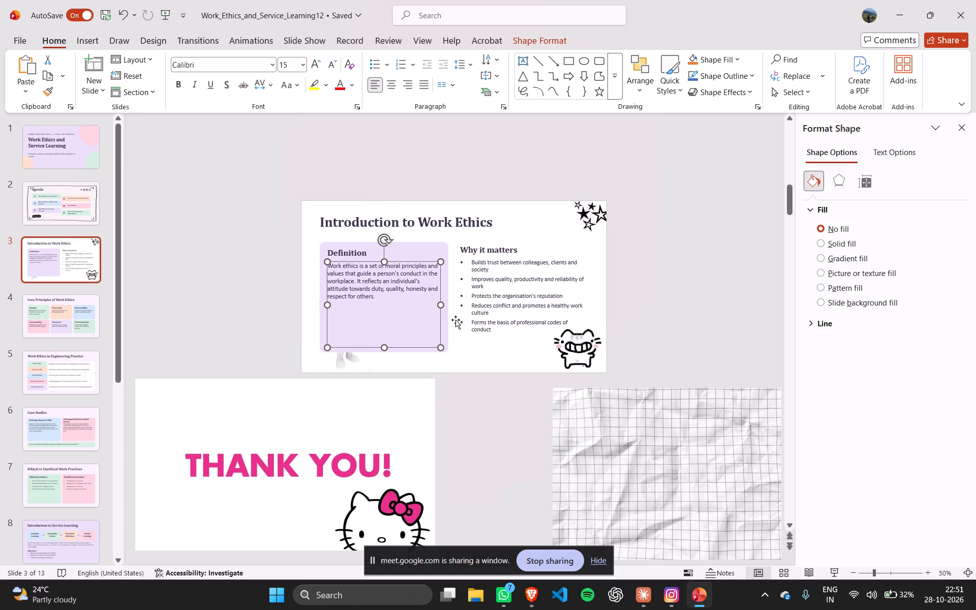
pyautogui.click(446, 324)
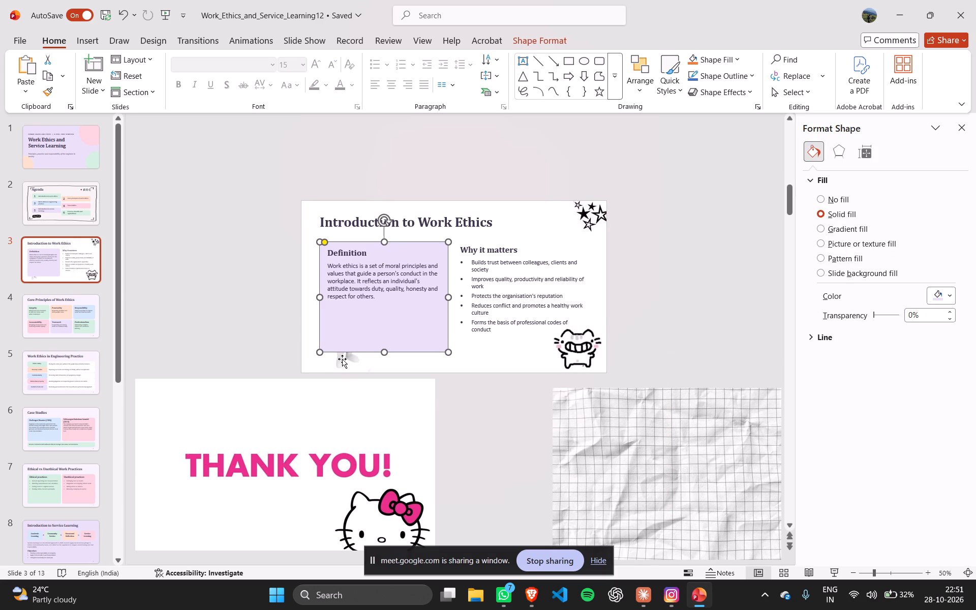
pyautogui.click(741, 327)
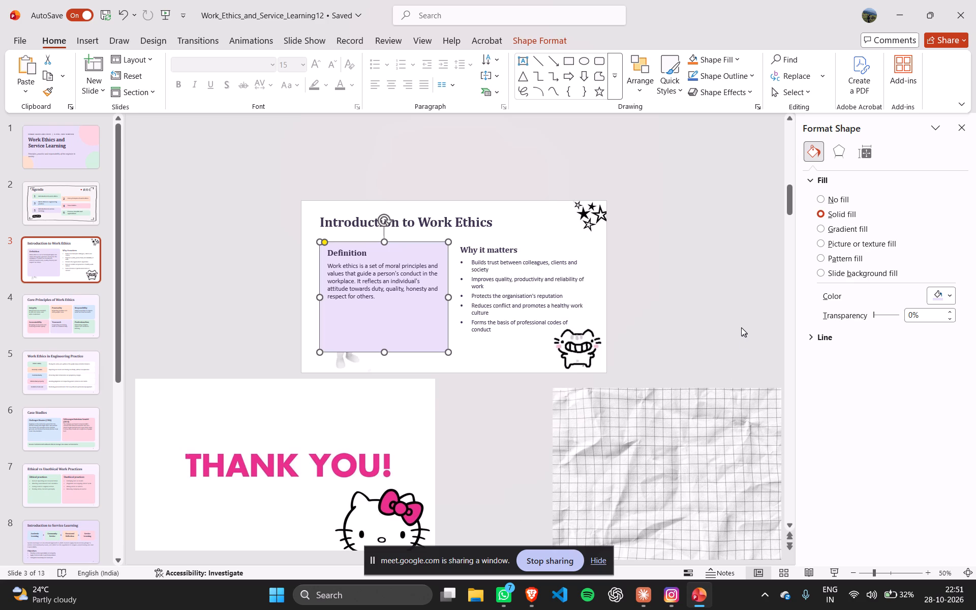
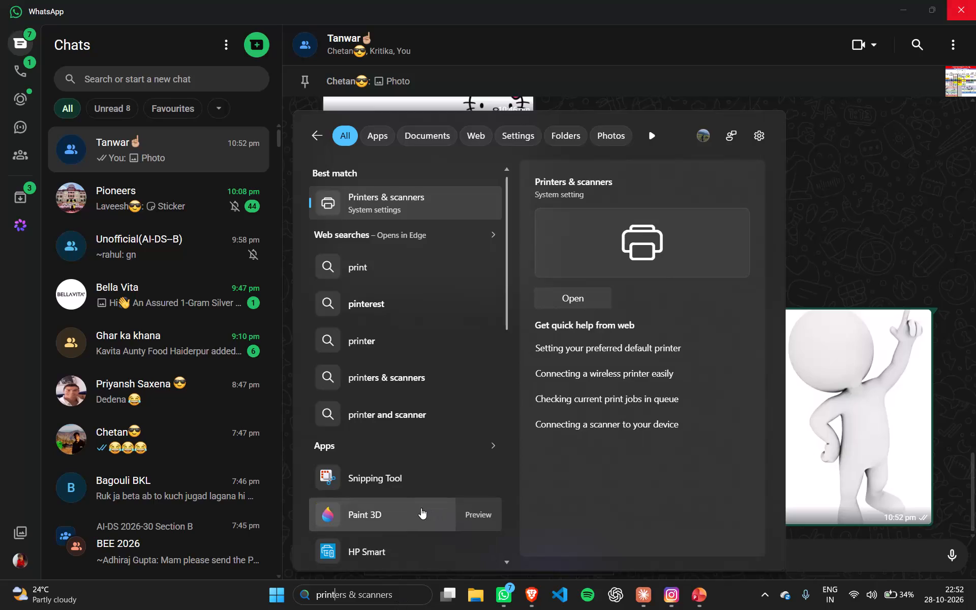
# Switch to Paint 3D and open the WhatsApp image timestamped 10.52.16 PM from the Desktop.
pyautogui.click(421, 508)
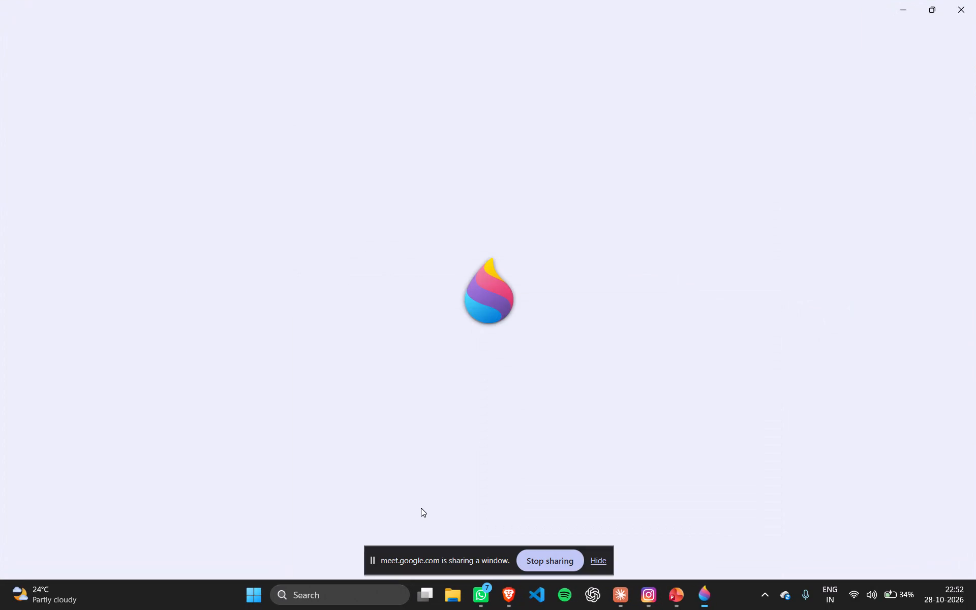
pyautogui.click(494, 234)
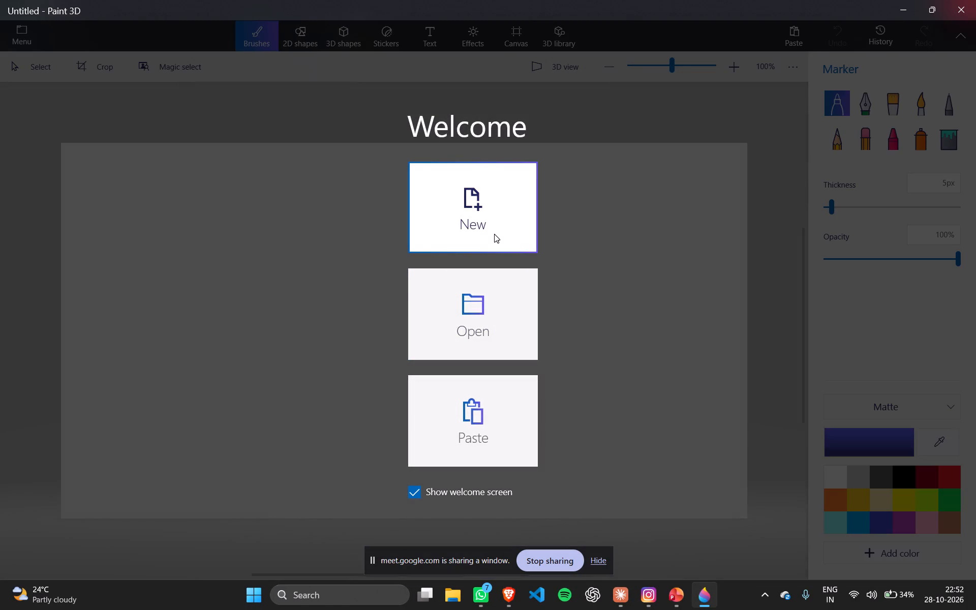
pyautogui.click(19, 23)
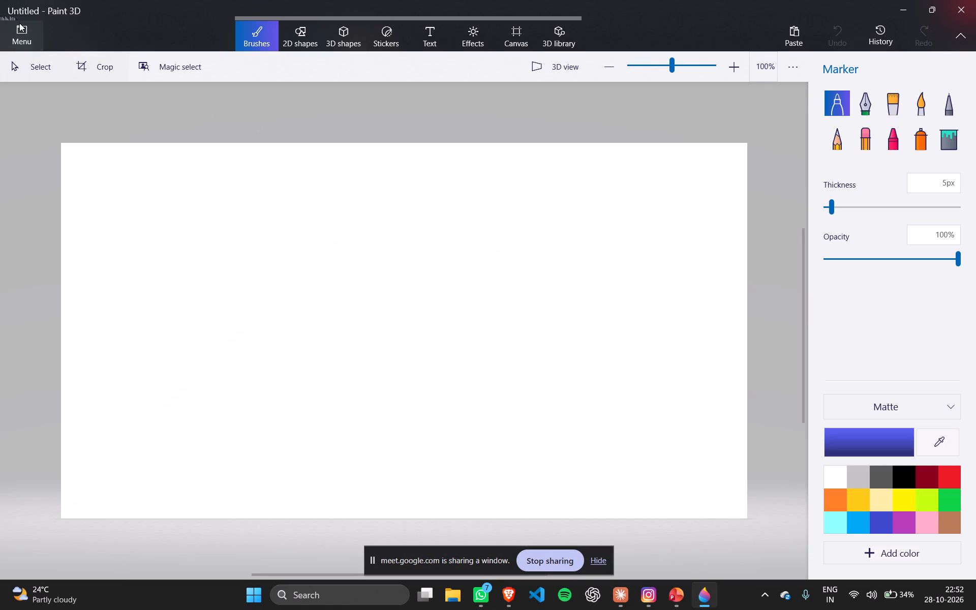
pyautogui.click(100, 113)
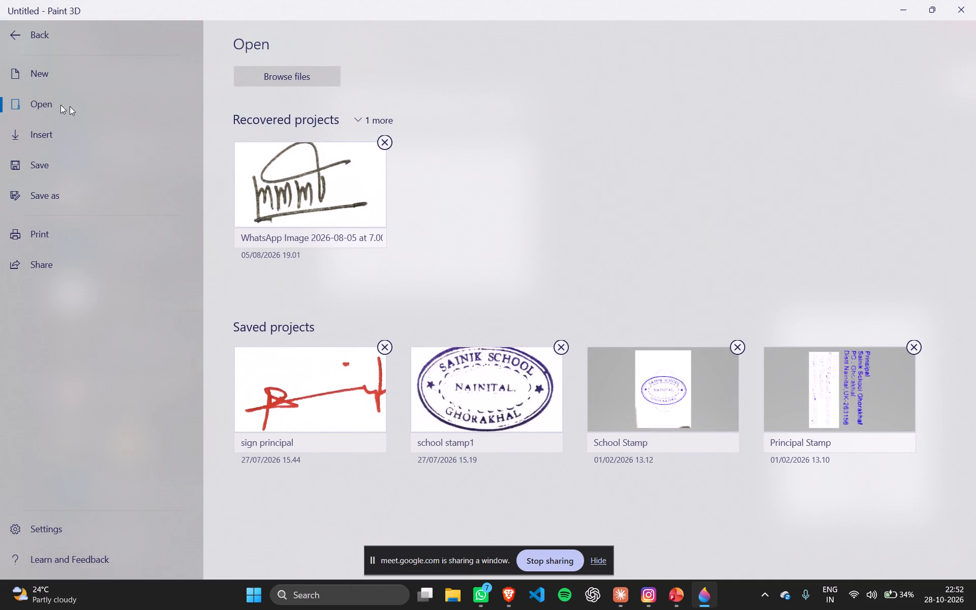
pyautogui.click(42, 104)
pyautogui.click(319, 77)
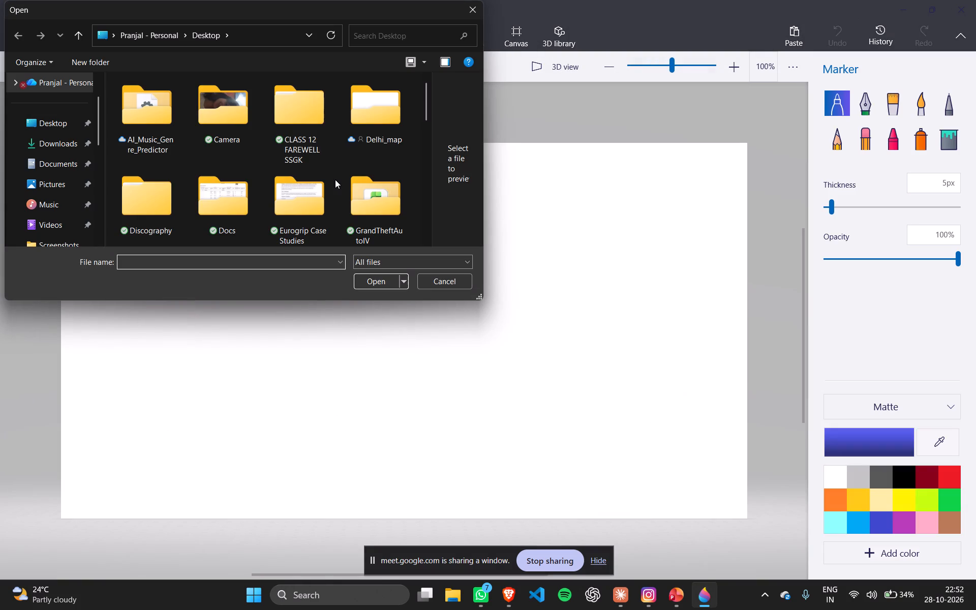
pyautogui.scroll(-20, 335, 179)
pyautogui.scroll(-20, 335, 179)
pyautogui.scroll(-20, 335, 179)
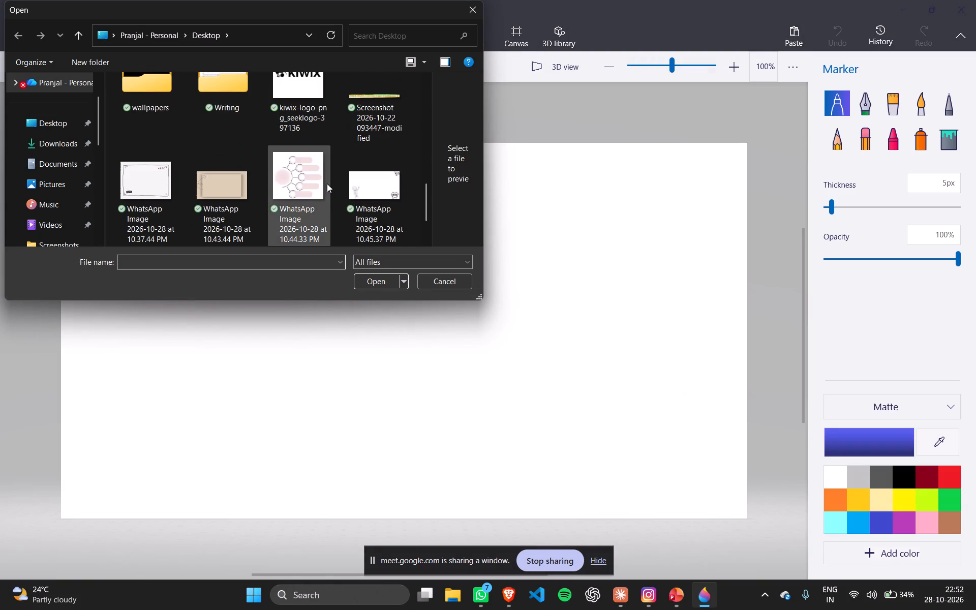
pyautogui.scroll(-12, 236, 158)
pyautogui.click(290, 189)
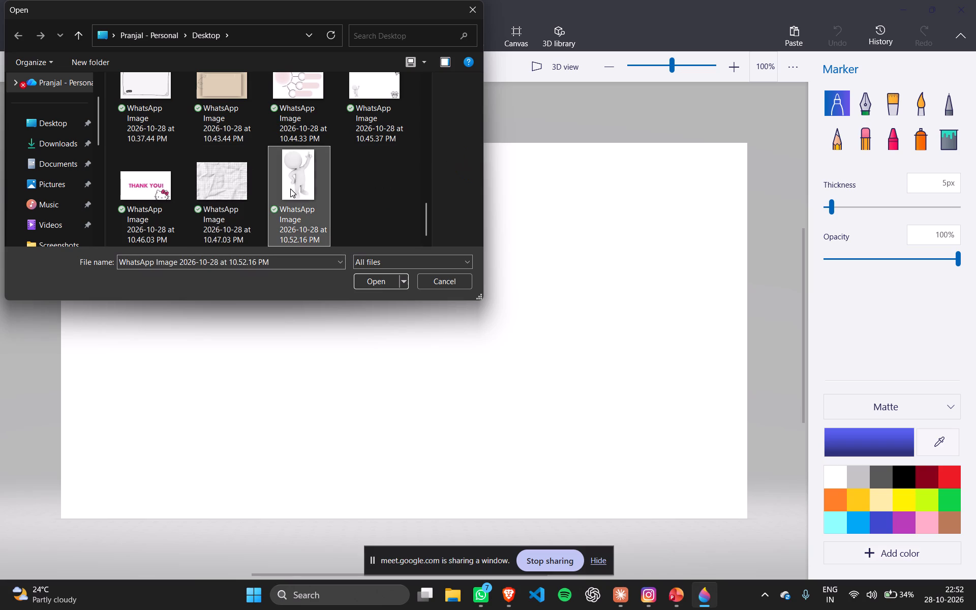
pyautogui.click(368, 284)
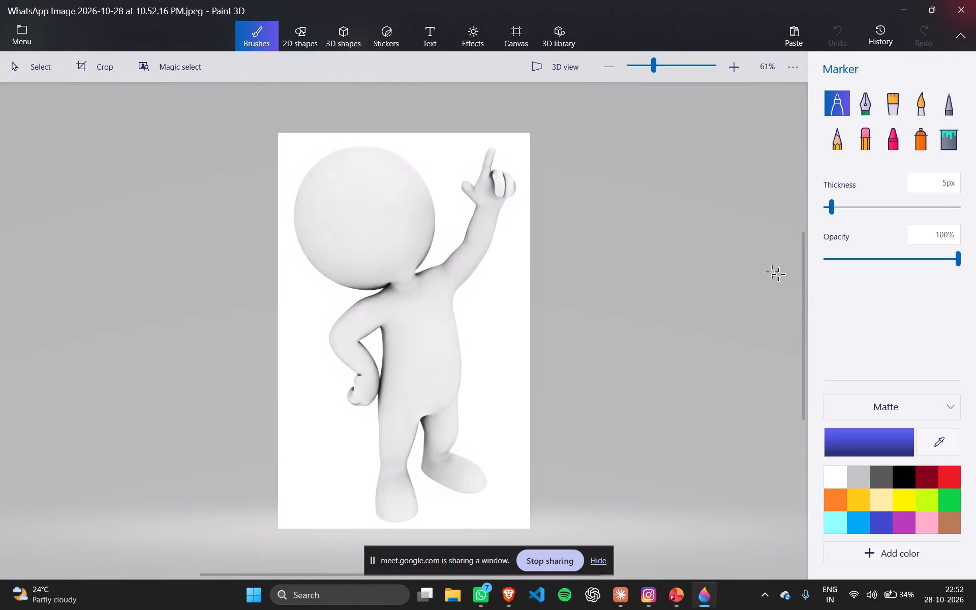
# Cut the white 3D figure out of the whole image with Magic select, adding the raised hand's curled fingers to the cutout.
pyautogui.click(155, 65)
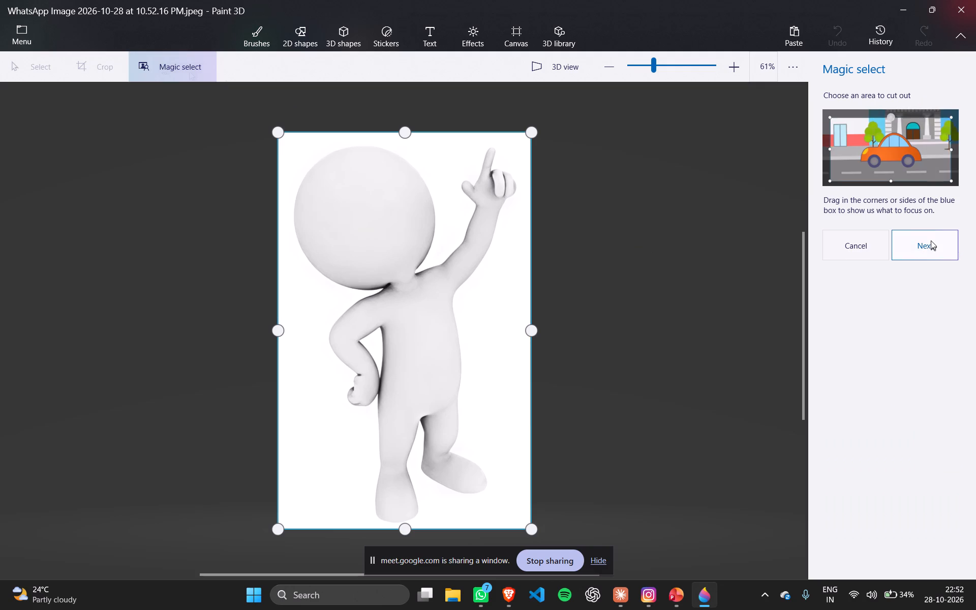
pyautogui.click(927, 234)
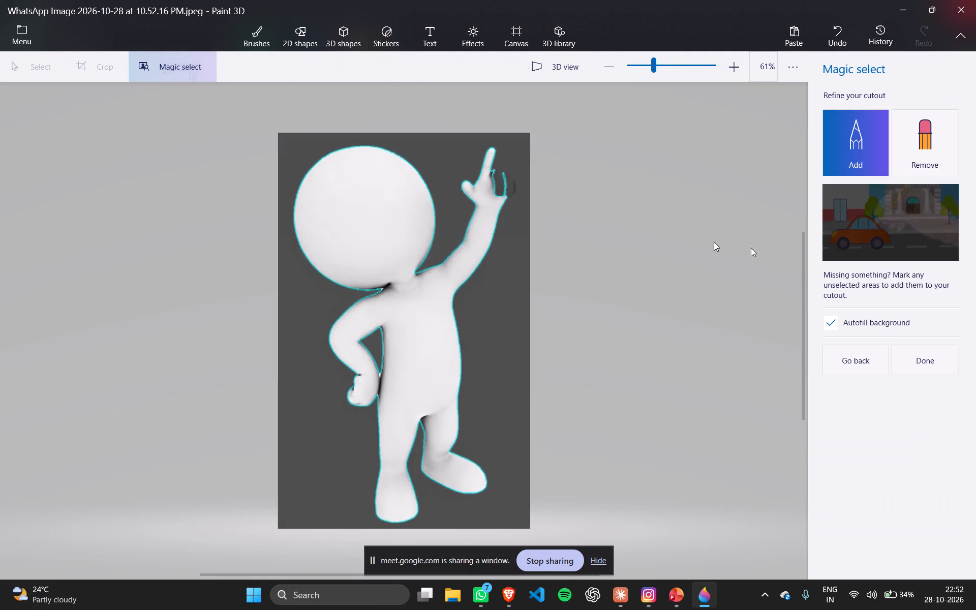
pyautogui.click(499, 177)
pyautogui.click(511, 181)
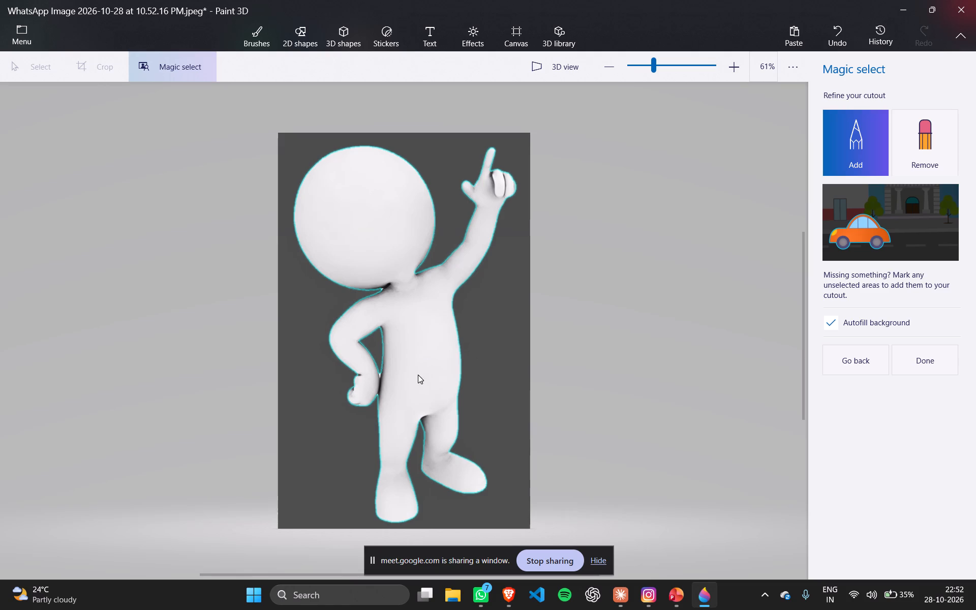
pyautogui.click(942, 368)
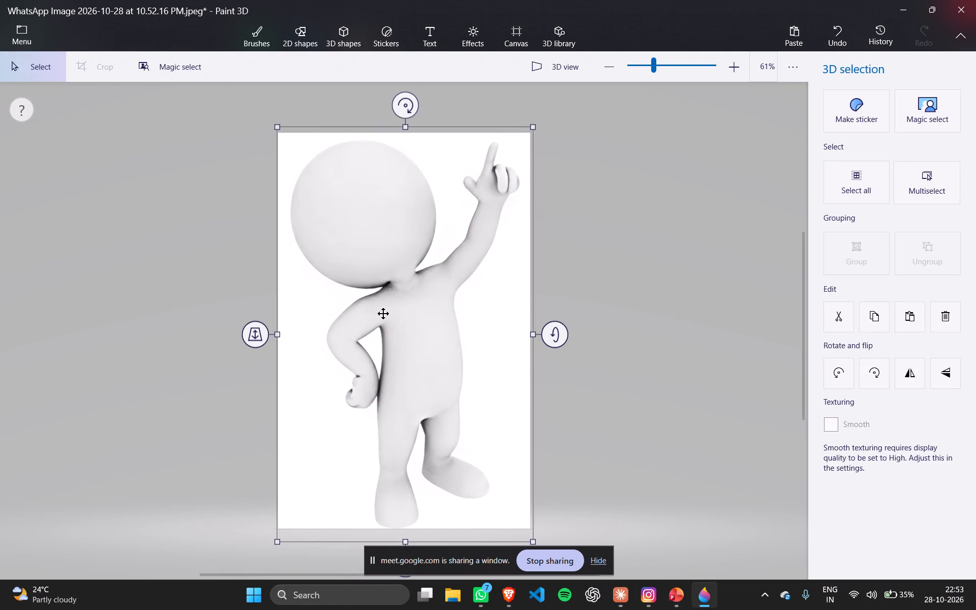
# Move the cut-out figure partly off the white canvas, copy it, and return to slide 3 in PowerPoint.
pyautogui.moveTo(408, 311); pyautogui.dragTo(588, 282)
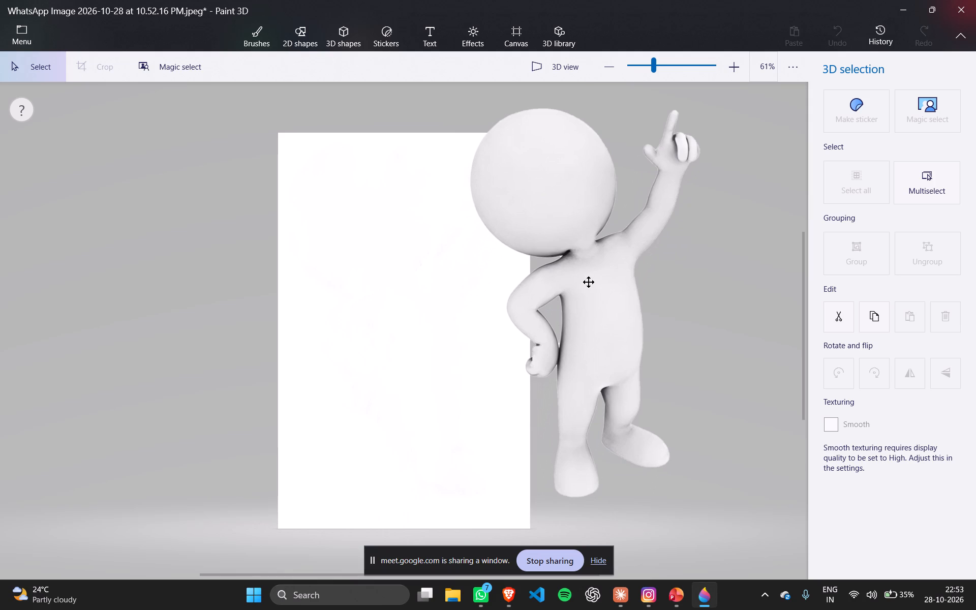
pyautogui.rightClick(588, 282)
pyautogui.click(650, 368)
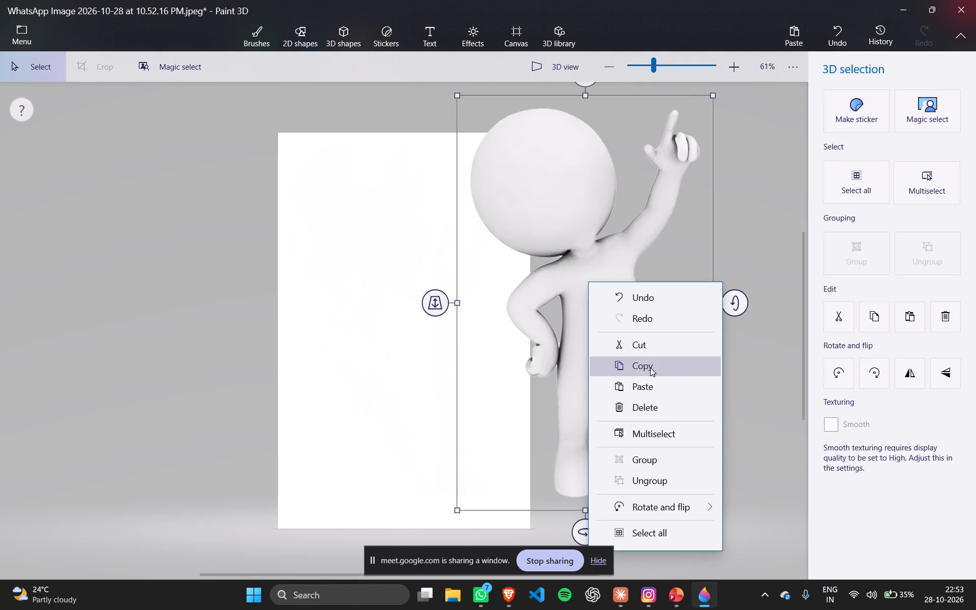
pyautogui.click(670, 603)
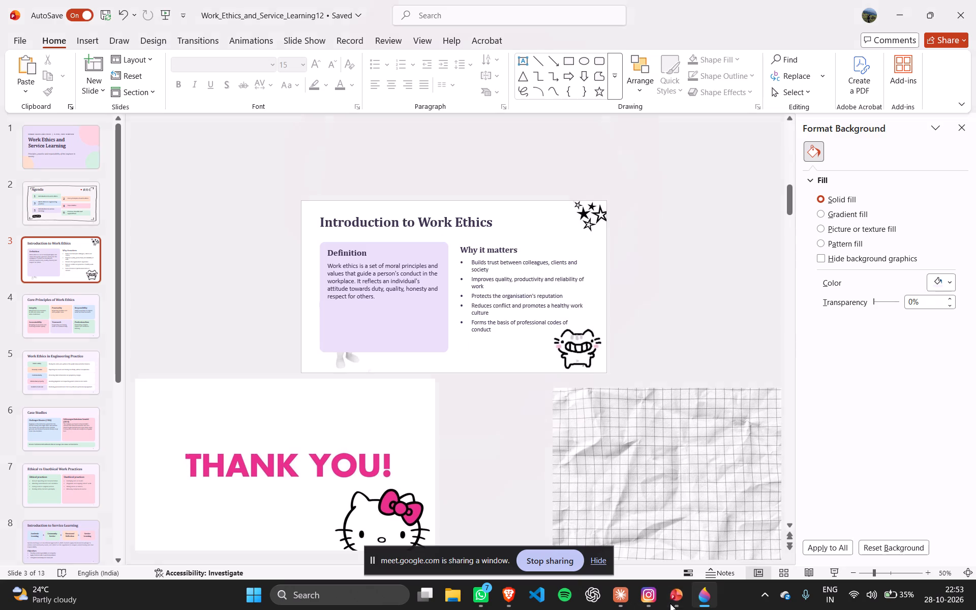
# Paste the copied white 3D figure onto slide 3 as a picture.
pyautogui.rightClick(480, 377)
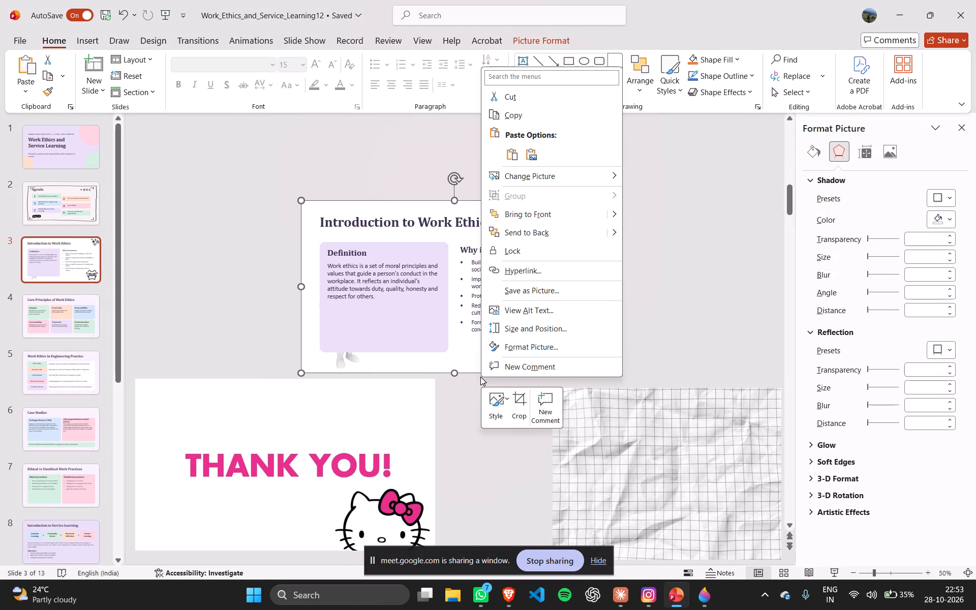
pyautogui.click(529, 154)
# Shrink the white figure to about 5.86 cm by 3.47 cm and place it over the Definition box's lower-left corner.
pyautogui.click(461, 254)
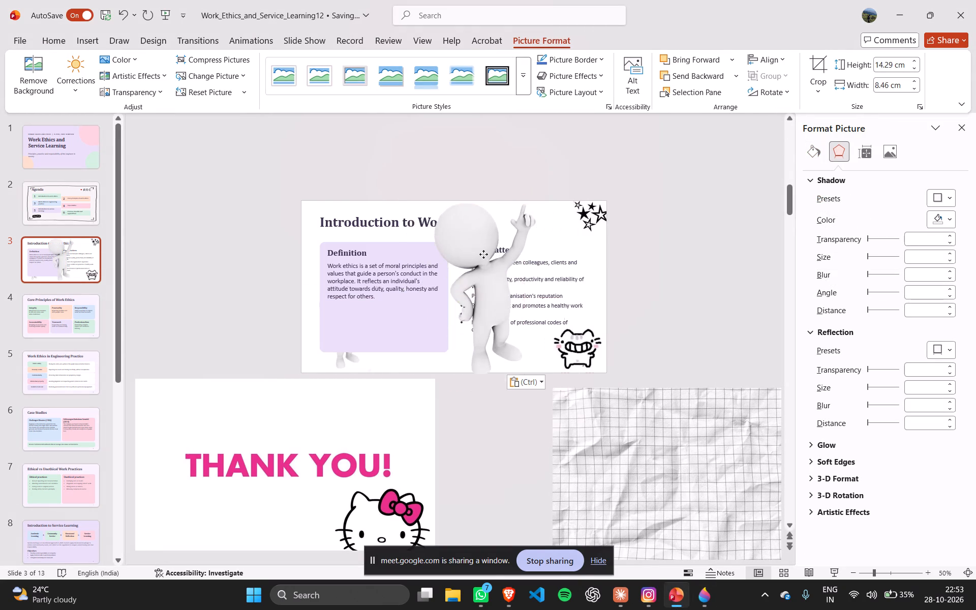
pyautogui.moveTo(508, 202); pyautogui.dragTo(399, 289)
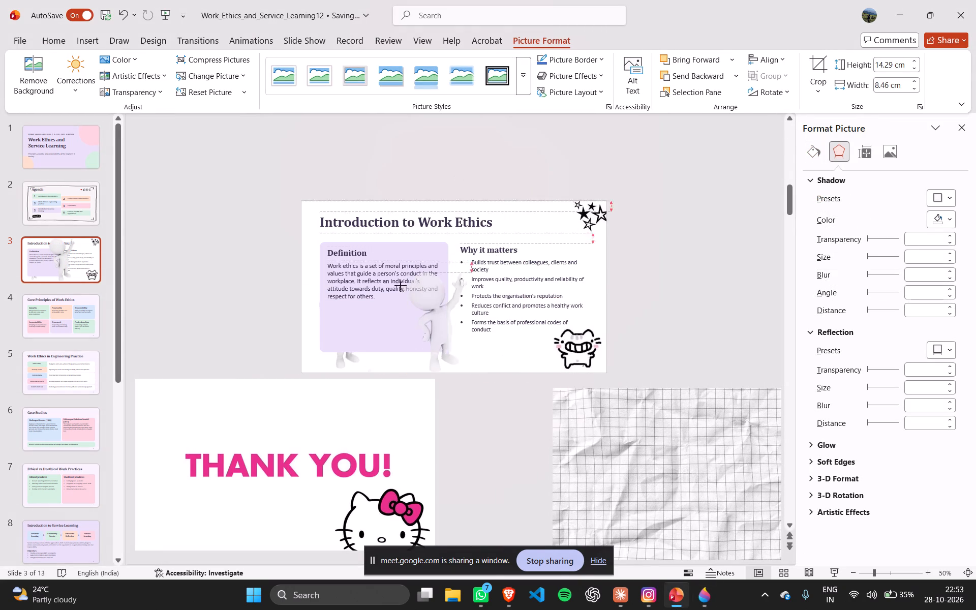
pyautogui.moveTo(399, 289); pyautogui.dragTo(406, 302)
pyautogui.moveTo(425, 328); pyautogui.dragTo(339, 325)
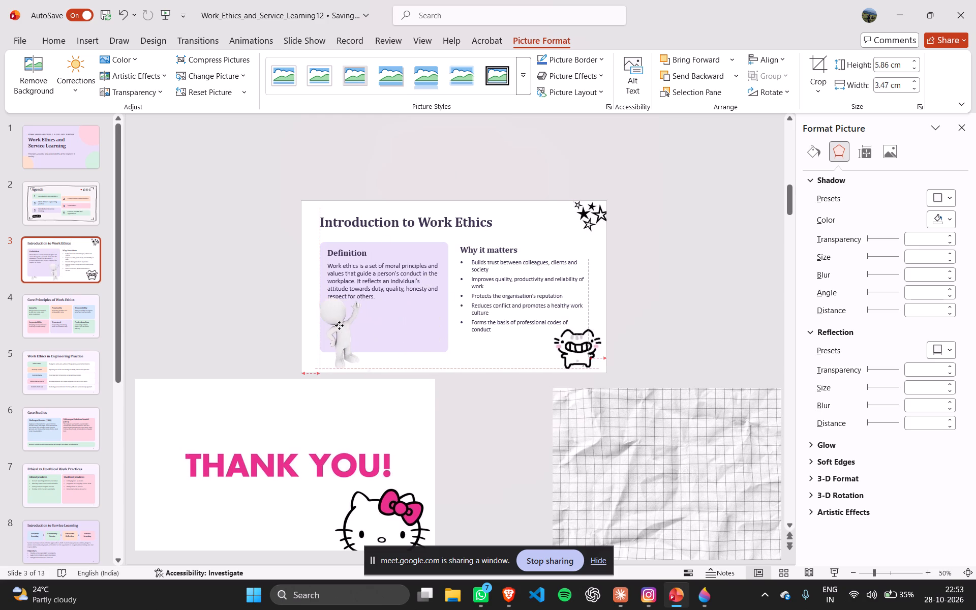
pyautogui.moveTo(339, 325); pyautogui.dragTo(341, 325)
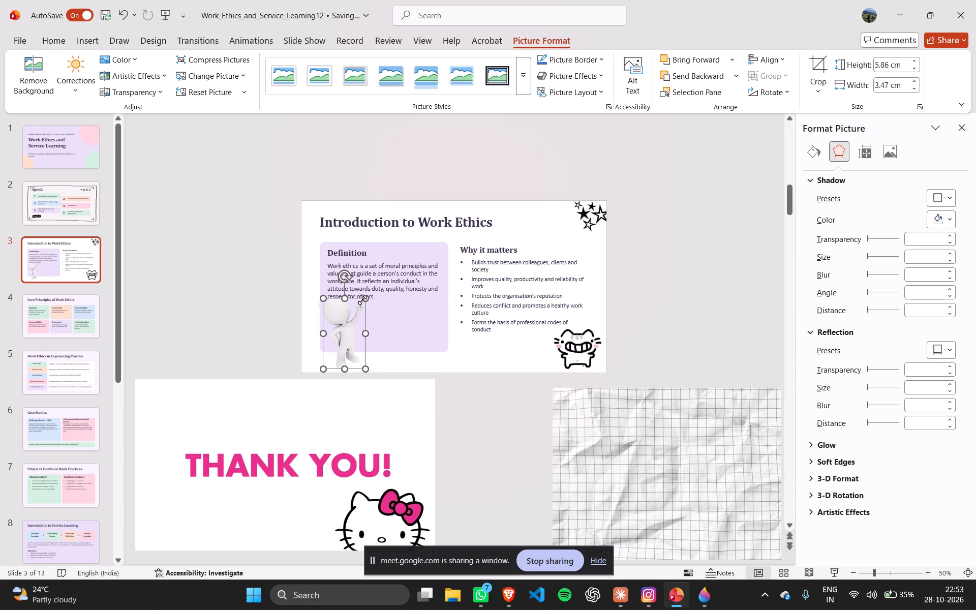
pyautogui.click(364, 299)
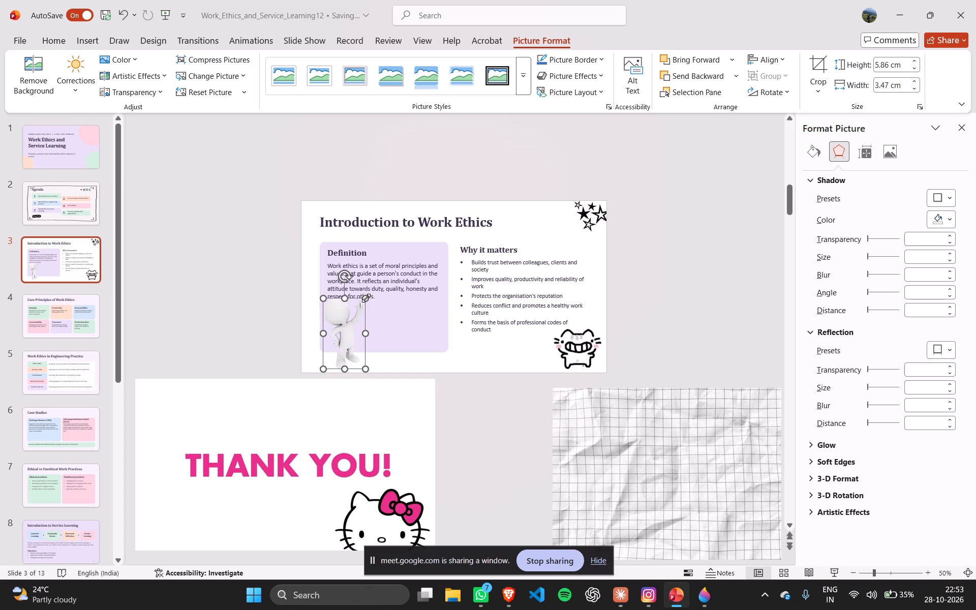
pyautogui.press('Left')
pyautogui.press('Left')
pyautogui.press('Left')
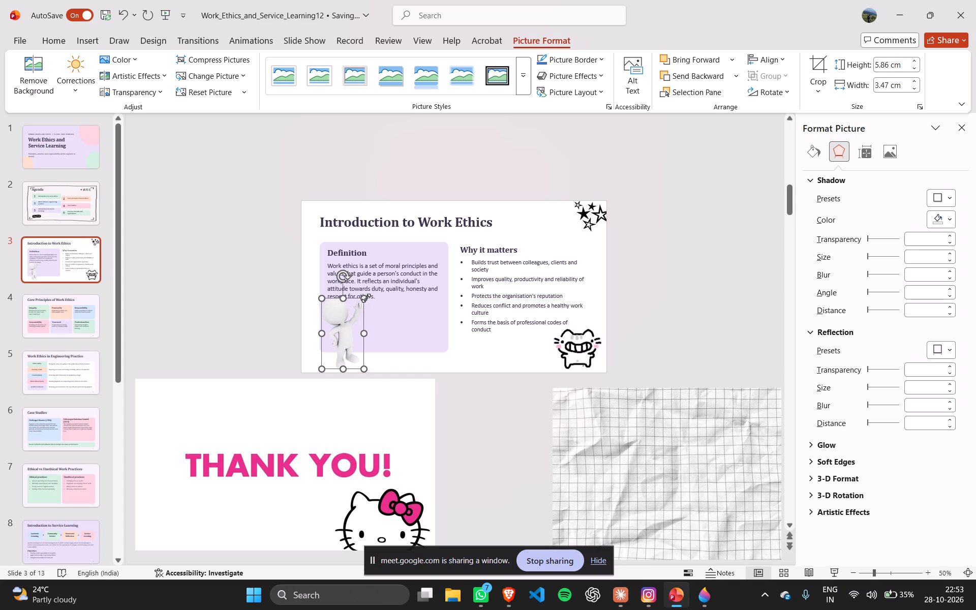
pyautogui.click(498, 417)
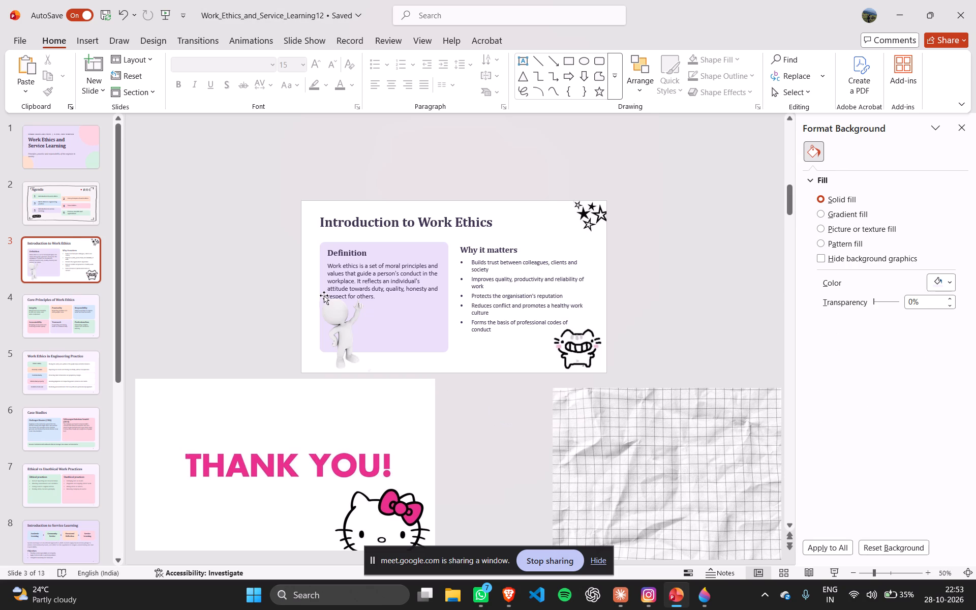
# Enlarge the white figure slightly and nudge it left and up to line up with the Definition box's left edge.
pyautogui.keyDown('ctrl'); pyautogui.scroll(1, 324, 295); pyautogui.keyUp('ctrl')
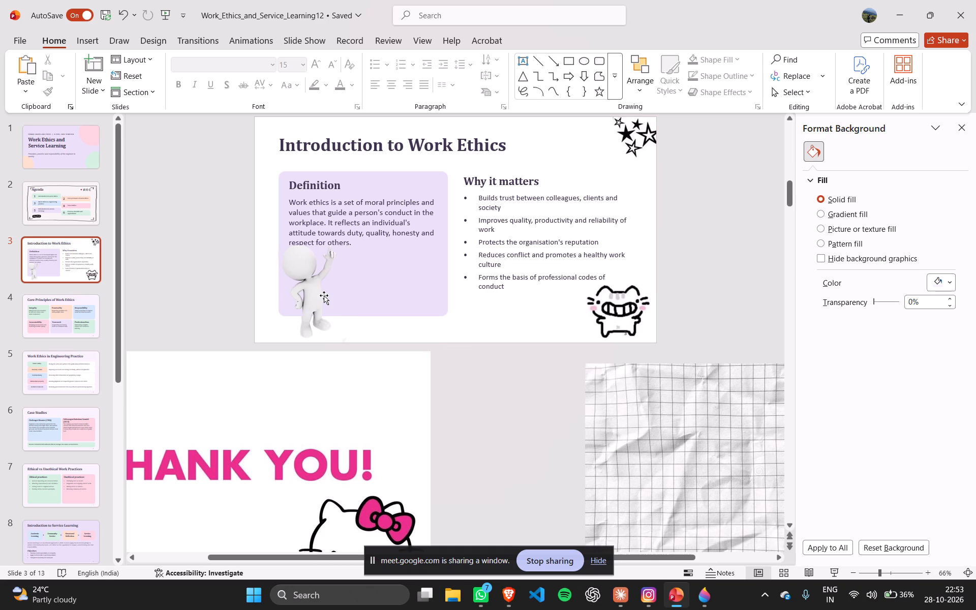
pyautogui.click(313, 293)
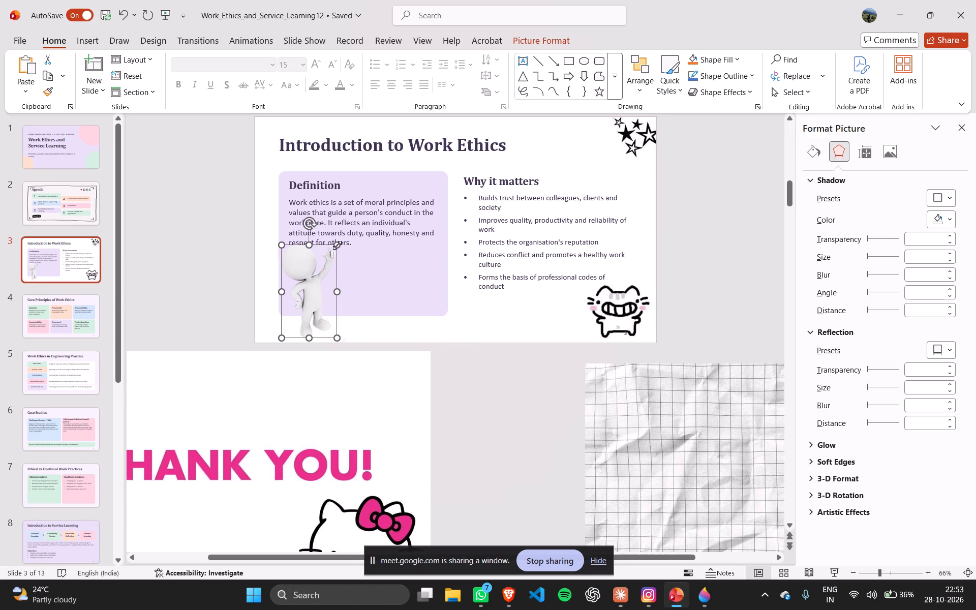
pyautogui.click(337, 245)
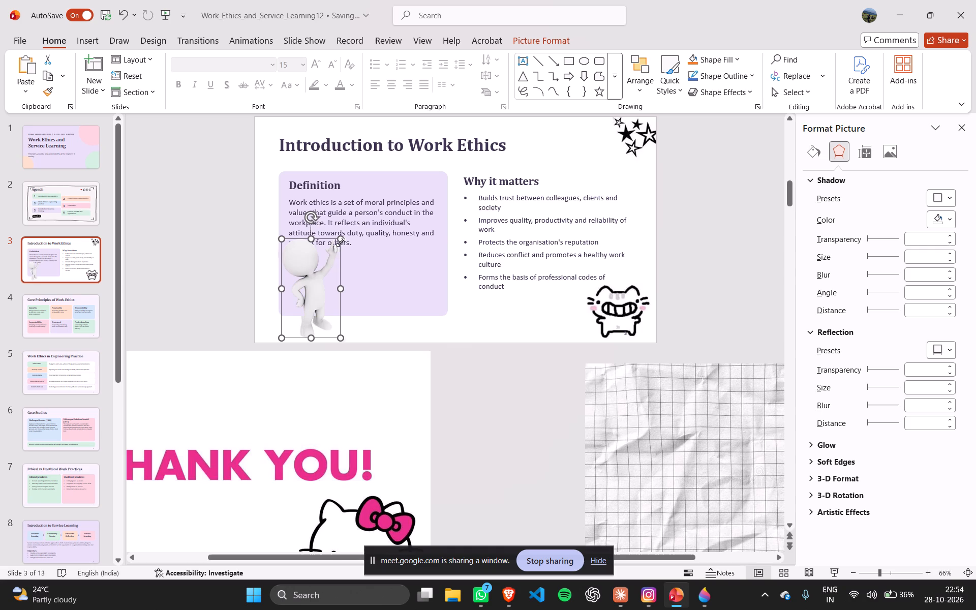
pyautogui.press('Left')
pyautogui.press('Left')
pyautogui.press('Left')
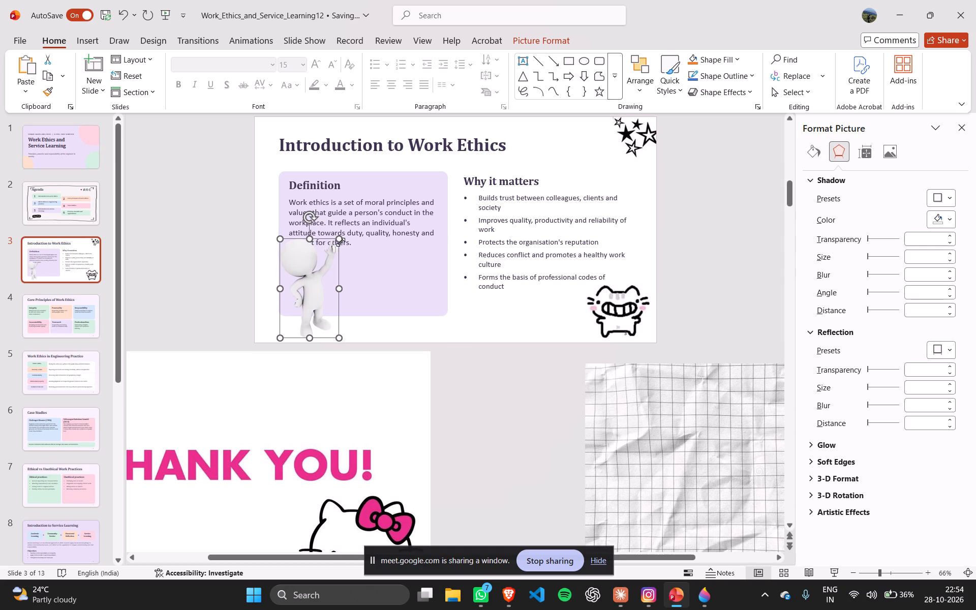
pyautogui.press('Up')
pyautogui.press('Up')
pyautogui.press('Down')
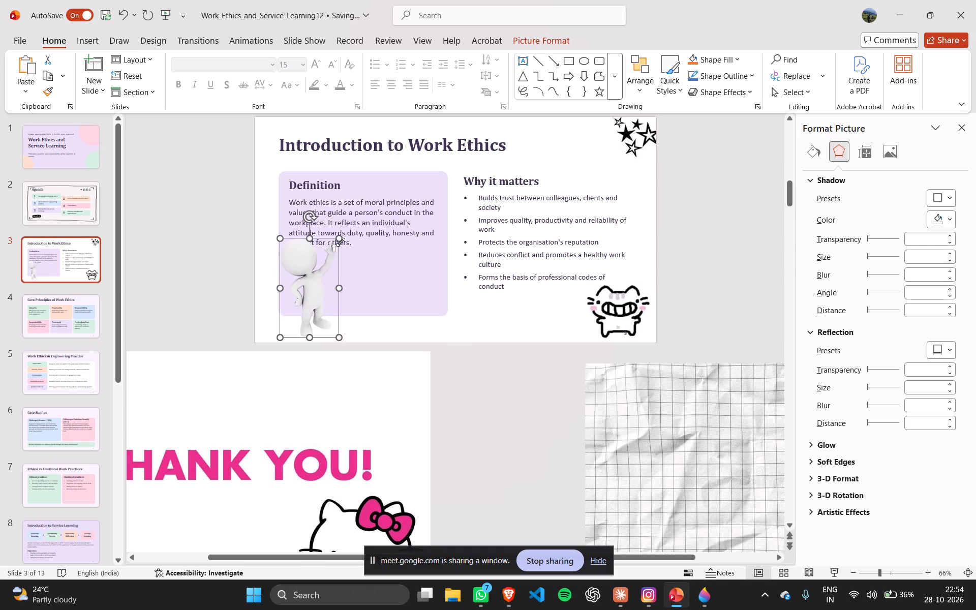
pyautogui.click(718, 212)
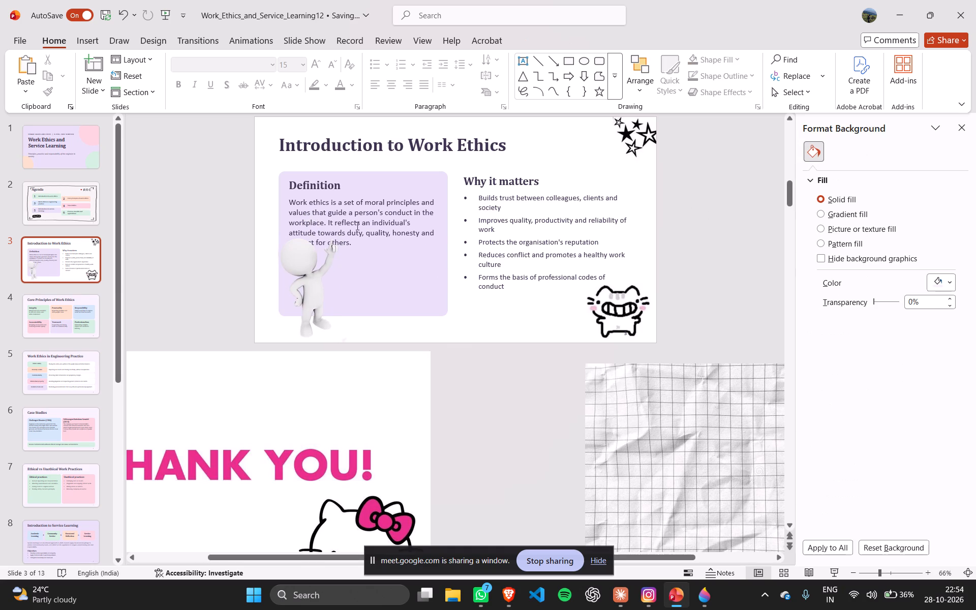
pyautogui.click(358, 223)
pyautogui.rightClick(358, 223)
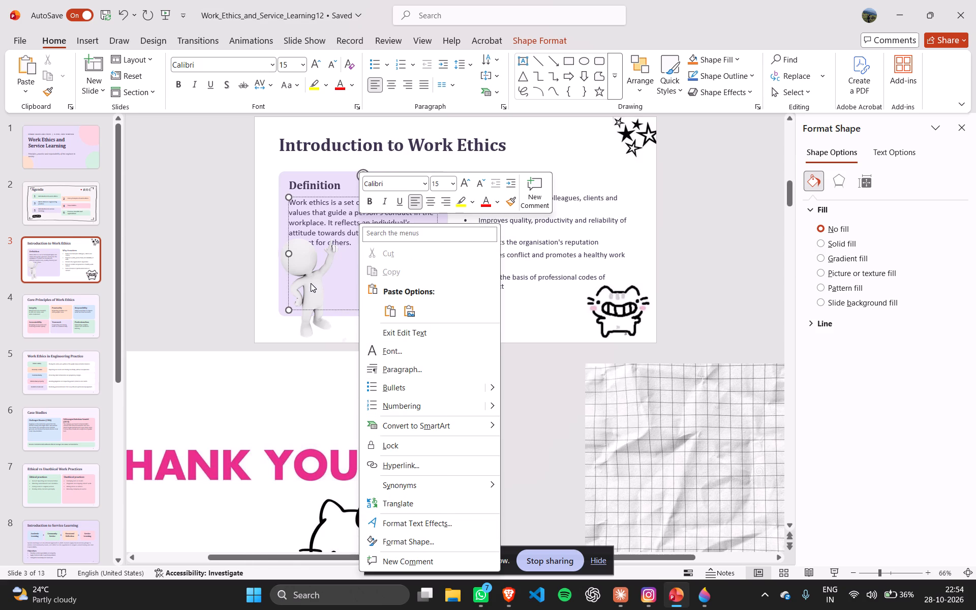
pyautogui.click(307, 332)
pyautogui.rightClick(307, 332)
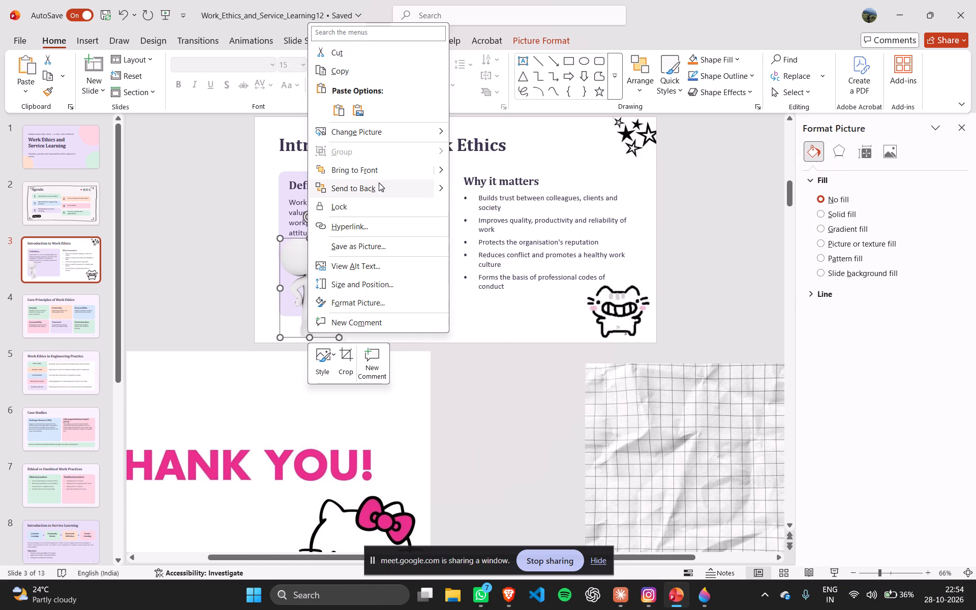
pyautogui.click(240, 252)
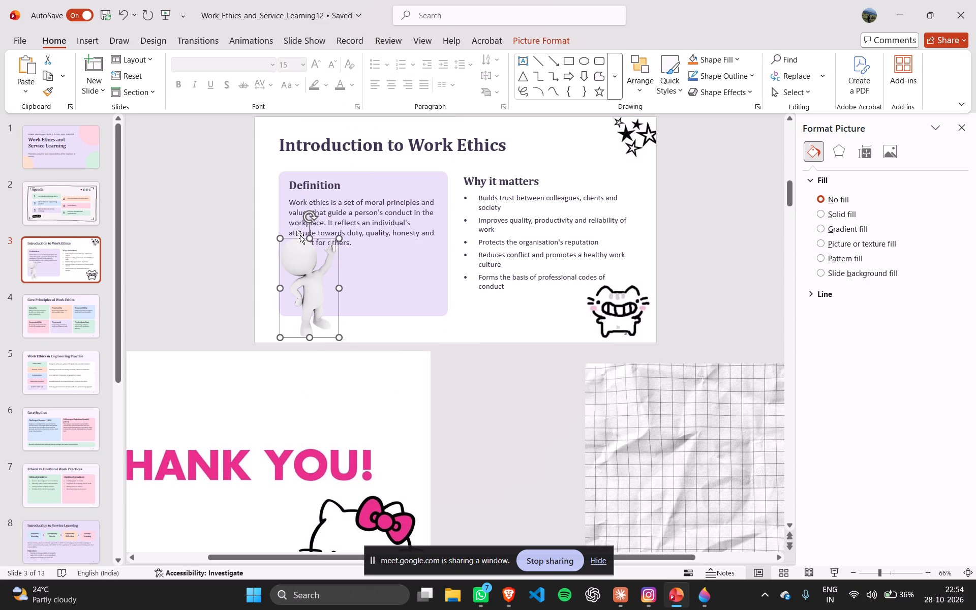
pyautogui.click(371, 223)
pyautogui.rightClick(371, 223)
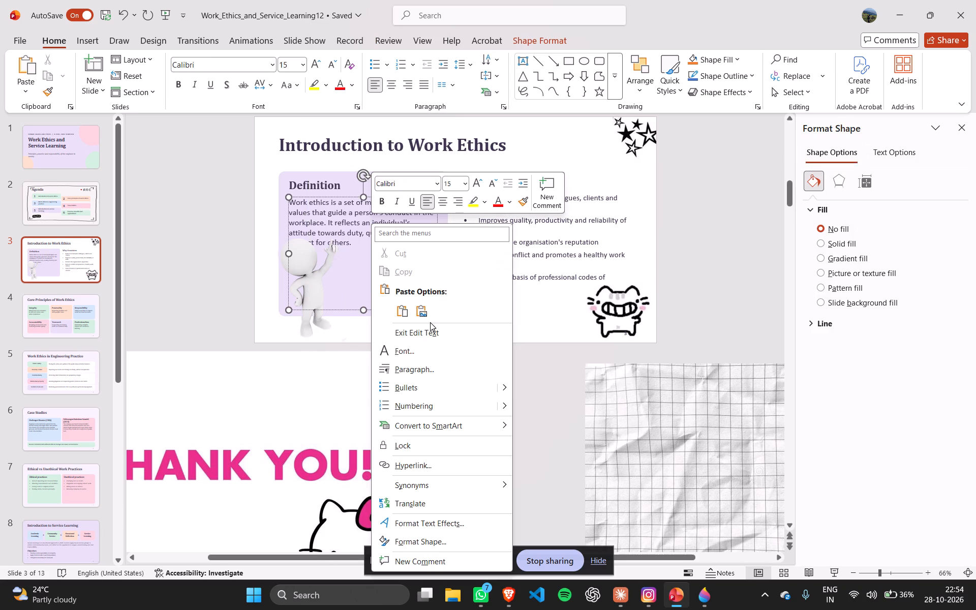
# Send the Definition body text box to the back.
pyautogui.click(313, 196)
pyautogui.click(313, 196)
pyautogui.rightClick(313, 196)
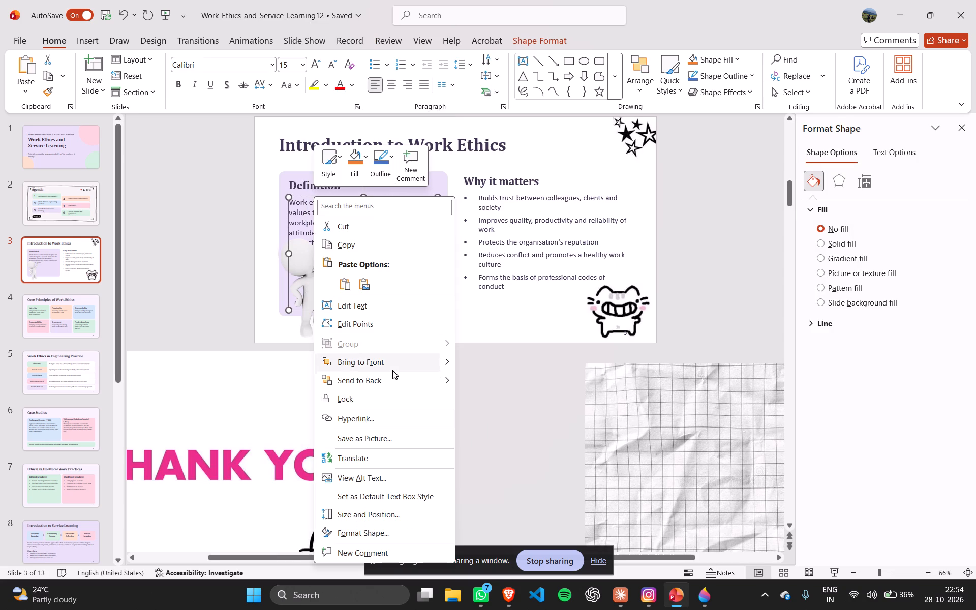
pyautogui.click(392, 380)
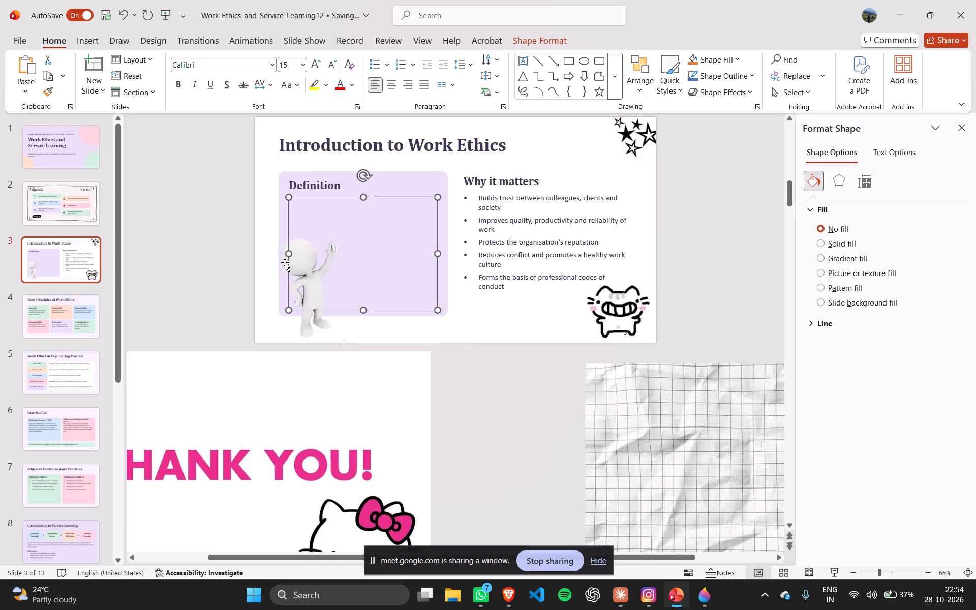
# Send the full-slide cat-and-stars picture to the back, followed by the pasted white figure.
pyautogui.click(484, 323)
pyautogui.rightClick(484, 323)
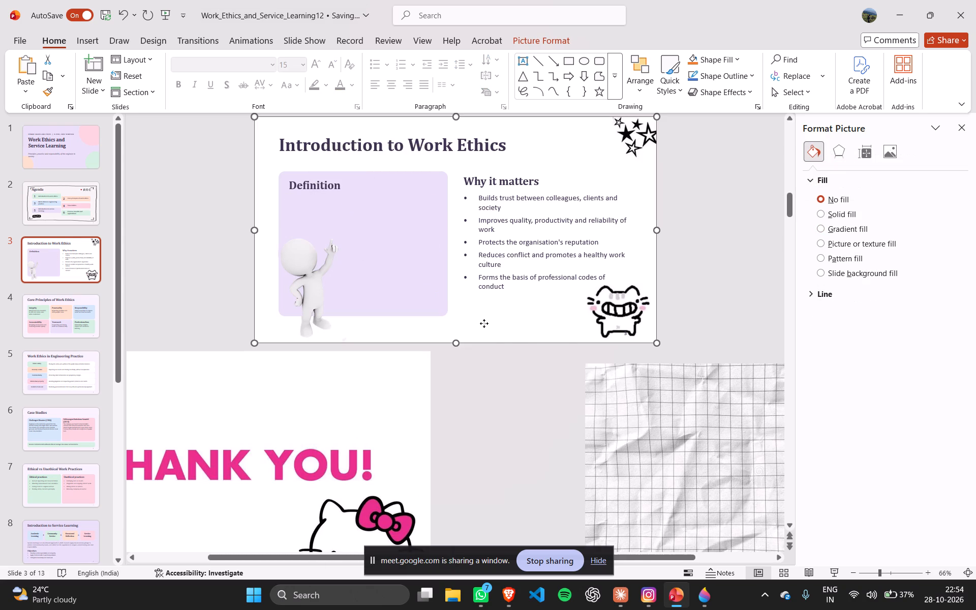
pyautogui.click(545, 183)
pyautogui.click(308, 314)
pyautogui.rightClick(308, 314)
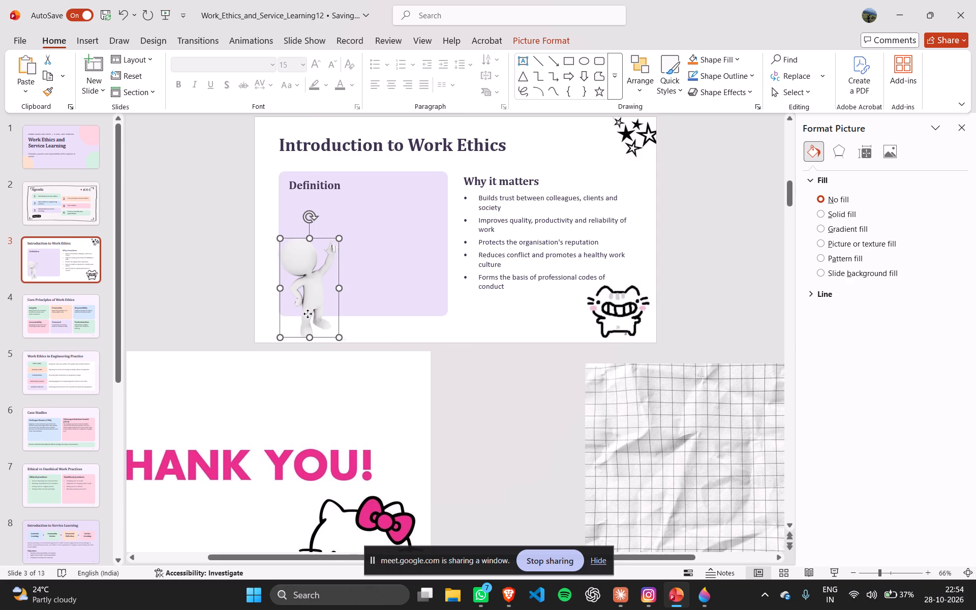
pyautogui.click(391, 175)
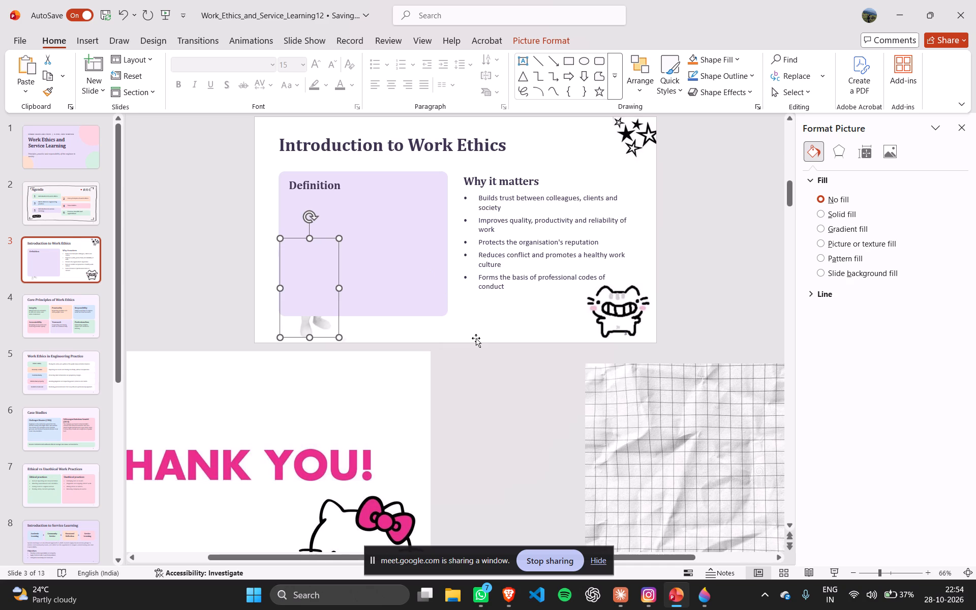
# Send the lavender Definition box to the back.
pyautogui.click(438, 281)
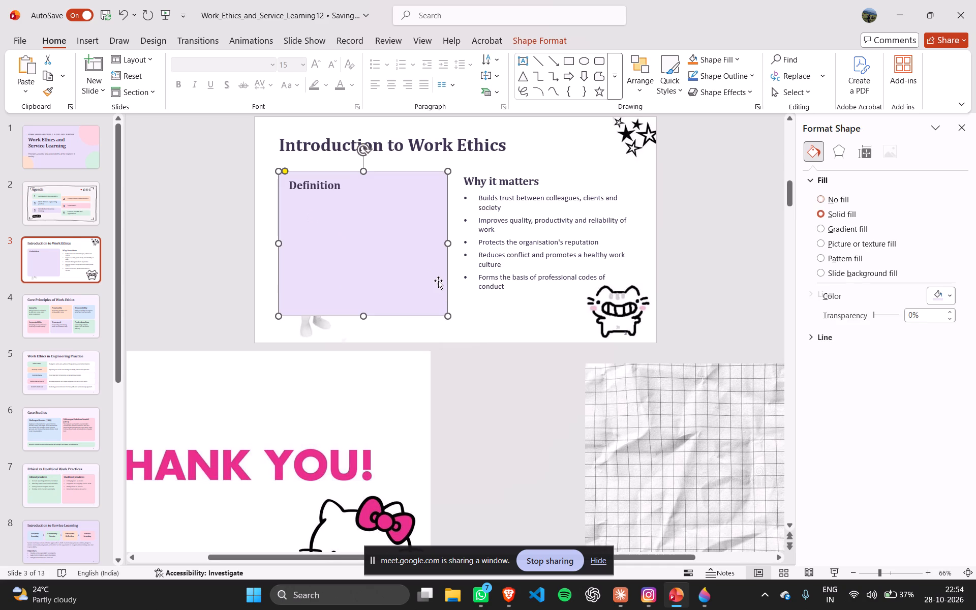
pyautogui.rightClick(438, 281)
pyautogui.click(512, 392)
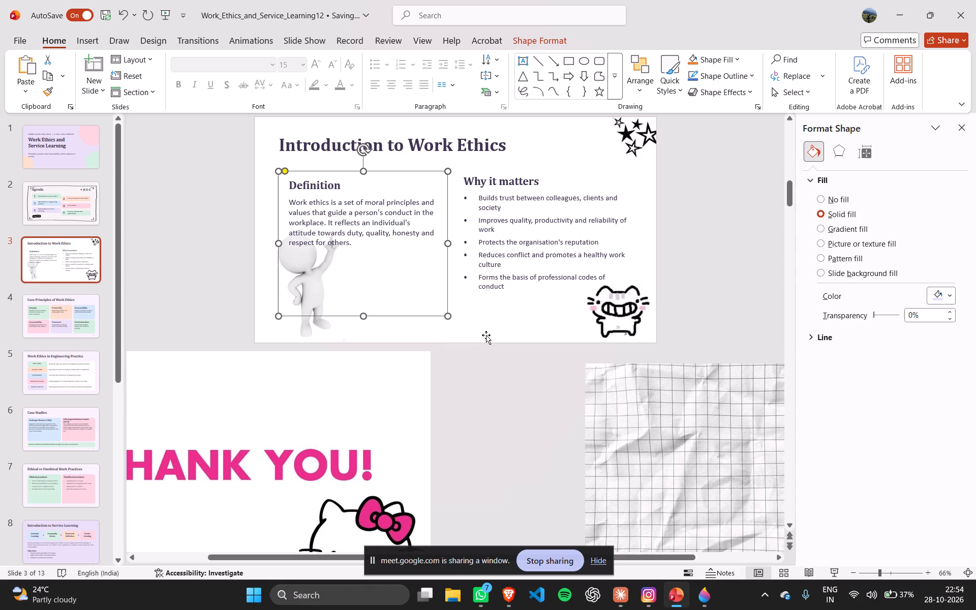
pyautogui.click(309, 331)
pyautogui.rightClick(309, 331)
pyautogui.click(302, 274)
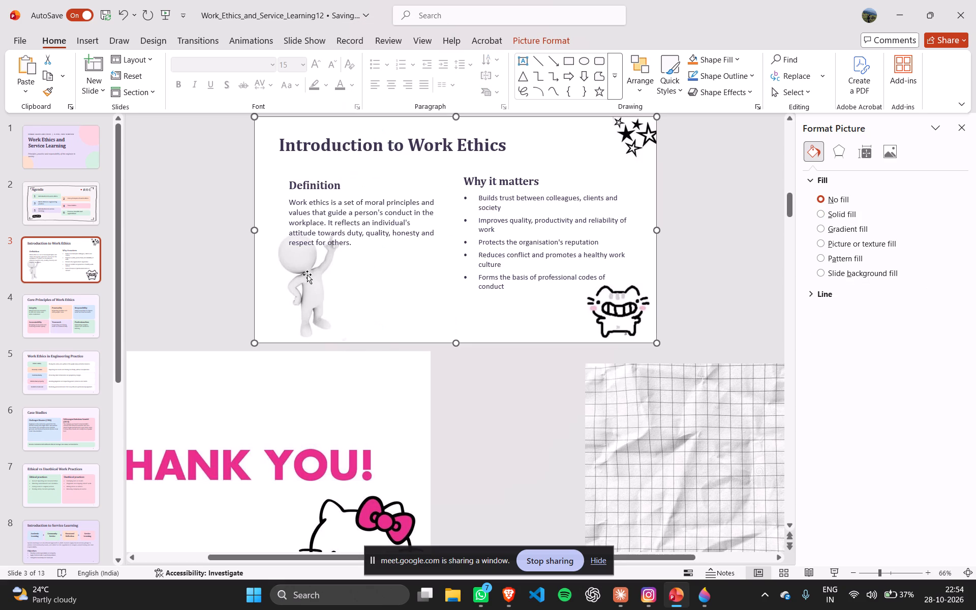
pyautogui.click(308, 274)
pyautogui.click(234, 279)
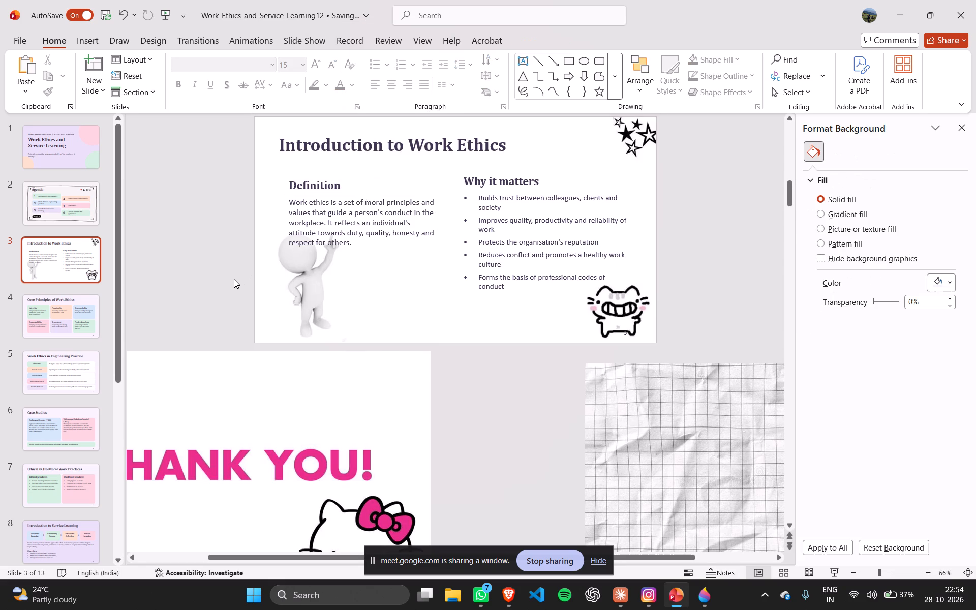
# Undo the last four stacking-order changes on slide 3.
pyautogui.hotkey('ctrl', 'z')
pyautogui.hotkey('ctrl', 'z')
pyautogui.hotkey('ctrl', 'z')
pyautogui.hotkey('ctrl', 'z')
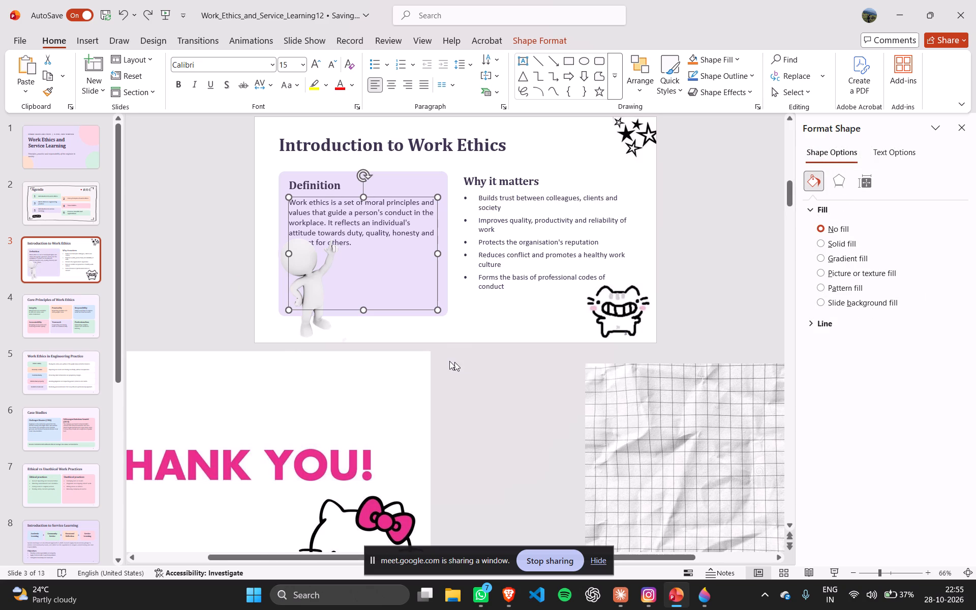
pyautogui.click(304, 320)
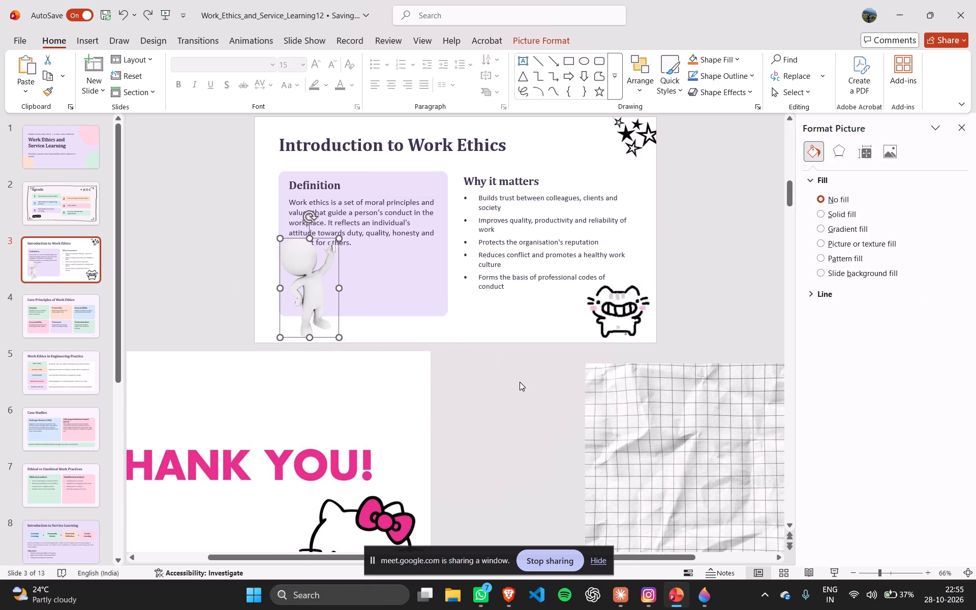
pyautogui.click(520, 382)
# Shorten the Definition body text box so its lower edge sits just below the last line of text.
pyautogui.click(360, 223)
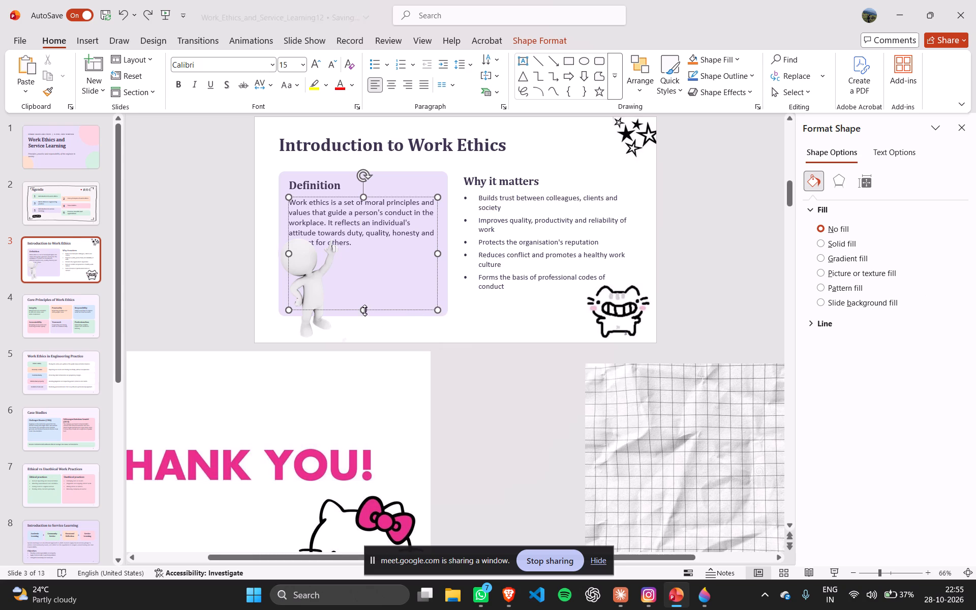
pyautogui.moveTo(364, 310); pyautogui.dragTo(381, 251)
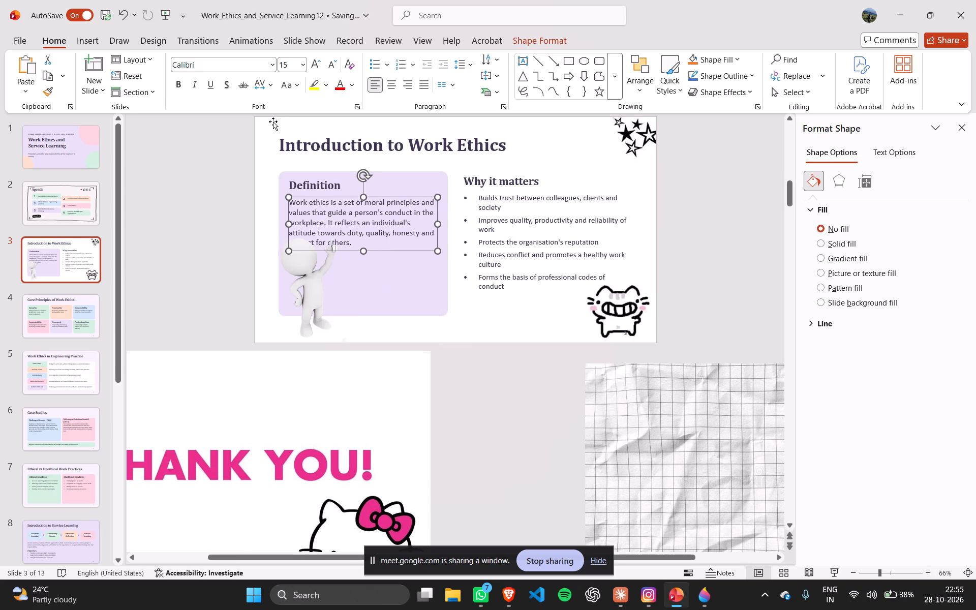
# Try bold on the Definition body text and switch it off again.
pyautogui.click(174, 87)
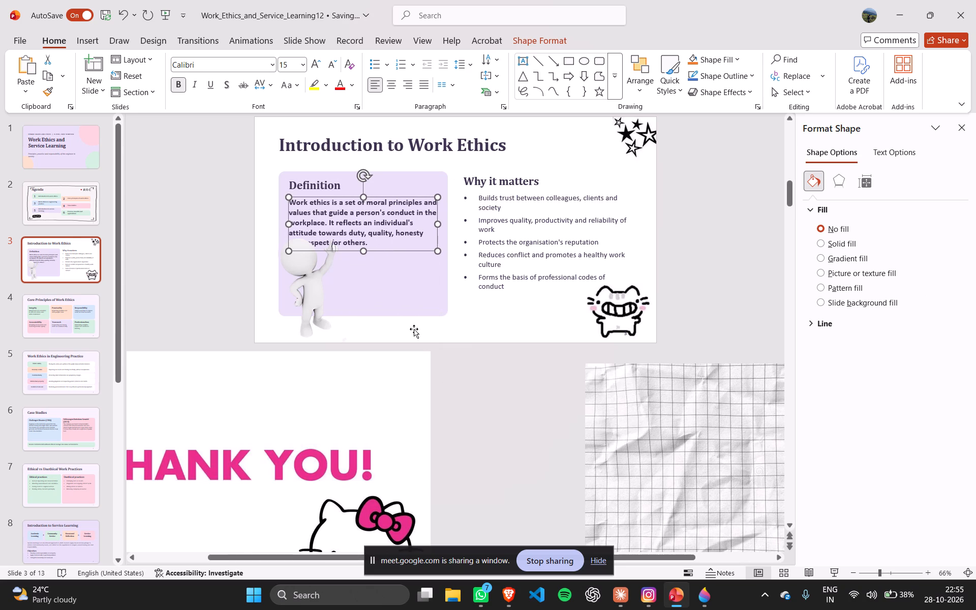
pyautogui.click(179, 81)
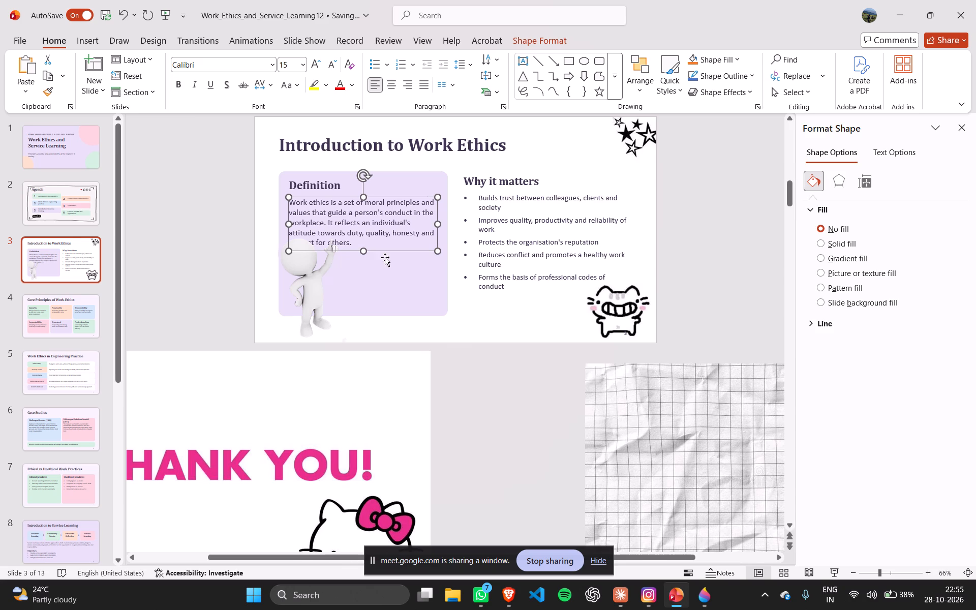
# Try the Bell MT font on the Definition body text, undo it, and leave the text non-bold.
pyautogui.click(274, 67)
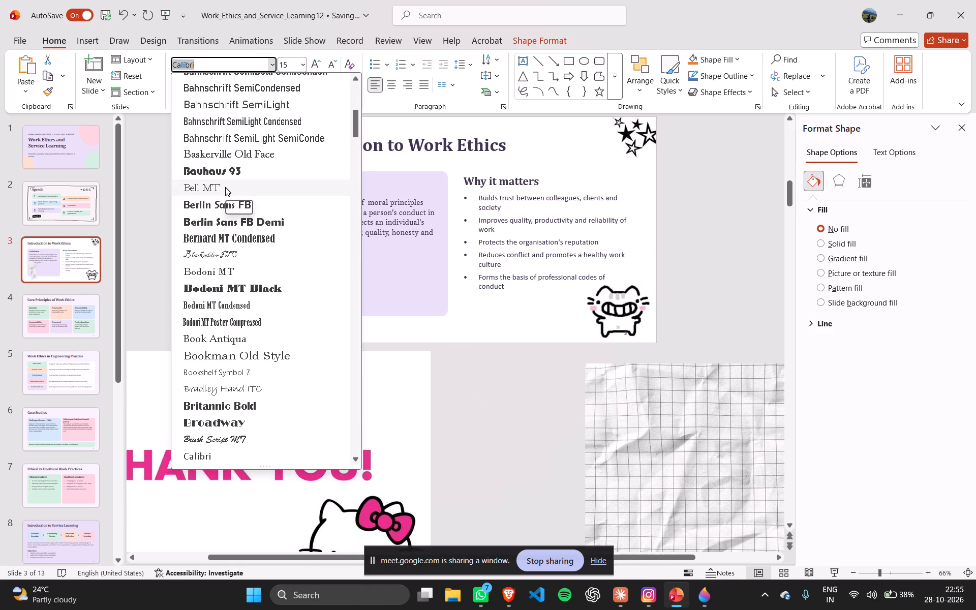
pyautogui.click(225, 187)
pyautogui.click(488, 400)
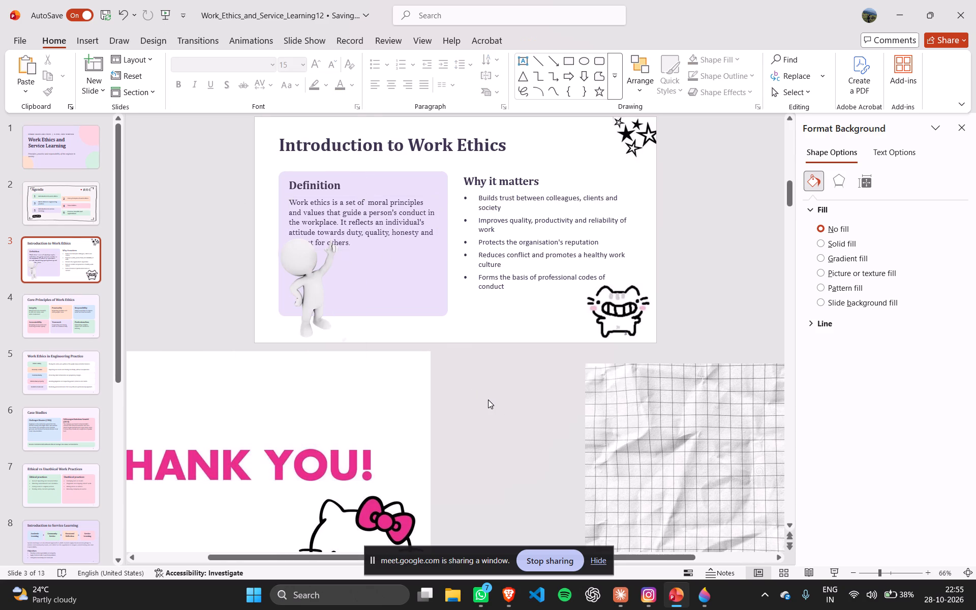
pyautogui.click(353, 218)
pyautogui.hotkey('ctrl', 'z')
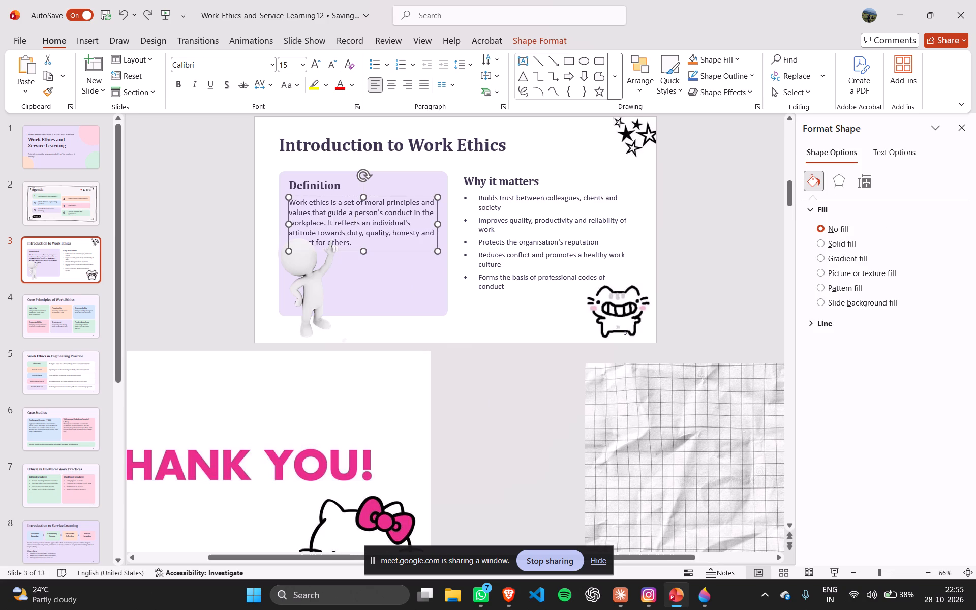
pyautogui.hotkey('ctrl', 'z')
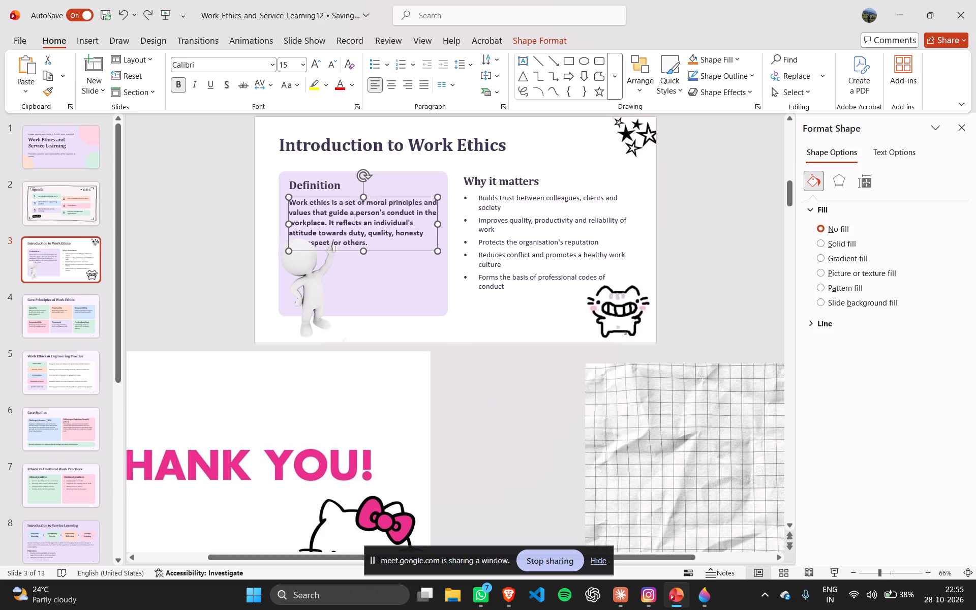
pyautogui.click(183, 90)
# Set the font of the Definition body text on slide 3 to Bell MT.
pyautogui.click(271, 69)
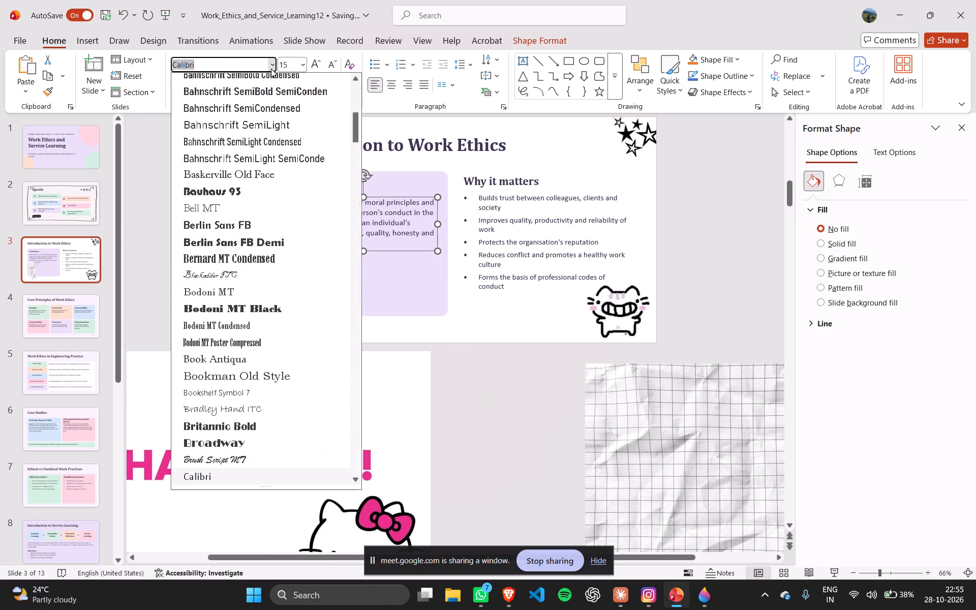
pyautogui.click(239, 210)
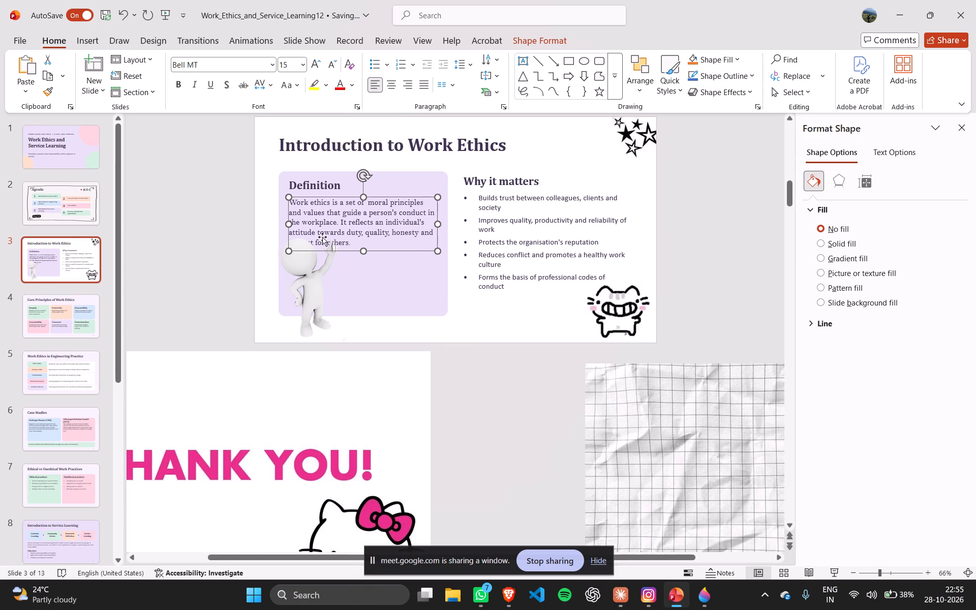
# Add a run of spaces after "honesty and" in the Definition text to try shifting the last line.
pyautogui.click(433, 233)
pyautogui.press('space')
pyautogui.press('space')
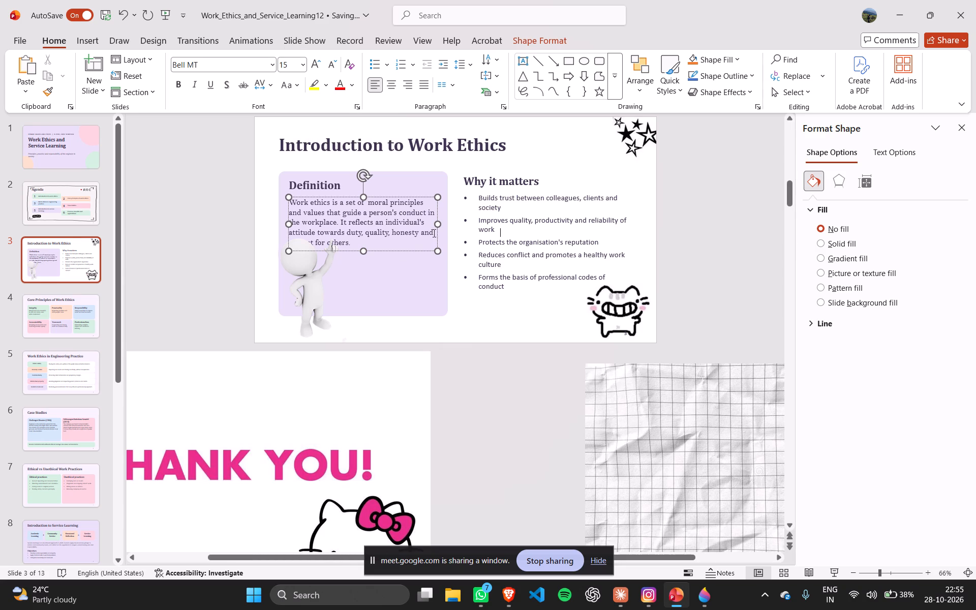
pyautogui.click(433, 232)
pyautogui.press('space')
pyautogui.press('space')
pyautogui.press('space')
pyautogui.press('space')
pyautogui.press('space')
pyautogui.press('space')
pyautogui.press('space')
pyautogui.press('space')
pyautogui.press('space')
pyautogui.press('space')
pyautogui.press('space')
pyautogui.press('space')
pyautogui.press('space')
pyautogui.press('space')
pyautogui.press('space')
pyautogui.press('space')
pyautogui.press('space')
pyautogui.press('space')
pyautogui.press('space')
pyautogui.press('space')
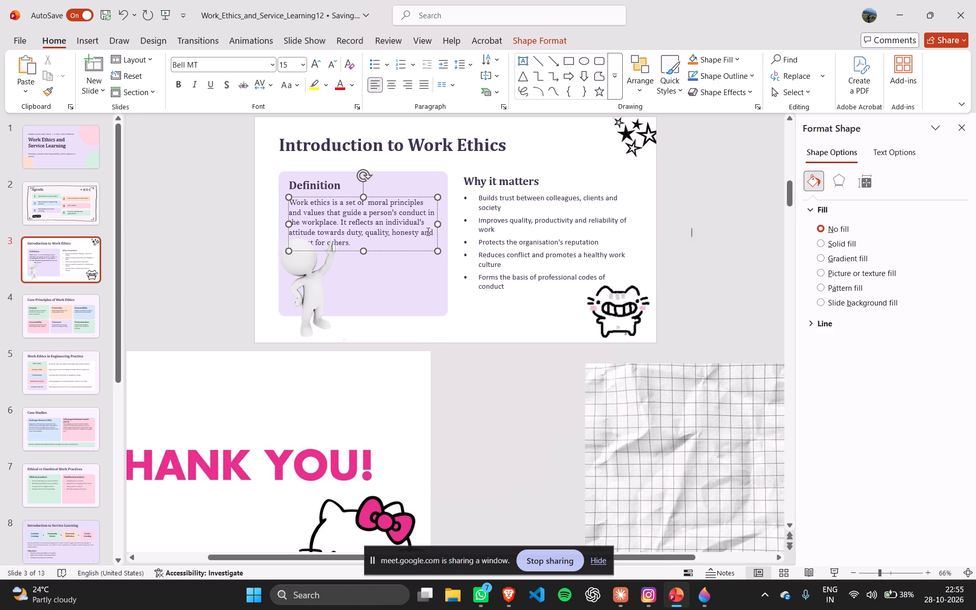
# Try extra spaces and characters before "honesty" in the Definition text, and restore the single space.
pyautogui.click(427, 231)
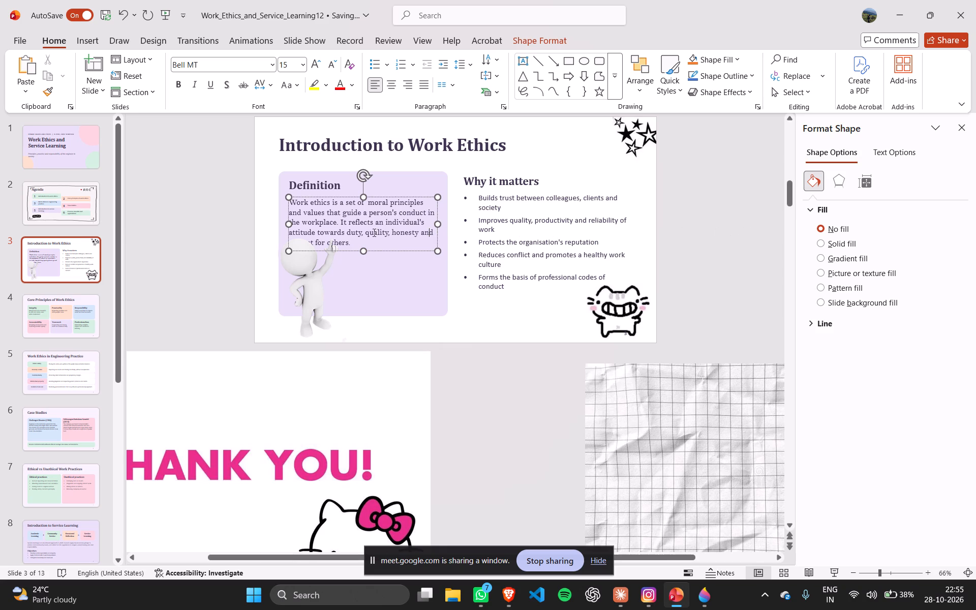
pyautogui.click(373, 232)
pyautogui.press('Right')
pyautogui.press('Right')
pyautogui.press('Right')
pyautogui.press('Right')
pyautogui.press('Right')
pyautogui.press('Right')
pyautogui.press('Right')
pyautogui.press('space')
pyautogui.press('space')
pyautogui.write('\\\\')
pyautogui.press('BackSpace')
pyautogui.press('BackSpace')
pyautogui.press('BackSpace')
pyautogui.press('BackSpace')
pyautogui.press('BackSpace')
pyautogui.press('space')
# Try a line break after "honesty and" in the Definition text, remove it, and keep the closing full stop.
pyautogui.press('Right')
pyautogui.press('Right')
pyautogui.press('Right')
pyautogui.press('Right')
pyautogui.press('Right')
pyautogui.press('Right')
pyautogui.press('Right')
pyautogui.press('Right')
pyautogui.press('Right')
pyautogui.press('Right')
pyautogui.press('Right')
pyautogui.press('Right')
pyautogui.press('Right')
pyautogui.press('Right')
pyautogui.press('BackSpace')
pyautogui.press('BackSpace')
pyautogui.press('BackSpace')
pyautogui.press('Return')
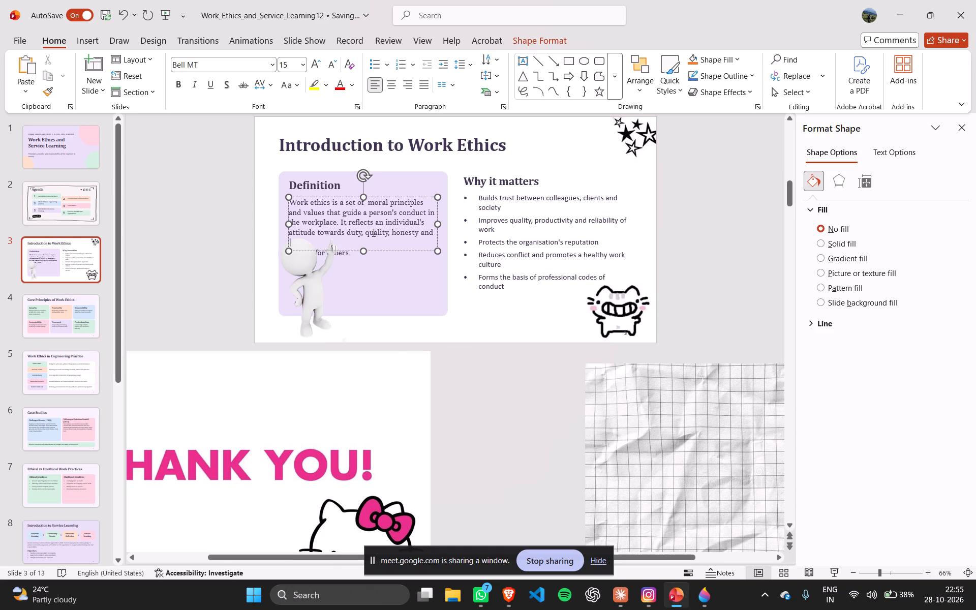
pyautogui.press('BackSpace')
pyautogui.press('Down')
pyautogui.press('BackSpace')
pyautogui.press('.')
# Insert spaces into the last line of the Definition text to shift "respect for others." clear of the white figure.
pyautogui.press('Left')
pyautogui.press('Left')
pyautogui.press('Left')
pyautogui.press('Left')
pyautogui.press('Left')
pyautogui.press('Left')
pyautogui.press('Left')
pyautogui.press('Left')
pyautogui.press('Left')
pyautogui.press('Left')
pyautogui.press('Left')
pyautogui.press('Left')
pyautogui.press('Left')
pyautogui.press('Left')
pyautogui.press('Left')
pyautogui.press('Left')
pyautogui.press('Left')
pyautogui.press('Left')
pyautogui.press('Left')
pyautogui.press('space')
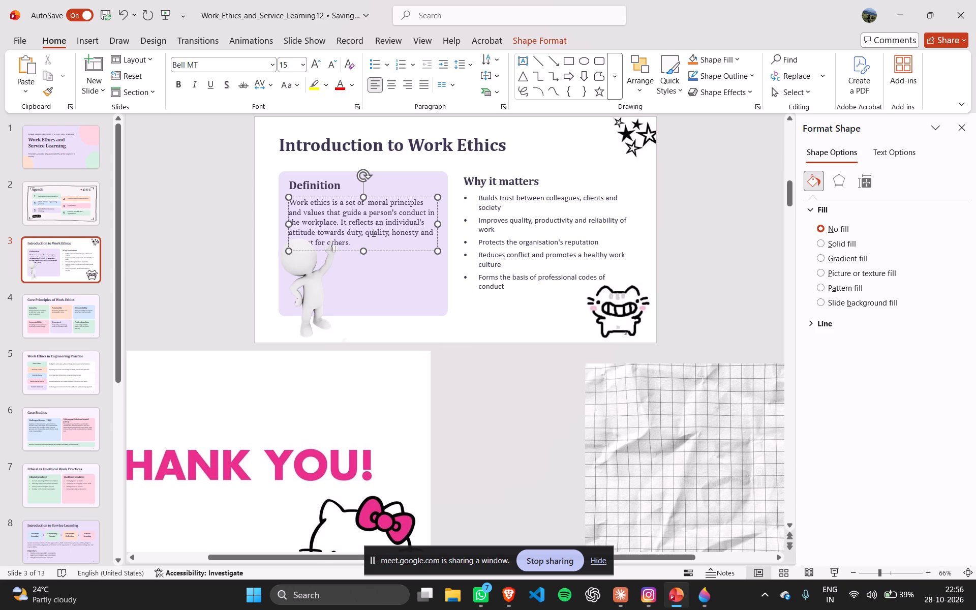
pyautogui.press('space')
pyautogui.press('space')
pyautogui.press('Right')
pyautogui.press('space')
pyautogui.press('space')
pyautogui.press('space')
pyautogui.press('space')
pyautogui.press('space')
pyautogui.press('space')
pyautogui.press('space')
pyautogui.press('space')
pyautogui.press('space')
pyautogui.press('space')
pyautogui.press('space')
pyautogui.press('space')
pyautogui.press('space')
pyautogui.press('space')
pyautogui.press('space')
pyautogui.press('space')
pyautogui.press('space')
pyautogui.press('space')
pyautogui.press('space')
pyautogui.press('space')
pyautogui.press('space')
# Add the missing "r" before "espect" in the last line of the Definition text so it reads "respect for others.".
pyautogui.moveTo(401, 197); pyautogui.dragTo(411, 186)
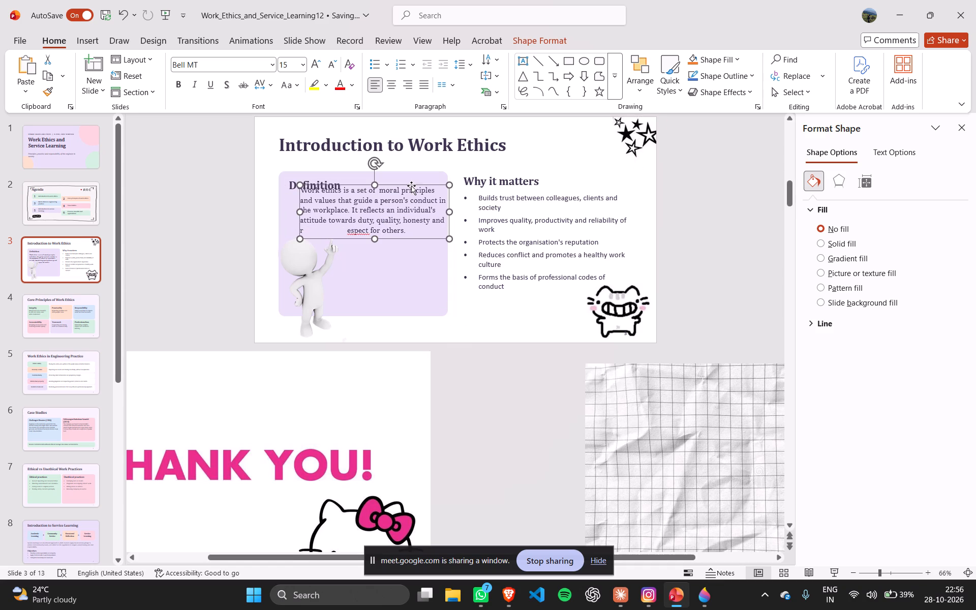
pyautogui.click(344, 229)
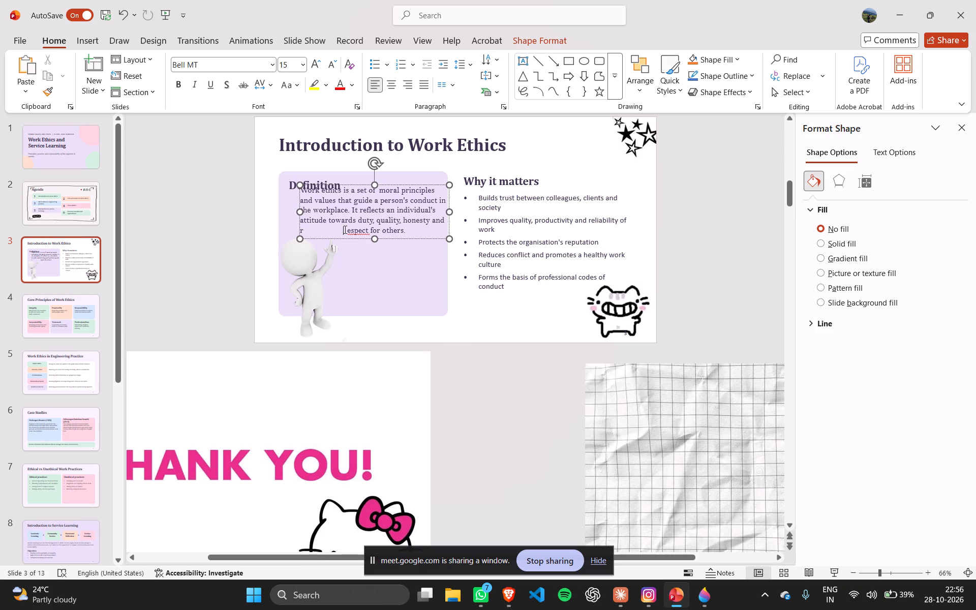
pyautogui.press('Right')
pyautogui.press('Right')
pyautogui.press('r')
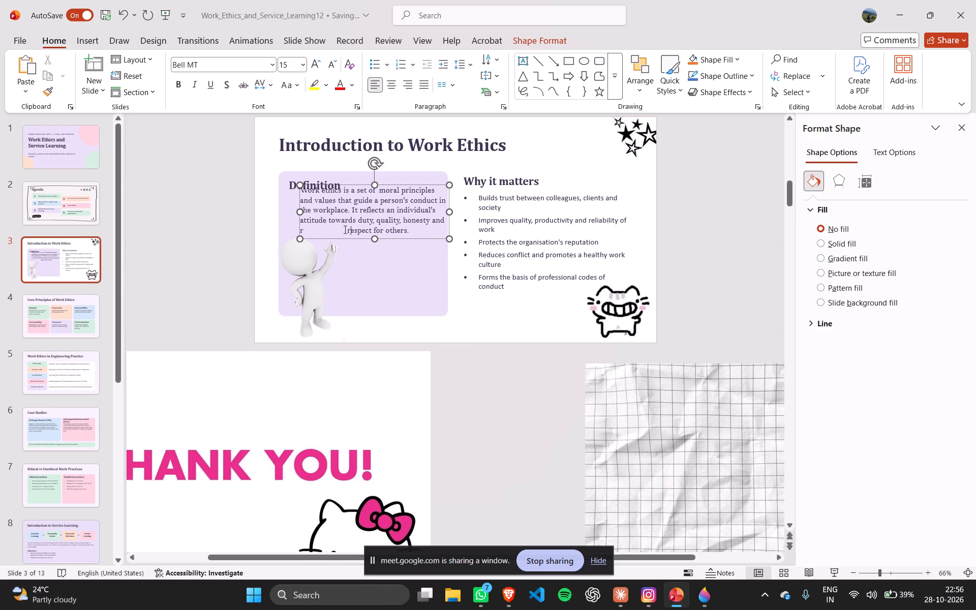
# Move the Definition body text box back just below the Definition heading, aligned with the heading's left edge.
pyautogui.moveTo(392, 184); pyautogui.dragTo(377, 199)
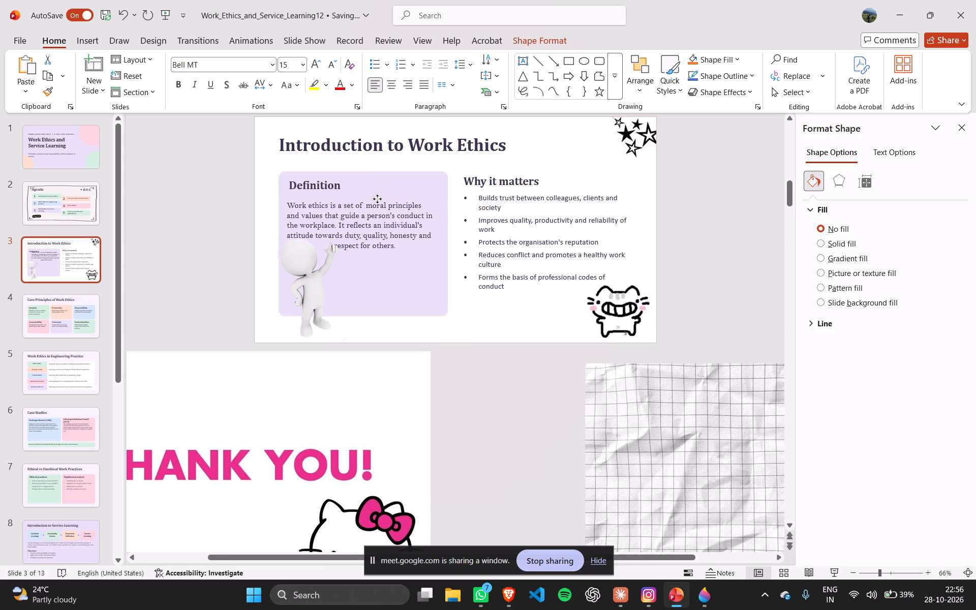
pyautogui.moveTo(377, 199); pyautogui.dragTo(381, 193)
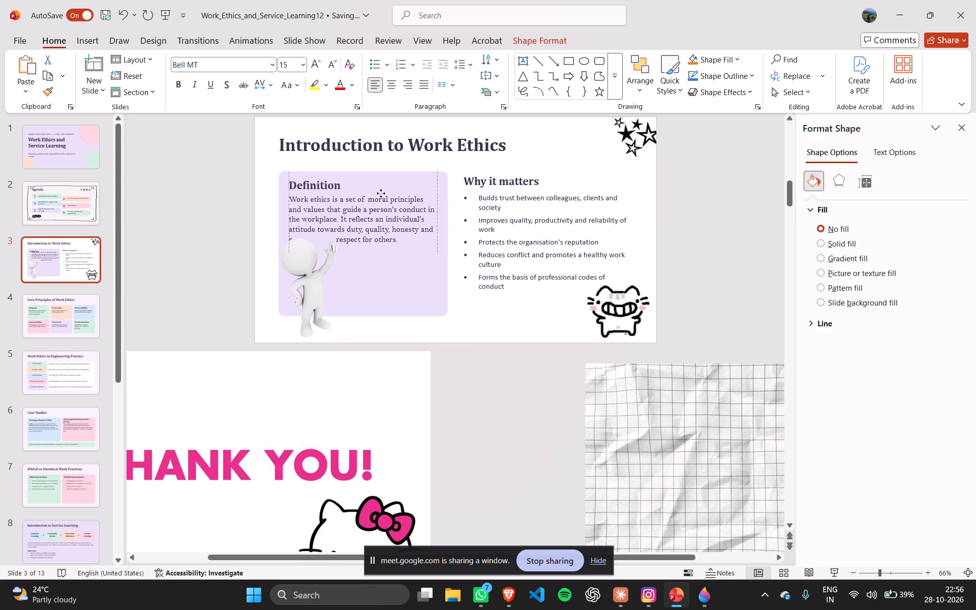
pyautogui.moveTo(381, 193); pyautogui.dragTo(381, 196)
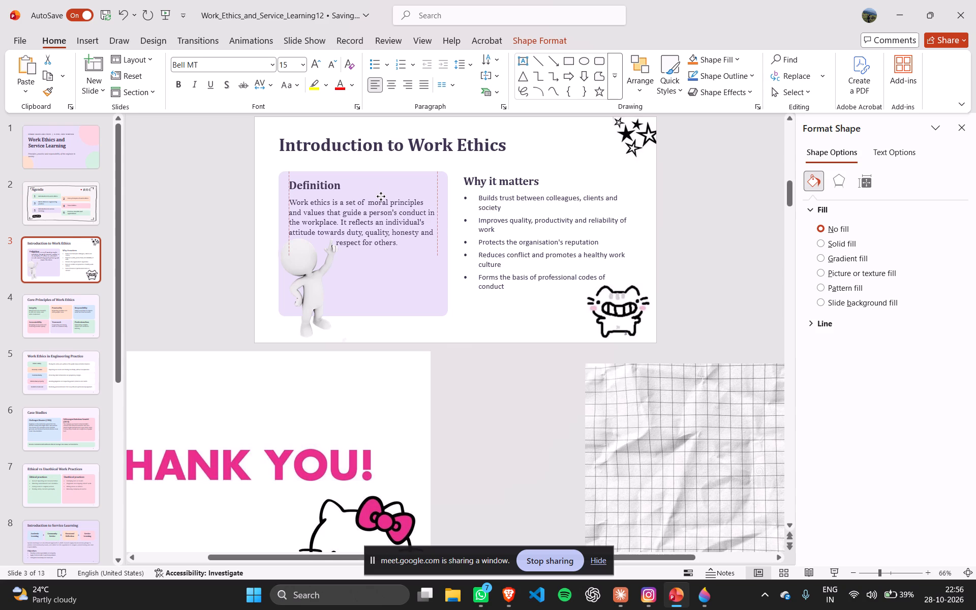
pyautogui.moveTo(381, 196); pyautogui.dragTo(381, 197)
pyautogui.click(543, 430)
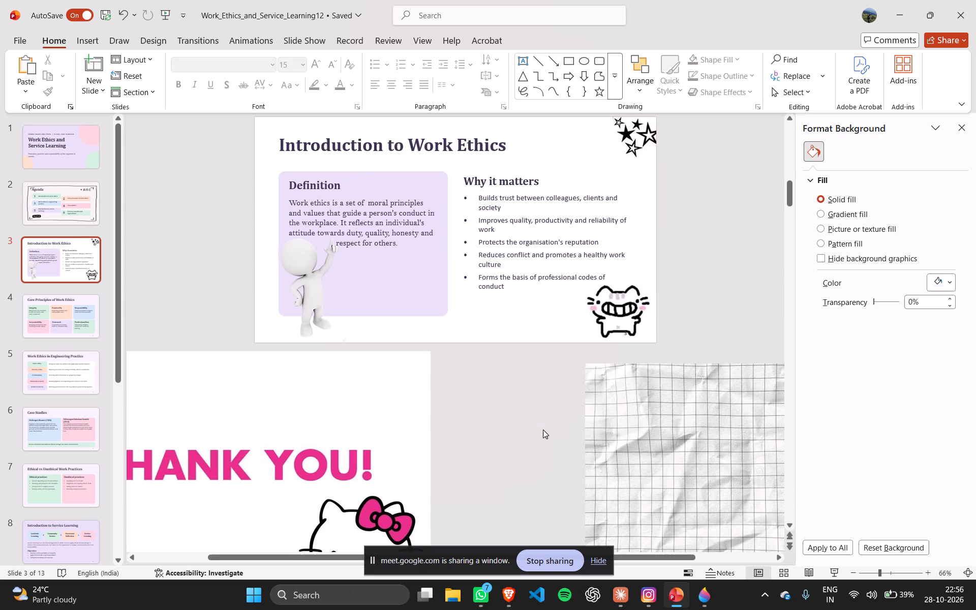
pyautogui.click(767, 271)
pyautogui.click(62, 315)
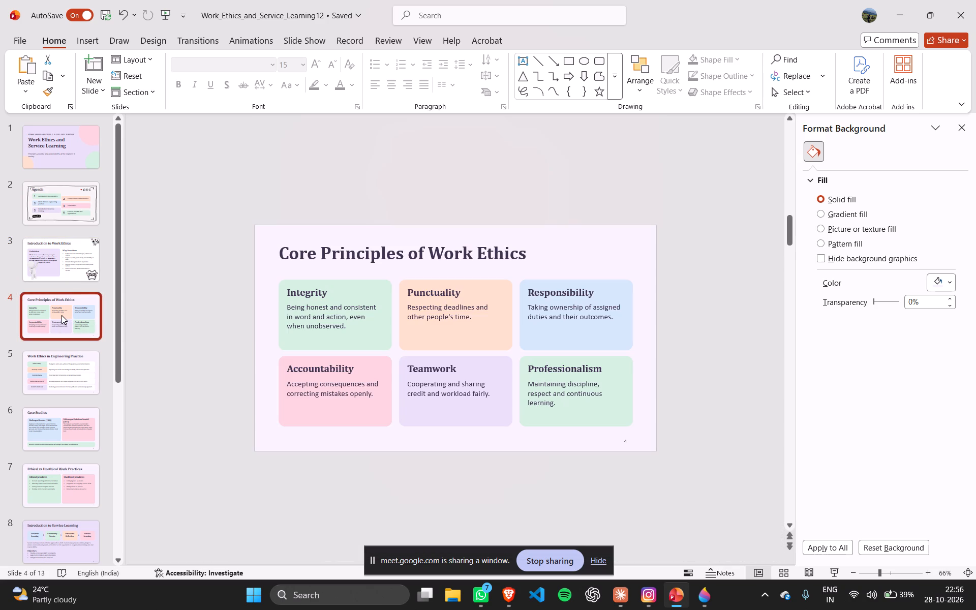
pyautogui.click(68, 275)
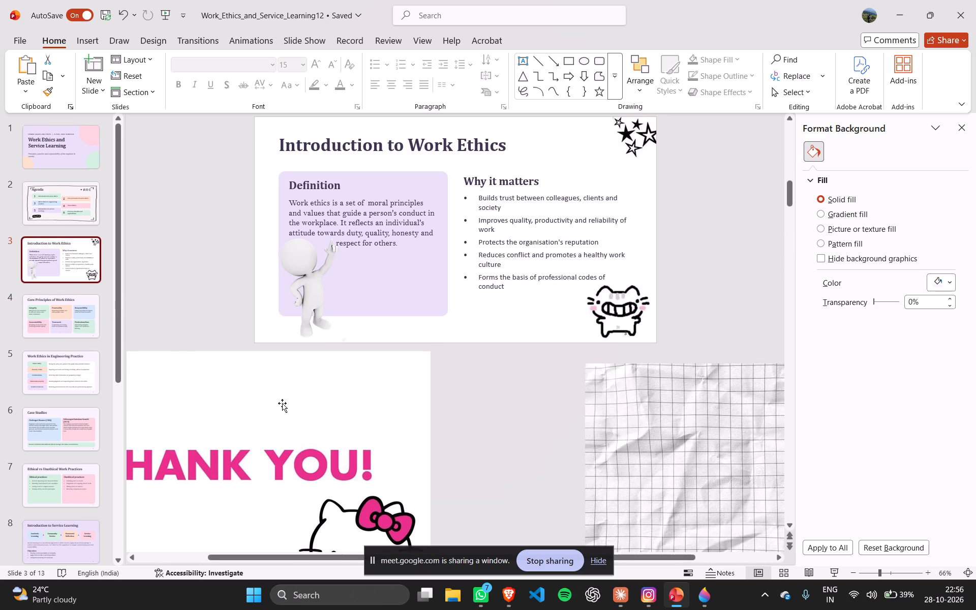
# Cut the Hello Kitty THANK YOU! picture from slide 3 and paste it as a picture on slide 13, below the existing text.
pyautogui.click(283, 402)
pyautogui.hotkey('ctrl', 'x')
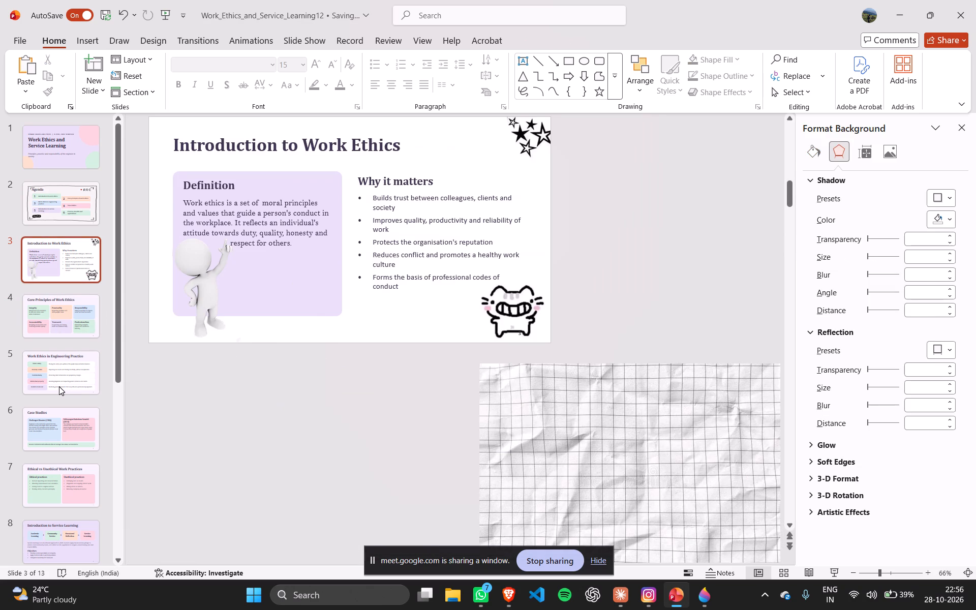
pyautogui.scroll(-20, 59, 386)
pyautogui.scroll(-18, 59, 386)
pyautogui.click(69, 528)
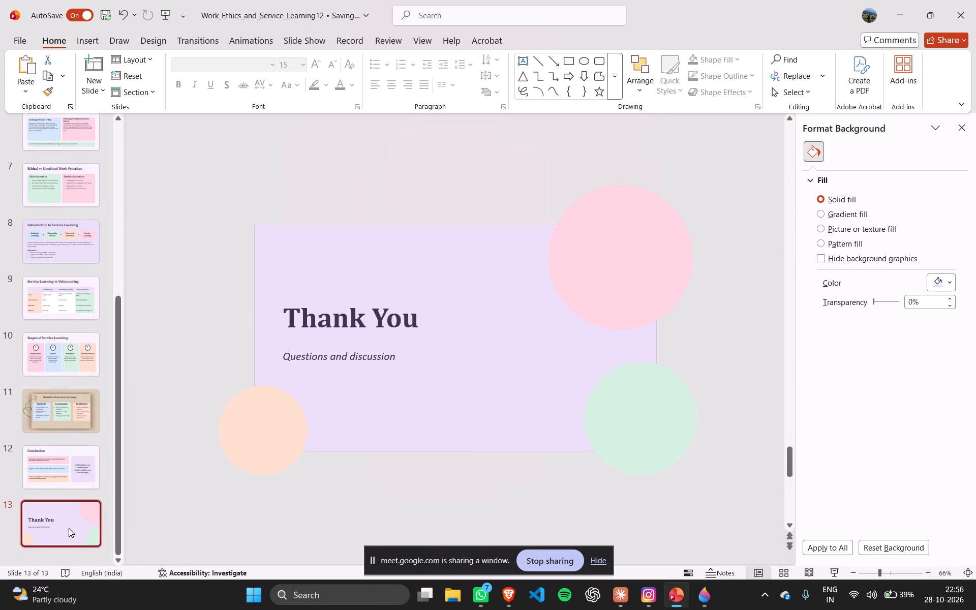
pyautogui.rightClick(341, 376)
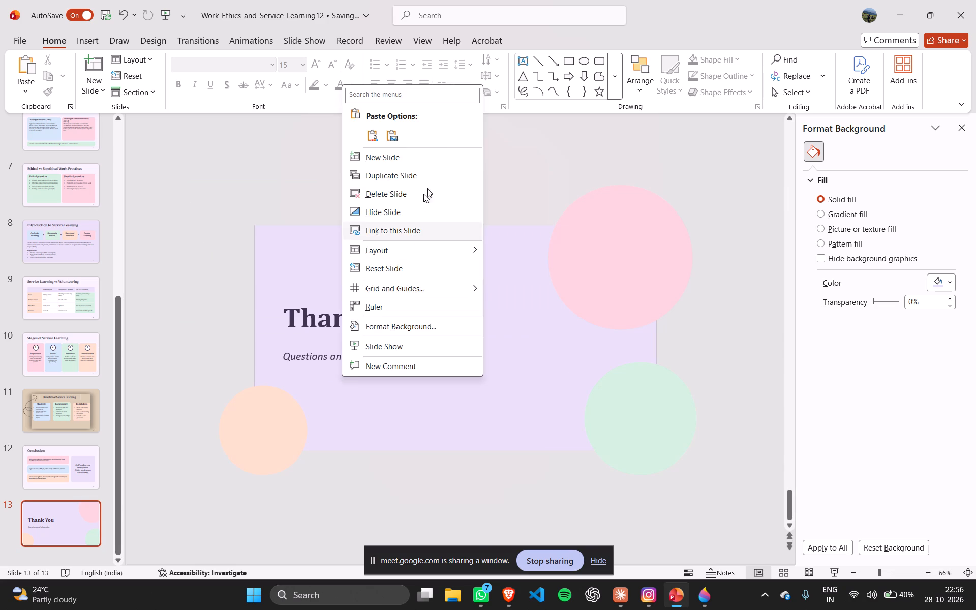
pyautogui.click(391, 139)
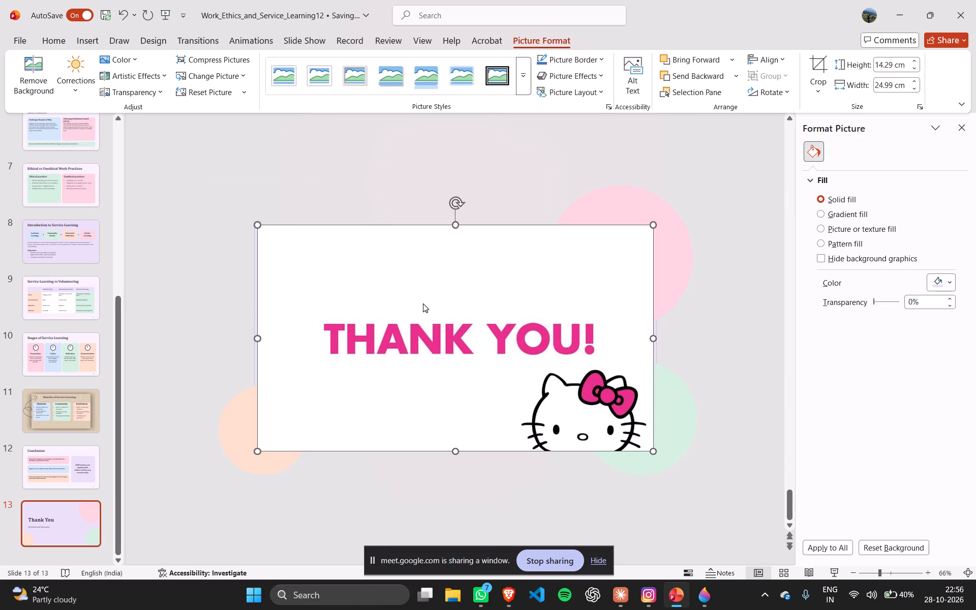
pyautogui.moveTo(440, 300); pyautogui.dragTo(465, 512)
# Clear slide 13 of the Thank You title, the "Questions and discussion" line and the three coloured circles, keeping the Hello Kitty picture.
pyautogui.moveTo(203, 152); pyautogui.dragTo(543, 218)
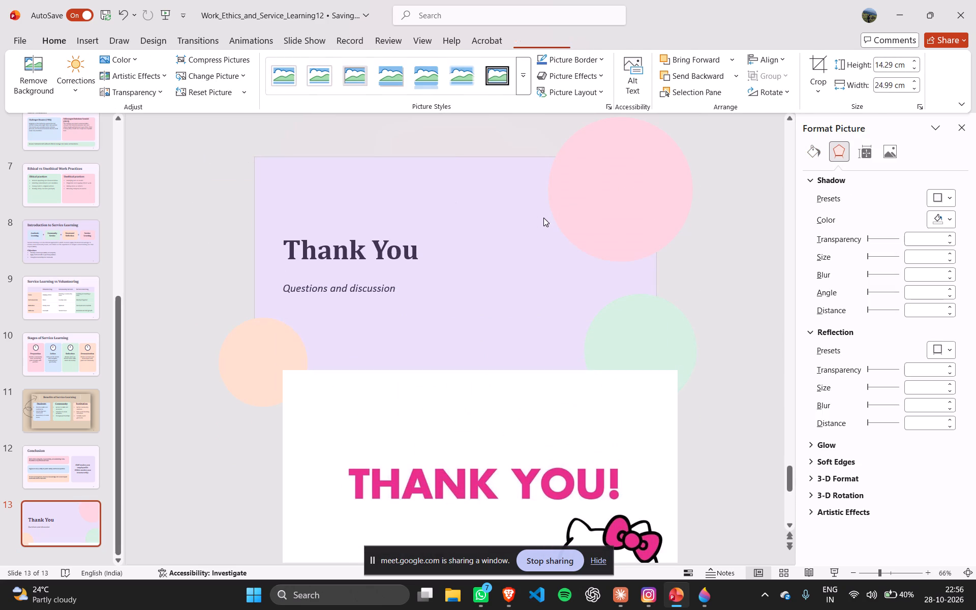
pyautogui.moveTo(543, 218); pyautogui.dragTo(724, 283)
pyautogui.moveTo(756, 127); pyautogui.dragTo(461, 251)
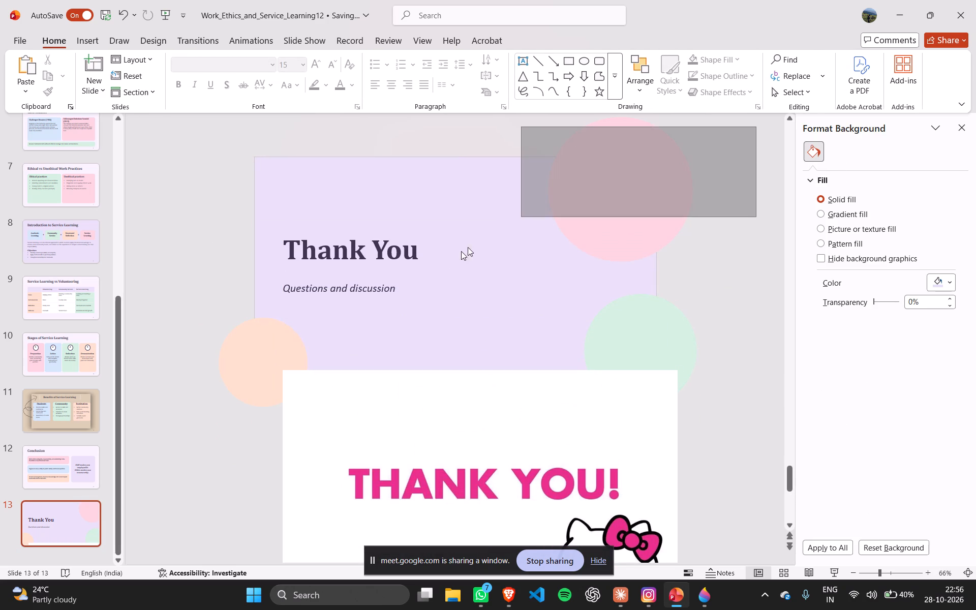
pyautogui.moveTo(461, 251); pyautogui.dragTo(128, 398)
pyautogui.keyDown('ctrl'); pyautogui.scroll(-2, 288, 401); pyautogui.keyUp('ctrl')
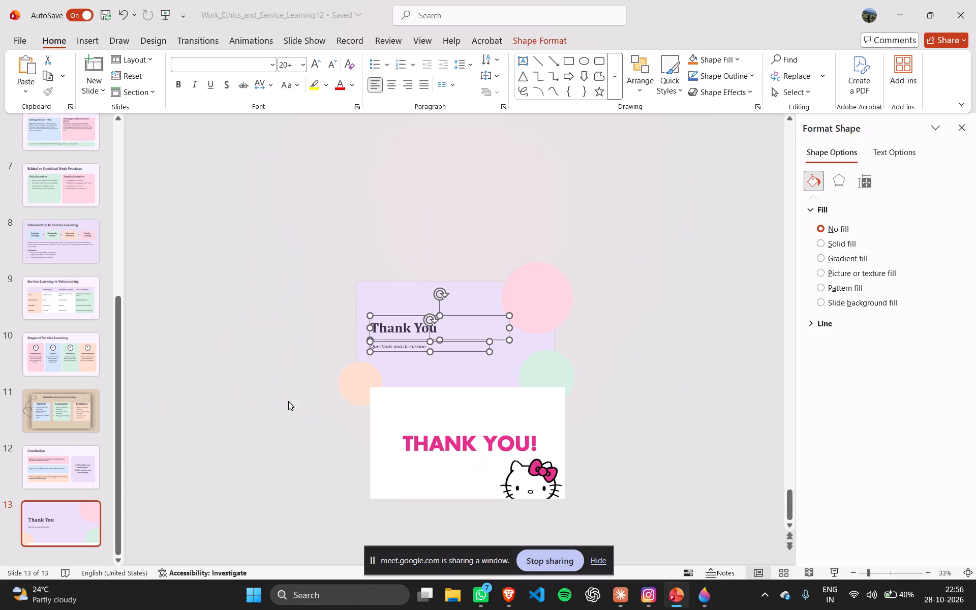
pyautogui.moveTo(456, 423); pyautogui.dragTo(450, 490)
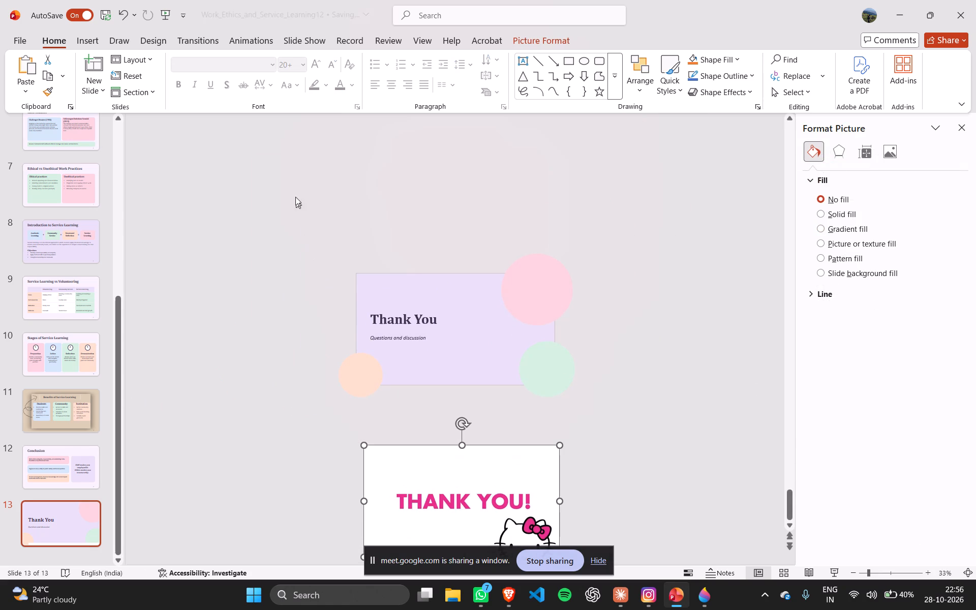
pyautogui.moveTo(266, 223); pyautogui.dragTo(688, 444)
pyautogui.press('Delete')
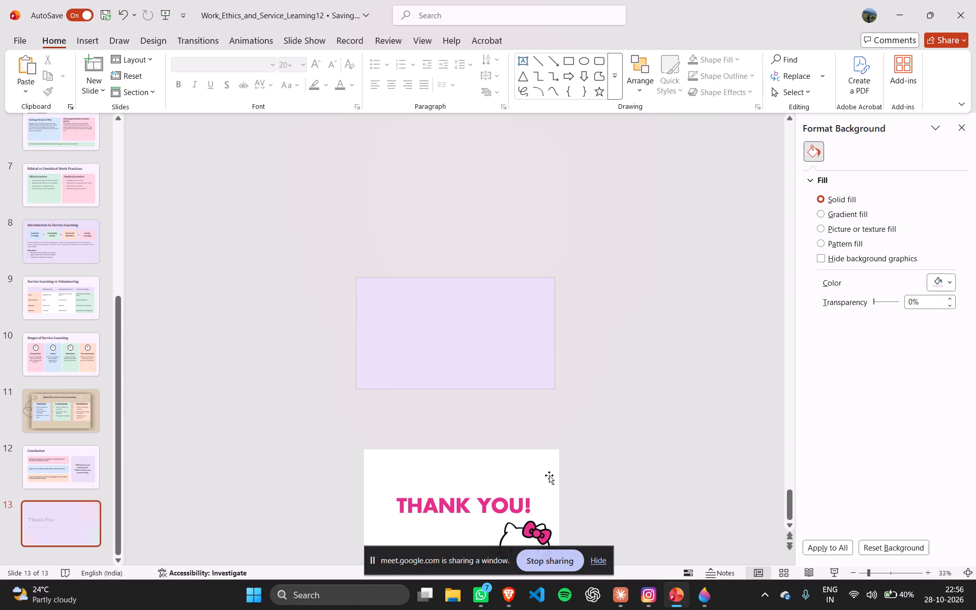
# Move the Hello Kitty THANK YOU! picture onto the emptied slide 13, aligned with the slide's left edge so it covers the background.
pyautogui.moveTo(549, 475); pyautogui.dragTo(522, 308)
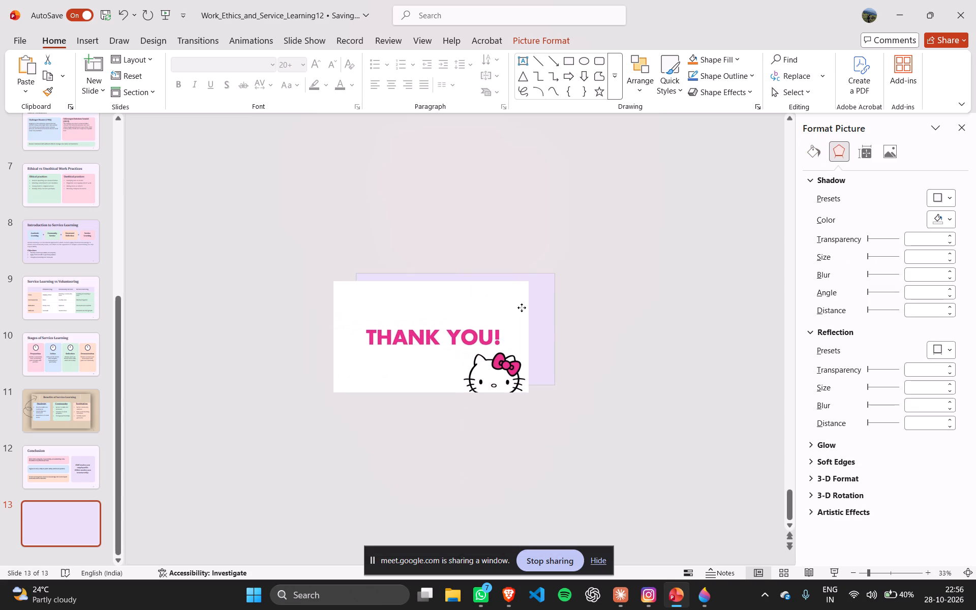
pyautogui.moveTo(522, 308); pyautogui.dragTo(540, 302)
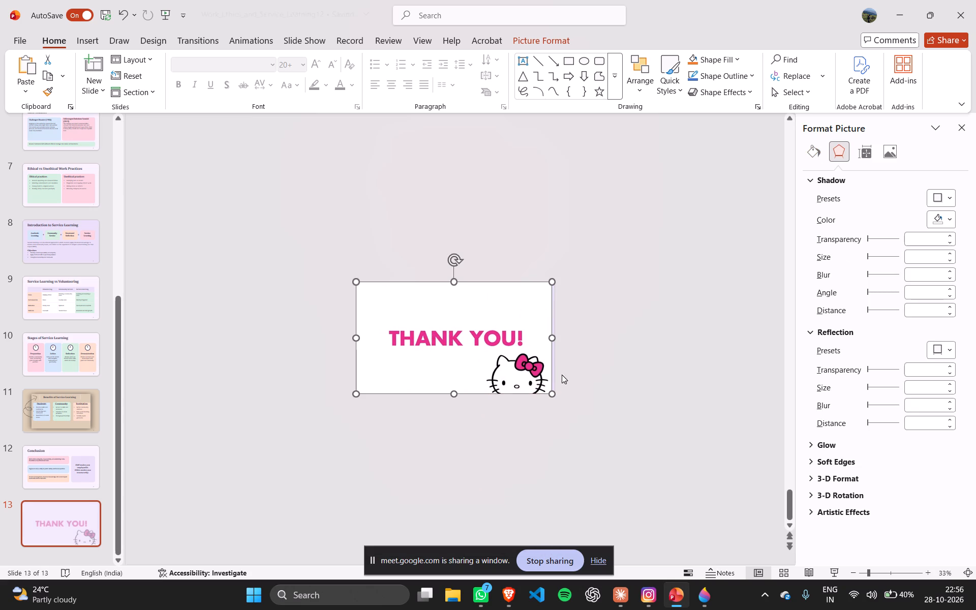
# Widen the Hello Kitty THANK YOU! picture on slide 13 so it reaches the slide's far edge and covers the full width.
pyautogui.moveTo(552, 339); pyautogui.dragTo(558, 339)
pyautogui.click(635, 342)
# Review the Conclusion, slide 11 and Stages of Service Learning, and examine slide 4, Core Principles of Work Ethics, up close.
pyautogui.click(64, 449)
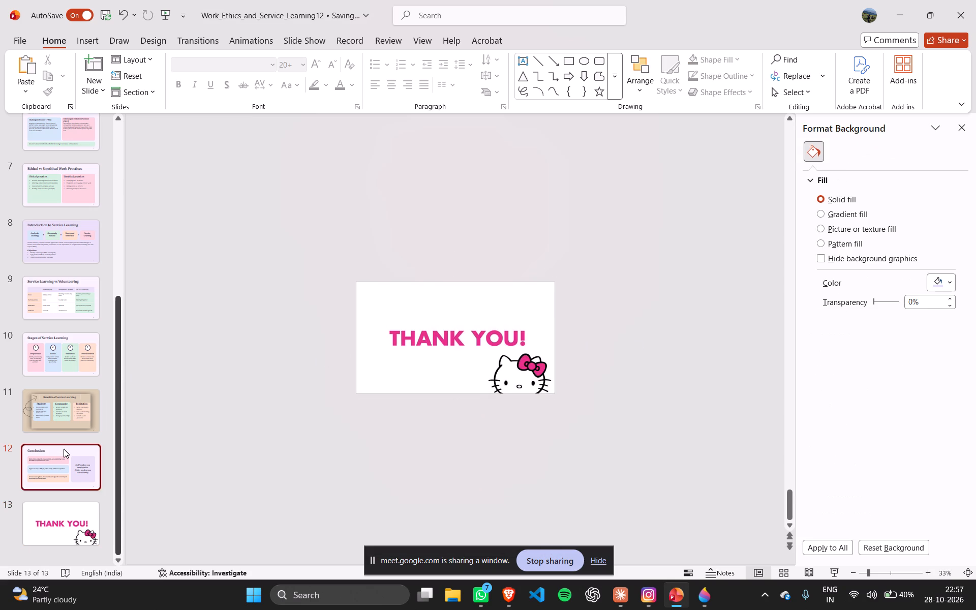
pyautogui.click(70, 419)
pyautogui.click(74, 361)
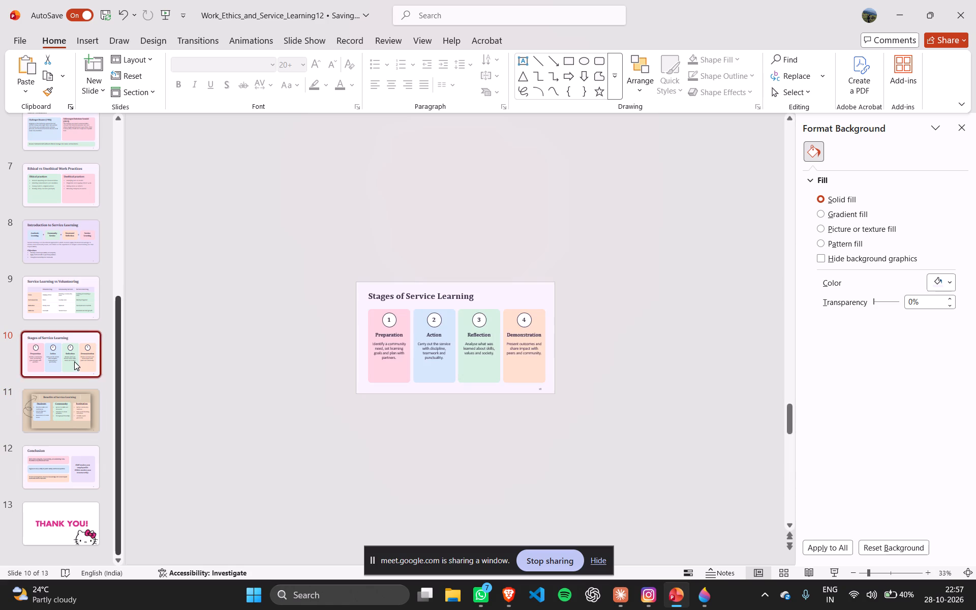
pyautogui.scroll(15, 73, 282)
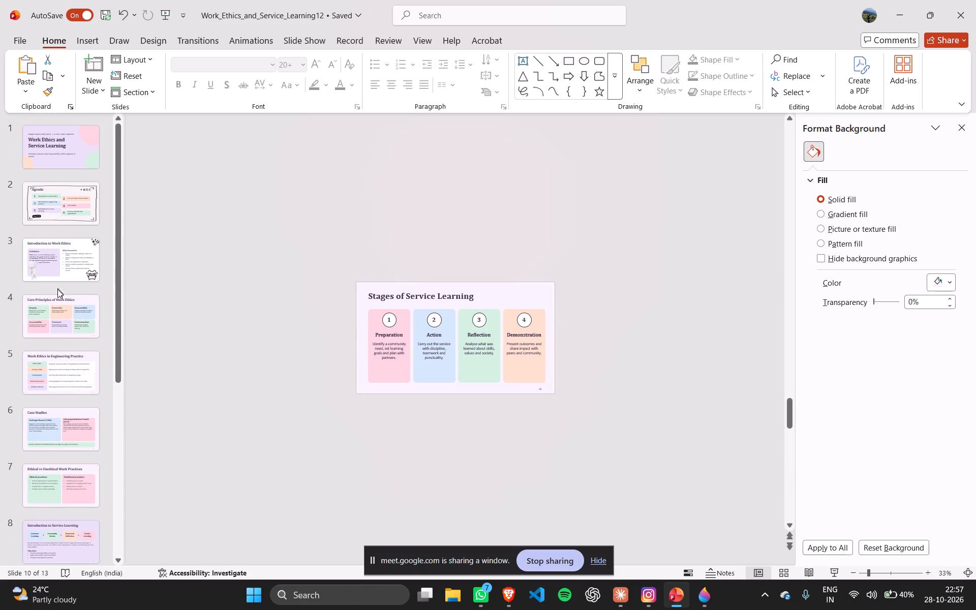
pyautogui.click(57, 330)
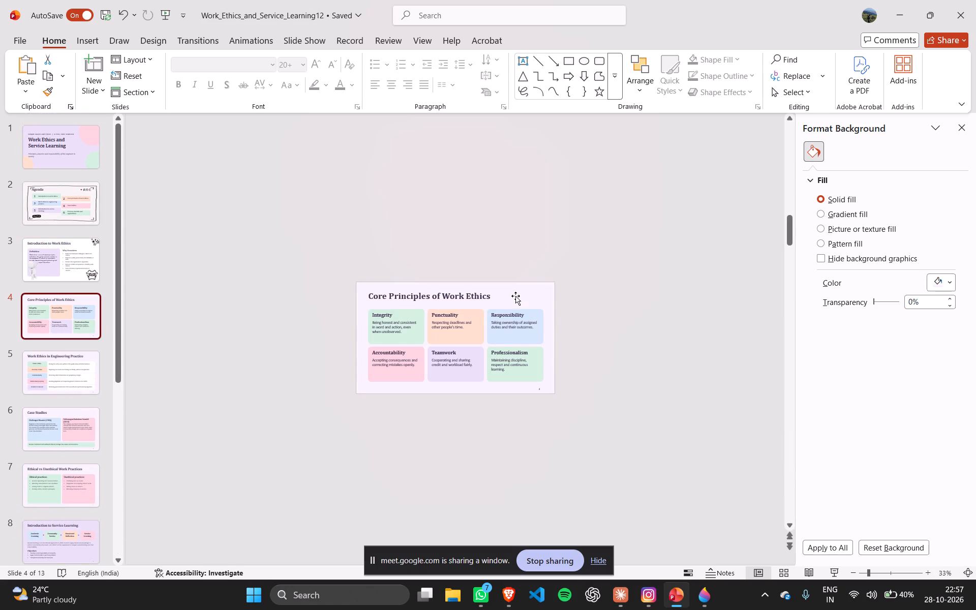
pyautogui.keyDown('ctrl'); pyautogui.scroll(4, 532, 296); pyautogui.keyUp('ctrl')
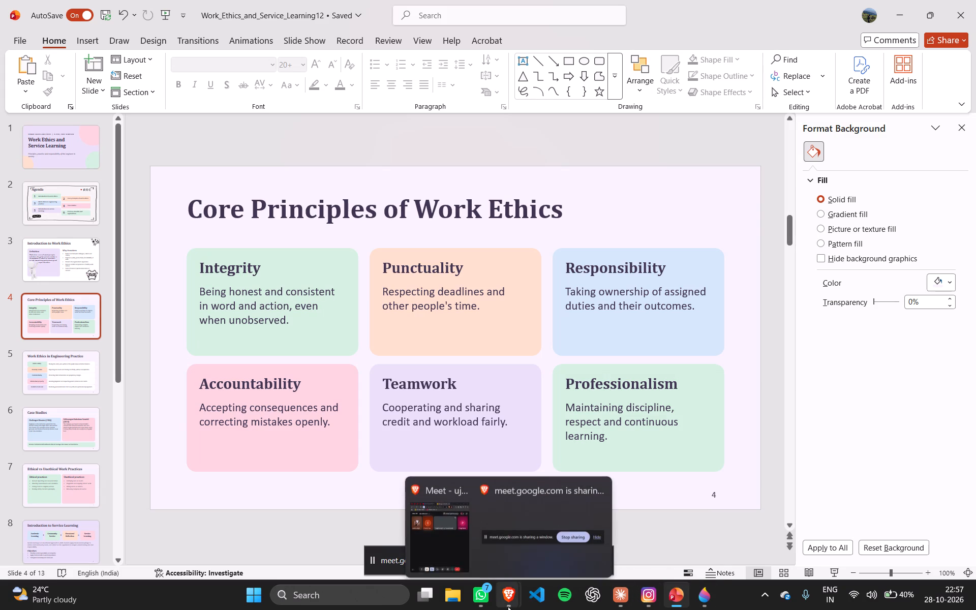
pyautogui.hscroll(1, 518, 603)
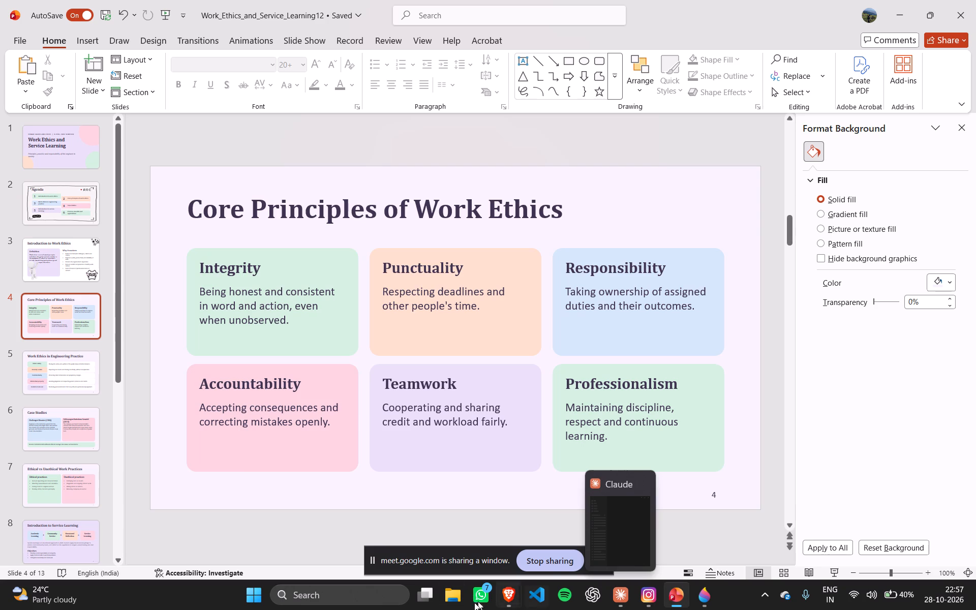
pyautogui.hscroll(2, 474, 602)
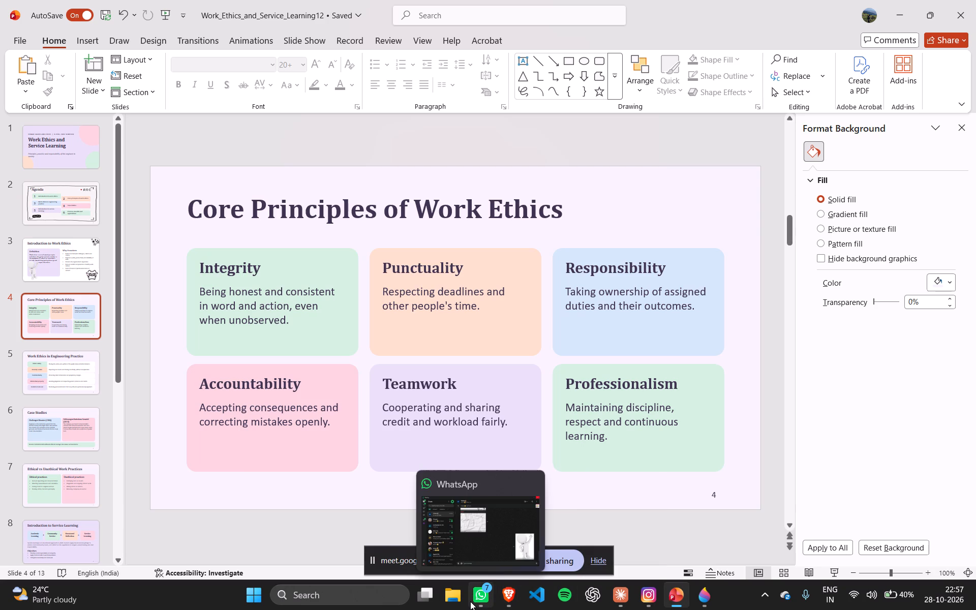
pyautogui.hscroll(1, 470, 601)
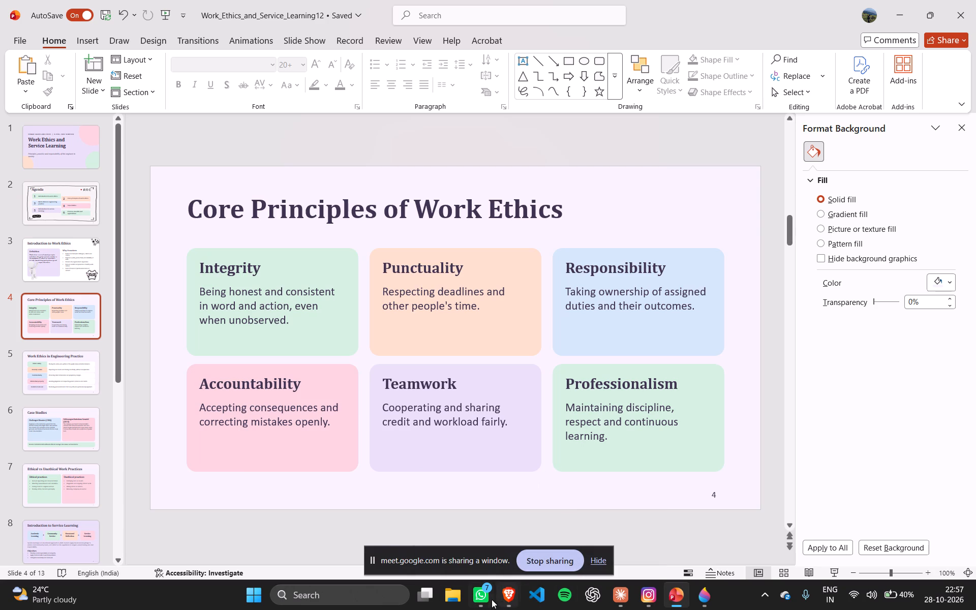
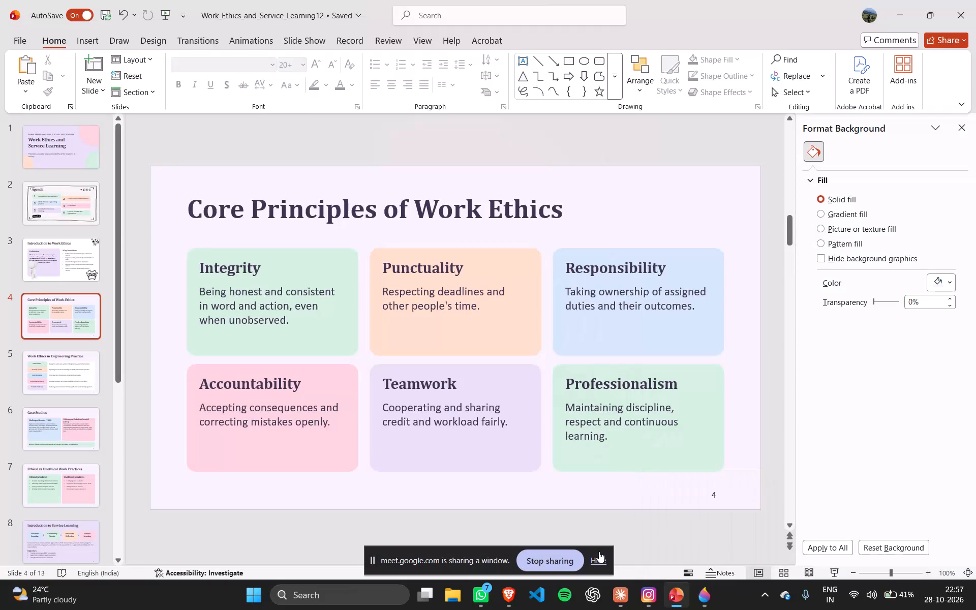
# Shorten the green Integrity card on slide 4 by raising its bottom edge to just below its description text.
pyautogui.click(642, 531)
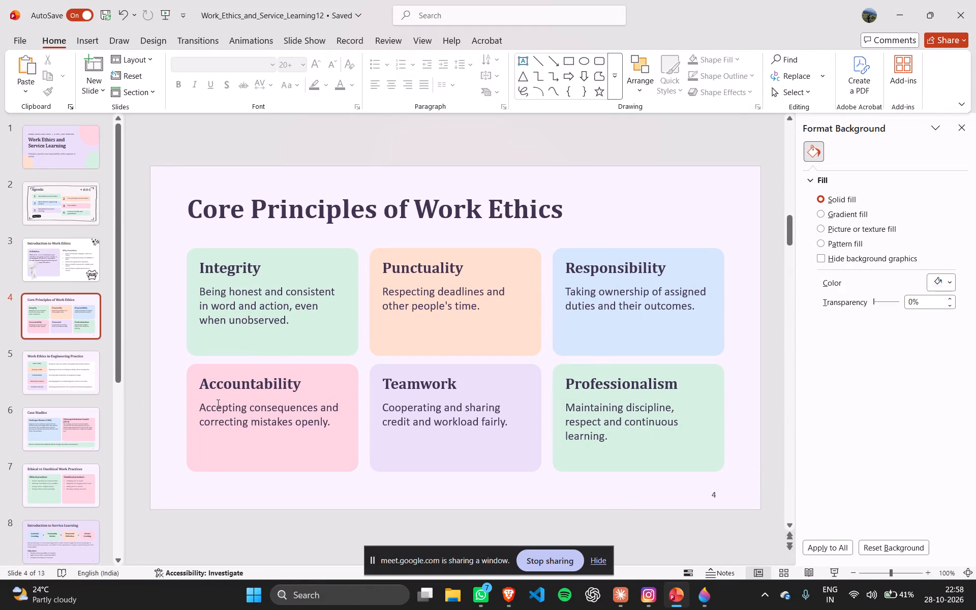
pyautogui.click(326, 342)
pyautogui.click(349, 344)
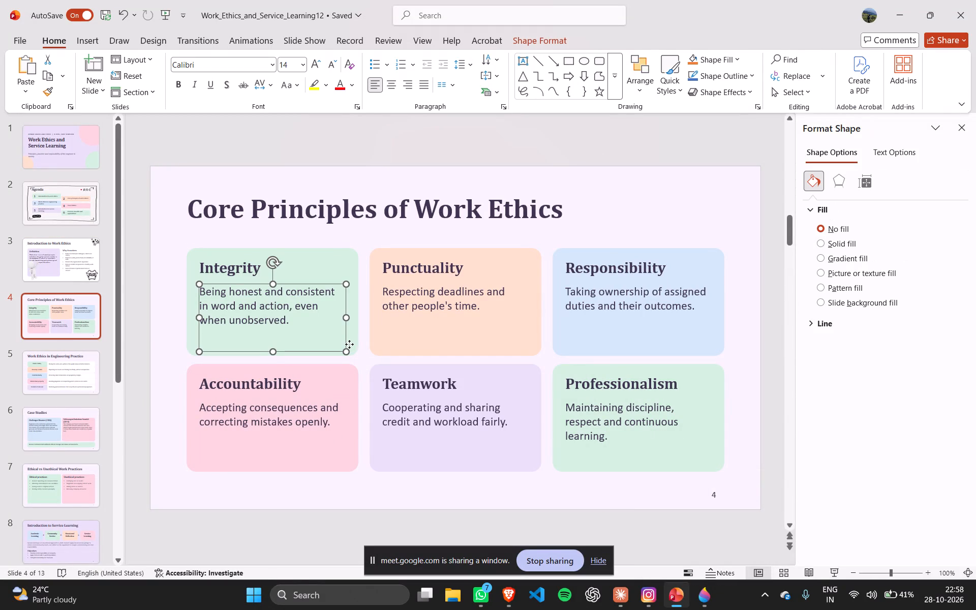
pyautogui.moveTo(272, 357); pyautogui.dragTo(277, 331)
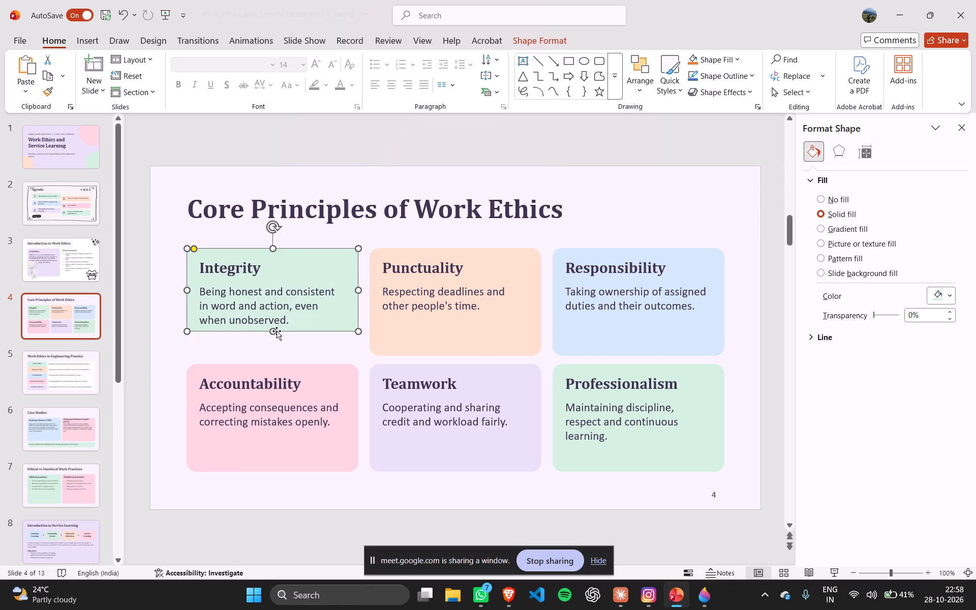
# Move the Integrity description up on slide 4 and nudge the Integrity heading down so the two sit close together, keeping their left alignment.
pyautogui.click(272, 302)
pyautogui.moveTo(285, 284); pyautogui.dragTo(284, 278)
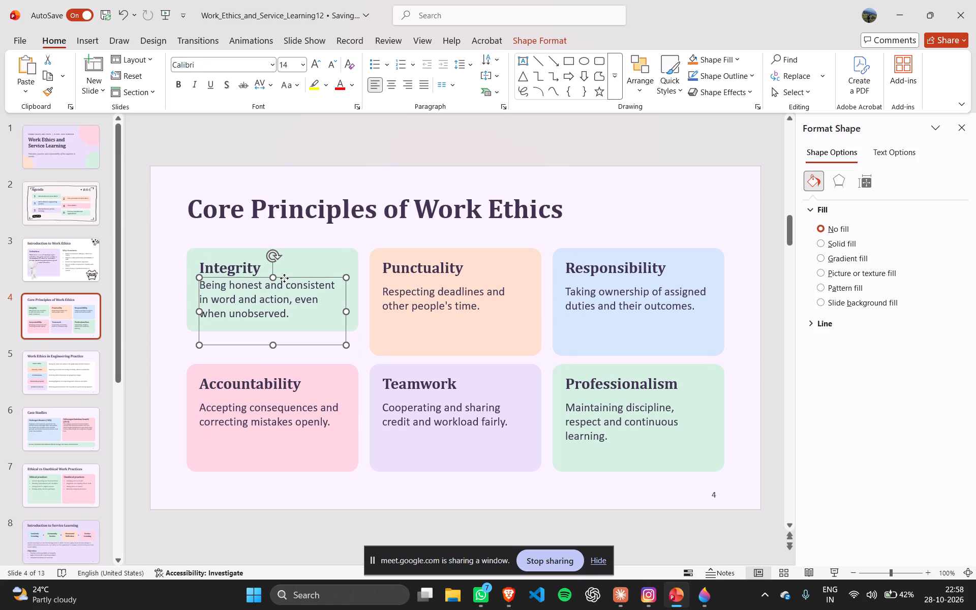
pyautogui.click(149, 298)
pyautogui.click(231, 300)
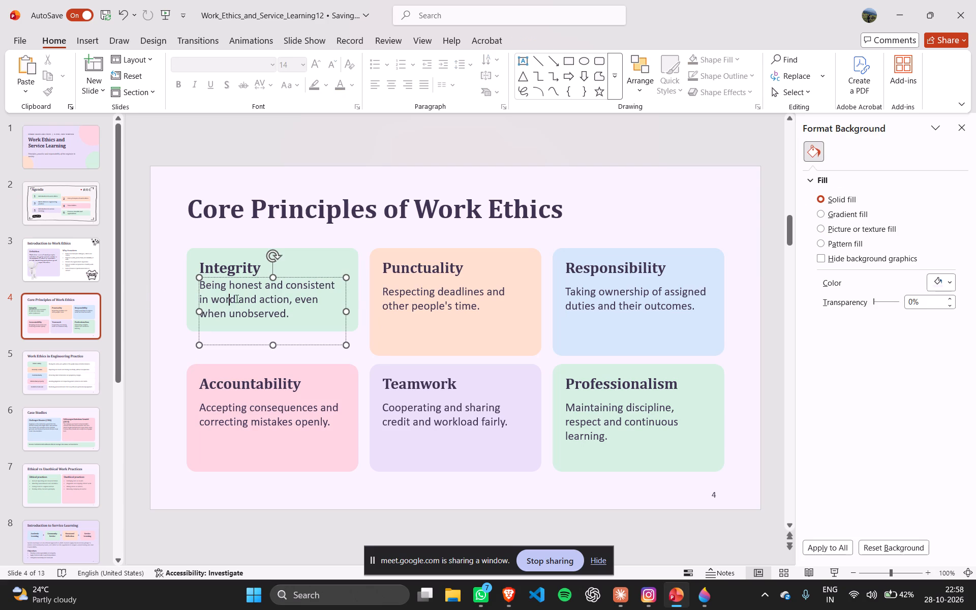
pyautogui.click(289, 278)
pyautogui.click(289, 278)
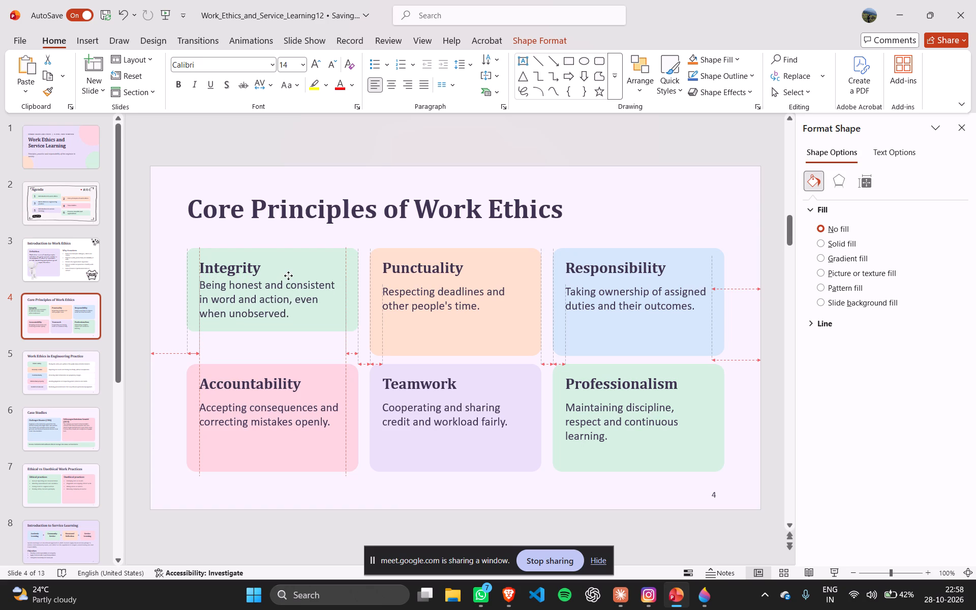
pyautogui.click(139, 304)
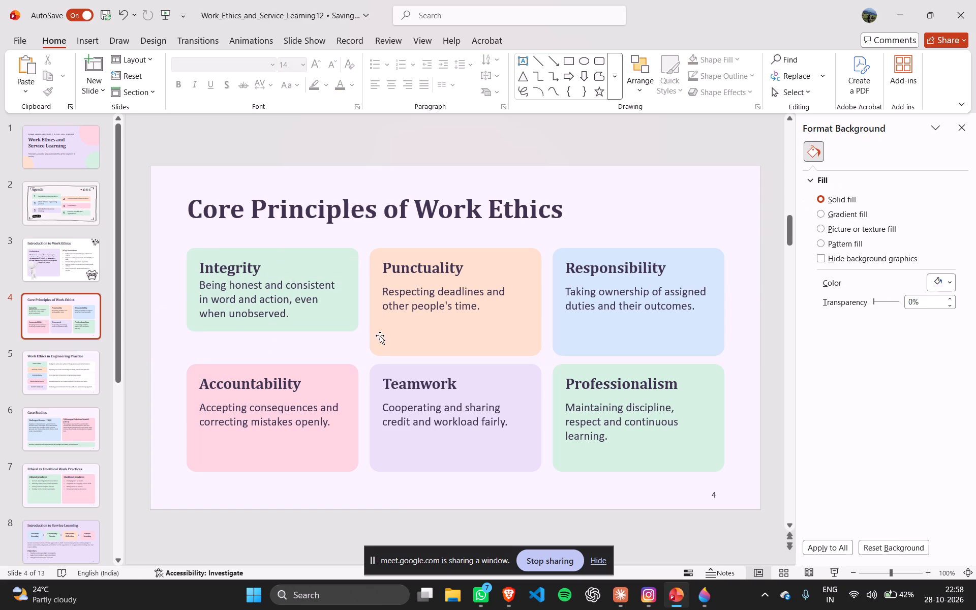
pyautogui.click(243, 272)
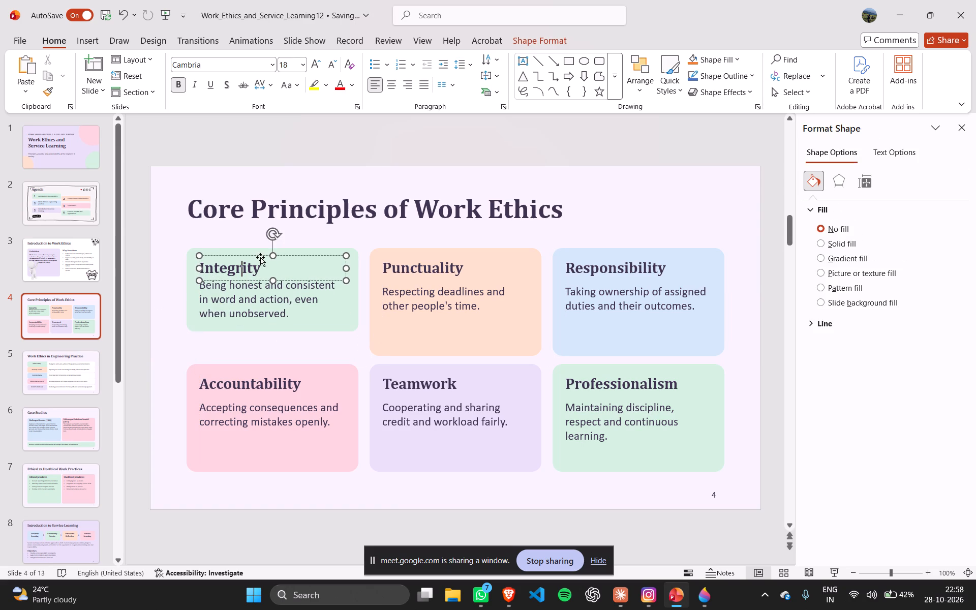
pyautogui.click(261, 256)
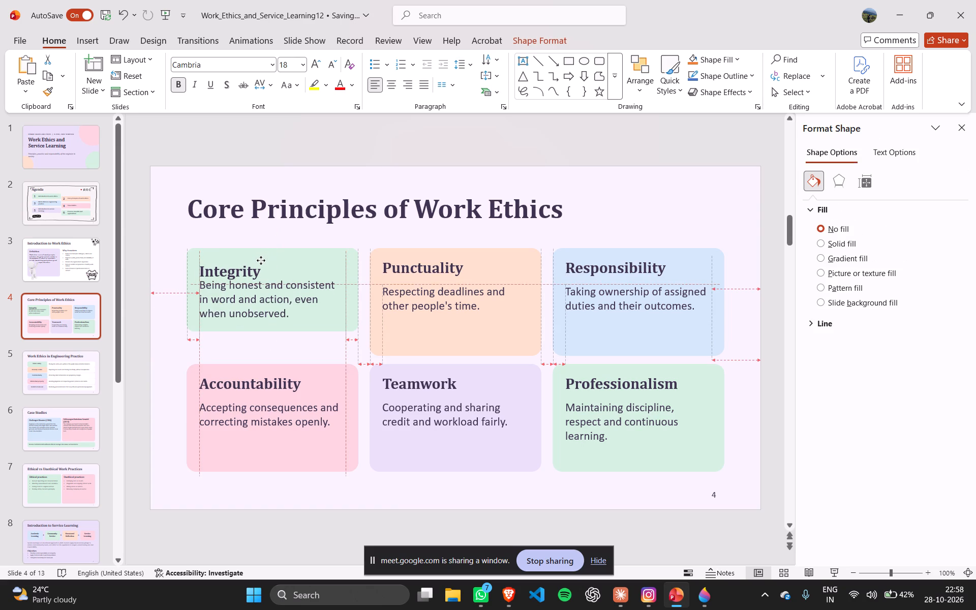
pyautogui.click(135, 278)
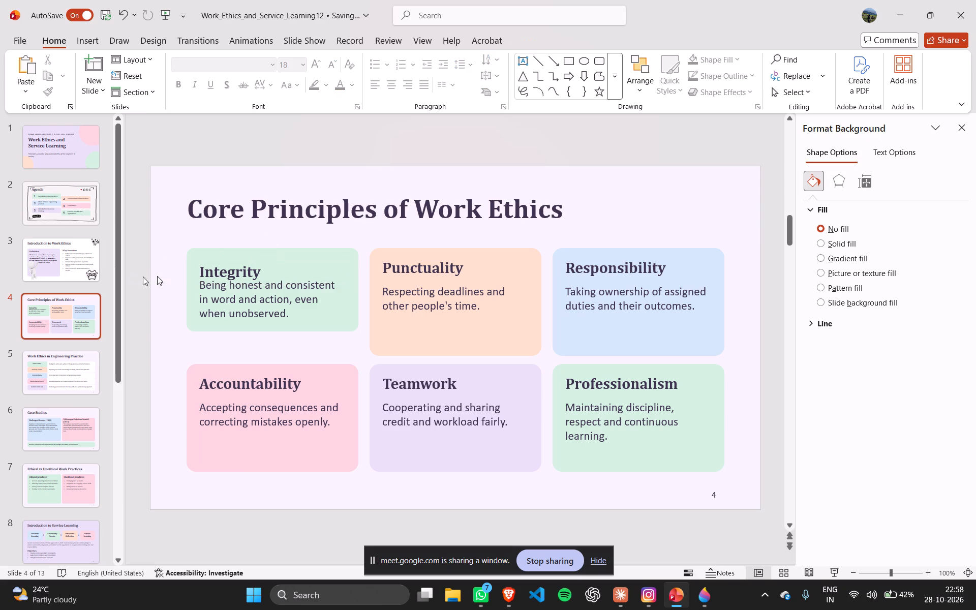
# Shorten the green Integrity card from both its top and bottom edges so it fits closely around its heading and description.
pyautogui.click(330, 256)
pyautogui.click(274, 251)
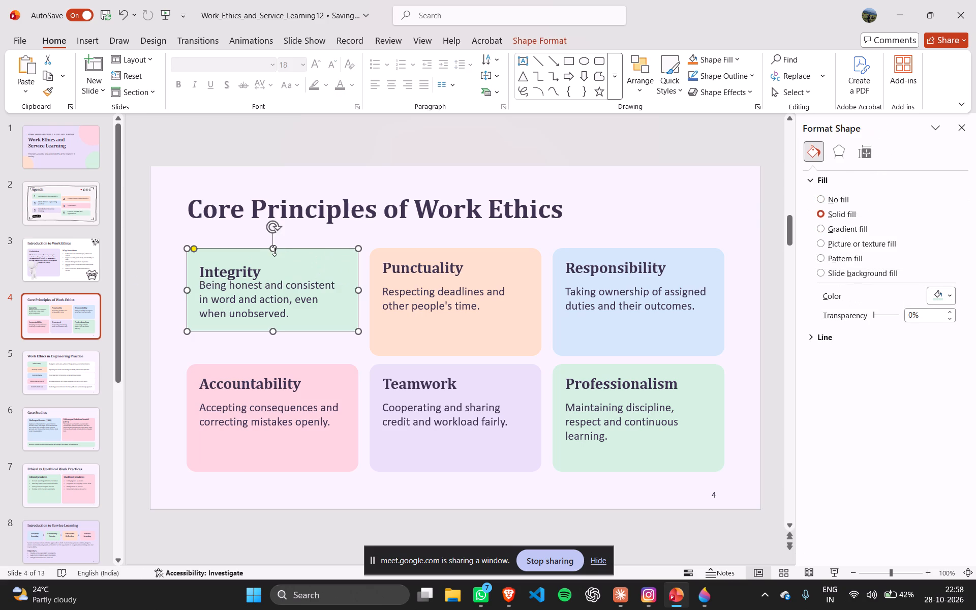
pyautogui.moveTo(273, 250); pyautogui.dragTo(274, 260)
pyautogui.moveTo(274, 330); pyautogui.dragTo(280, 321)
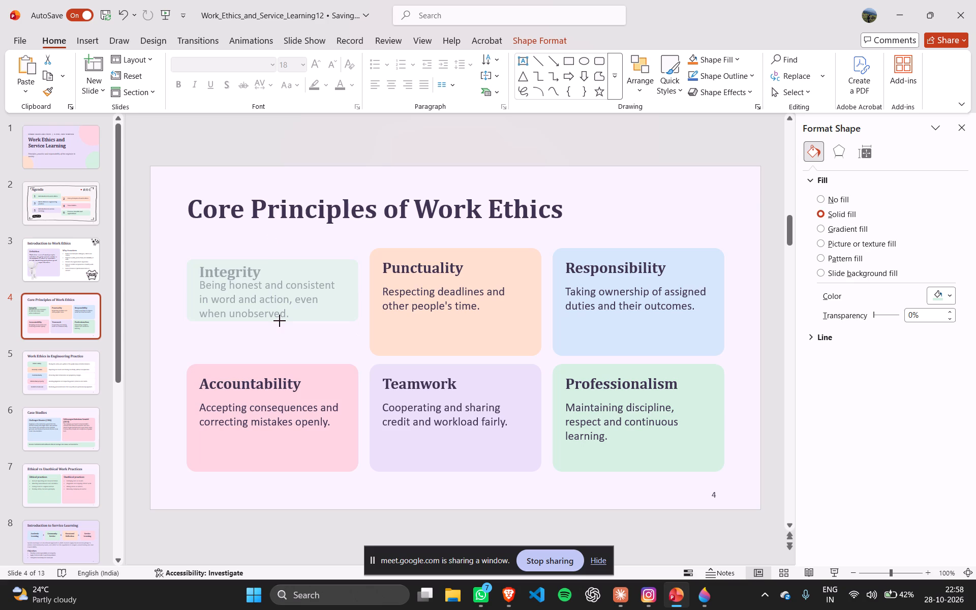
pyautogui.moveTo(280, 321); pyautogui.dragTo(281, 323)
pyautogui.moveTo(281, 323); pyautogui.dragTo(281, 324)
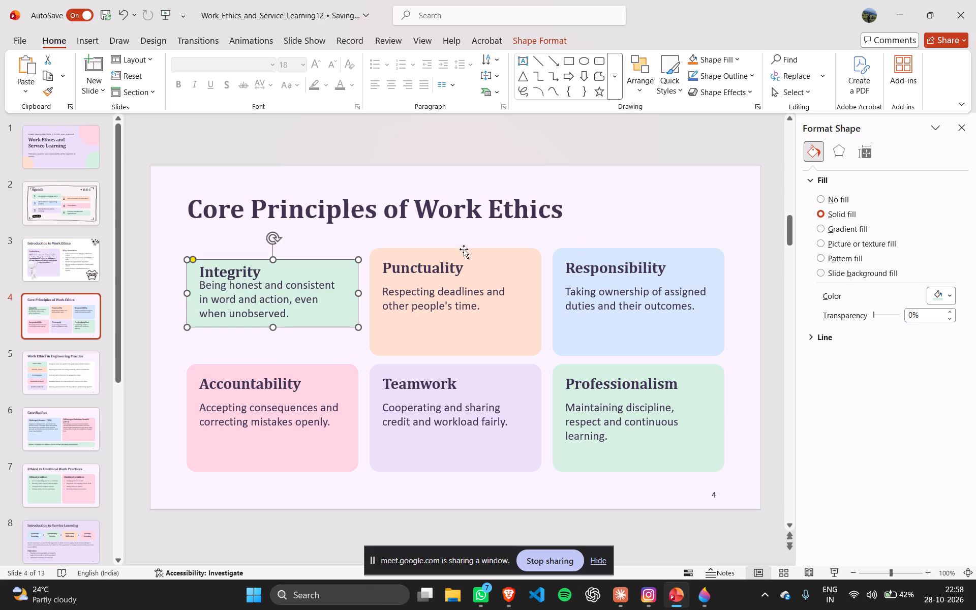
# Shorten the orange Punctuality card so its top and bottom edges line up with the Integrity card.
pyautogui.click(523, 266)
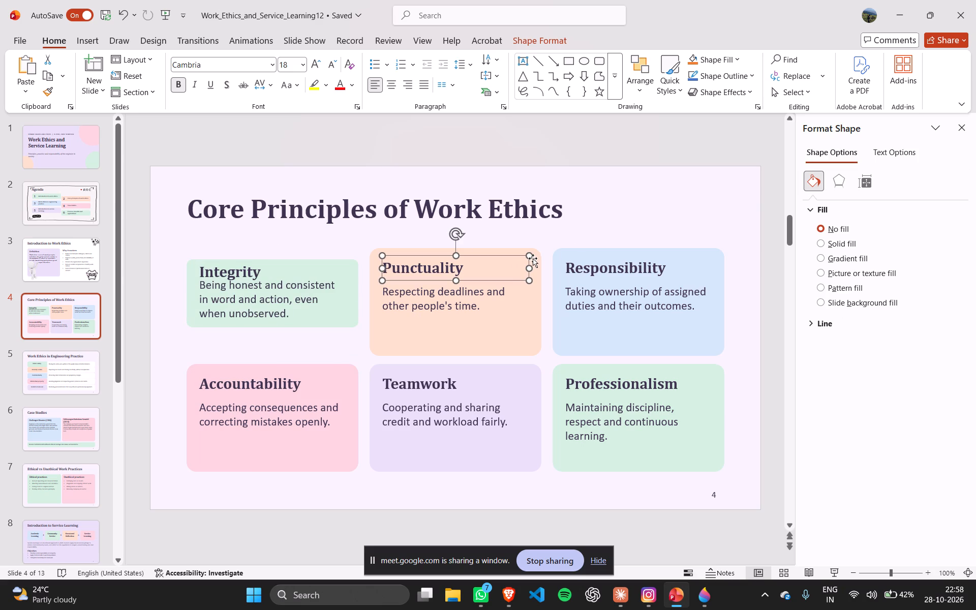
pyautogui.click(537, 261)
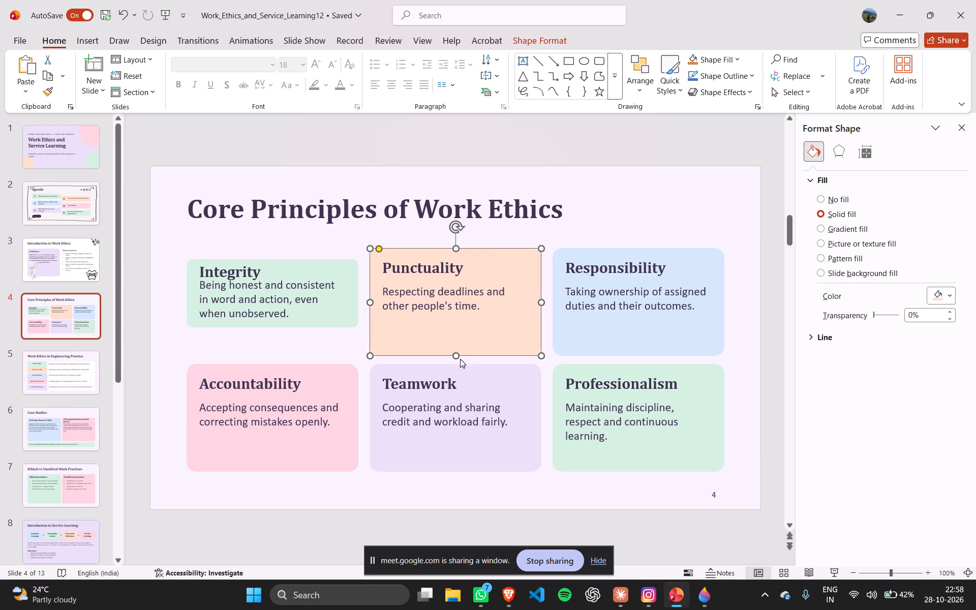
pyautogui.moveTo(457, 356); pyautogui.dragTo(455, 326)
pyautogui.moveTo(454, 248); pyautogui.dragTo(455, 258)
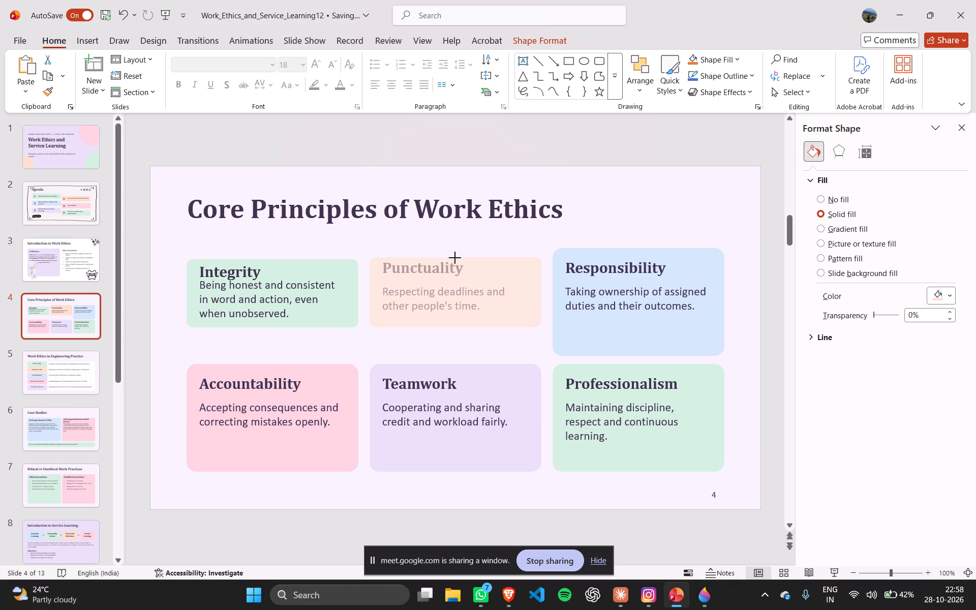
pyautogui.moveTo(455, 258); pyautogui.dragTo(455, 258)
# Move the Punctuality heading down and its description up so they align with the Integrity heading and description.
pyautogui.click(441, 273)
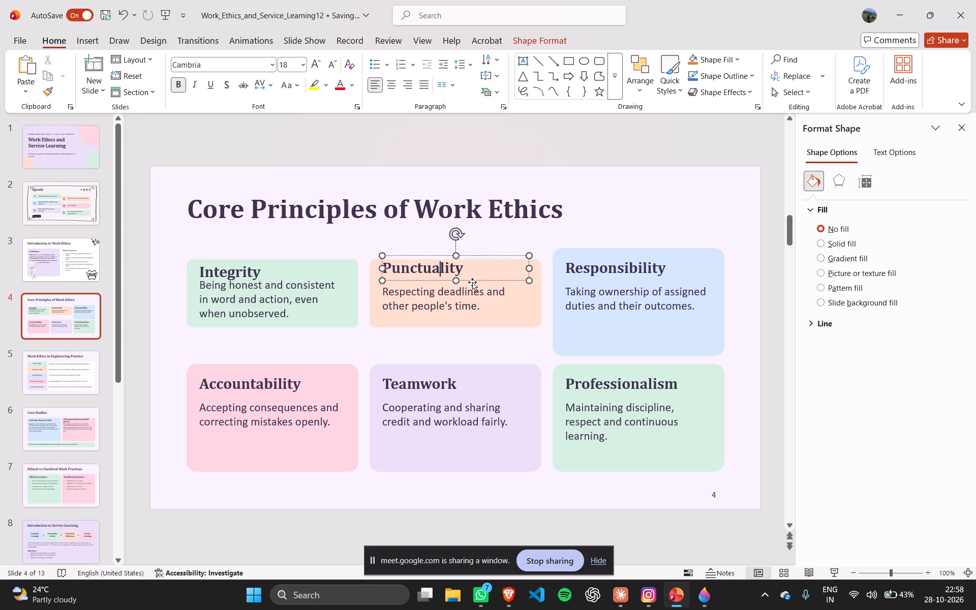
pyautogui.click(474, 280)
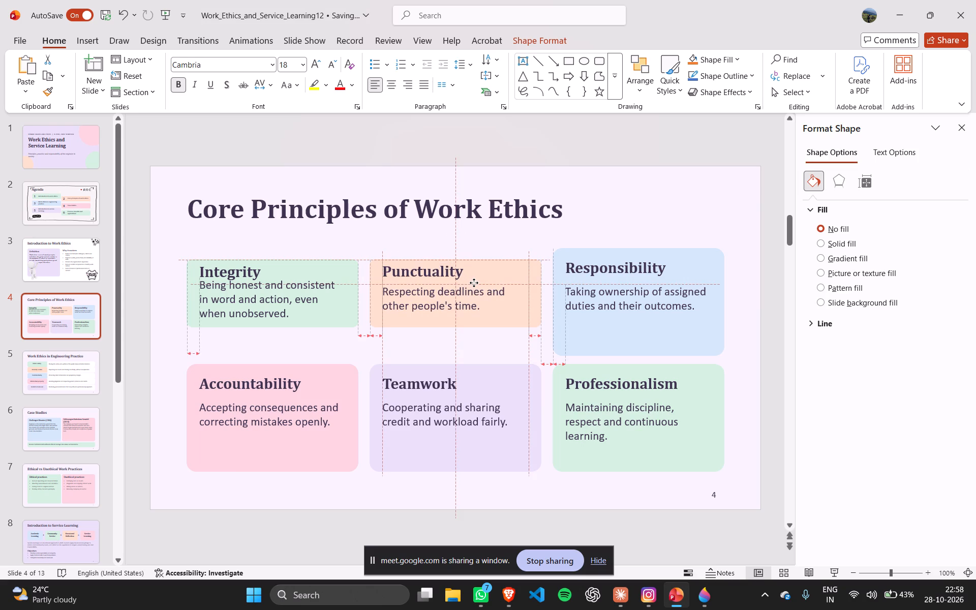
pyautogui.click(456, 304)
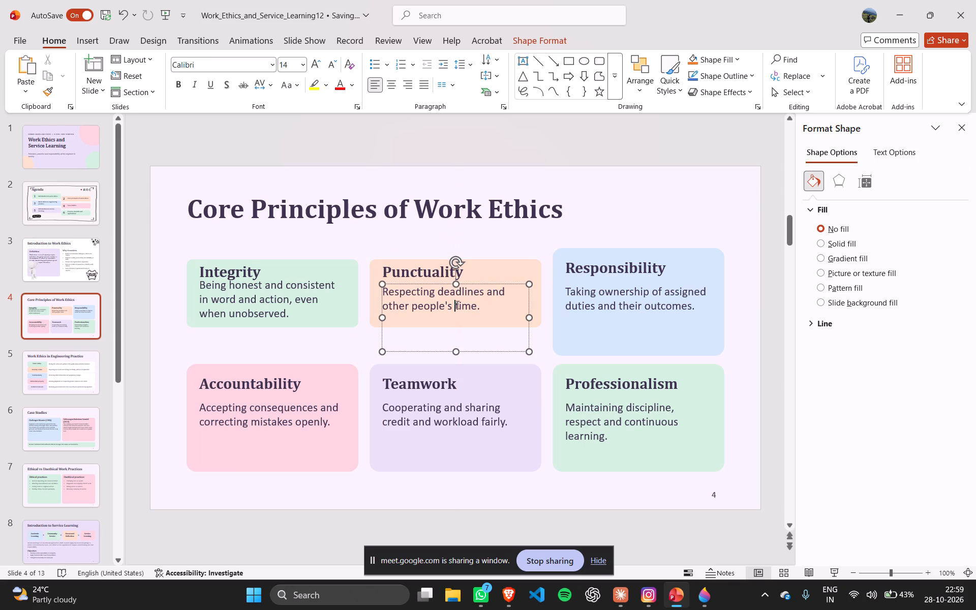
pyautogui.moveTo(488, 283); pyautogui.dragTo(488, 276)
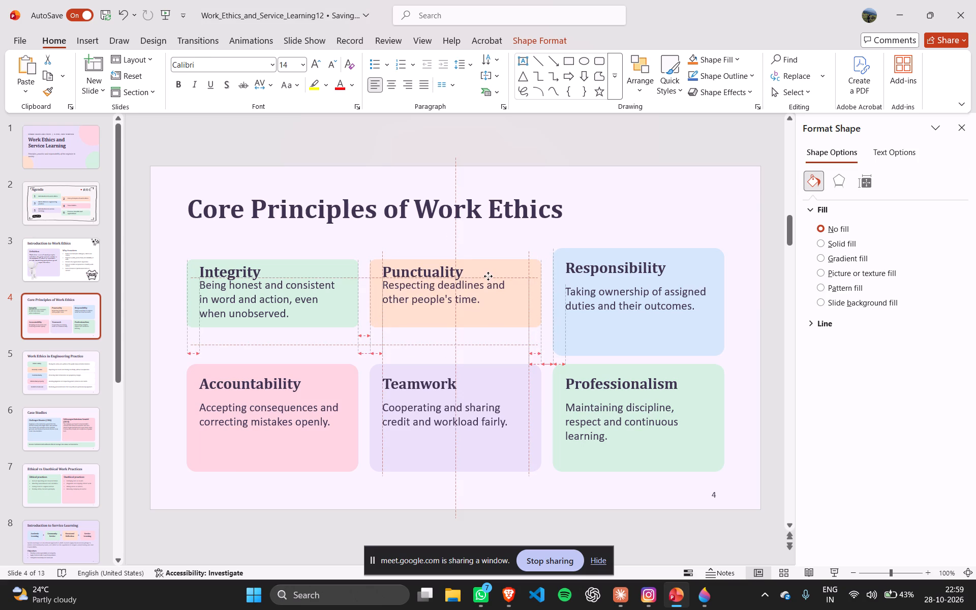
pyautogui.moveTo(488, 276); pyautogui.dragTo(487, 276)
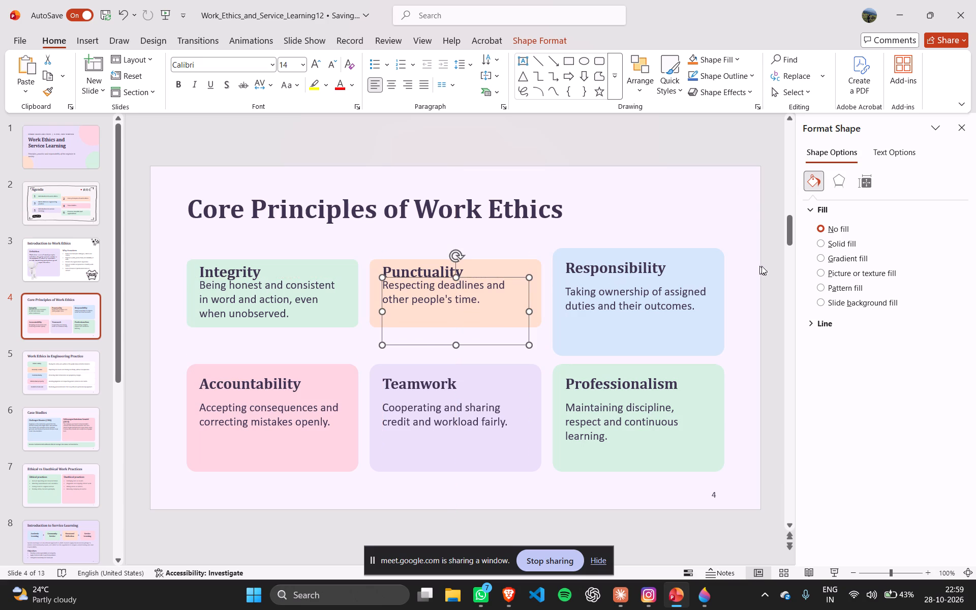
pyautogui.click(767, 270)
# Shorten the blue Responsibility card so its top and bottom edges line up with the Punctuality card.
pyautogui.click(701, 272)
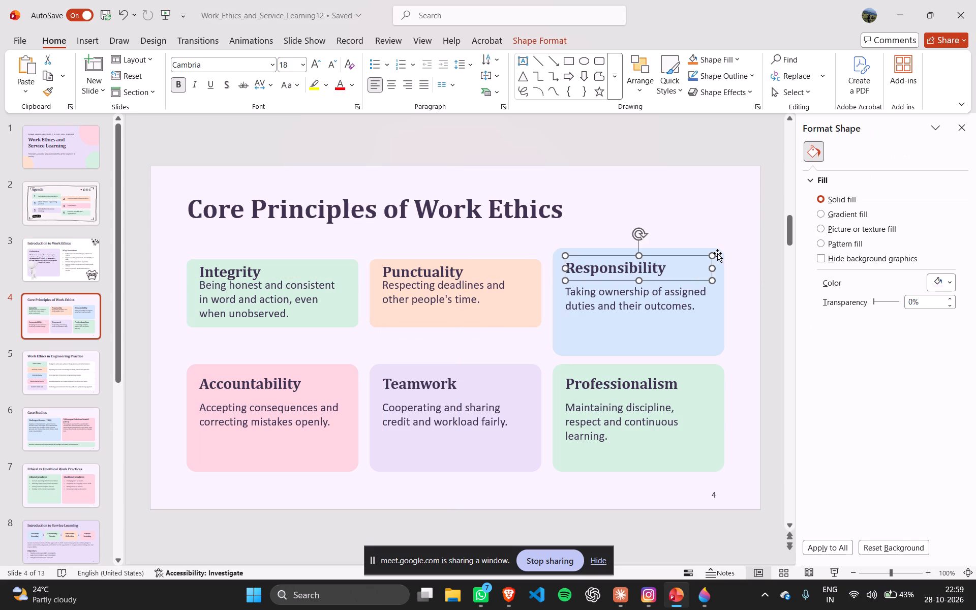
pyautogui.click(717, 253)
pyautogui.moveTo(640, 249); pyautogui.dragTo(640, 259)
pyautogui.moveTo(640, 356); pyautogui.dragTo(644, 323)
# Move the Responsibility heading down and its description up, level with the other first-row texts and left-aligned with each other.
pyautogui.click(634, 266)
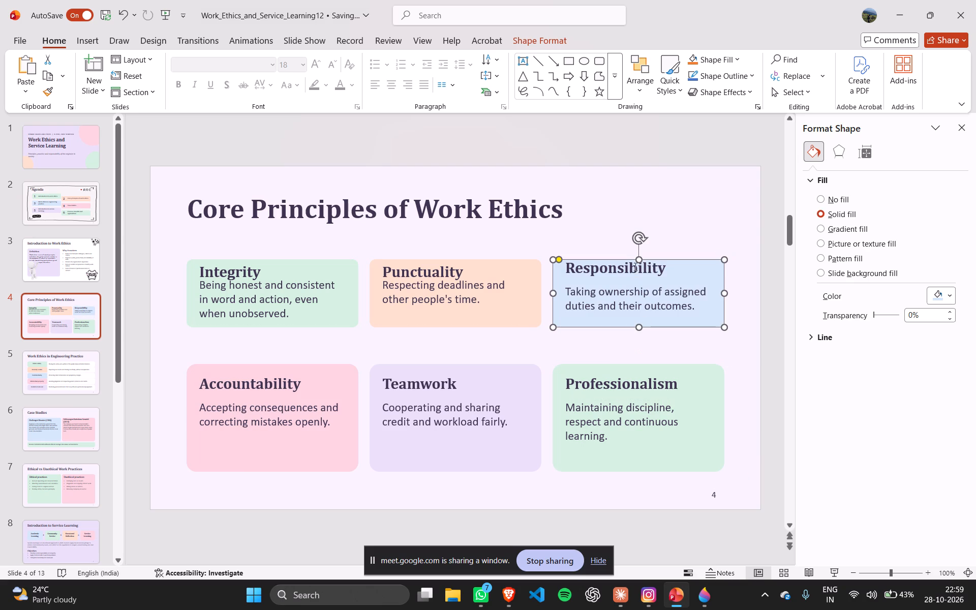
pyautogui.click(657, 279)
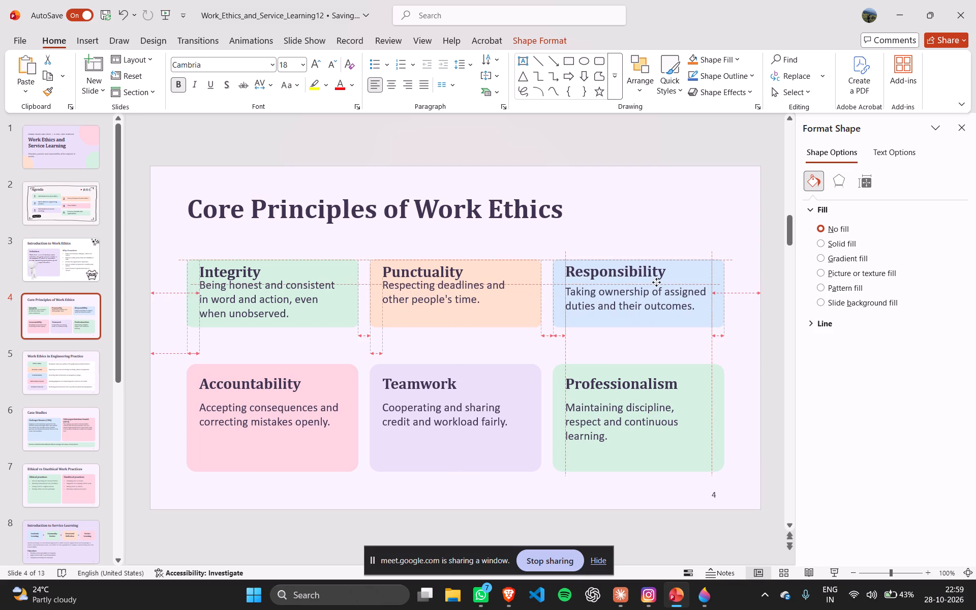
pyautogui.click(634, 308)
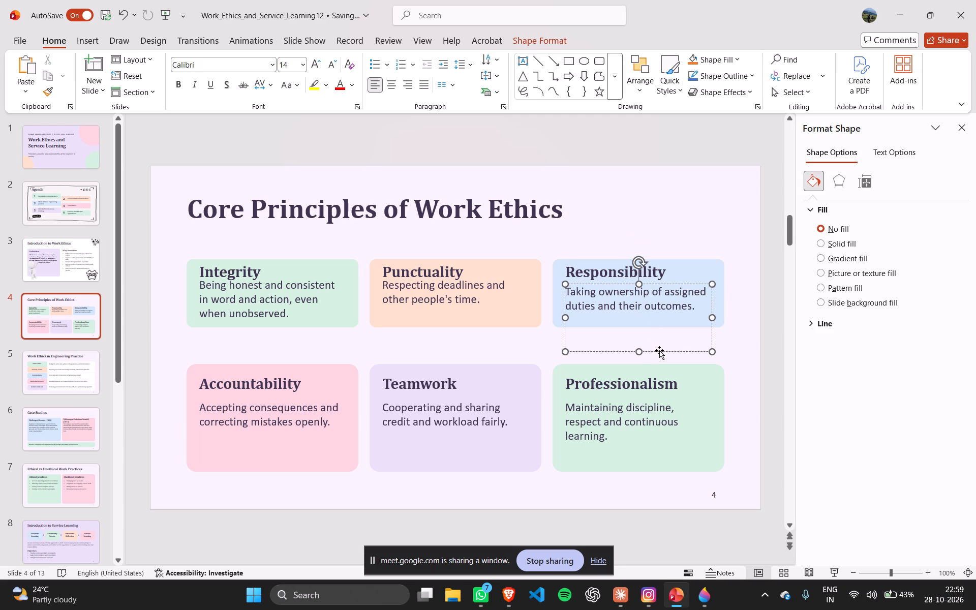
pyautogui.moveTo(659, 350); pyautogui.dragTo(655, 344)
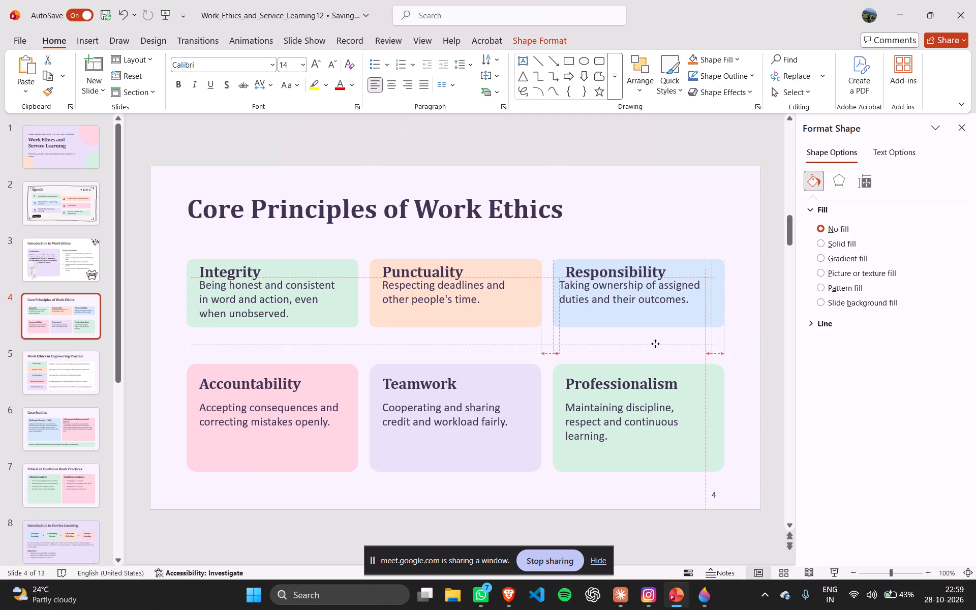
pyautogui.moveTo(655, 344); pyautogui.dragTo(657, 343)
pyautogui.click(770, 352)
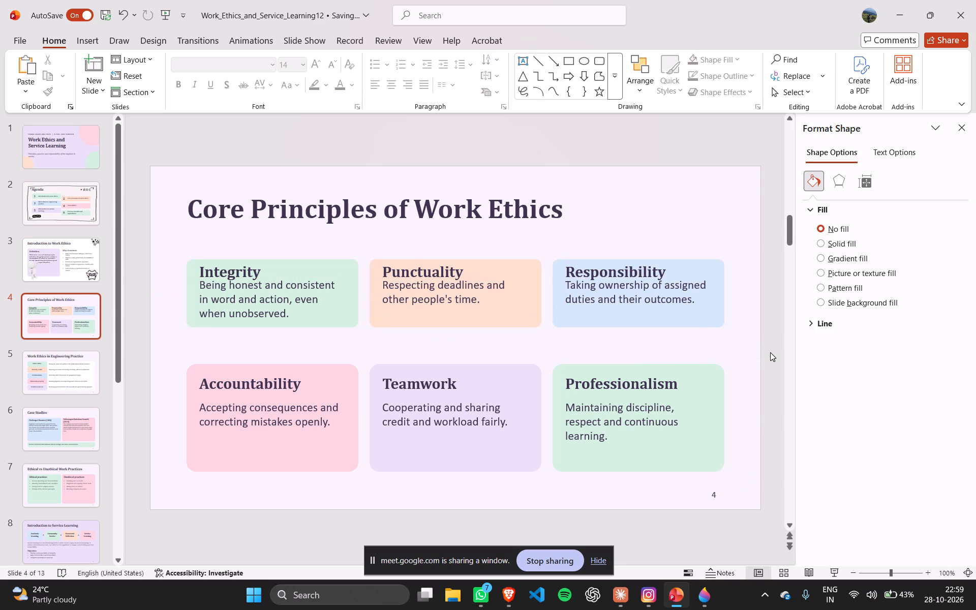
# Select the pink background shape of the Accountability card in the second row.
pyautogui.click(354, 372)
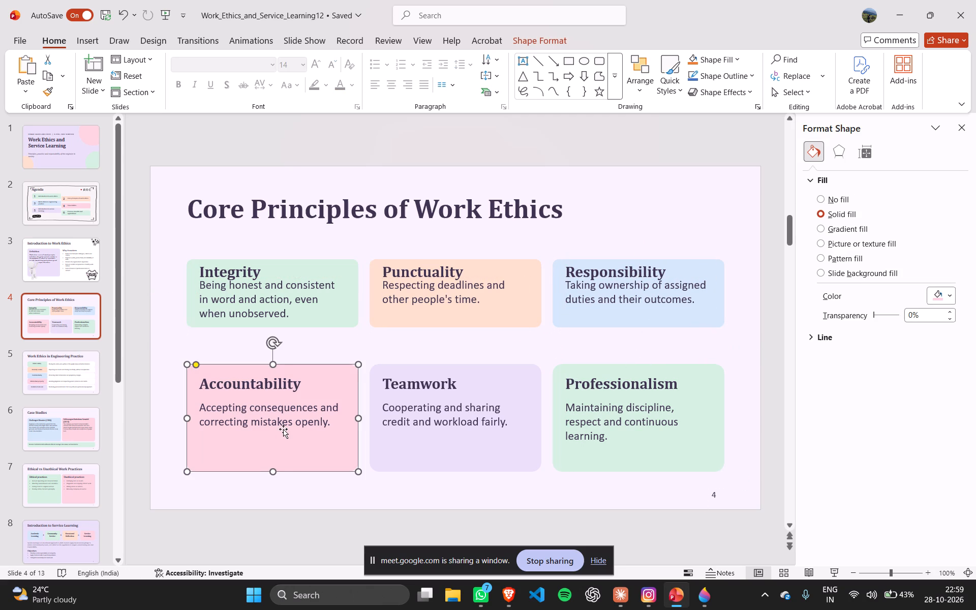
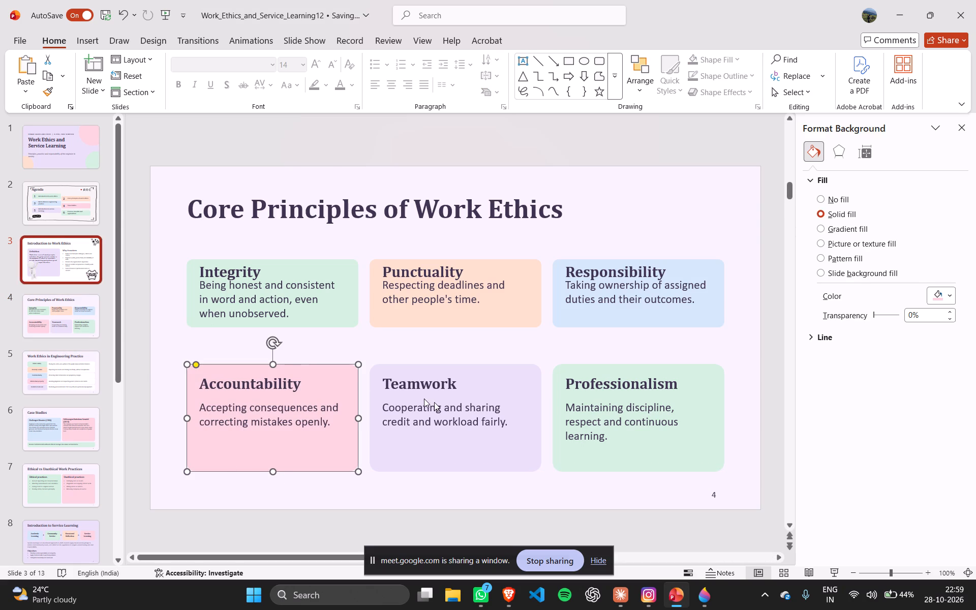
# Move the crumpled grid-paper picture from beside the Introduction to Work Ethics slide to the Core Principles of Work Ethics slide.
pyautogui.click(744, 516)
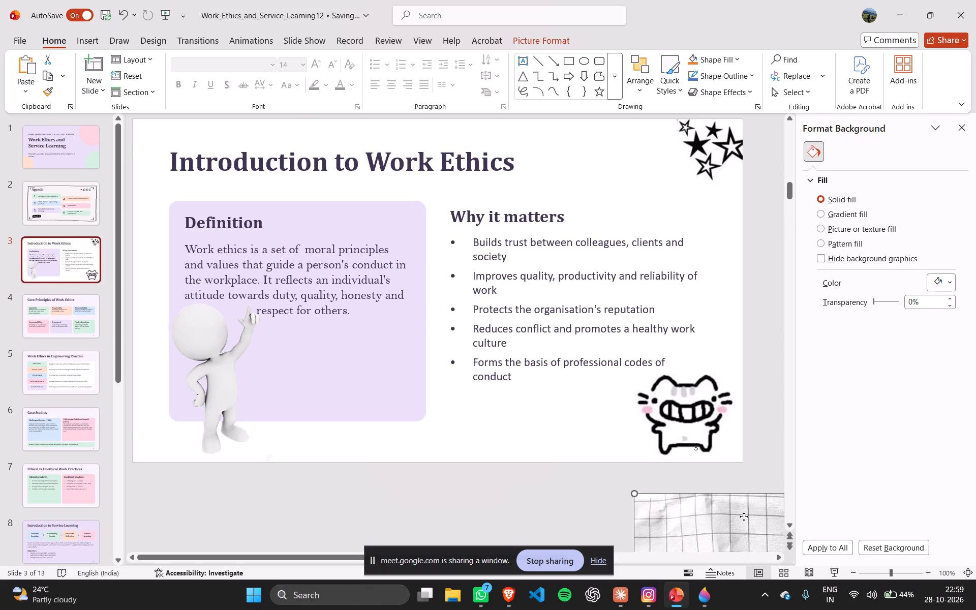
pyautogui.hotkey('ctrl', 'x')
pyautogui.click(79, 315)
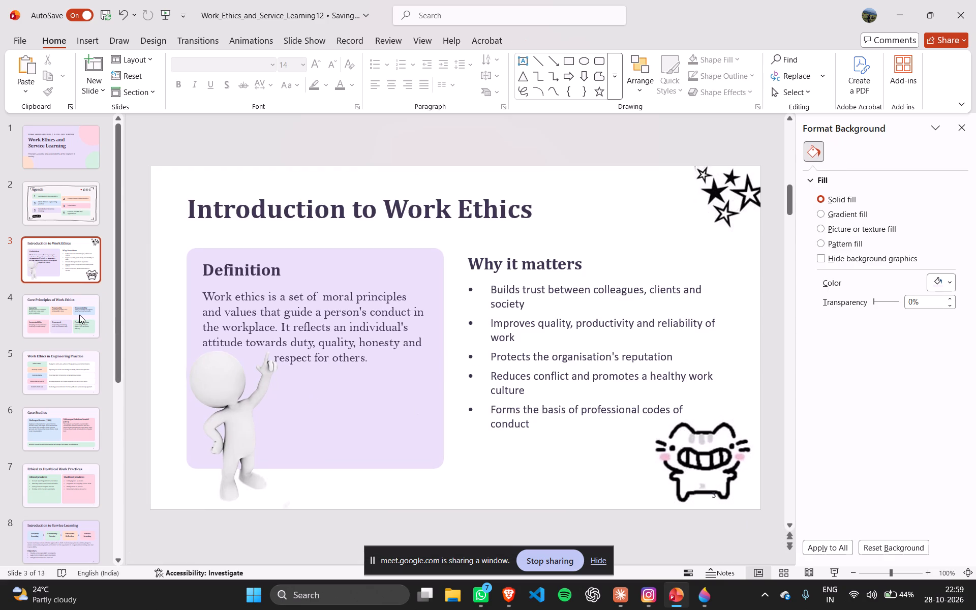
pyautogui.click(341, 515)
pyautogui.hotkey('ctrl', 'v')
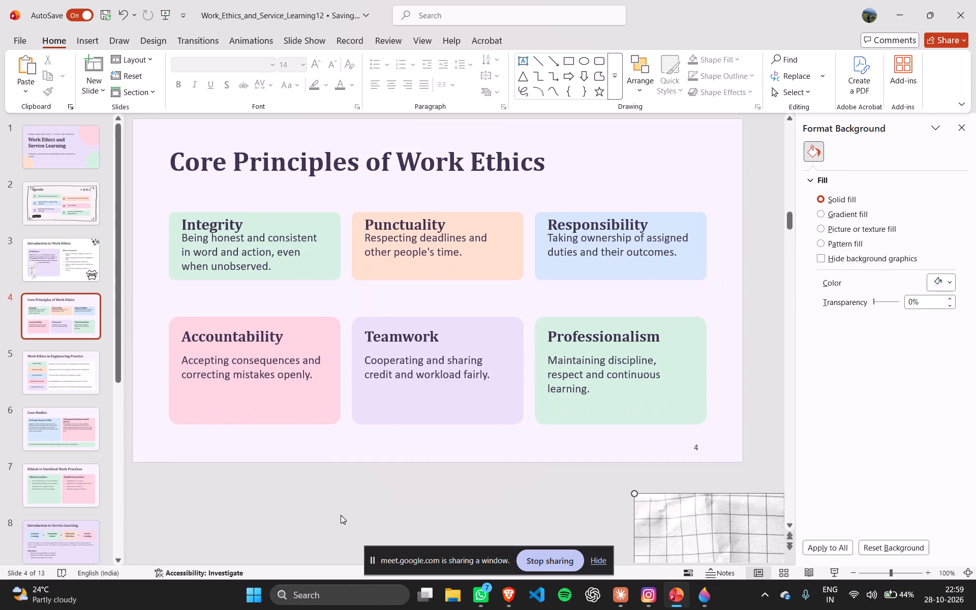
# Reposition the grid-paper picture from outside the slide onto the Core Principles slide, over the Teamwork and Professionalism cards.
pyautogui.moveTo(712, 529); pyautogui.dragTo(472, 401)
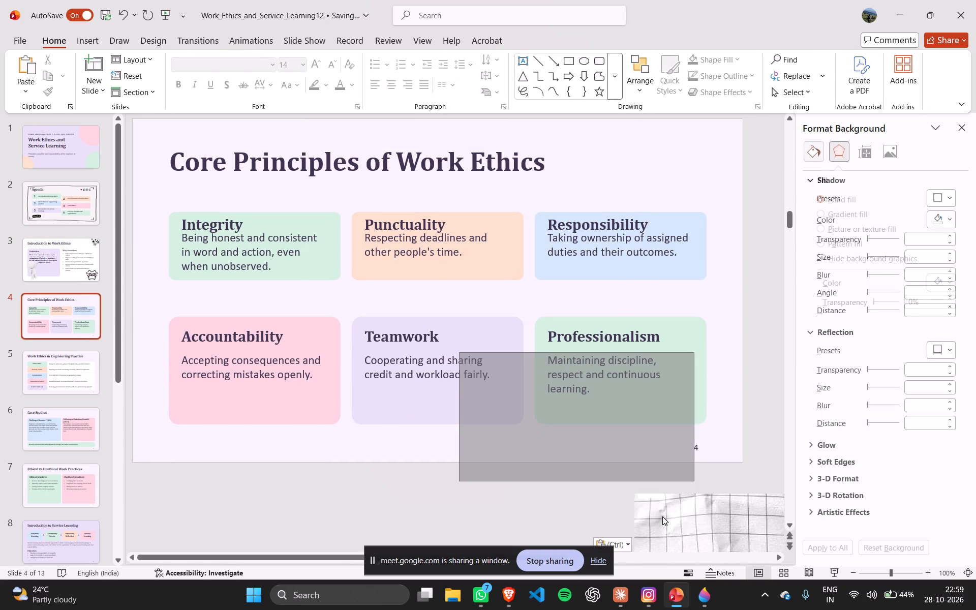
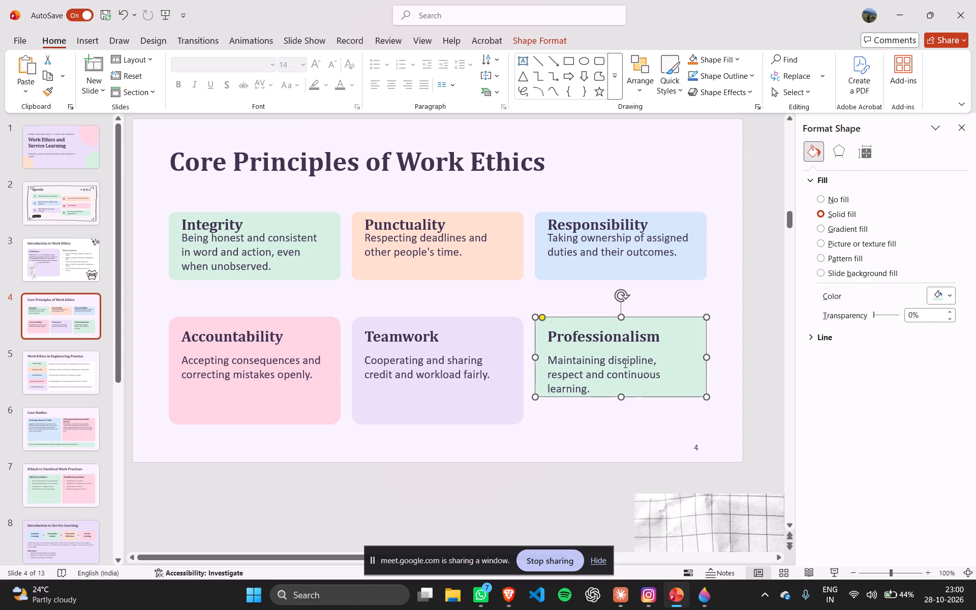
# Shorten the Professionalism, Teamwork and Accountability card backgrounds to matching heights by trimming their upper and lower edges.
pyautogui.moveTo(623, 317); pyautogui.dragTo(624, 327)
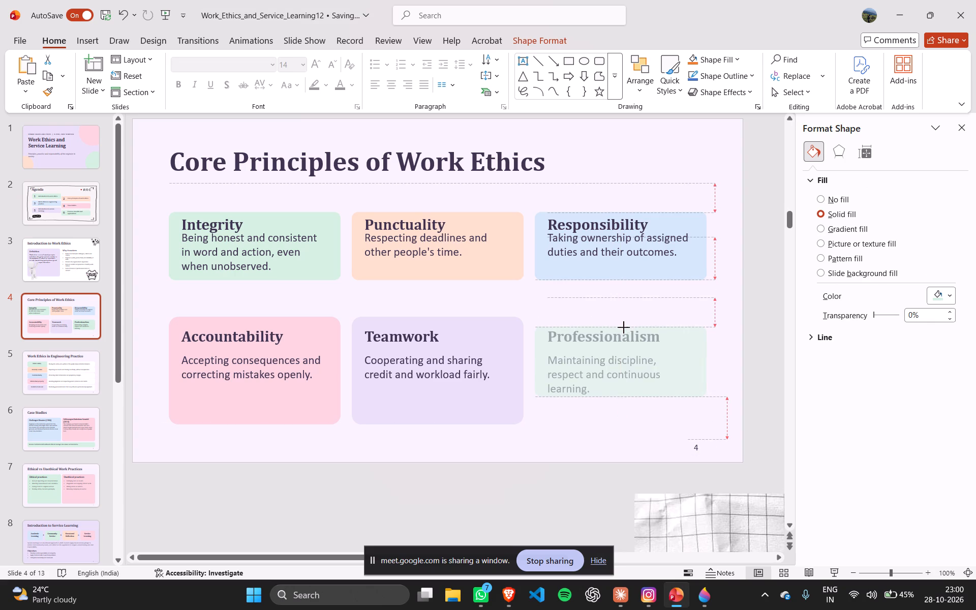
pyautogui.moveTo(624, 327); pyautogui.dragTo(624, 327)
pyautogui.click(488, 337)
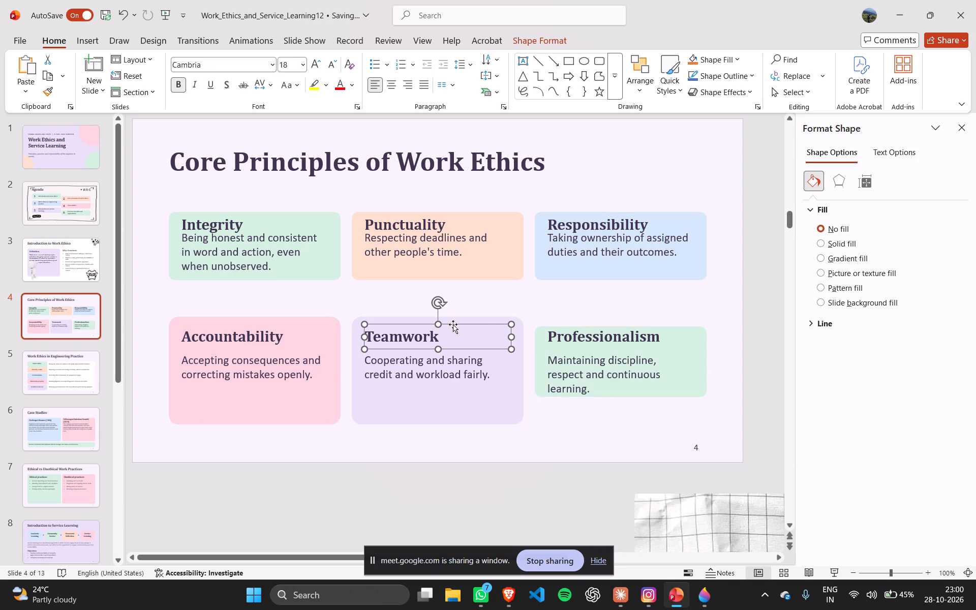
pyautogui.click(507, 319)
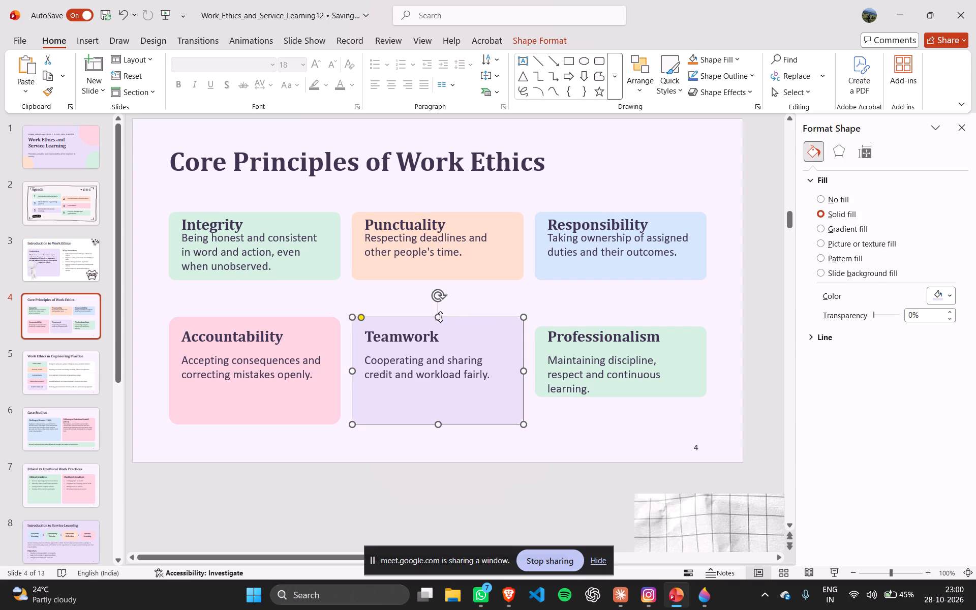
pyautogui.moveTo(439, 316); pyautogui.dragTo(439, 329)
pyautogui.moveTo(439, 423); pyautogui.dragTo(443, 396)
pyautogui.click(323, 332)
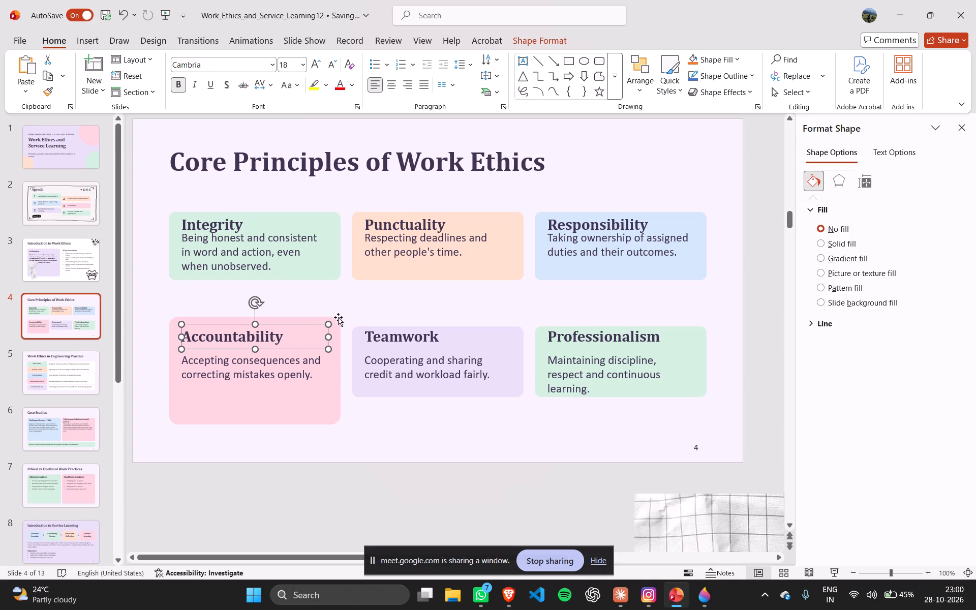
pyautogui.click(336, 327)
pyautogui.moveTo(256, 318); pyautogui.dragTo(256, 327)
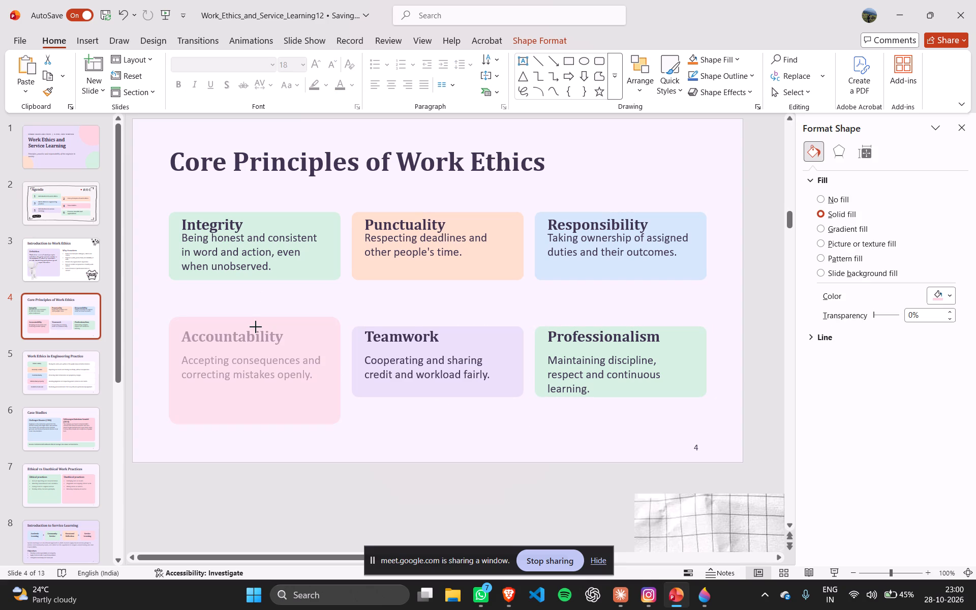
pyautogui.moveTo(256, 327); pyautogui.dragTo(256, 328)
pyautogui.moveTo(255, 427); pyautogui.dragTo(256, 417)
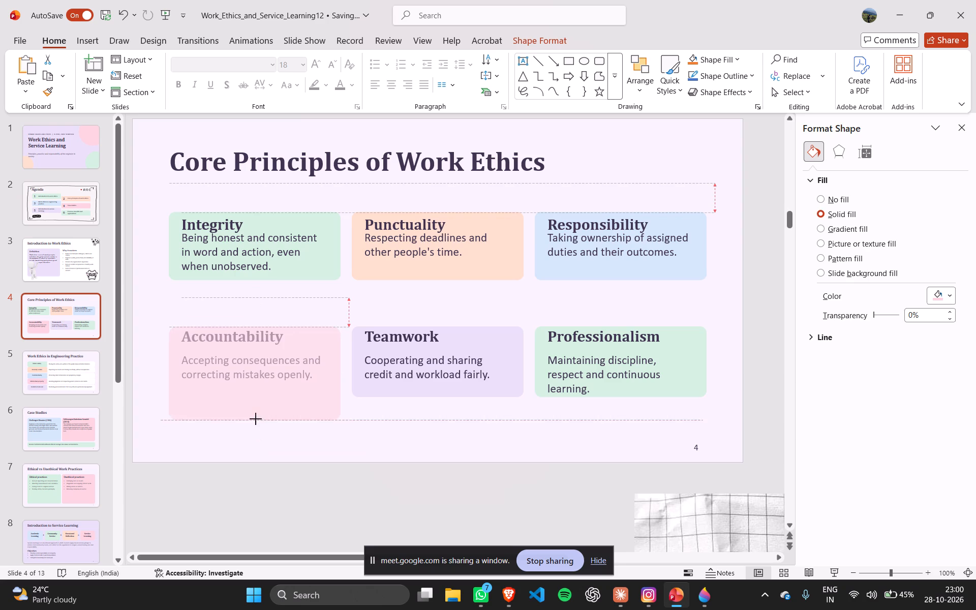
pyautogui.moveTo(256, 417); pyautogui.dragTo(265, 398)
pyautogui.click(350, 490)
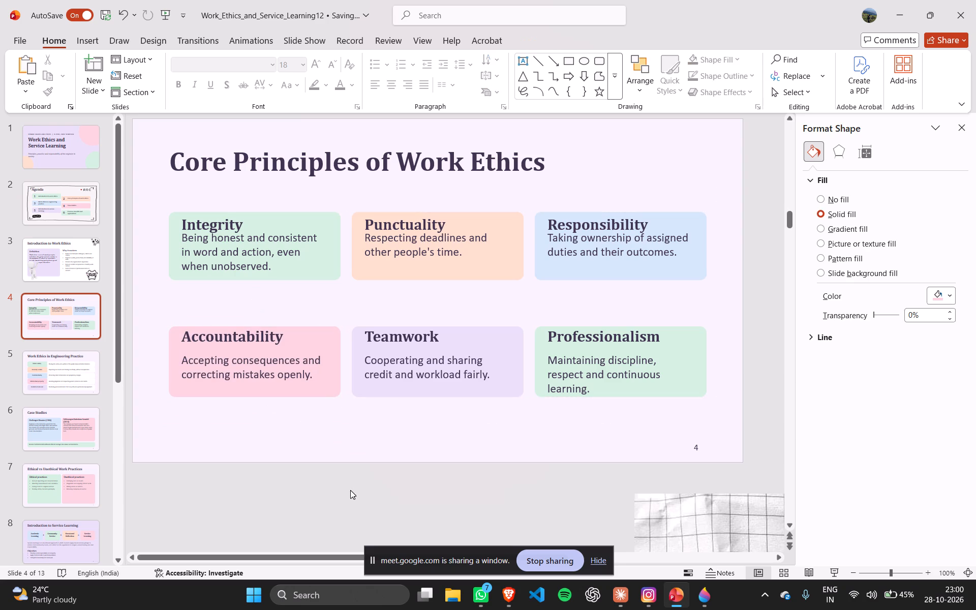
# Move the Accountability, Teamwork and Professionalism headings slightly down inside their cards, aligned with one another.
pyautogui.click(257, 339)
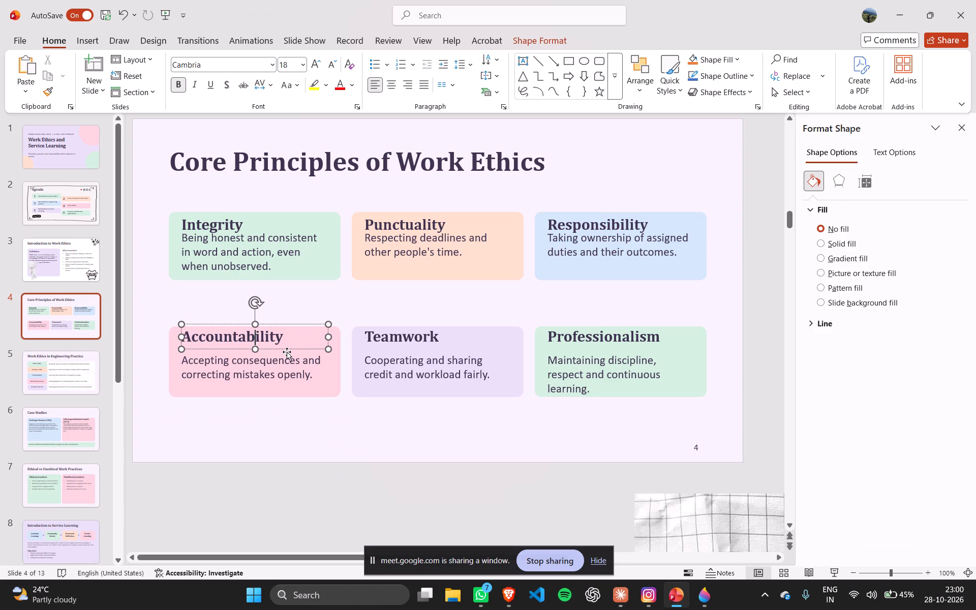
pyautogui.click(287, 351)
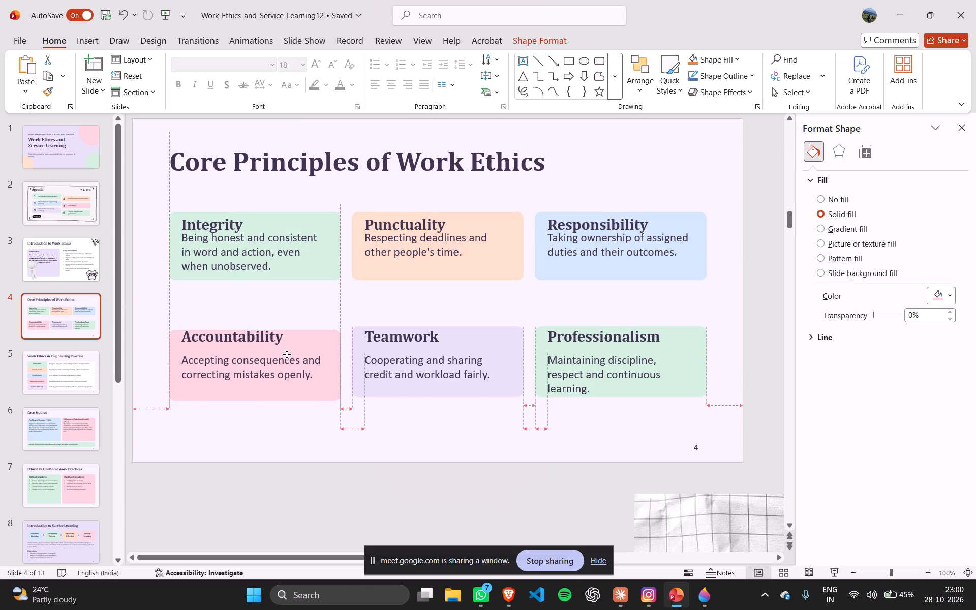
pyautogui.click(261, 337)
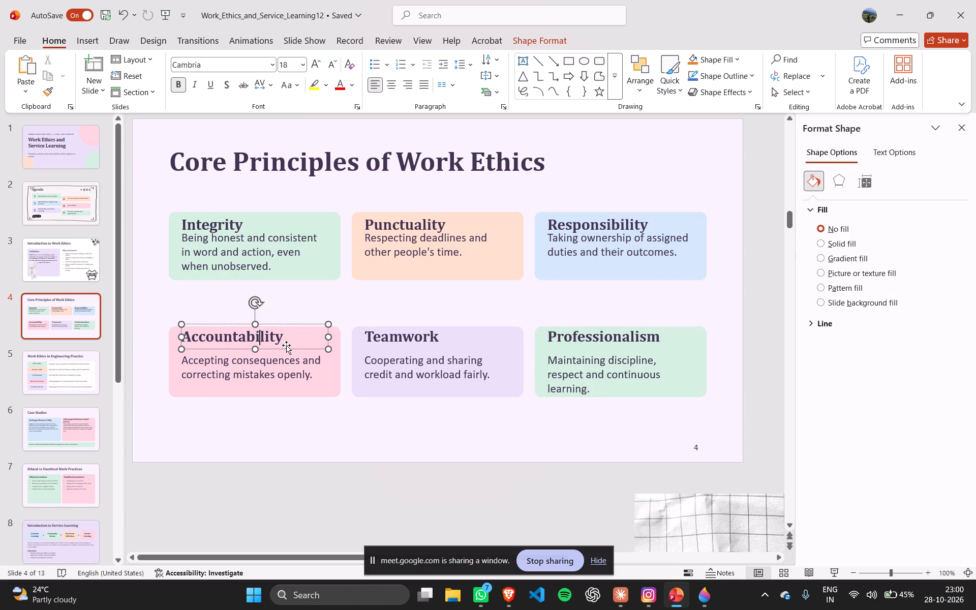
pyautogui.click(288, 348)
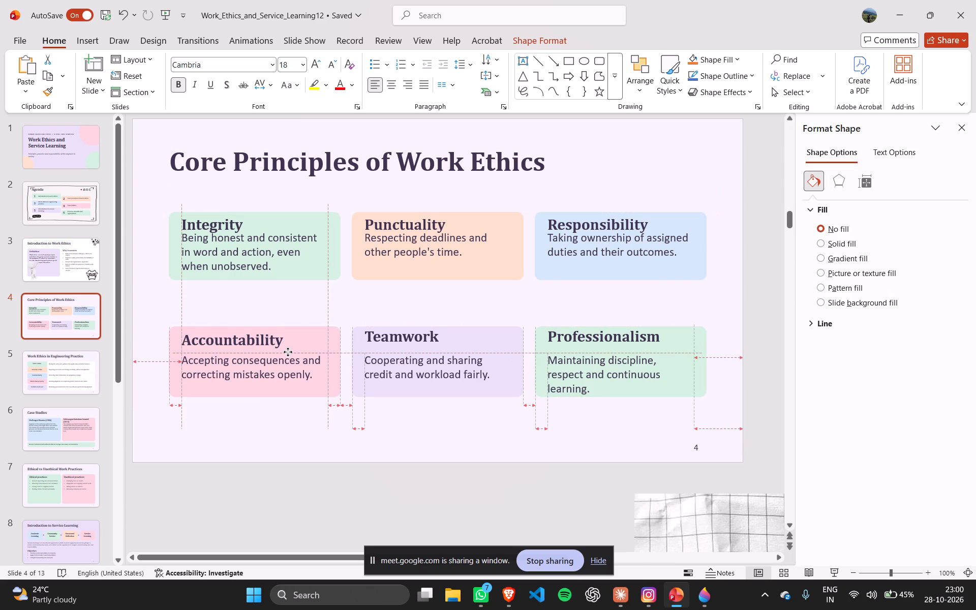
pyautogui.click(400, 339)
pyautogui.click(422, 349)
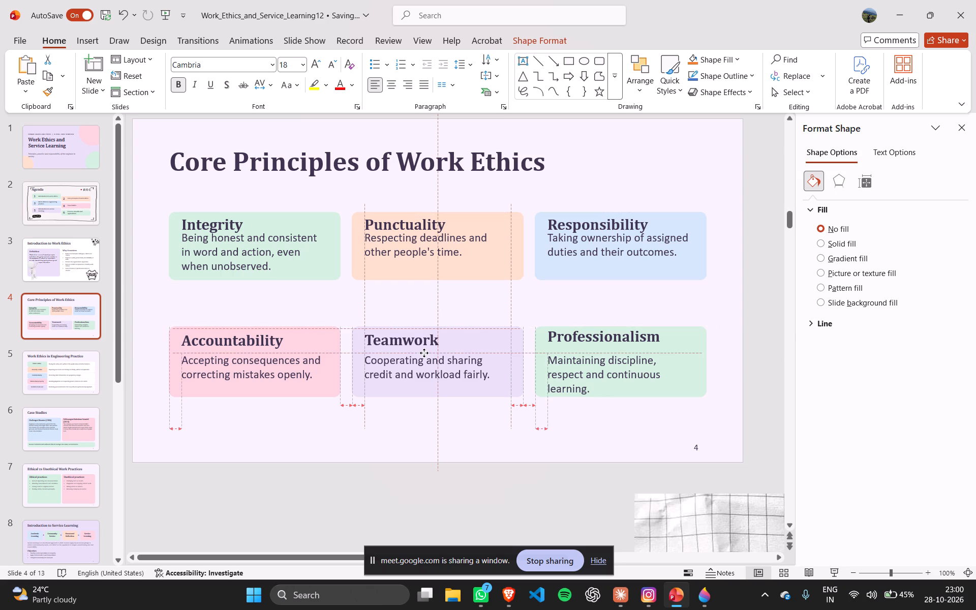
pyautogui.click(576, 341)
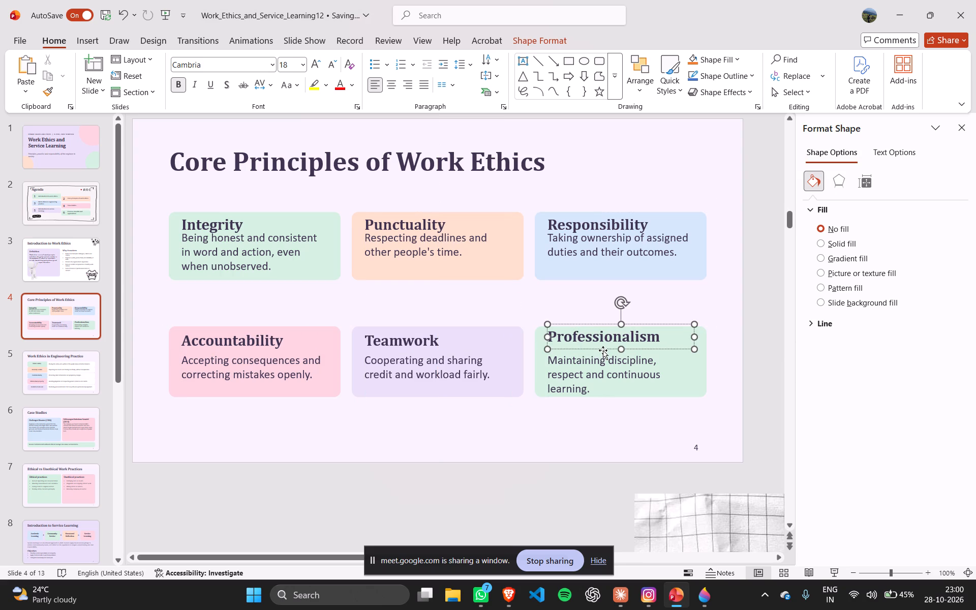
pyautogui.click(603, 349)
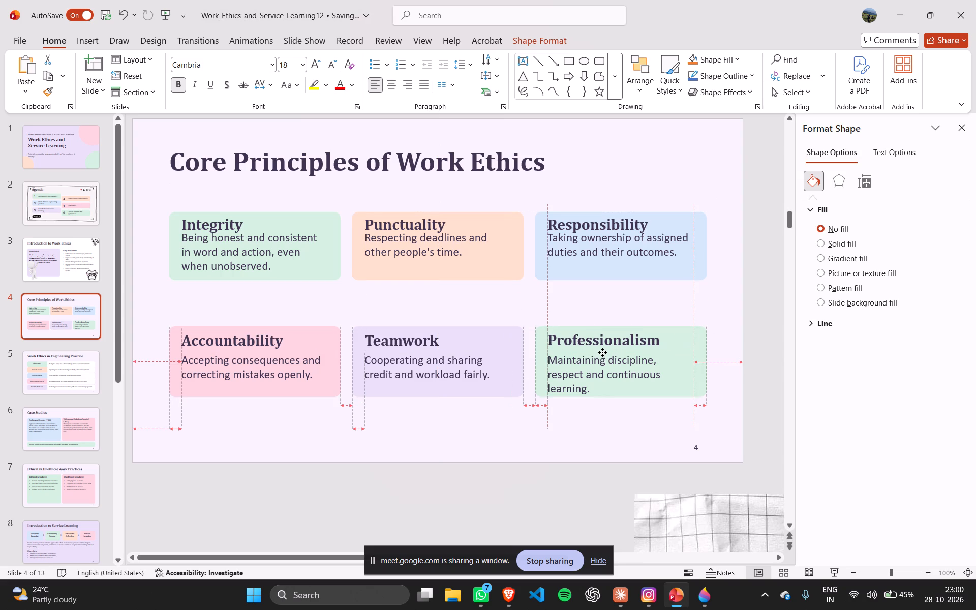
pyautogui.click(602, 352)
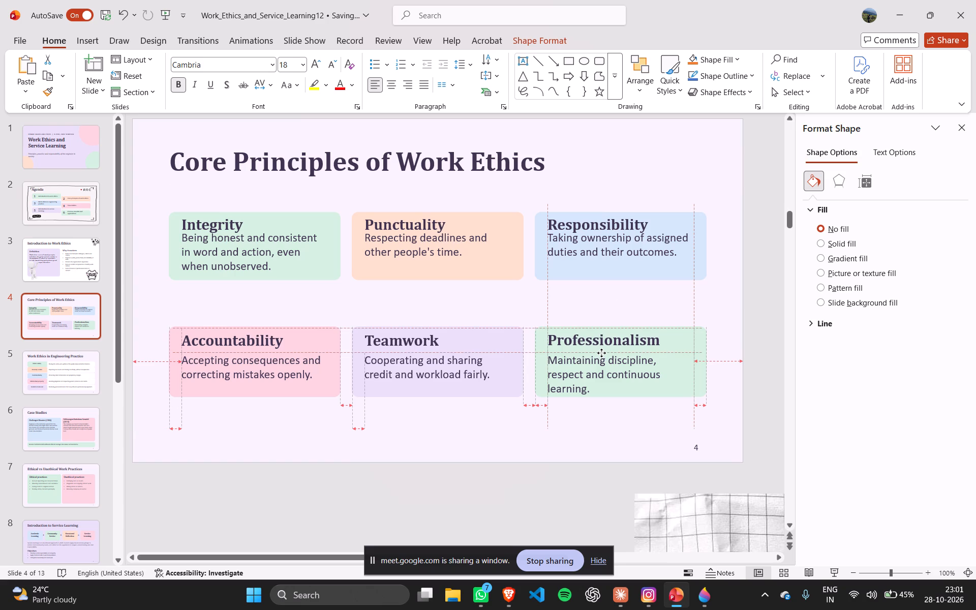
# Move the Accountability, Teamwork and Professionalism descriptions up so they sit directly under their headings, aligned with one another.
pyautogui.click(252, 371)
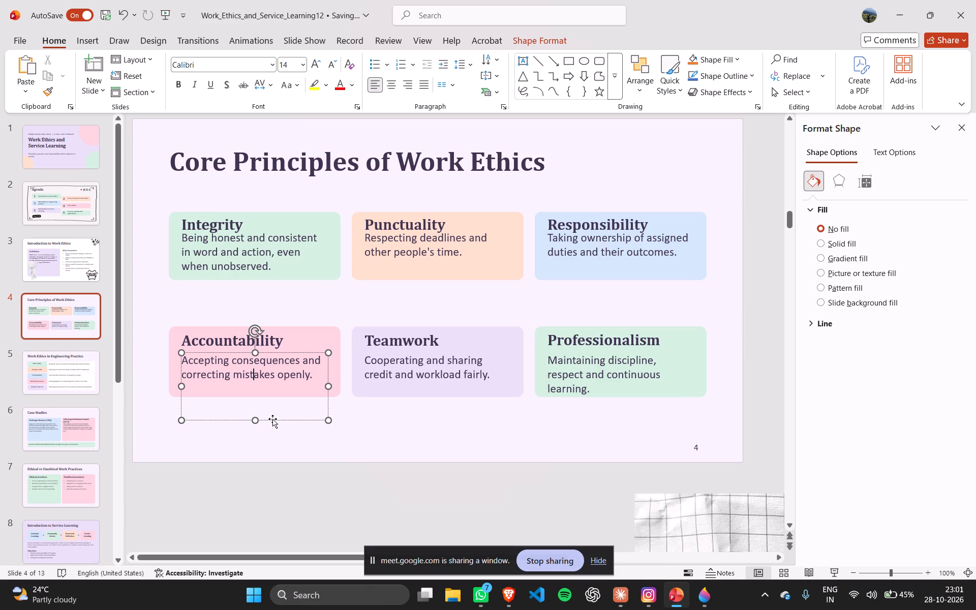
pyautogui.moveTo(273, 419); pyautogui.dragTo(272, 415)
pyautogui.click(416, 376)
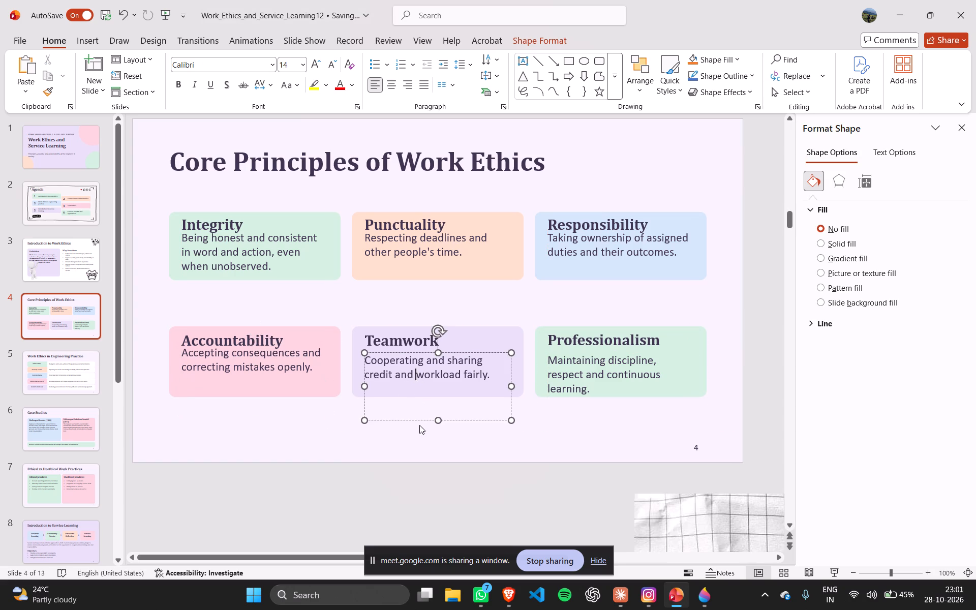
pyautogui.moveTo(420, 420); pyautogui.dragTo(420, 416)
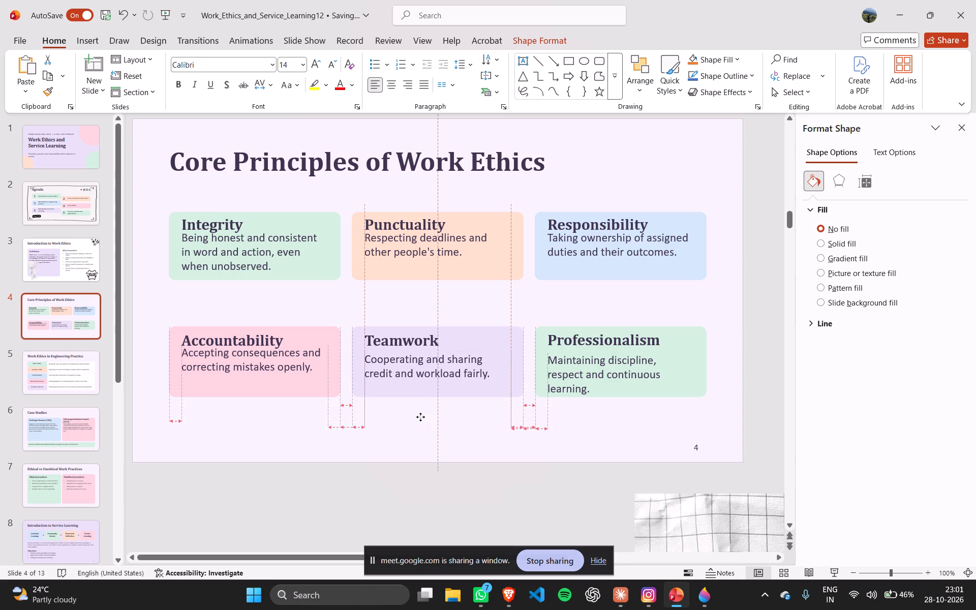
pyautogui.moveTo(420, 416); pyautogui.dragTo(420, 414)
pyautogui.click(571, 383)
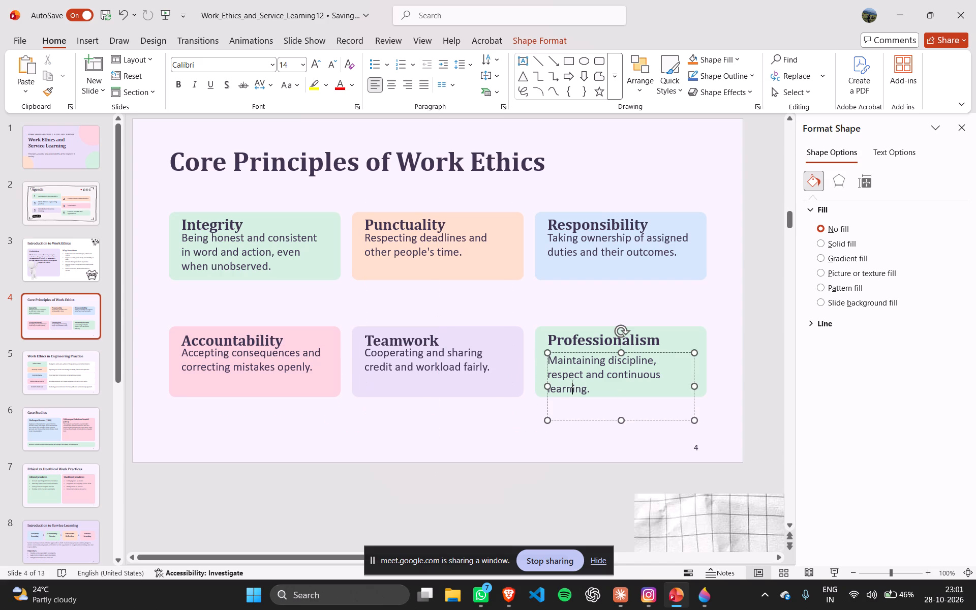
pyautogui.moveTo(583, 418); pyautogui.dragTo(583, 409)
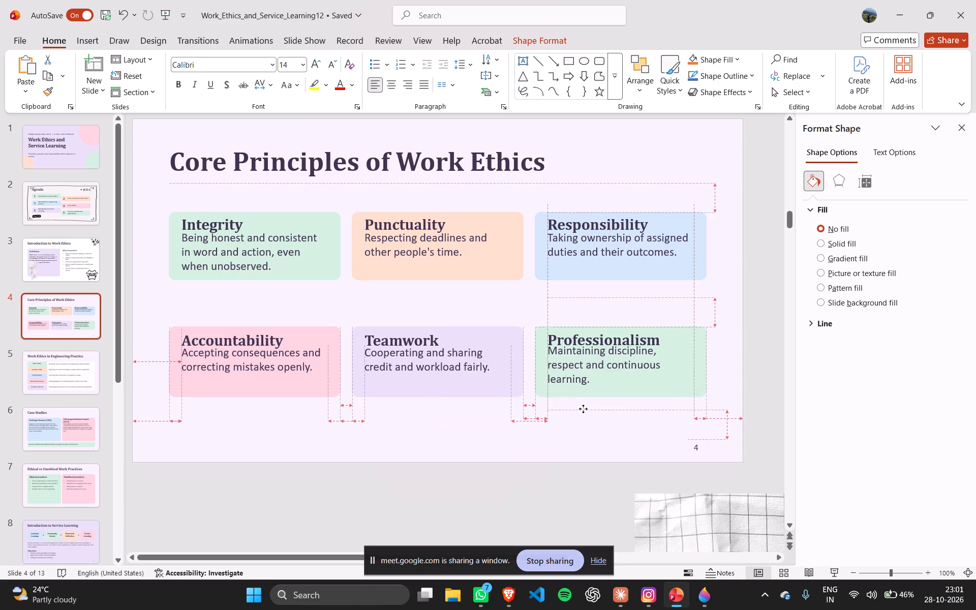
pyautogui.moveTo(583, 409); pyautogui.dragTo(582, 411)
pyautogui.click(578, 495)
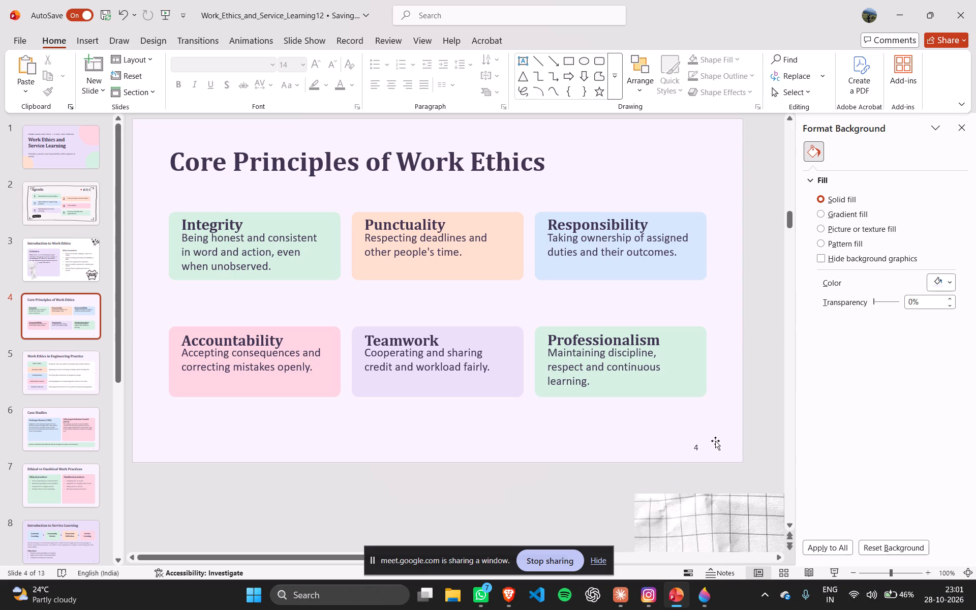
# Move the whole Accountability, Teamwork and Professionalism row up to sit just below the upper row of cards, keeping the columns aligned.
pyautogui.keyDown('ctrl'); pyautogui.scroll(-1, 151, 322); pyautogui.keyUp('ctrl')
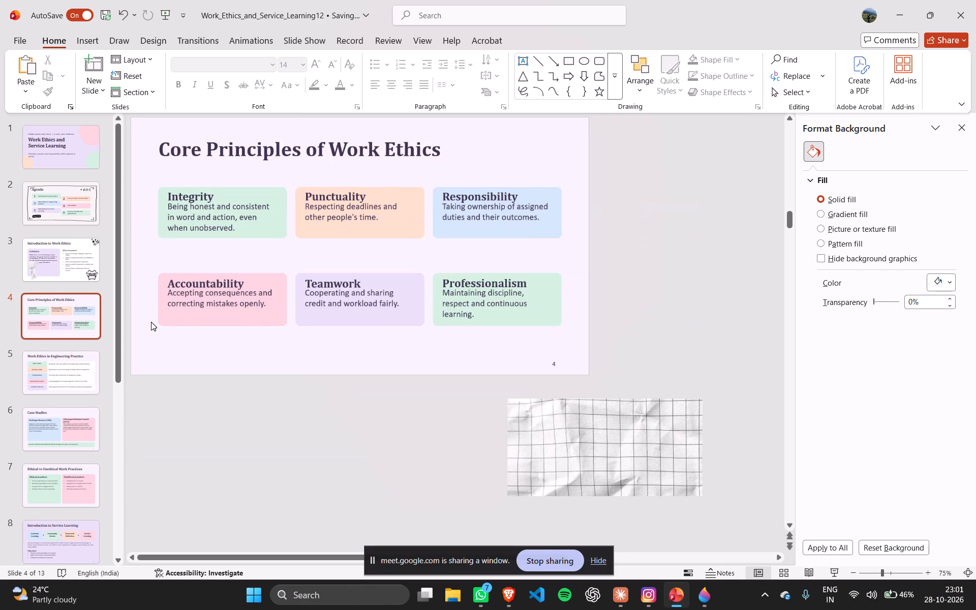
pyautogui.moveTo(255, 410); pyautogui.dragTo(346, 431)
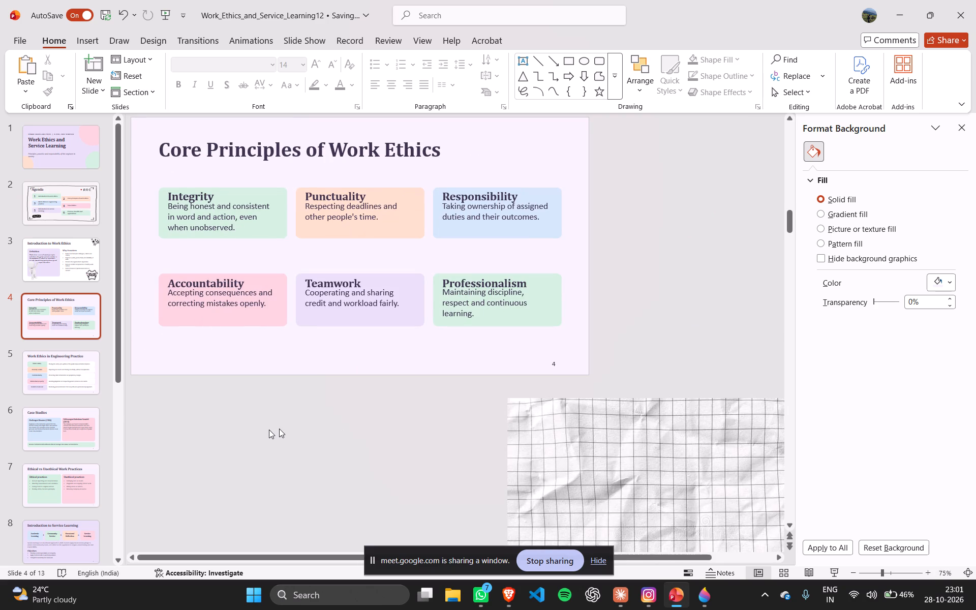
pyautogui.hscroll(1, 262, 431)
pyautogui.keyDown('ctrl'); pyautogui.scroll(-3, 396, 434); pyautogui.keyUp('ctrl')
pyautogui.keyDown('ctrl'); pyautogui.scroll(2, 396, 434); pyautogui.keyUp('ctrl')
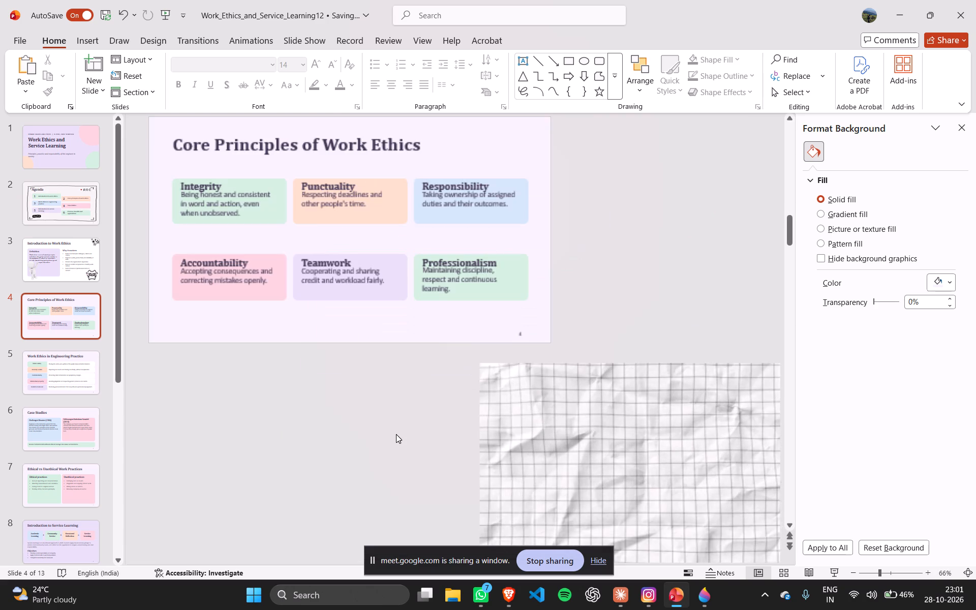
pyautogui.moveTo(142, 240); pyautogui.dragTo(332, 301)
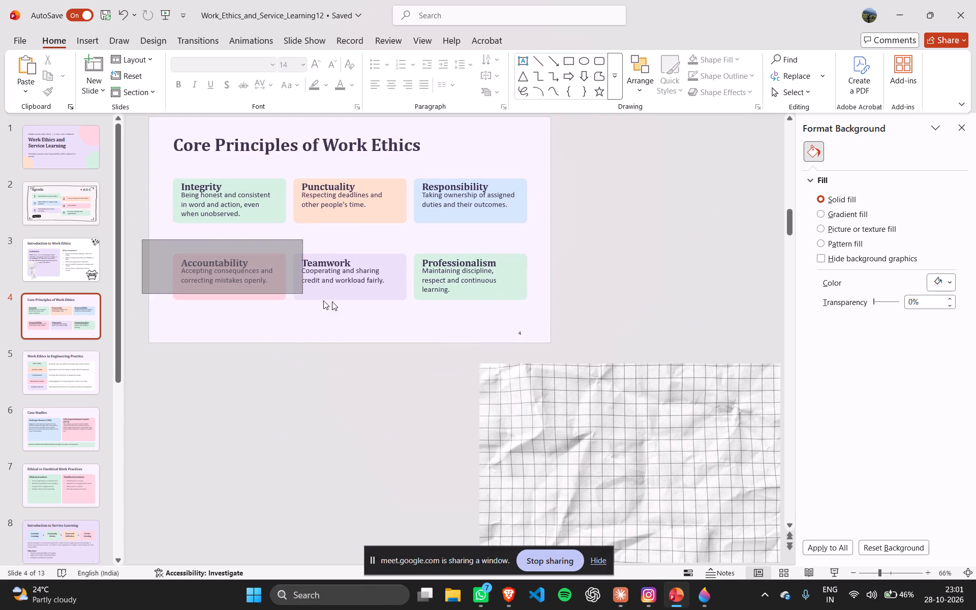
pyautogui.moveTo(332, 301); pyautogui.dragTo(576, 324)
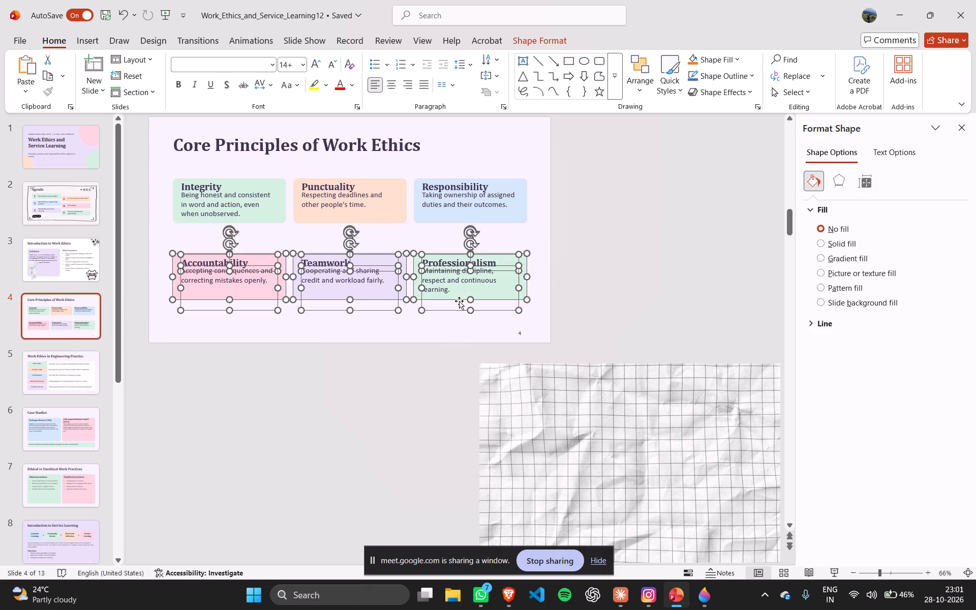
pyautogui.moveTo(459, 299); pyautogui.dragTo(457, 281)
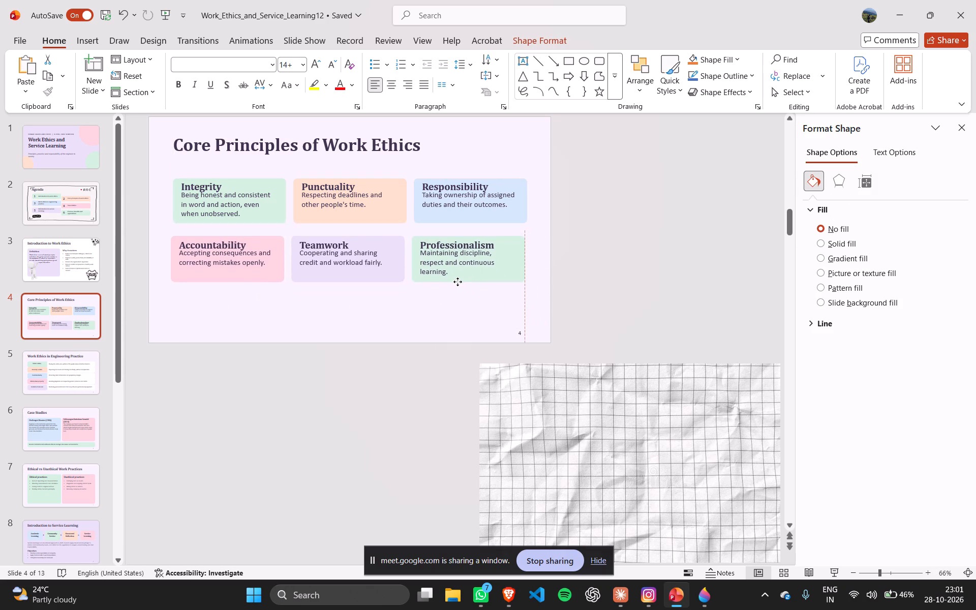
pyautogui.moveTo(457, 281); pyautogui.dragTo(460, 270)
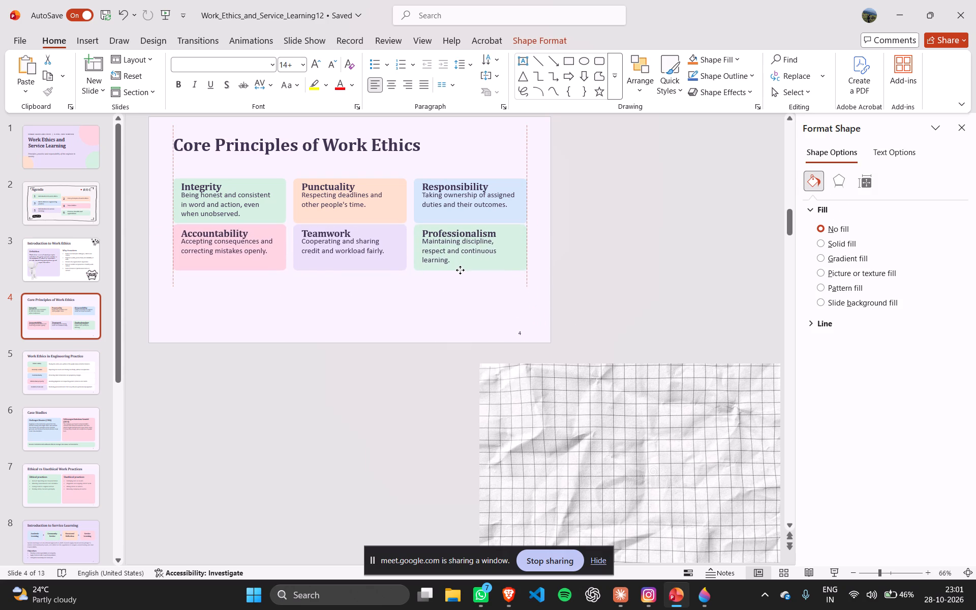
pyautogui.moveTo(460, 270); pyautogui.dragTo(461, 269)
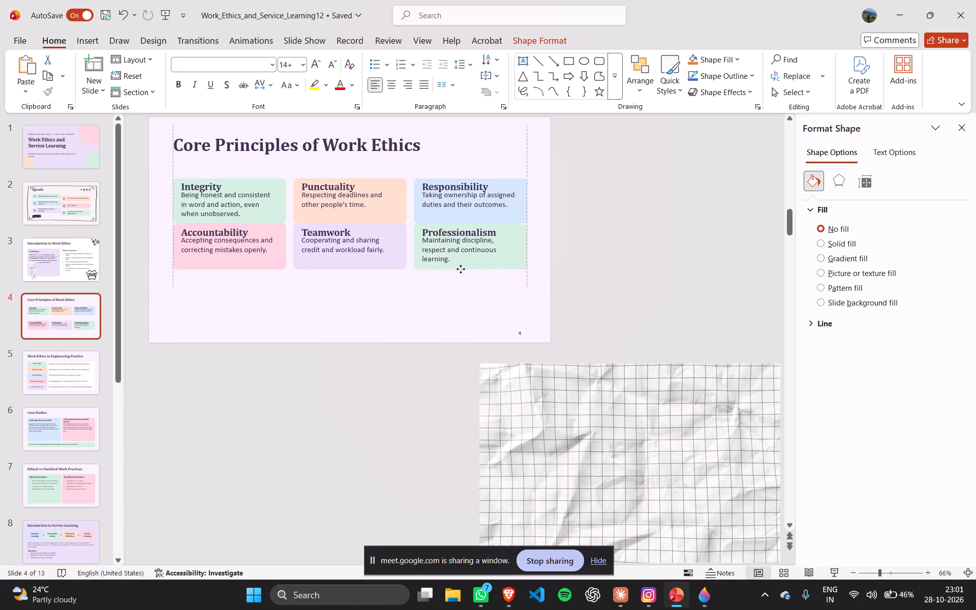
pyautogui.moveTo(461, 269); pyautogui.dragTo(461, 269)
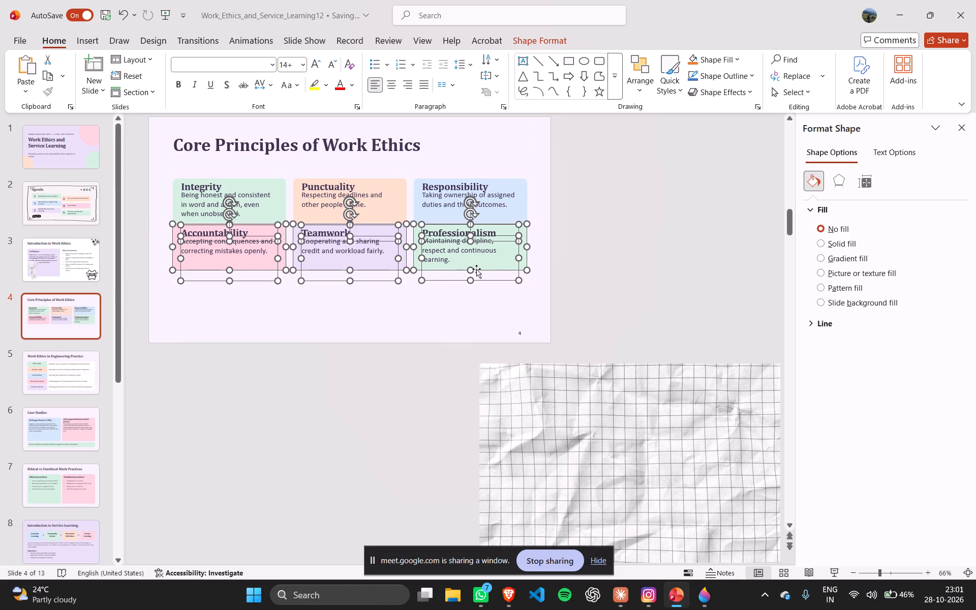
pyautogui.keyDown('ctrl'); pyautogui.scroll(2, 402, 293); pyautogui.keyUp('ctrl')
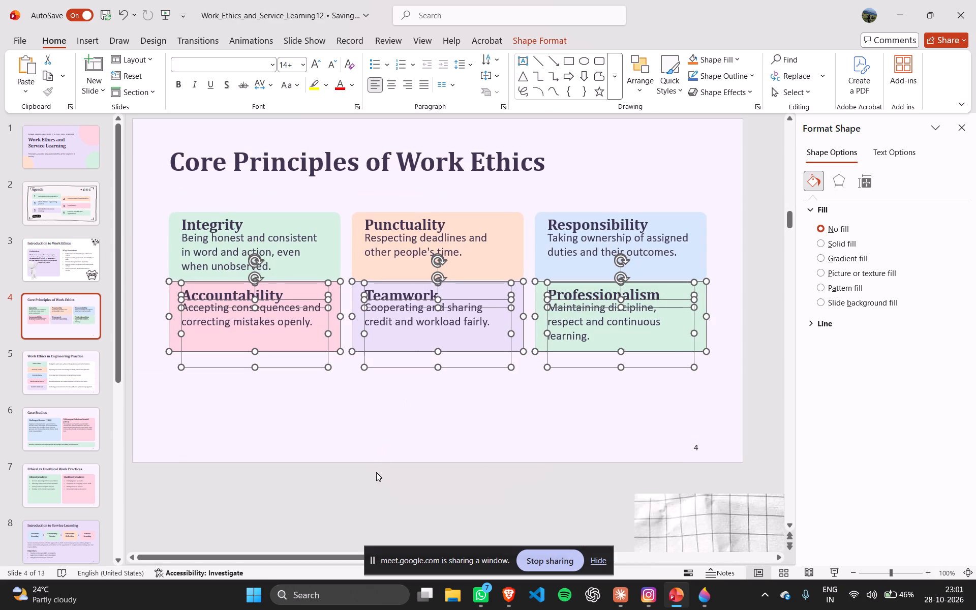
pyautogui.click(374, 486)
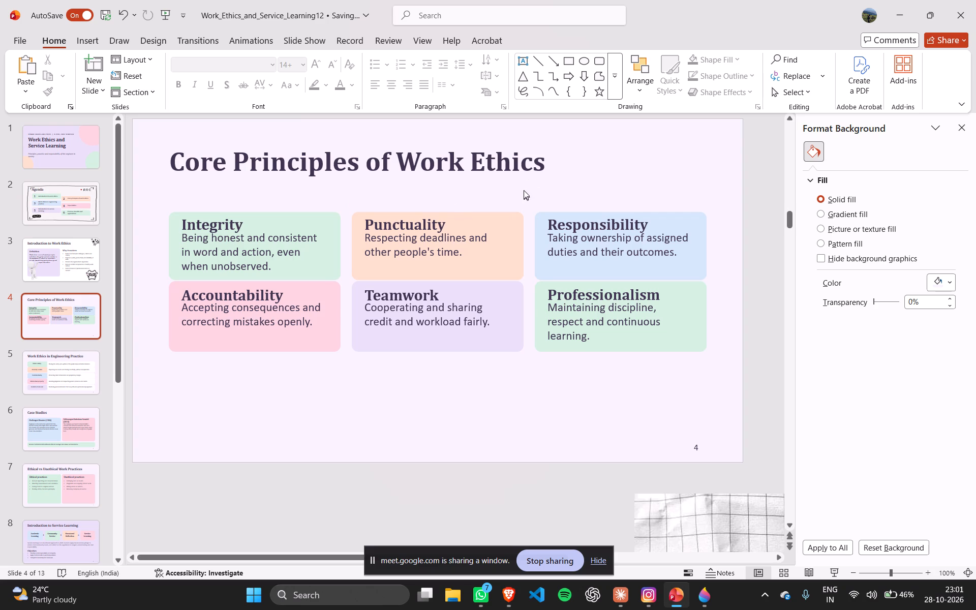
# Move the "Core Principles of Work Ethics" title slightly up, keeping its left edge aligned with the cards.
pyautogui.moveTo(521, 182); pyautogui.dragTo(529, 188)
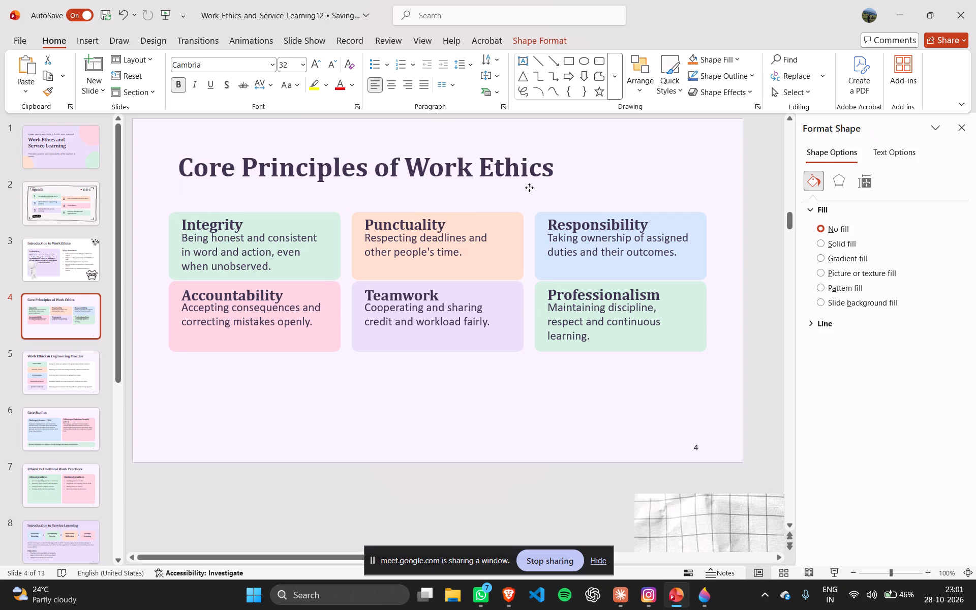
pyautogui.moveTo(529, 188); pyautogui.dragTo(517, 177)
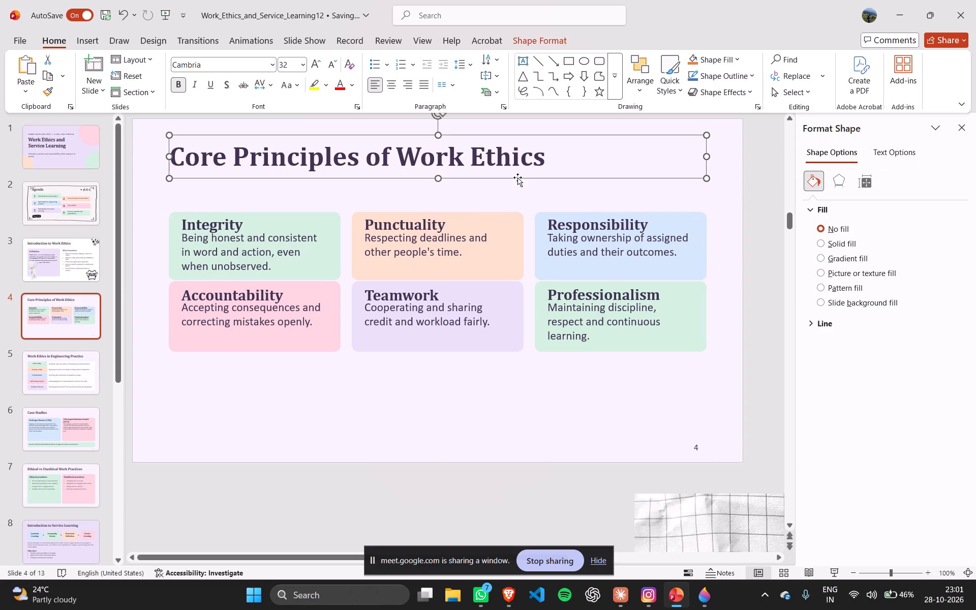
# Move the Responsibility and Professionalism cards with their texts left to sit just beside the middle column, keeping the rows aligned.
pyautogui.moveTo(727, 191); pyautogui.dragTo(538, 331)
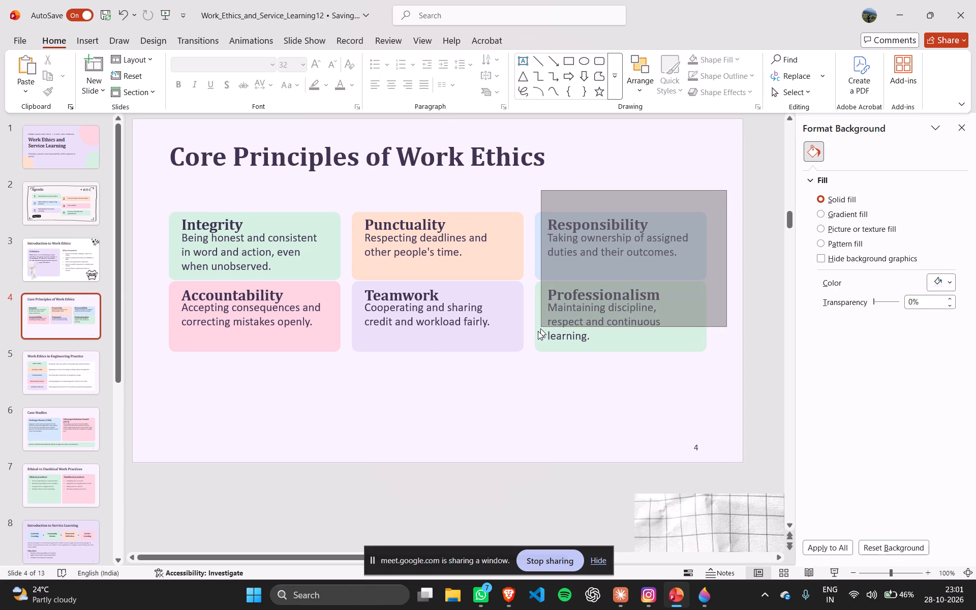
pyautogui.moveTo(538, 331); pyautogui.dragTo(530, 387)
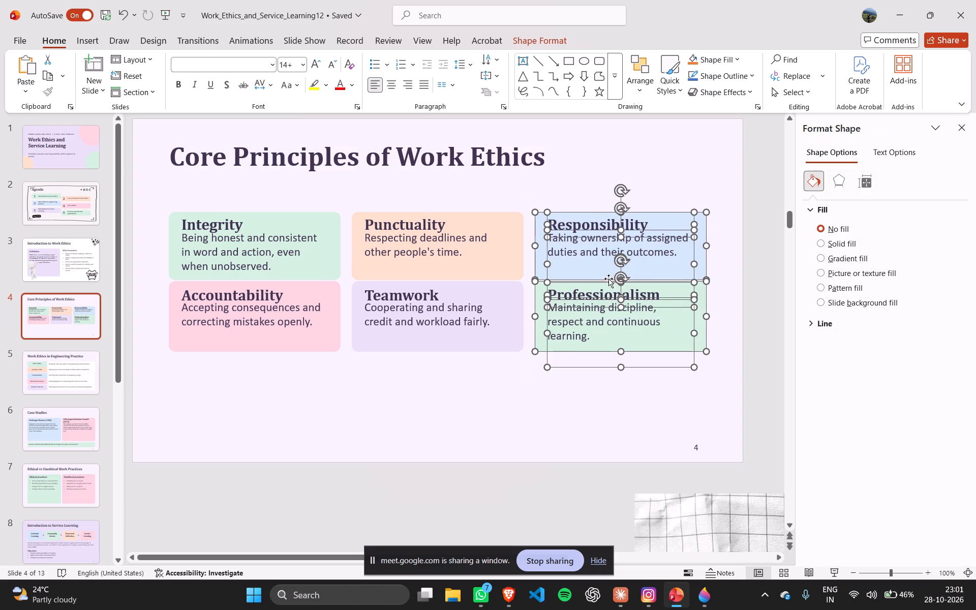
pyautogui.moveTo(607, 274); pyautogui.dragTo(597, 276)
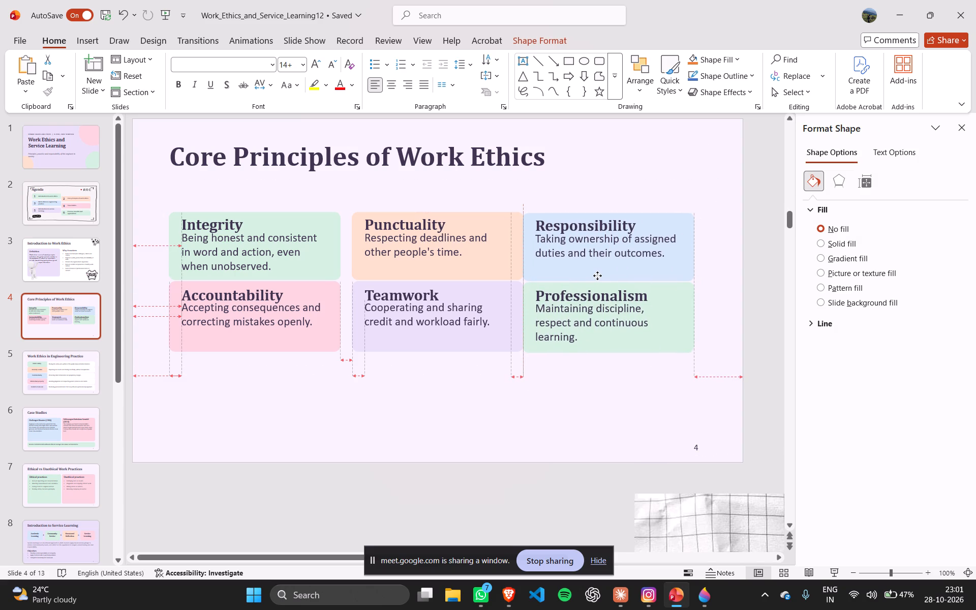
pyautogui.moveTo(597, 276); pyautogui.dragTo(598, 271)
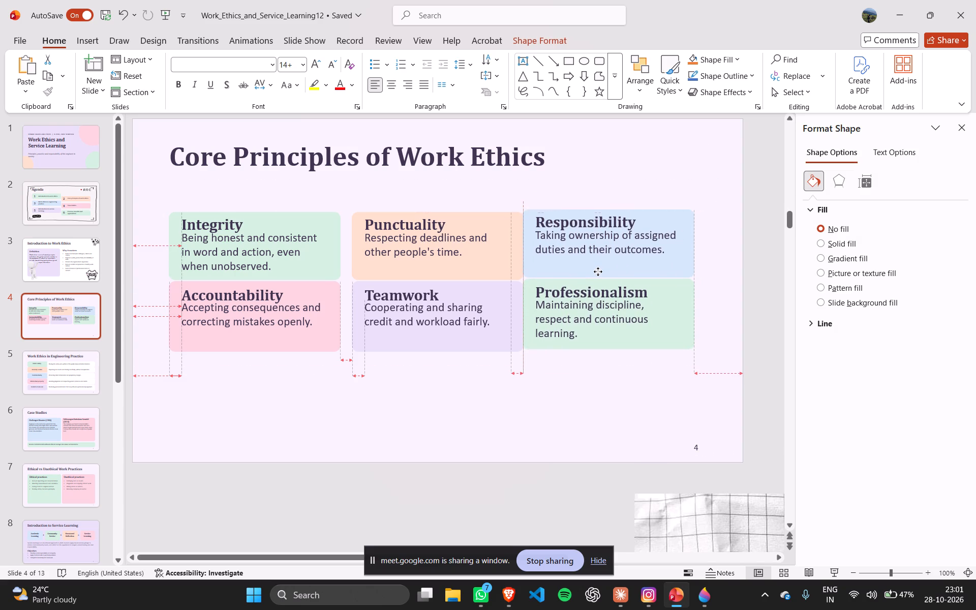
pyautogui.moveTo(598, 271); pyautogui.dragTo(600, 273)
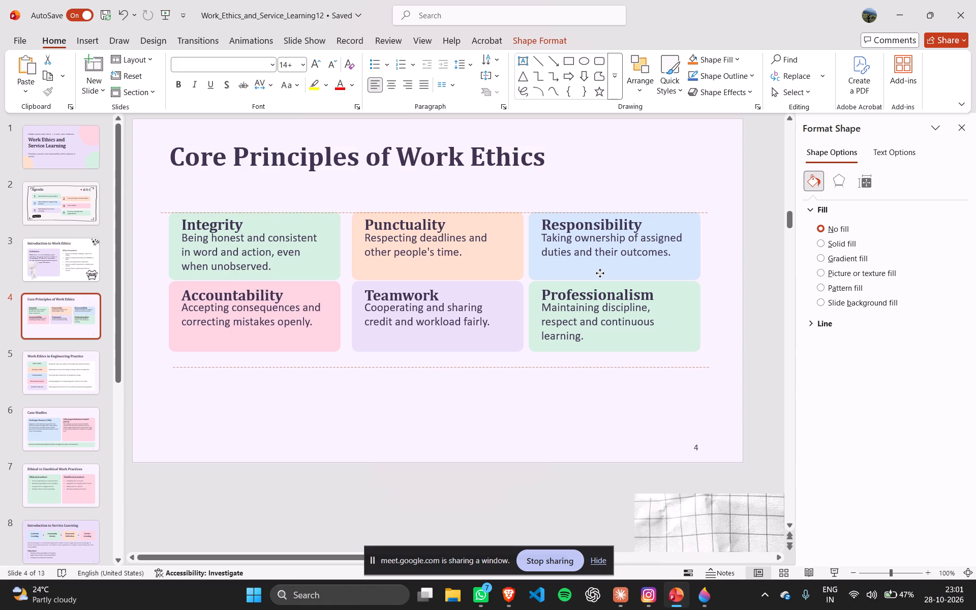
pyautogui.moveTo(600, 273); pyautogui.dragTo(598, 271)
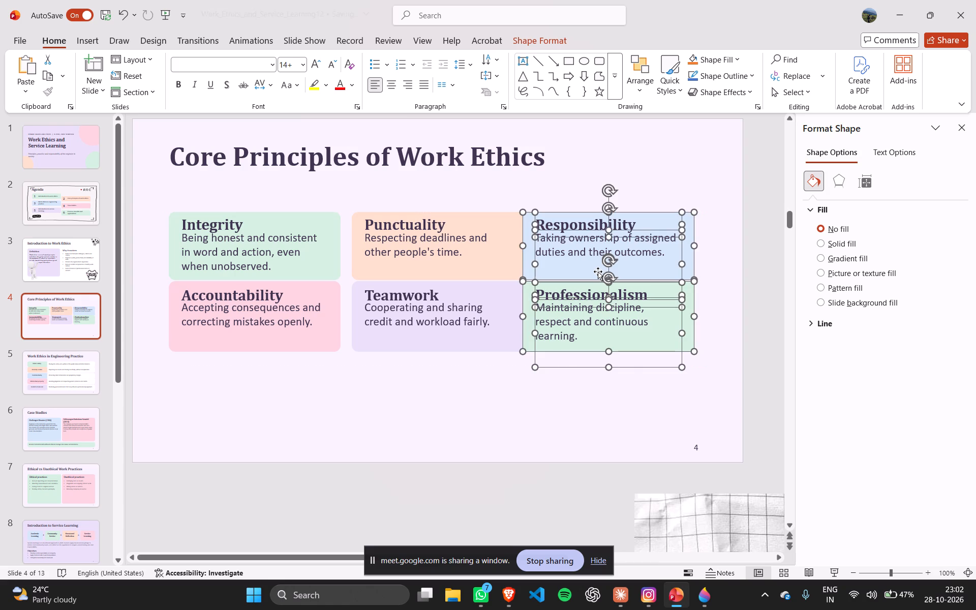
pyautogui.press('Right')
pyautogui.press('Right')
pyautogui.press('Right')
pyautogui.press('Right')
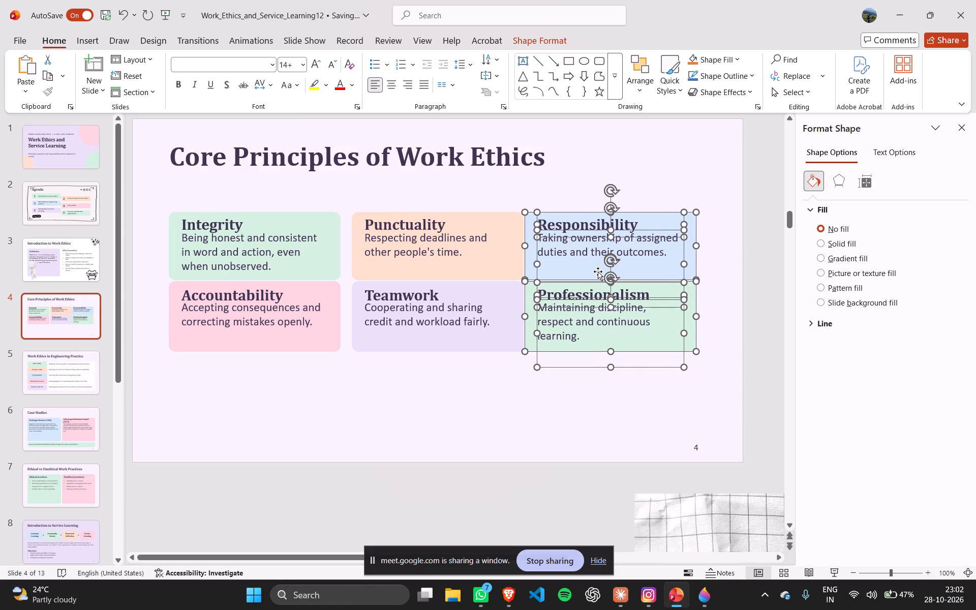
pyautogui.click(764, 286)
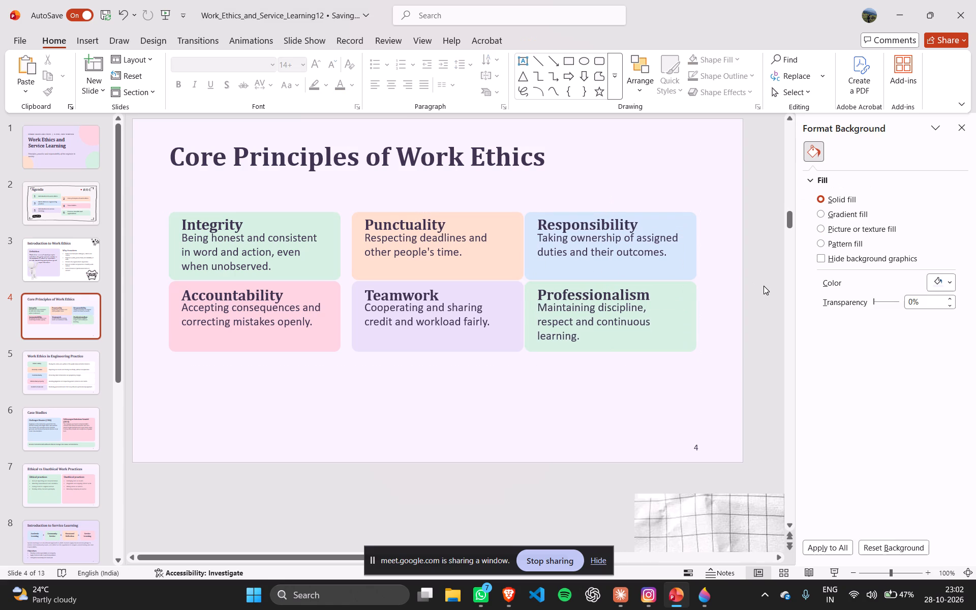
# Move the middle and right card columns together to the left, leaving only a hairline gap beside the Integrity and Accountability cards.
pyautogui.moveTo(717, 191); pyautogui.dragTo(346, 373)
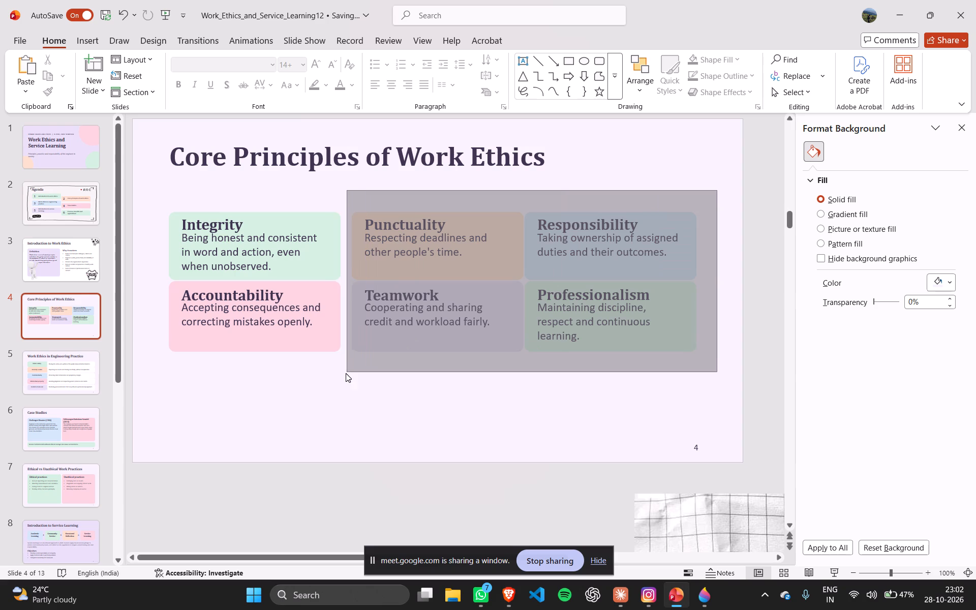
pyautogui.moveTo(346, 373); pyautogui.dragTo(344, 397)
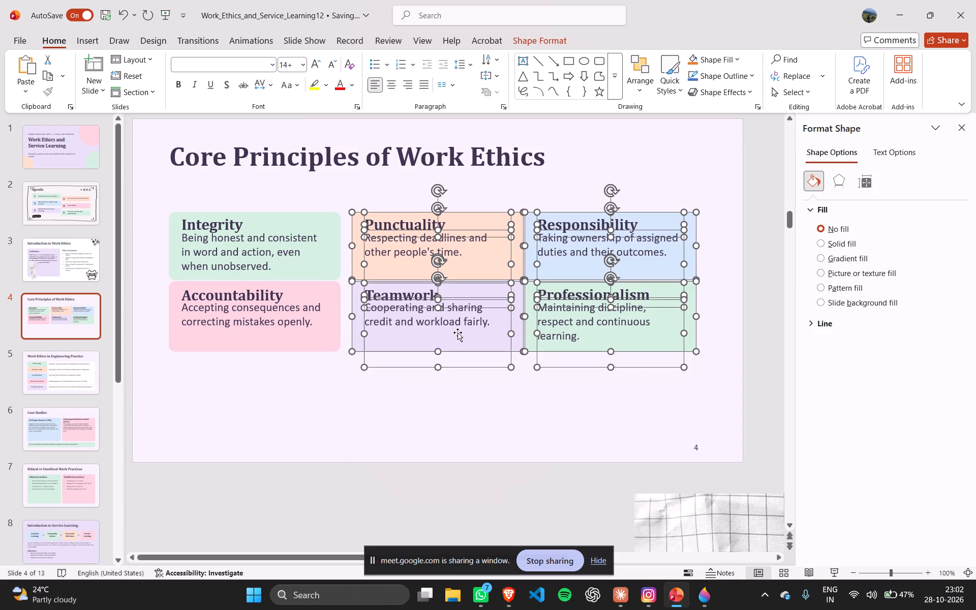
pyautogui.press('Left')
pyautogui.press('Left')
pyautogui.press('Left')
pyautogui.press('Left')
pyautogui.press('Left')
pyautogui.press('Left')
pyautogui.press('Left')
pyautogui.press('Left')
pyautogui.press('Left')
pyautogui.press('Left')
pyautogui.press('Left')
pyautogui.press('Left')
pyautogui.press('Left')
pyautogui.press('Left')
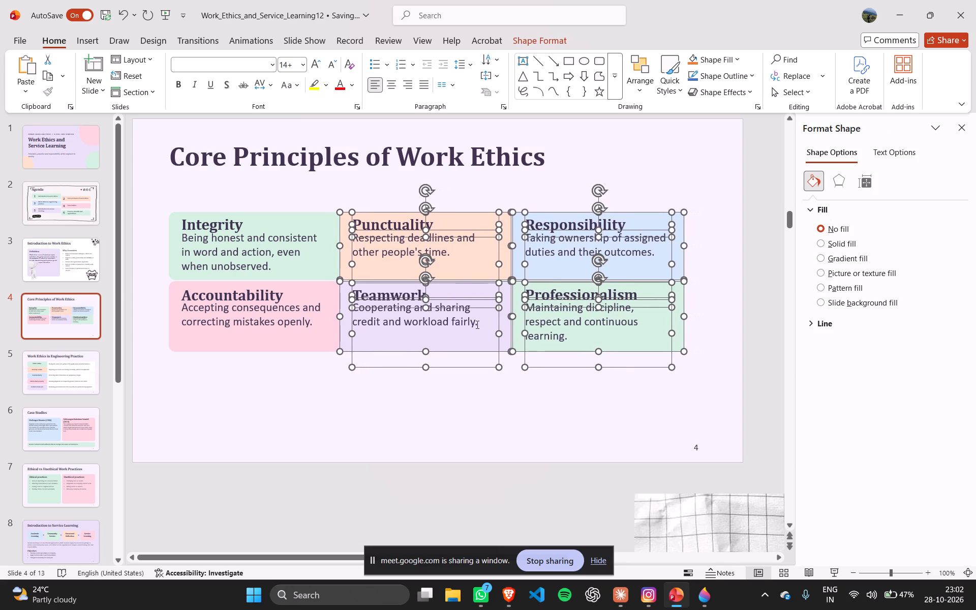
pyautogui.press('Right')
pyautogui.press('Right')
pyautogui.press('Right')
pyautogui.press('Right')
pyautogui.press('Left')
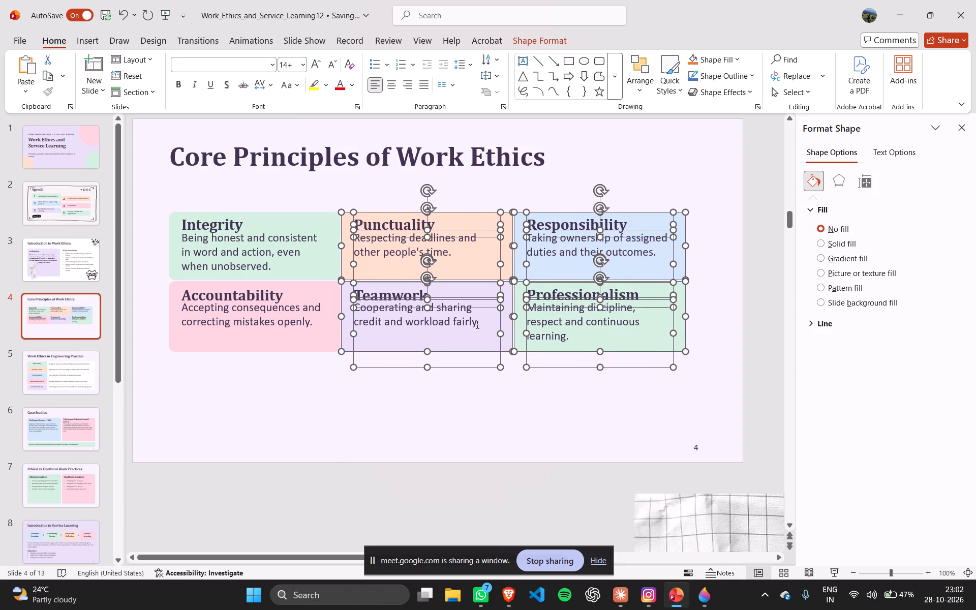
pyautogui.click(485, 496)
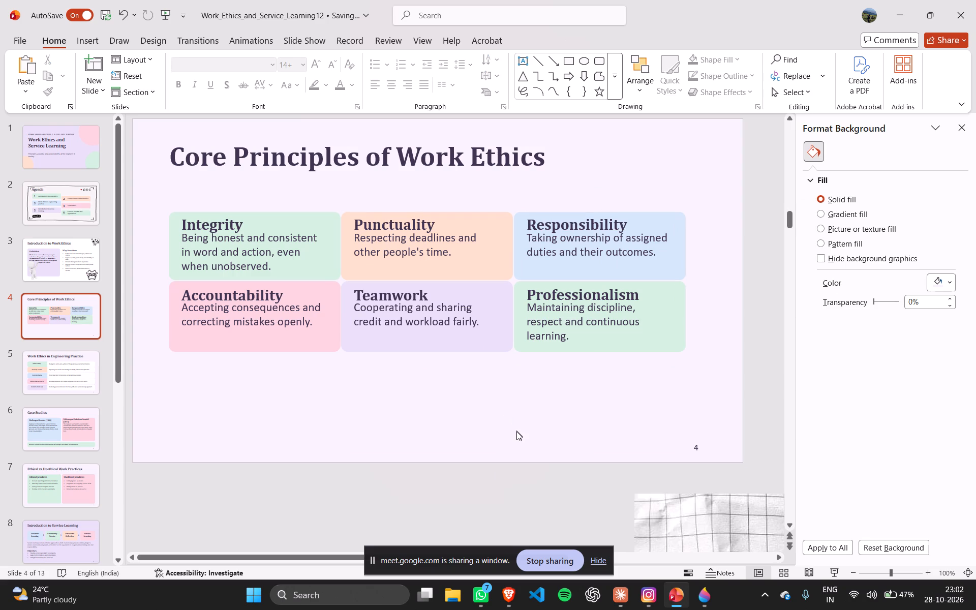
# Place the crumpled grid-paper picture over slide 4 from its left edge and stretch it to the full slide width.
pyautogui.moveTo(728, 520); pyautogui.dragTo(264, 229)
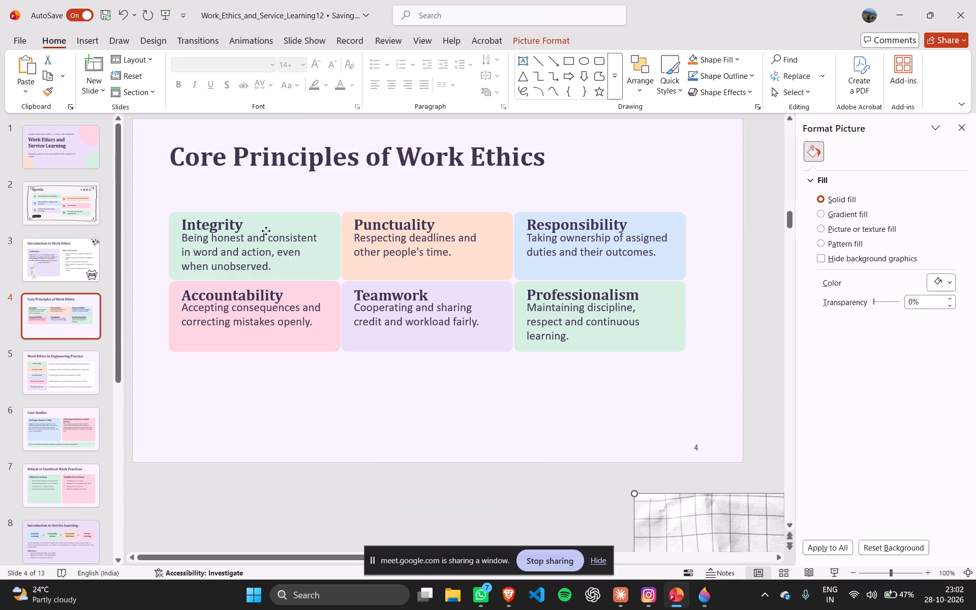
pyautogui.moveTo(264, 229); pyautogui.dragTo(226, 147)
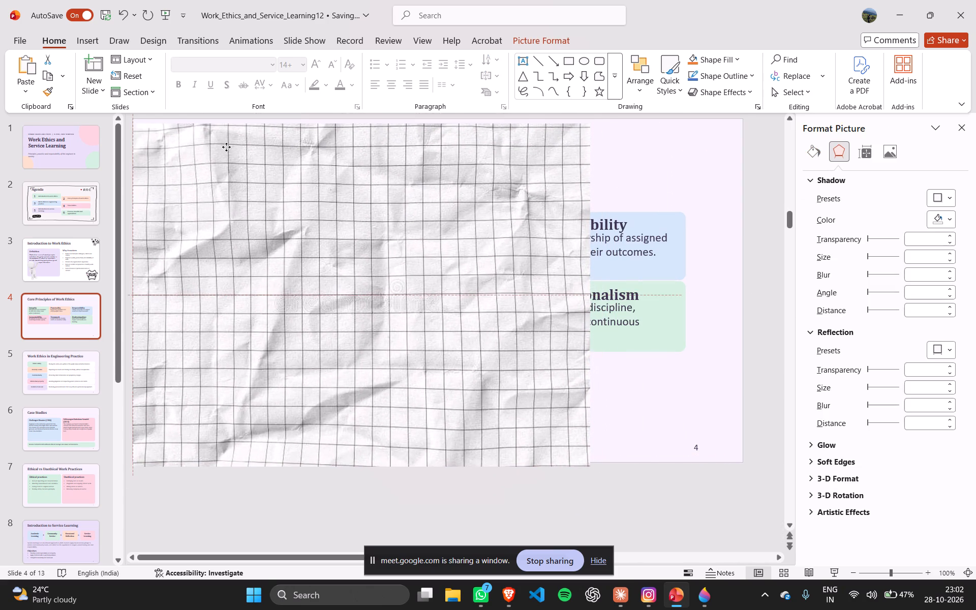
pyautogui.moveTo(226, 147); pyautogui.dragTo(226, 146)
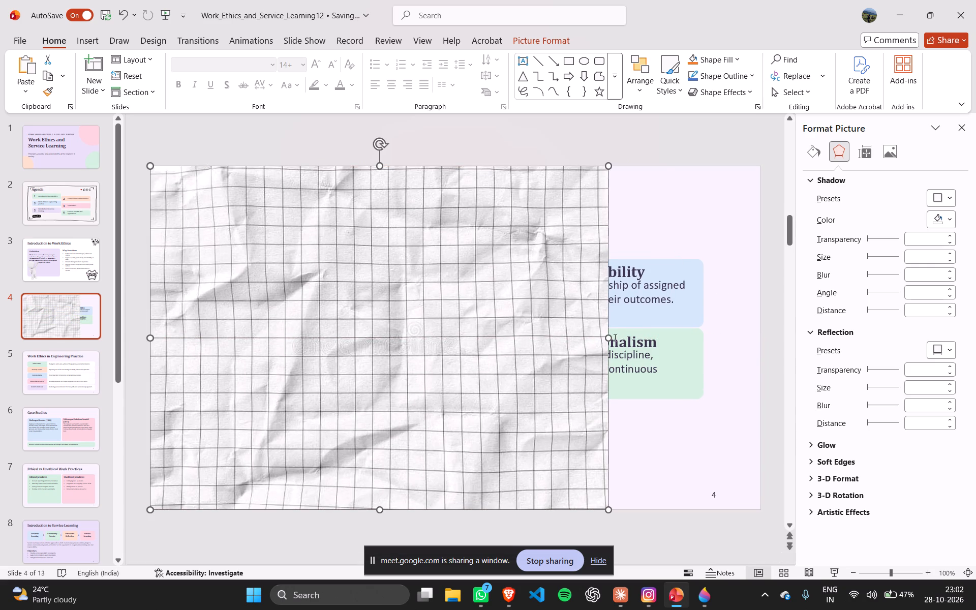
pyautogui.moveTo(608, 338); pyautogui.dragTo(757, 341)
# Send the grid-paper picture to the back, behind the title and the cards.
pyautogui.rightClick(748, 345)
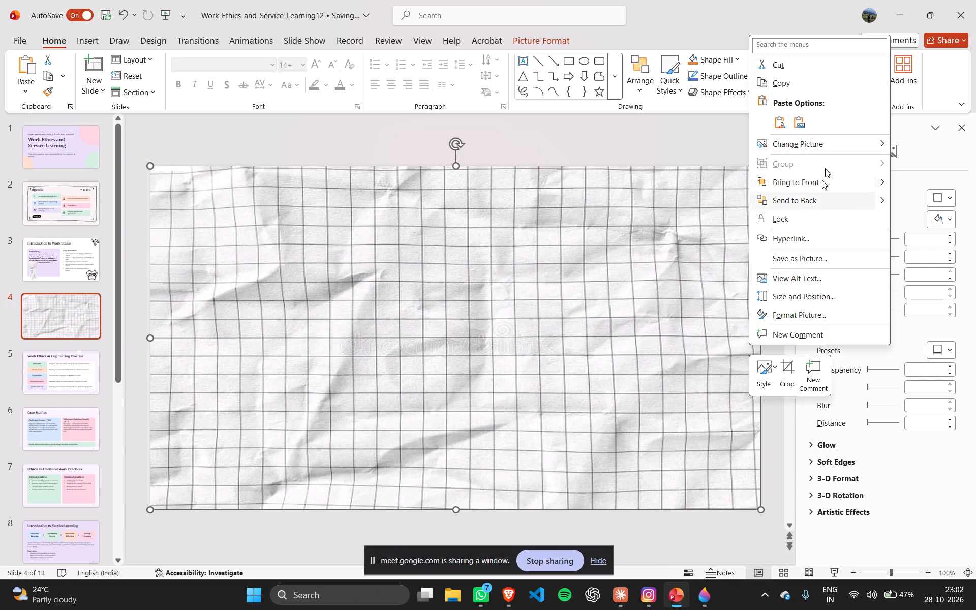
pyautogui.click(822, 204)
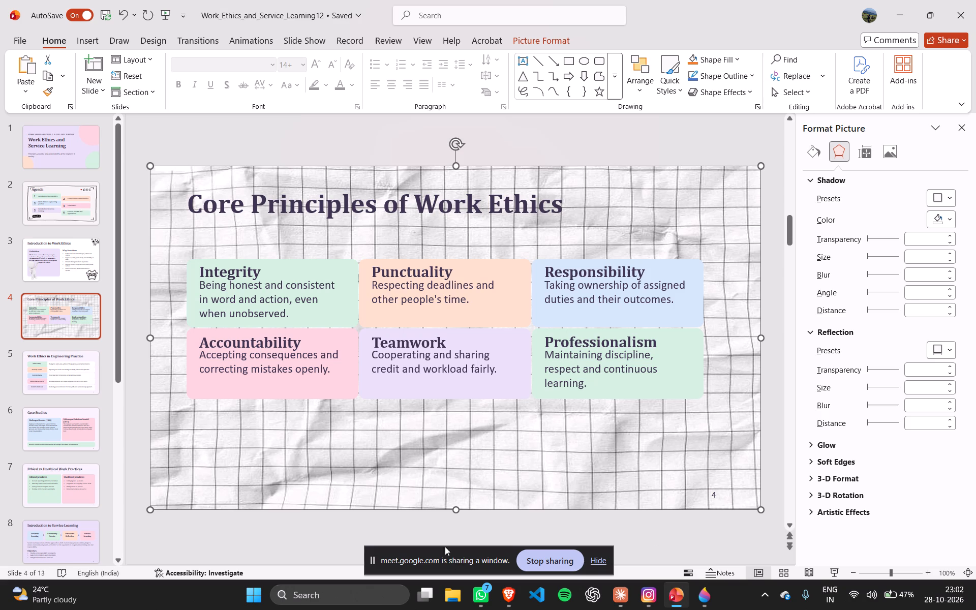
# Group all six principle cards together with their headings and descriptions.
pyautogui.moveTo(132, 228); pyautogui.dragTo(336, 321)
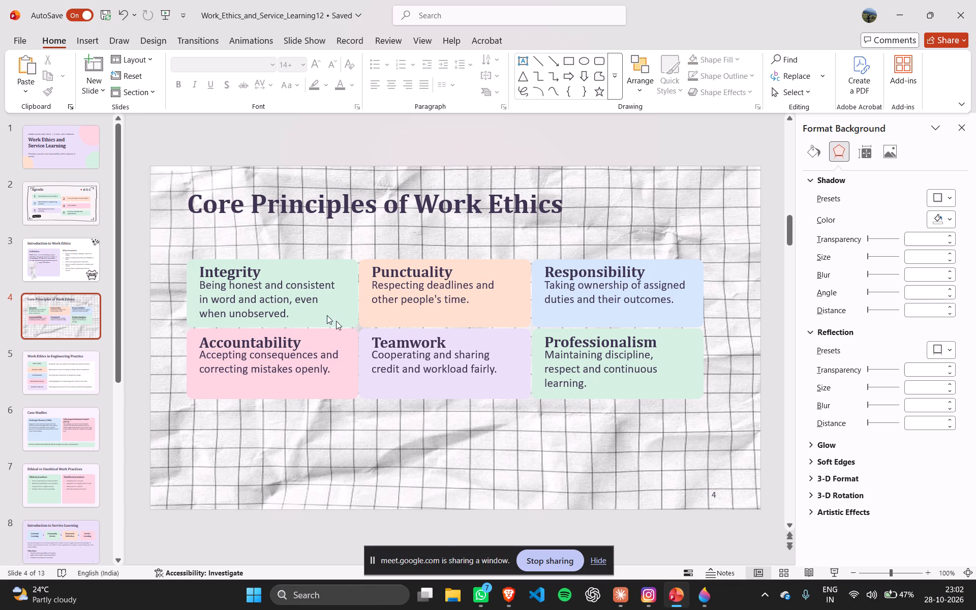
pyautogui.moveTo(336, 321); pyautogui.dragTo(765, 435)
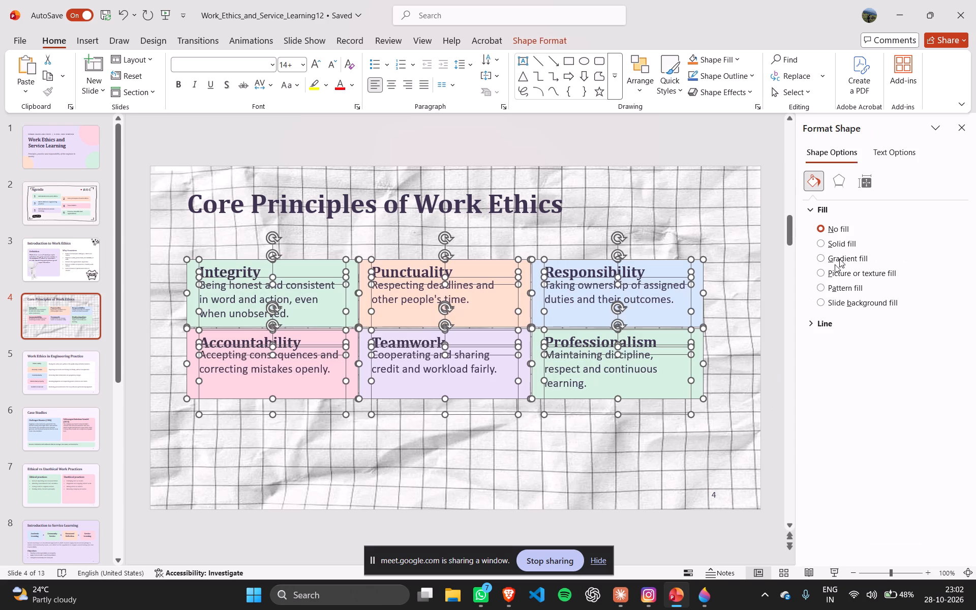
pyautogui.click(836, 182)
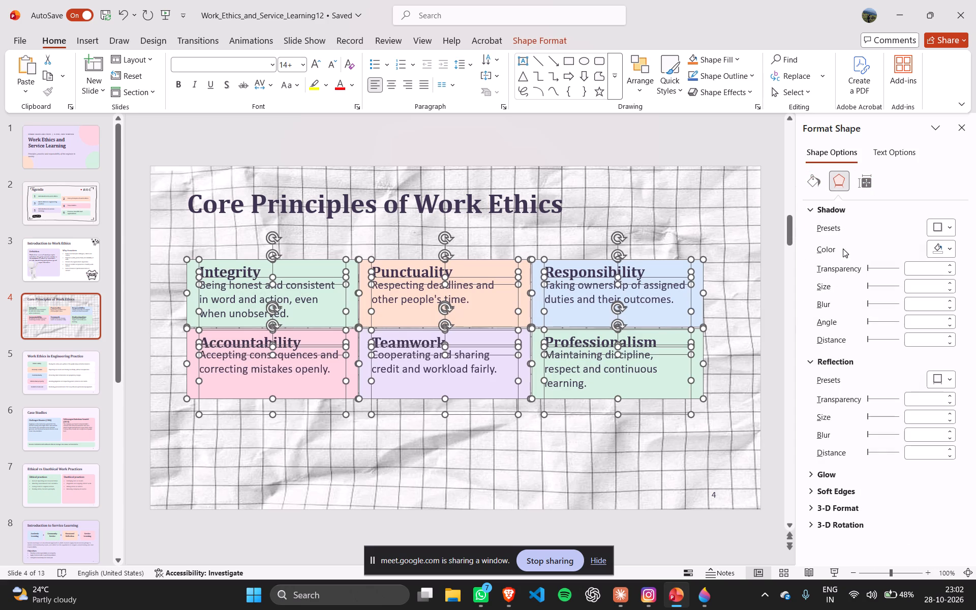
pyautogui.rightClick(545, 320)
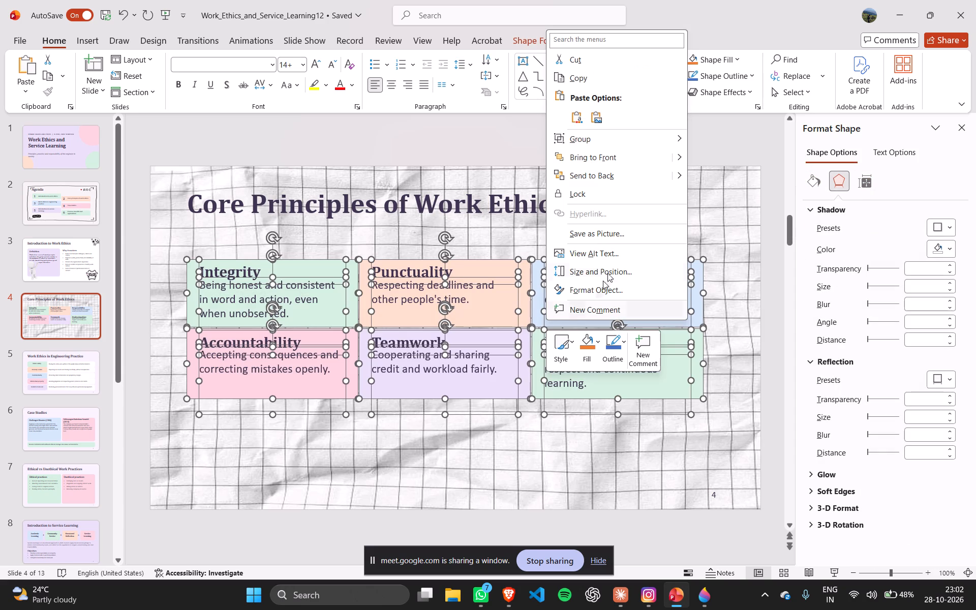
pyautogui.click(703, 141)
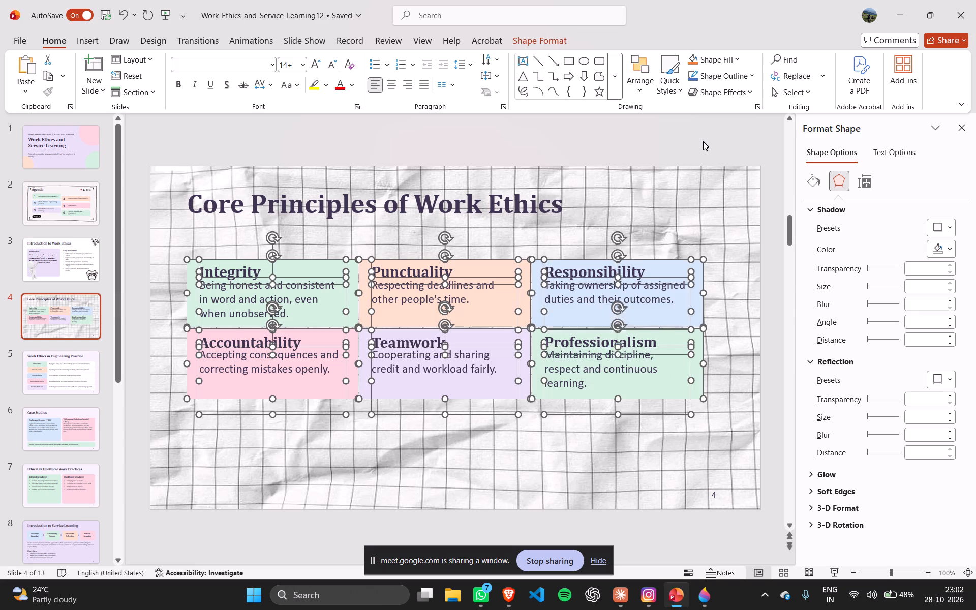
# Add a shadow to the card group with 6% transparency, 101% size and 6 pt blur.
pyautogui.click(903, 158)
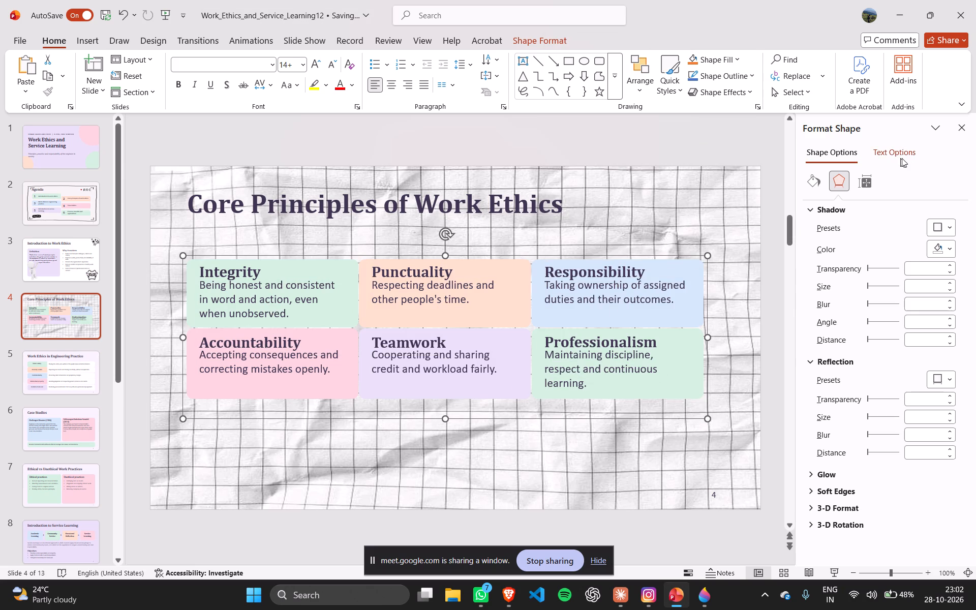
pyautogui.click(849, 155)
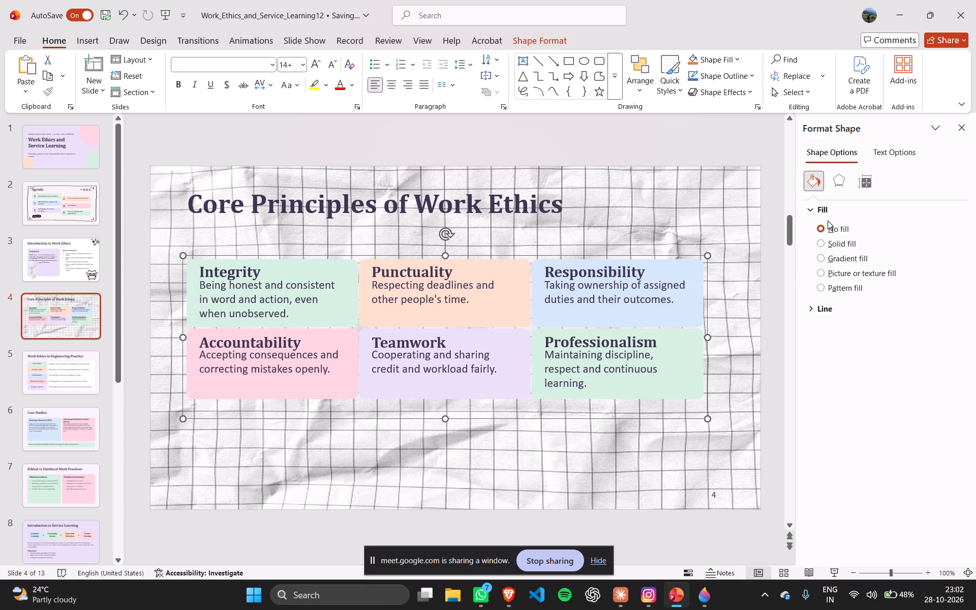
pyautogui.click(846, 180)
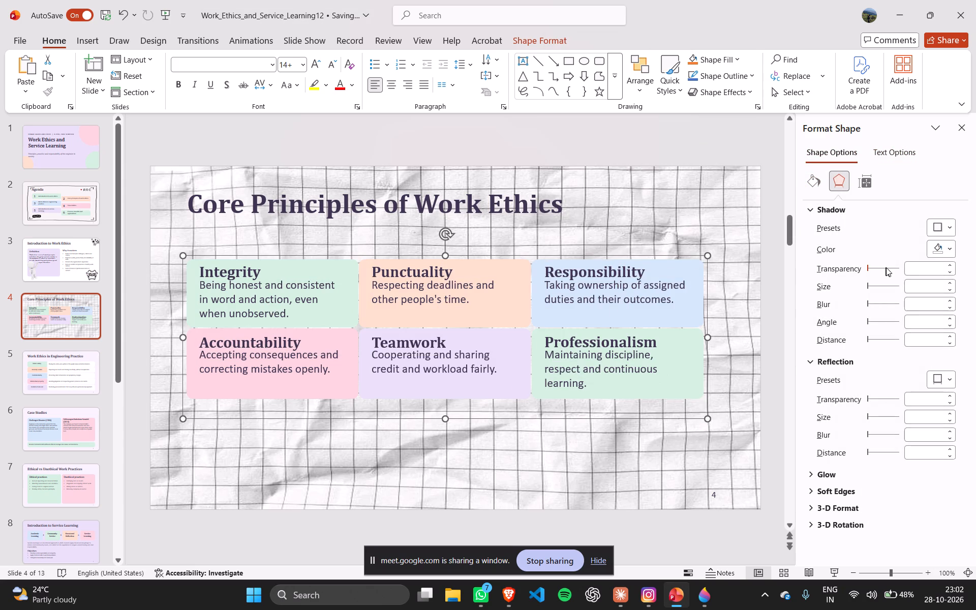
pyautogui.click(898, 268)
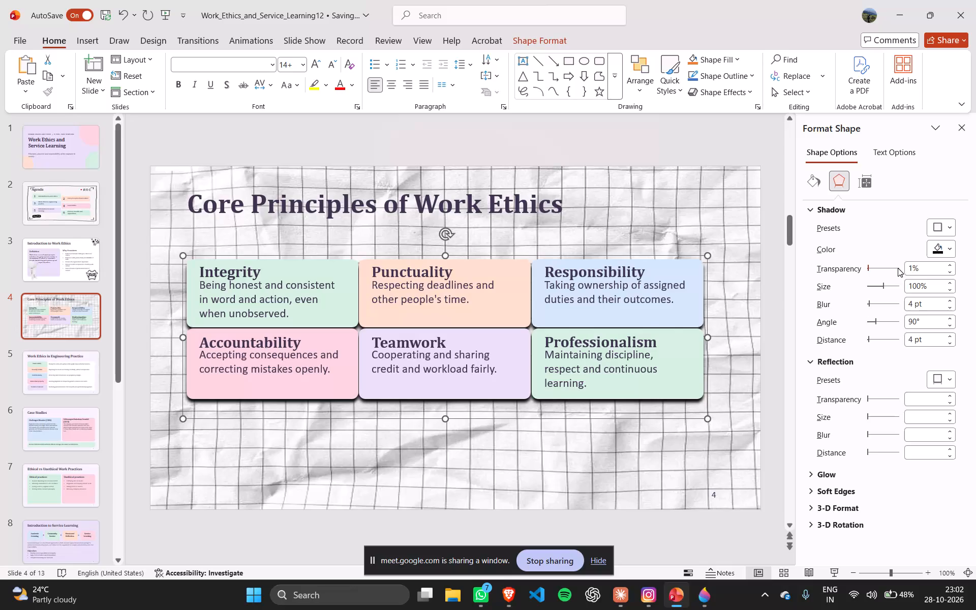
pyautogui.tripleClick(898, 268)
pyautogui.click(898, 268)
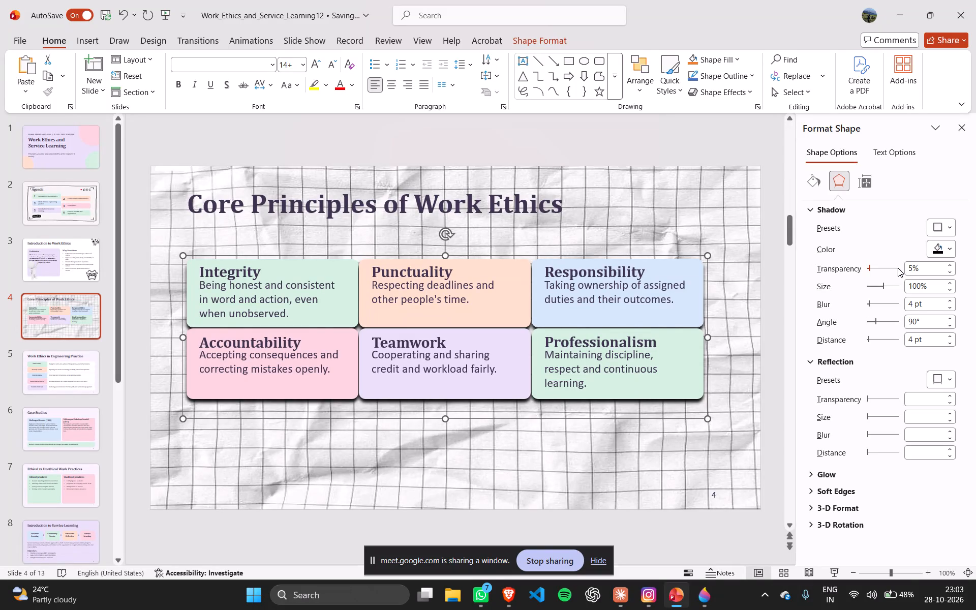
pyautogui.click(898, 268)
pyautogui.click(897, 284)
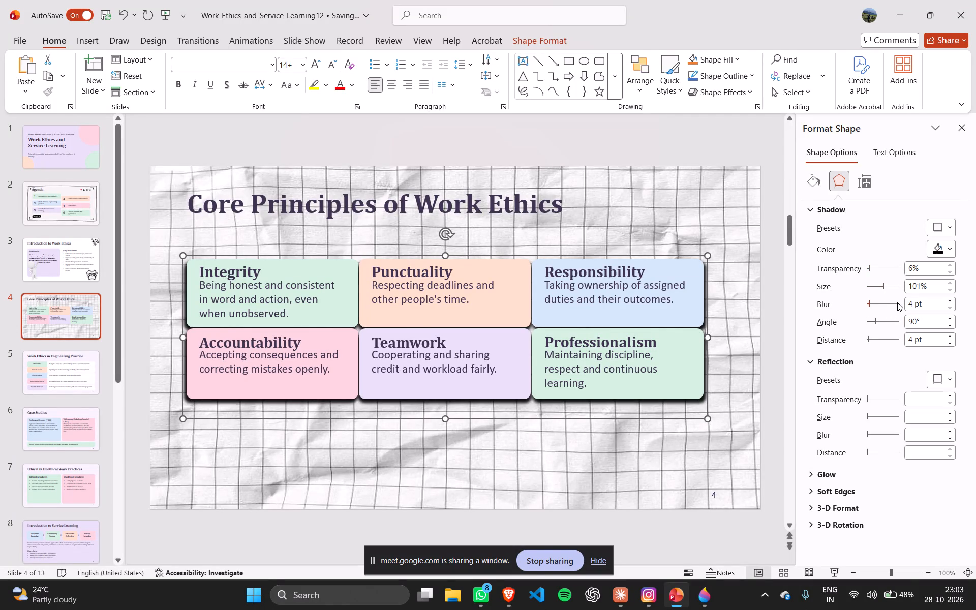
pyautogui.click(897, 302)
pyautogui.click(897, 302)
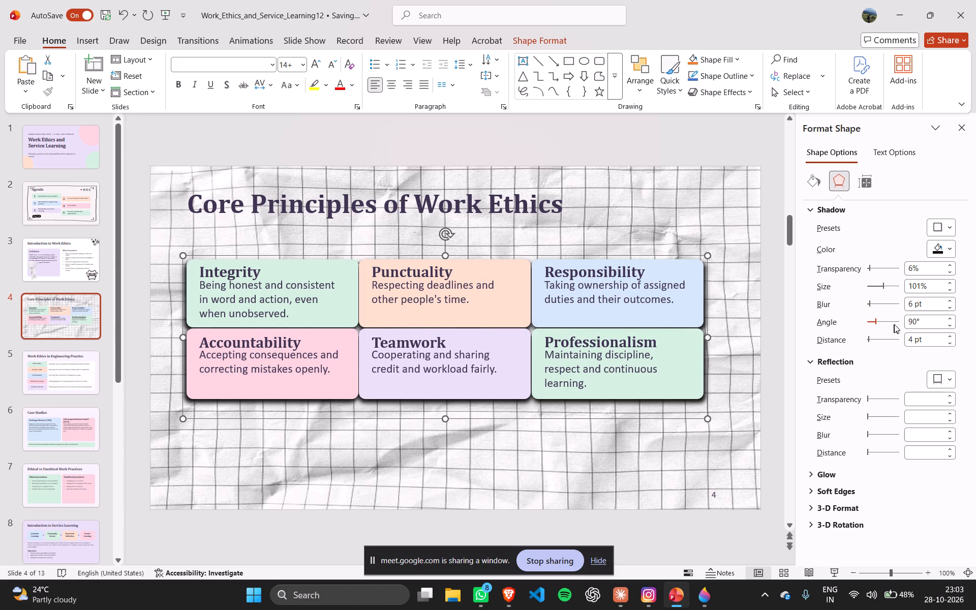
# Set the shadow angle of the card group to 50°.
pyautogui.click(896, 322)
pyautogui.click(896, 322)
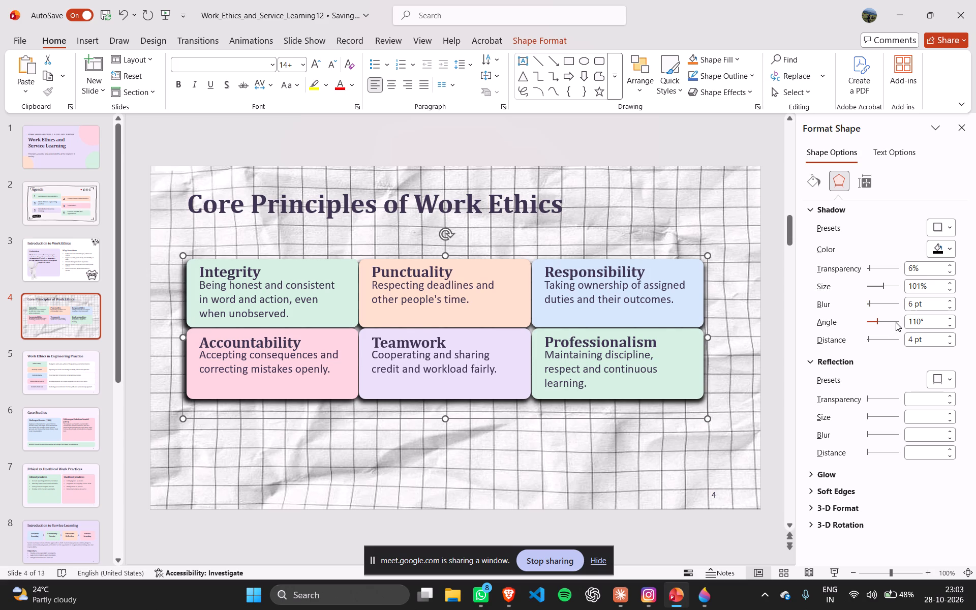
pyautogui.click(896, 322)
pyautogui.tripleClick(896, 322)
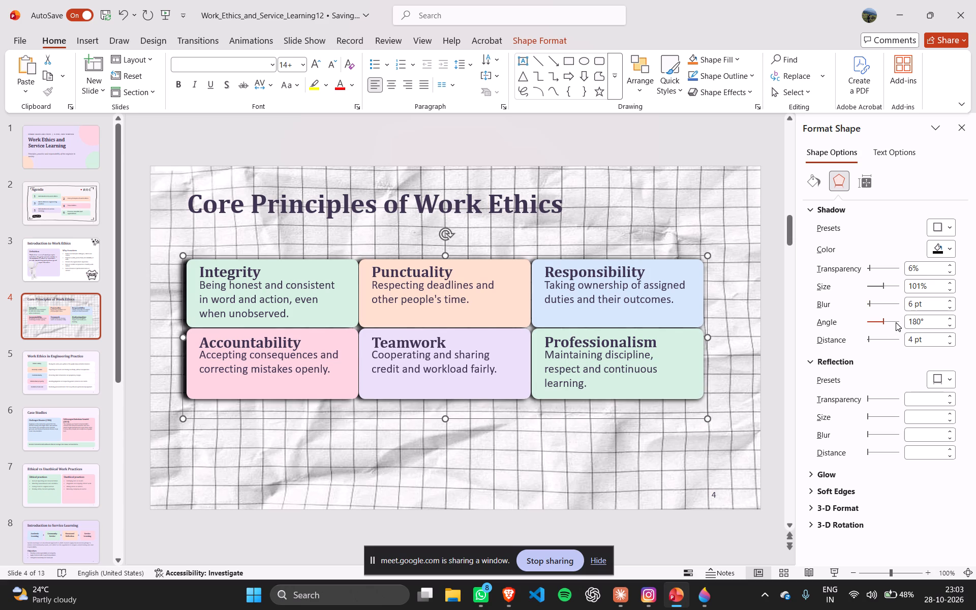
pyautogui.doubleClick(896, 322)
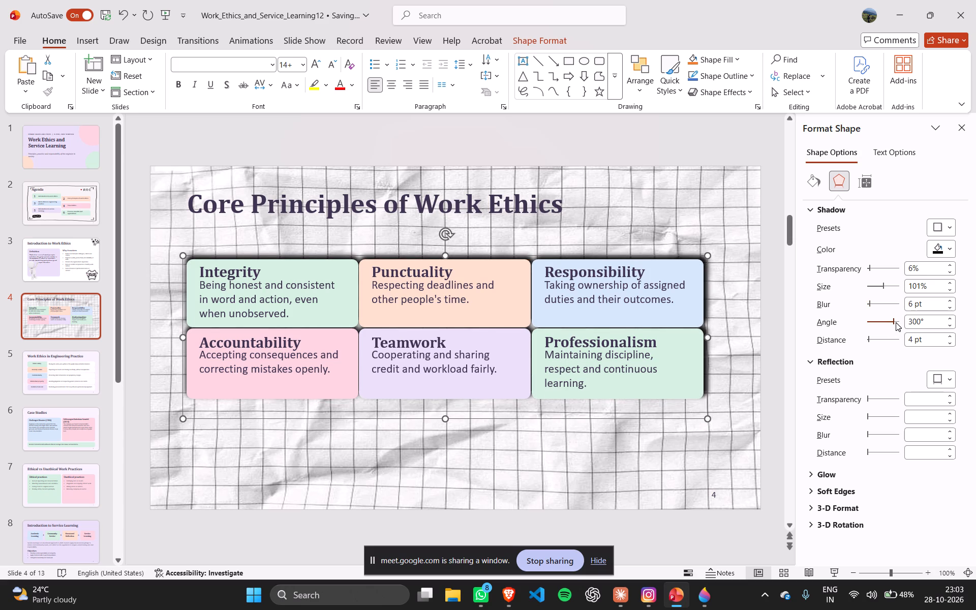
pyautogui.click(896, 322)
pyautogui.click(870, 321)
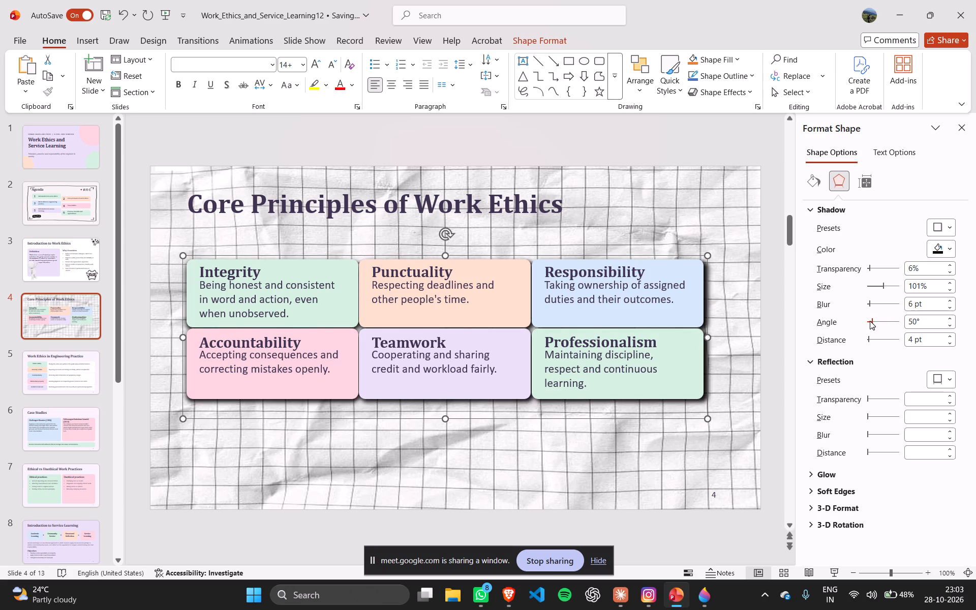
# Set the card group's shadow angle to 70° and its shadow distance to 5 pt.
pyautogui.click(889, 320)
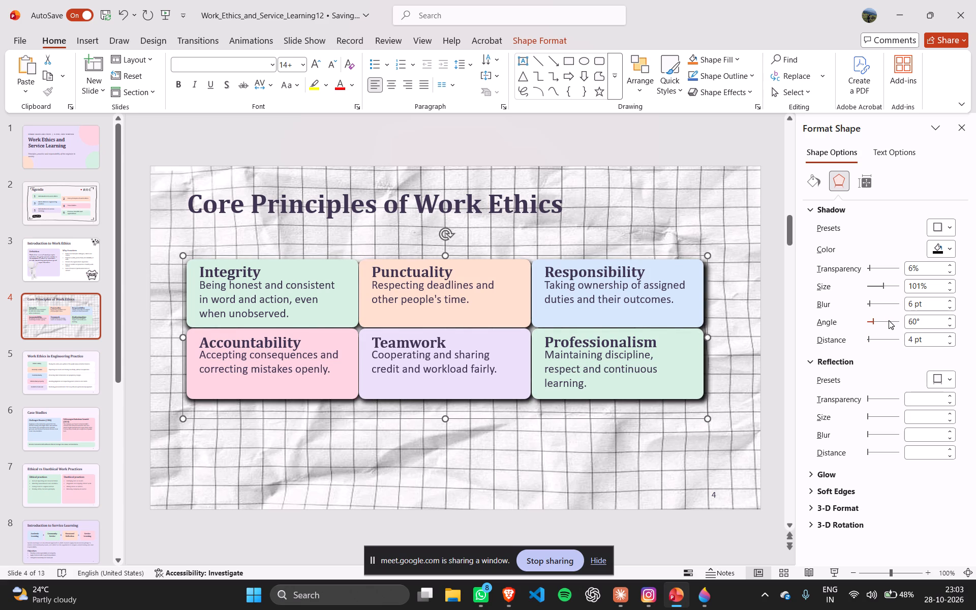
pyautogui.click(889, 320)
pyautogui.click(897, 339)
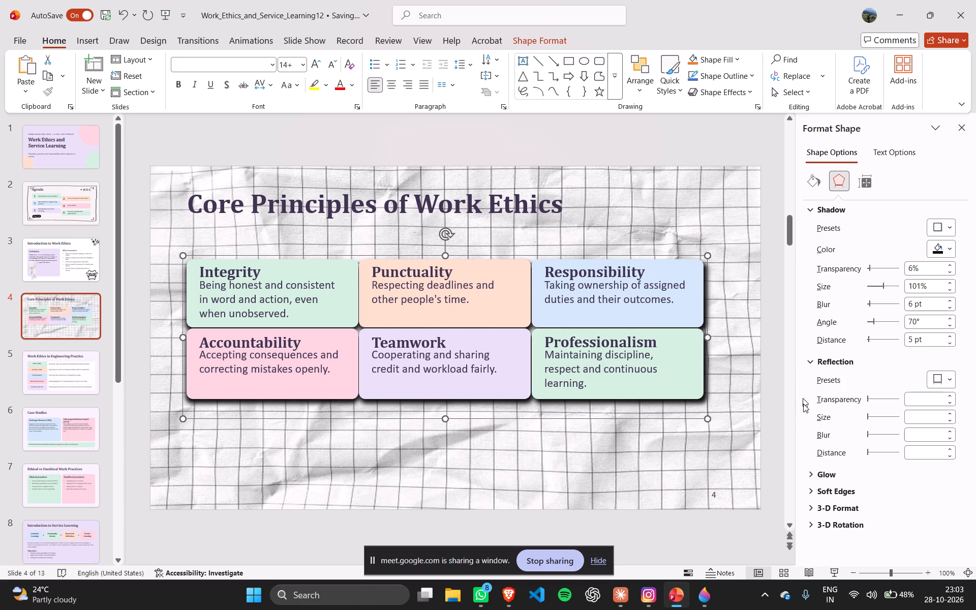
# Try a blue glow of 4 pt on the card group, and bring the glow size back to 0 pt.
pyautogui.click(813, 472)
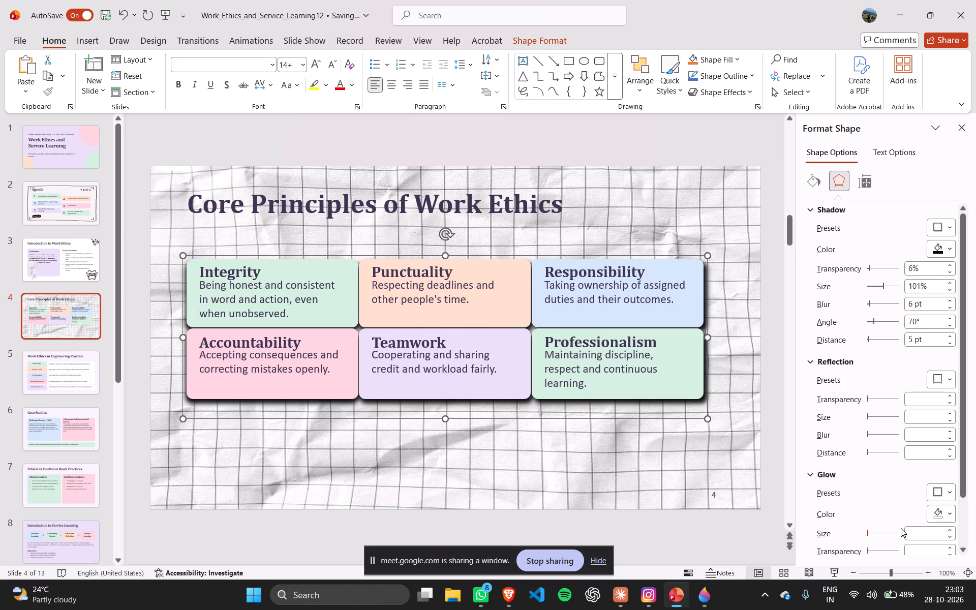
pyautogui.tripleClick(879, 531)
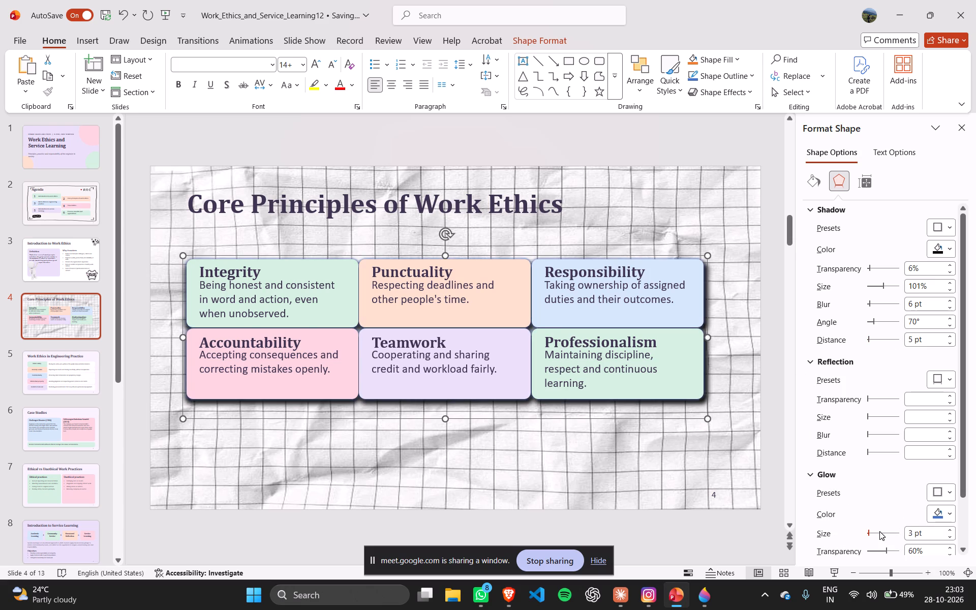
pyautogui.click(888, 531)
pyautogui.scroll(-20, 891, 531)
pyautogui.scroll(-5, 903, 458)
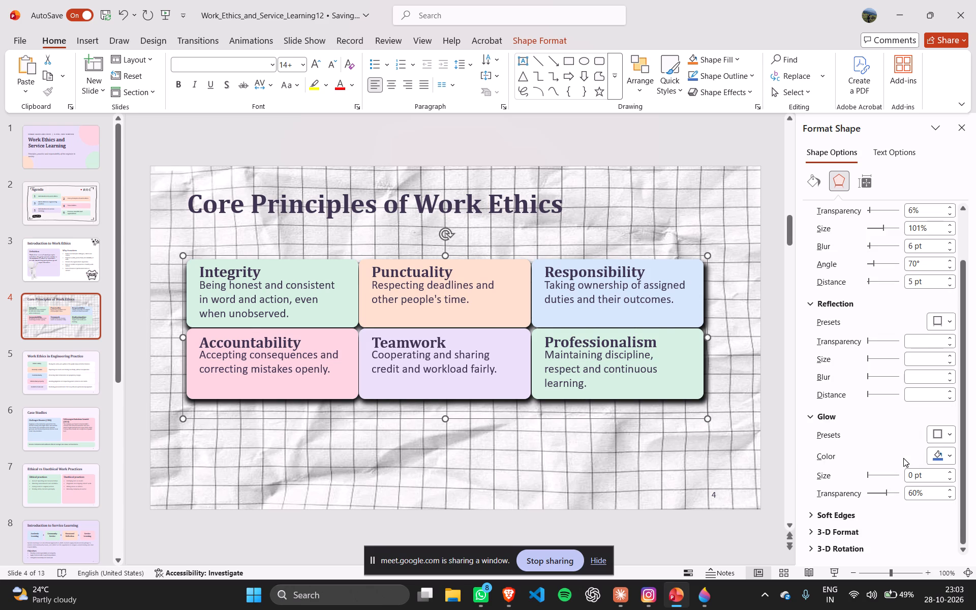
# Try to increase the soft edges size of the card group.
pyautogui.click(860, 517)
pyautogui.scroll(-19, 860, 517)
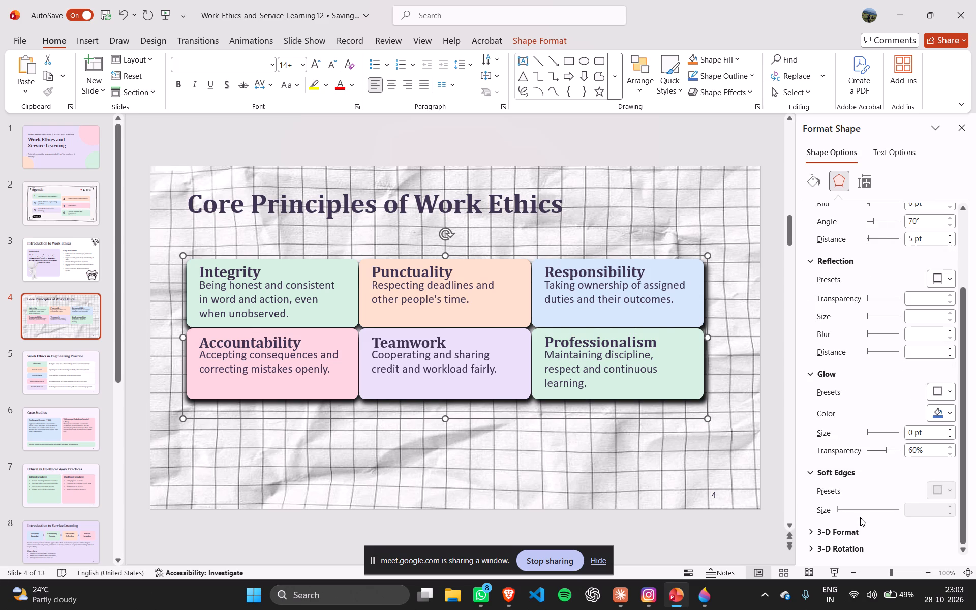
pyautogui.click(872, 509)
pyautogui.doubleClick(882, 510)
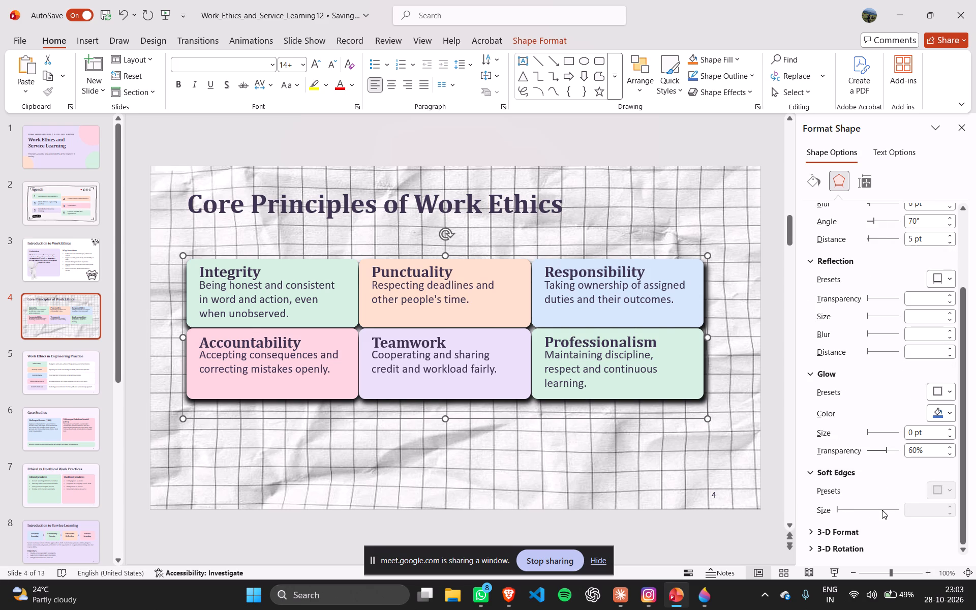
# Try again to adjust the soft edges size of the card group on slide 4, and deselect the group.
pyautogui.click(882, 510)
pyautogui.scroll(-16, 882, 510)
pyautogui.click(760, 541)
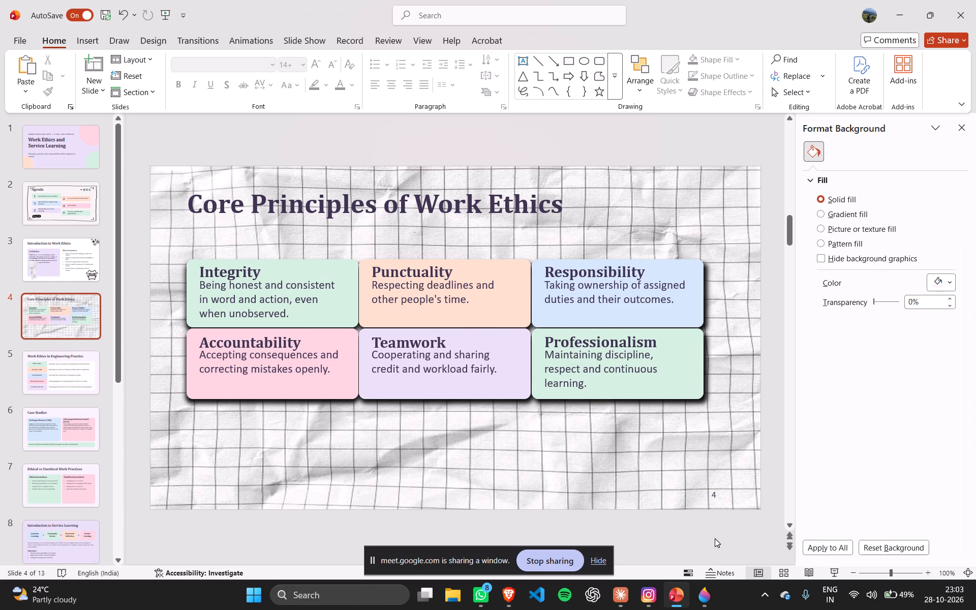
# Move the title Core Principles of Work Ethics slightly lower and to the right, so its text is roughly centred above the cards.
pyautogui.keyDown('ctrl'); pyautogui.scroll(-2, 715, 538); pyautogui.keyUp('ctrl')
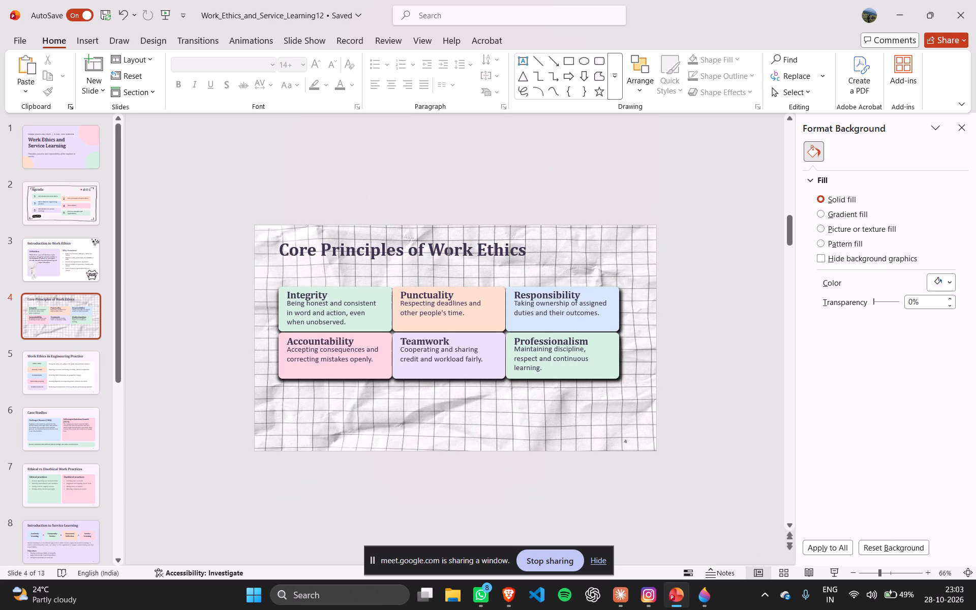
pyautogui.click(448, 251)
pyautogui.moveTo(487, 236); pyautogui.dragTo(487, 247)
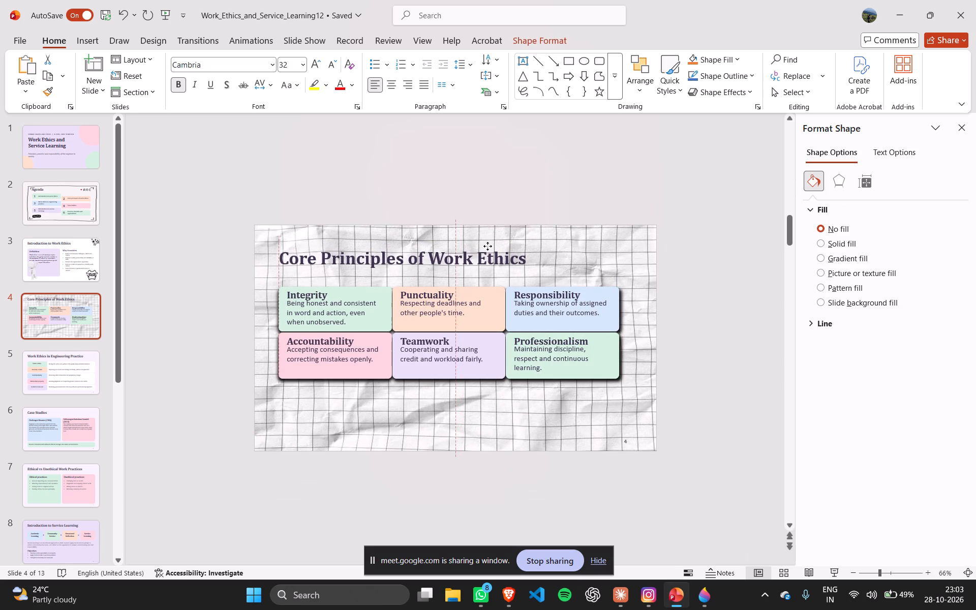
pyautogui.moveTo(487, 247); pyautogui.dragTo(493, 262)
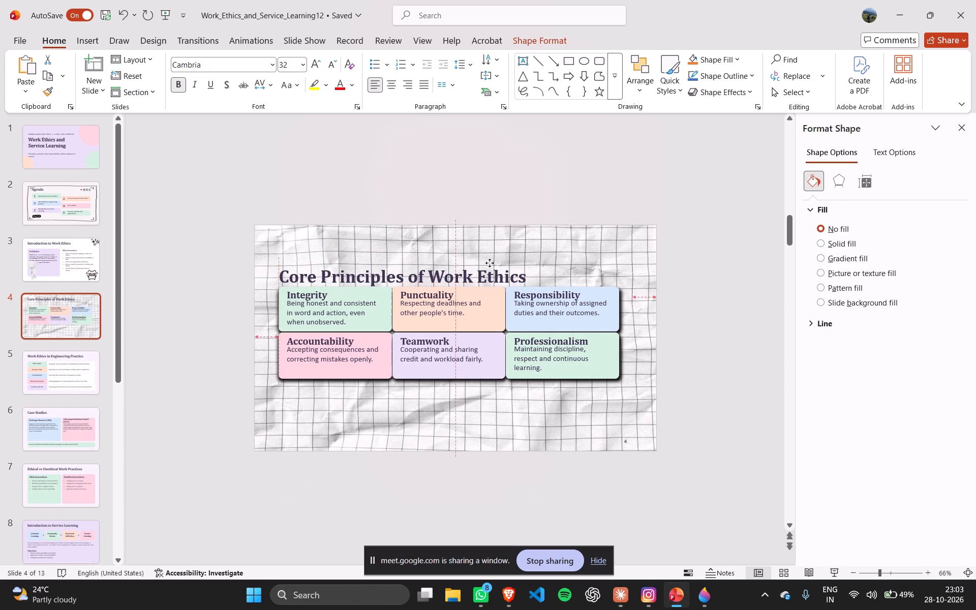
pyautogui.moveTo(493, 262); pyautogui.dragTo(526, 252)
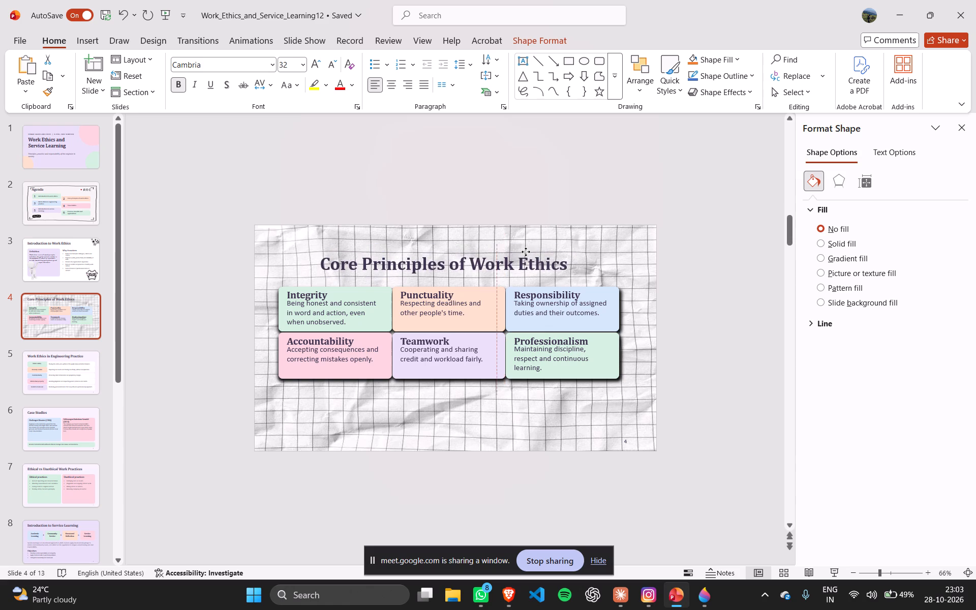
pyautogui.moveTo(526, 252); pyautogui.dragTo(525, 245)
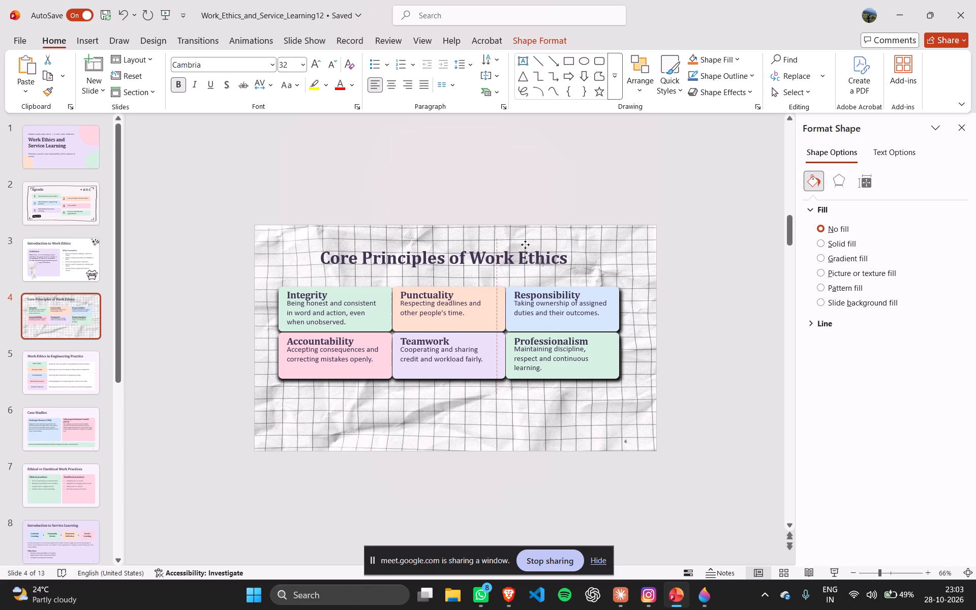
pyautogui.moveTo(525, 245); pyautogui.dragTo(527, 241)
pyautogui.click(773, 322)
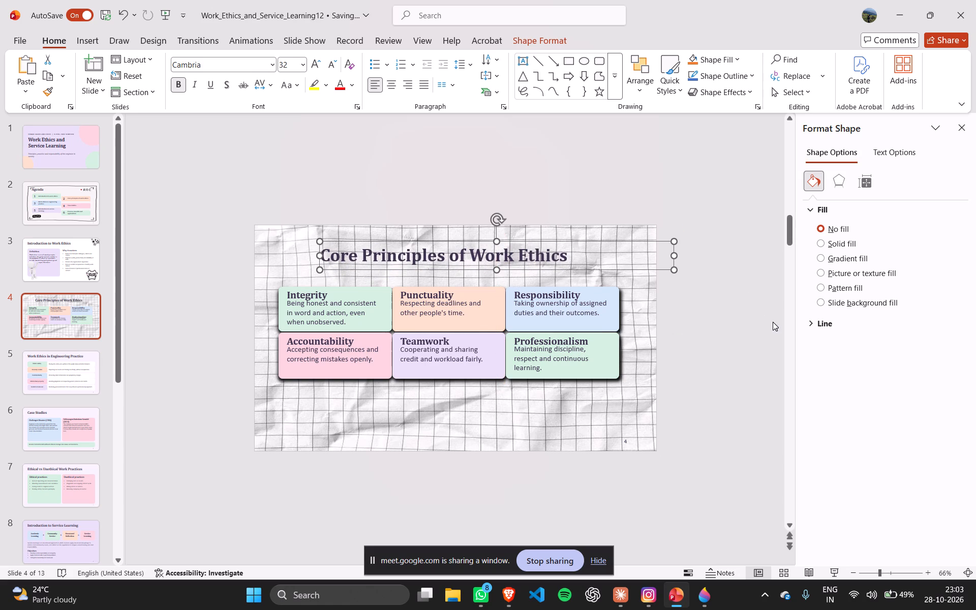
# Review the slides from Agenda on slide 2 through Work Ethics in Engineering Practice on slide 5.
pyautogui.scroll(1, 457, 502)
pyautogui.scroll(-1, 457, 502)
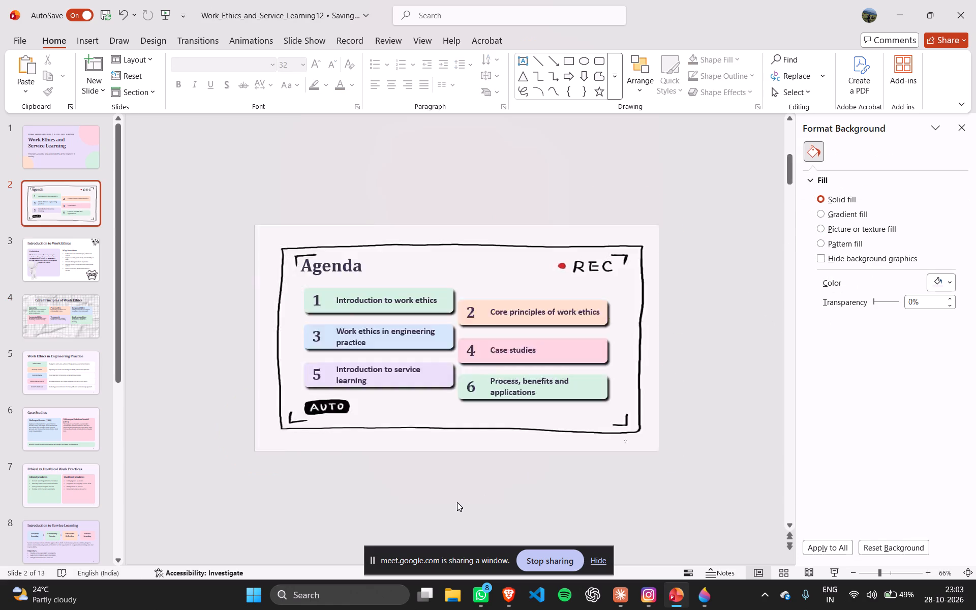
pyautogui.scroll(-3, 457, 502)
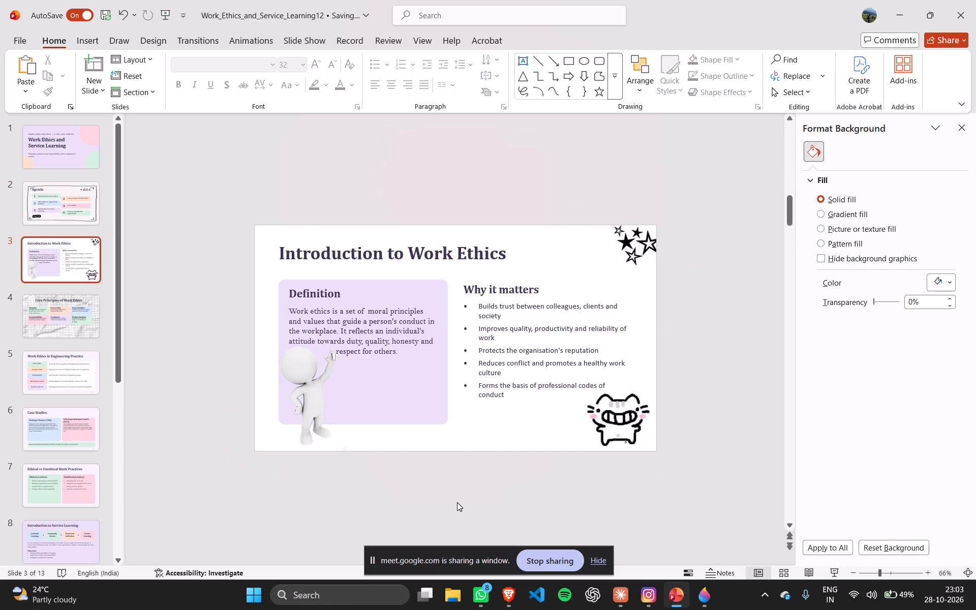
pyautogui.scroll(-2, 457, 502)
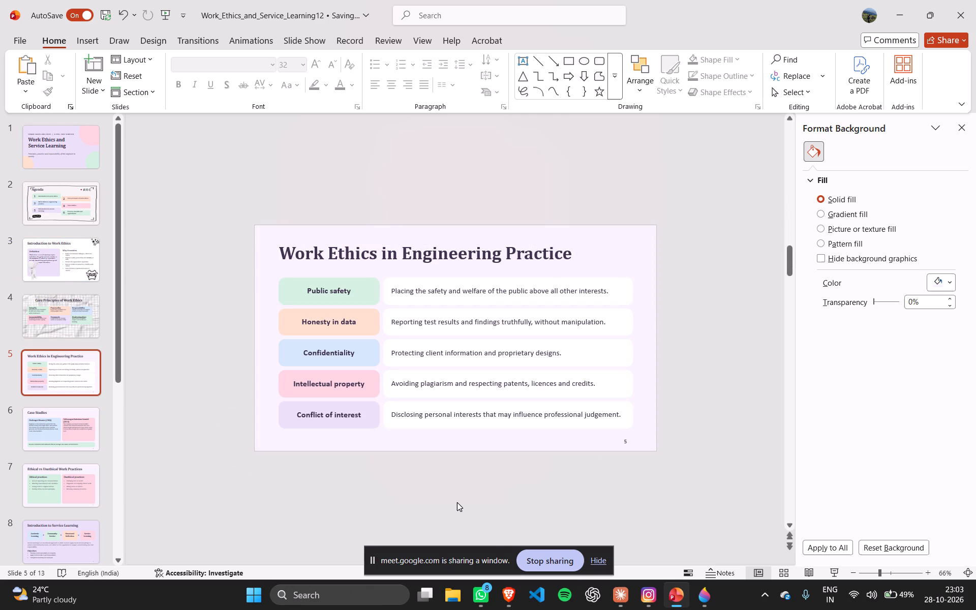
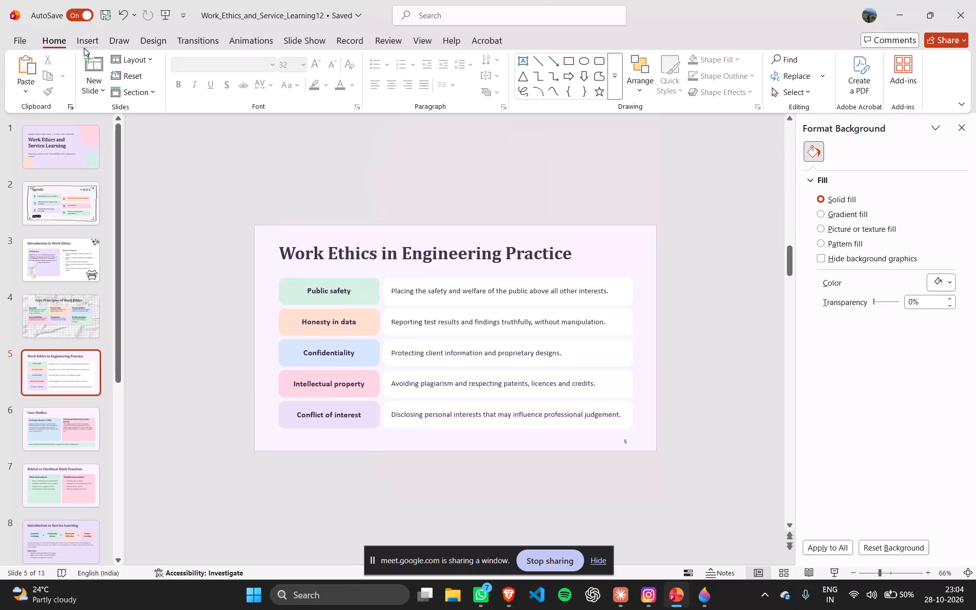
# Insert the desktop picture WhatsApp Image 2026-10-28 at 11.03.01 PM, the plaid window frame, on slide 5.
pyautogui.click(84, 48)
pyautogui.click(105, 85)
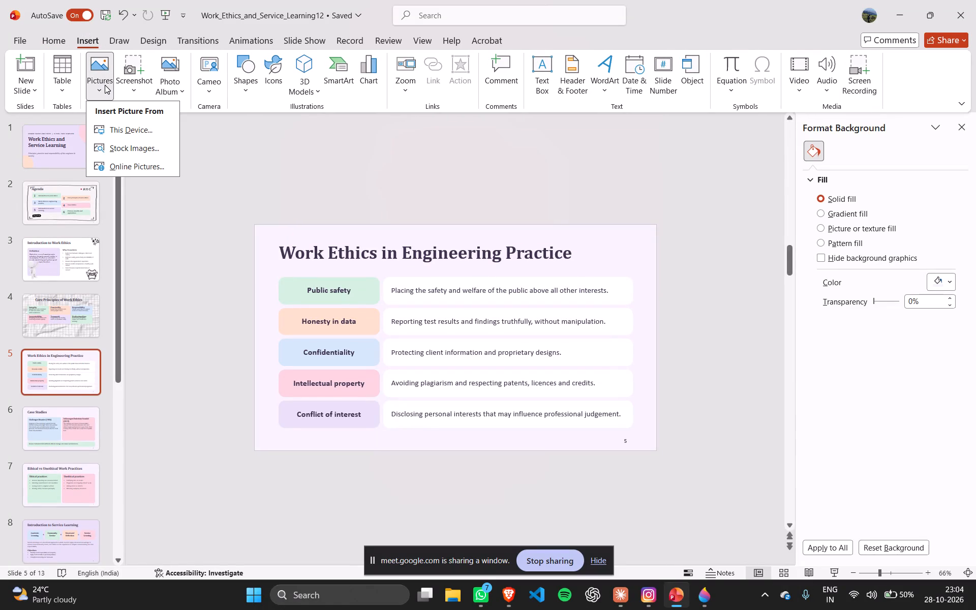
pyautogui.click(134, 126)
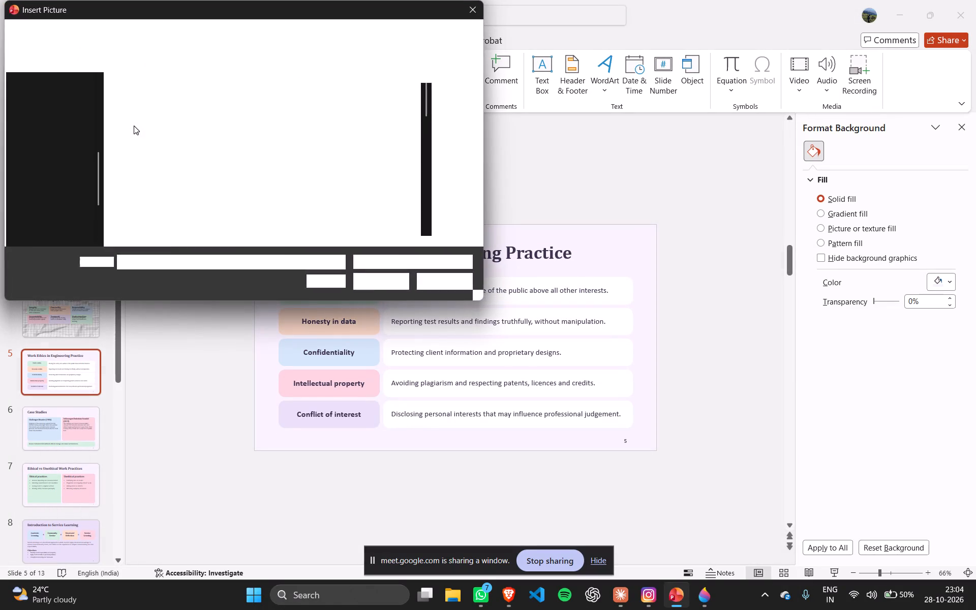
pyautogui.scroll(-17, 235, 172)
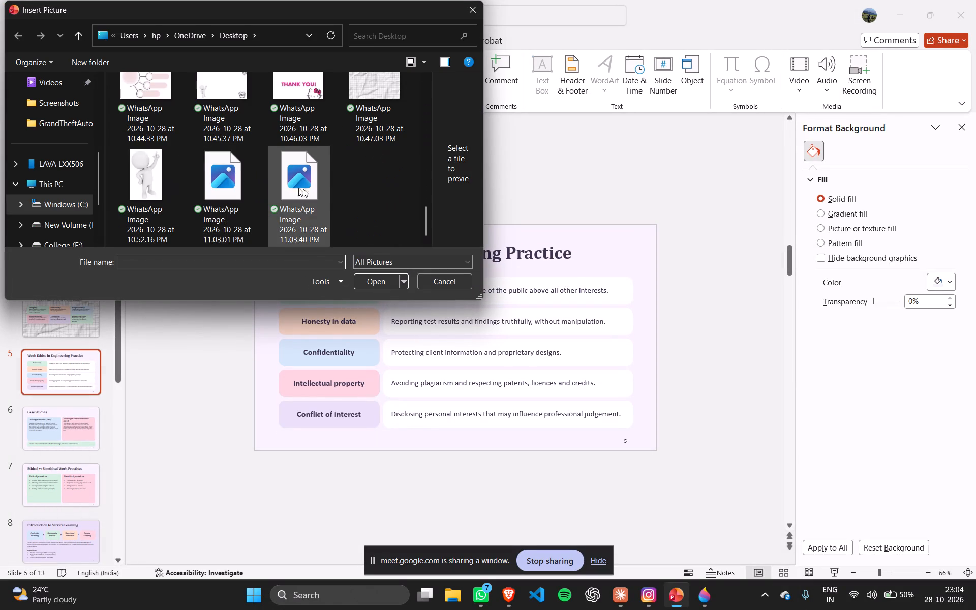
pyautogui.click(231, 193)
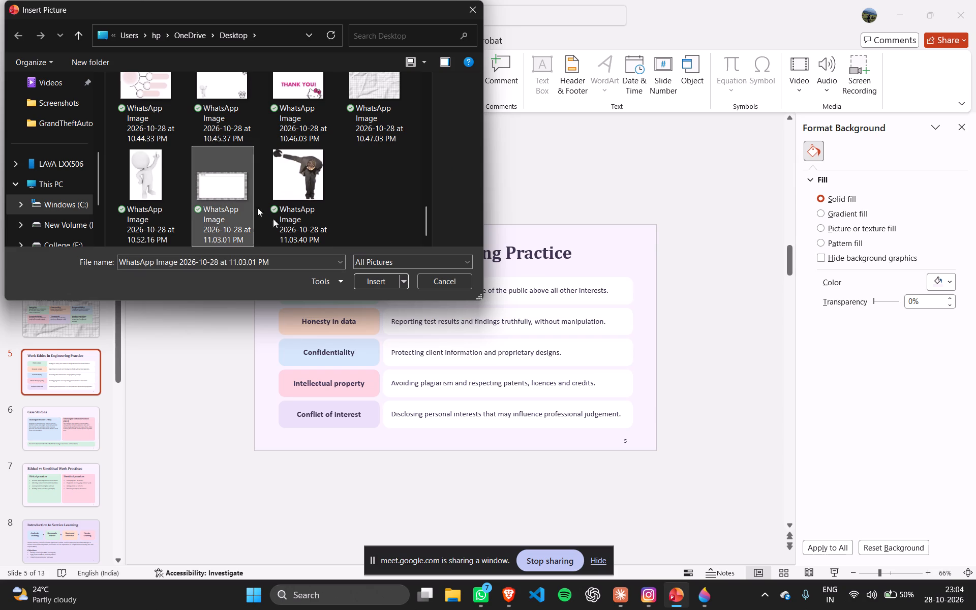
pyautogui.click(363, 281)
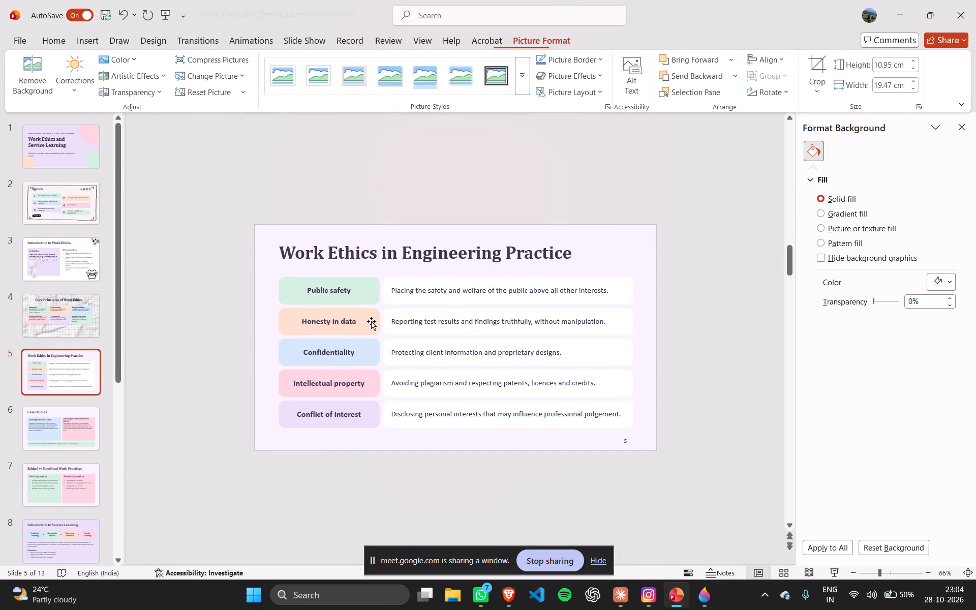
# Move the plaid window frame picture off the text rows to just below slide 5's bottom edge.
pyautogui.moveTo(423, 317); pyautogui.dragTo(432, 396)
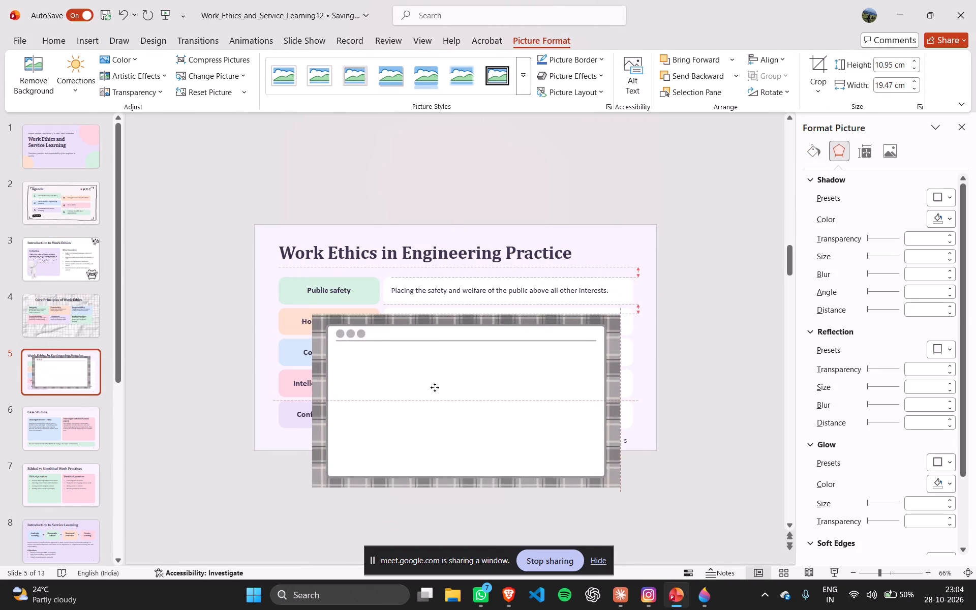
pyautogui.moveTo(432, 396); pyautogui.dragTo(397, 510)
pyautogui.scroll(-2, 397, 510)
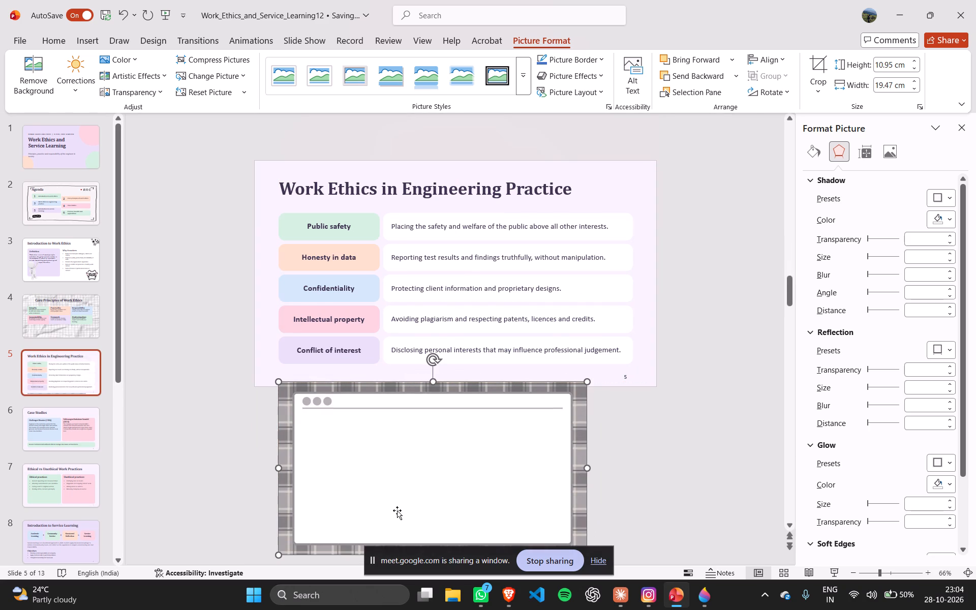
pyautogui.scroll(-2, 104, 473)
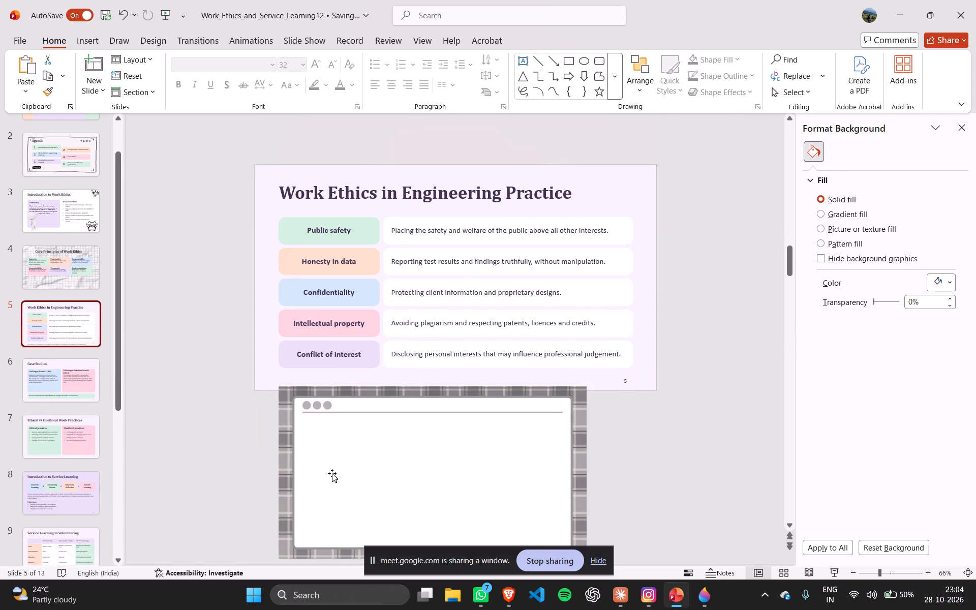
# Move the plaid window-frame picture from the Work Ethics in Engineering Practice slide to the Case Studies slide.
pyautogui.hotkey('ctrl', 'x')
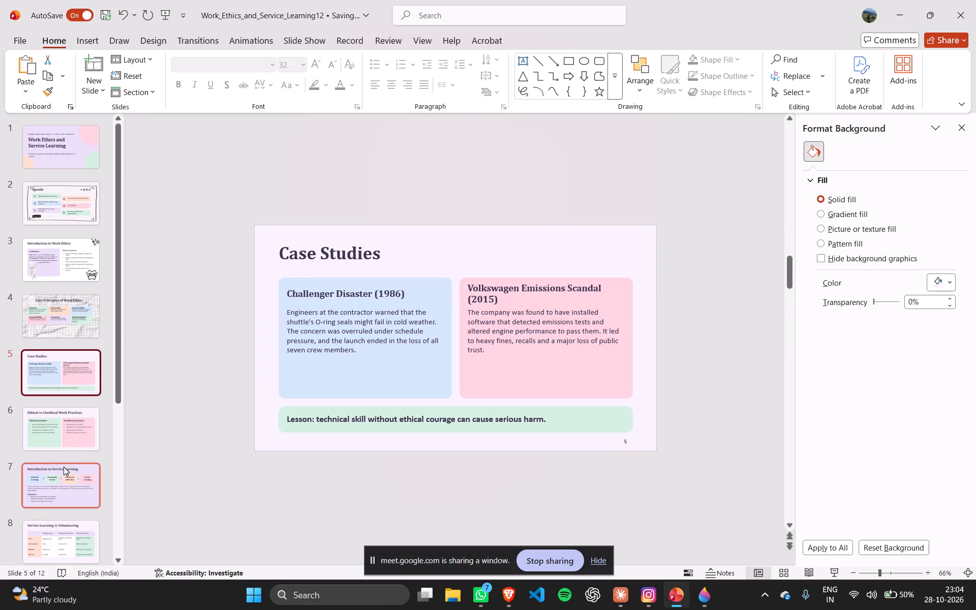
pyautogui.hotkey('ctrl', 'z')
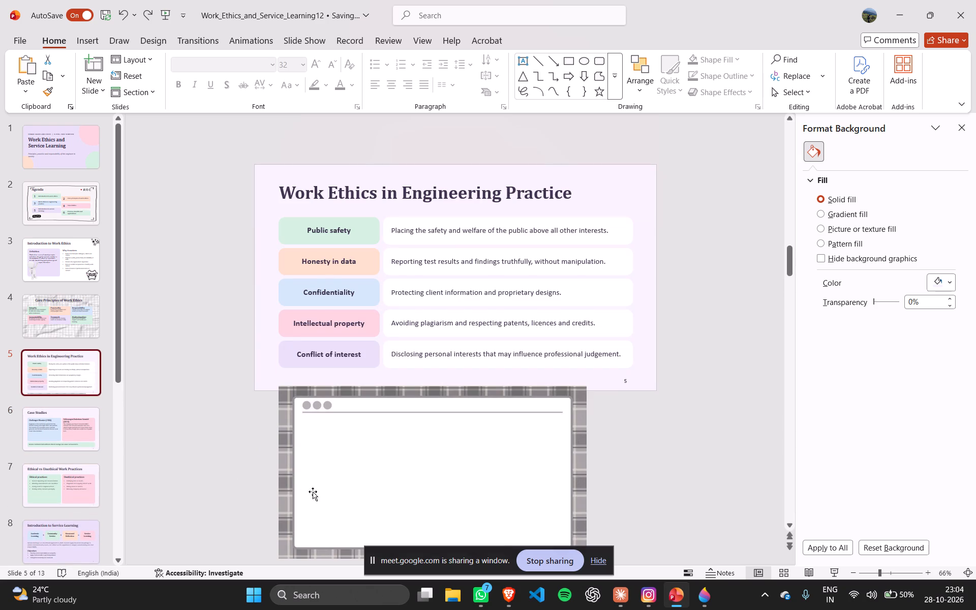
pyautogui.click(313, 492)
pyautogui.hotkey('ctrl', 'x')
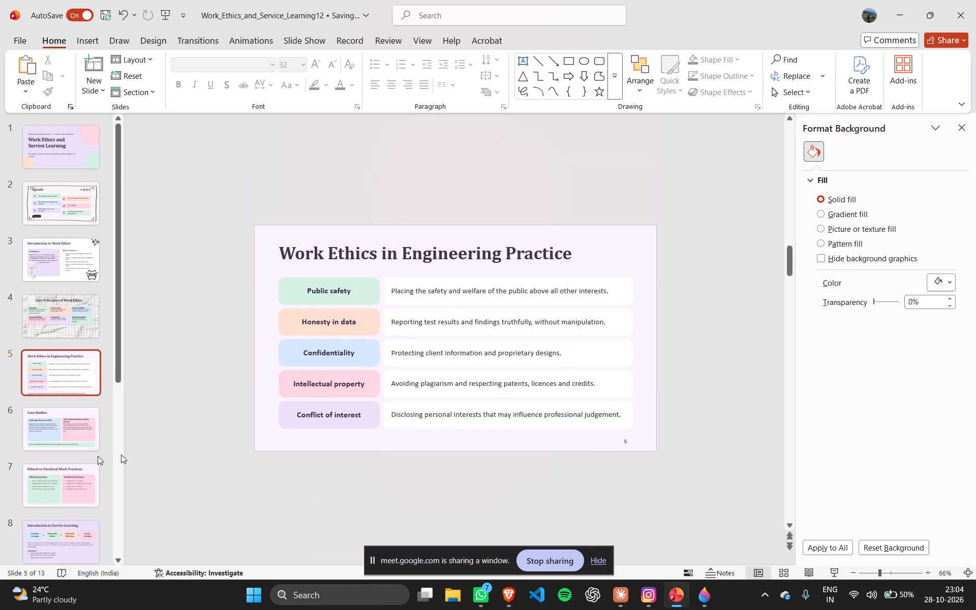
pyautogui.click(57, 481)
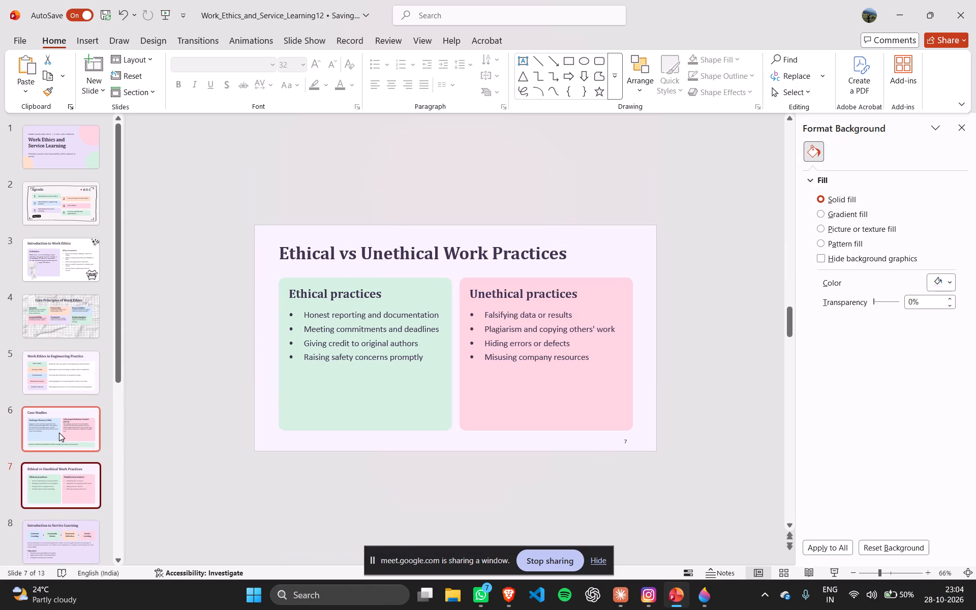
pyautogui.click(59, 433)
pyautogui.hotkey('ctrl', 'v')
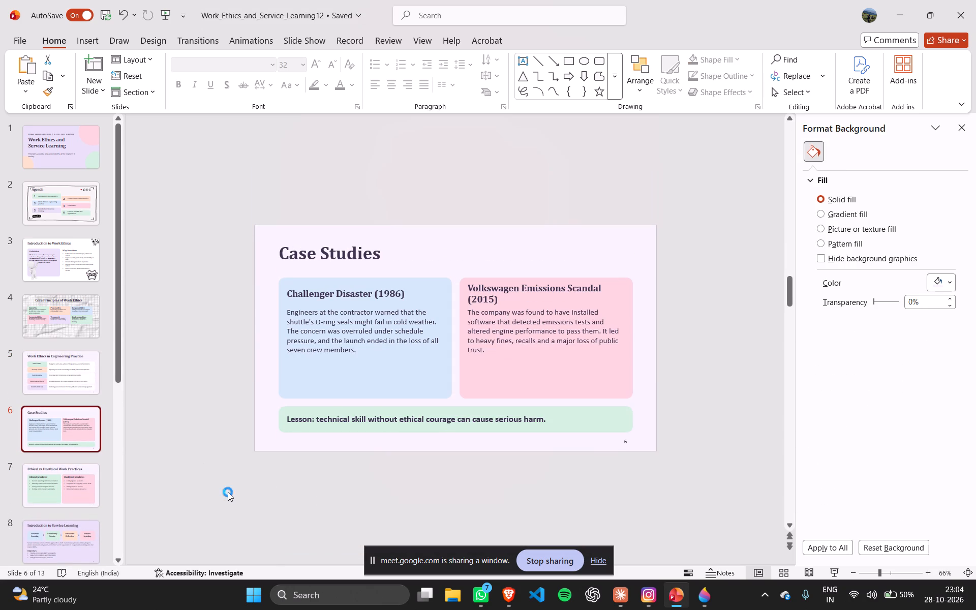
# Align the plaid frame picture with the slide's top-left corner and enlarge it to about 25.46 × 14.32 cm to cover the slide.
pyautogui.moveTo(391, 466); pyautogui.dragTo(393, 451)
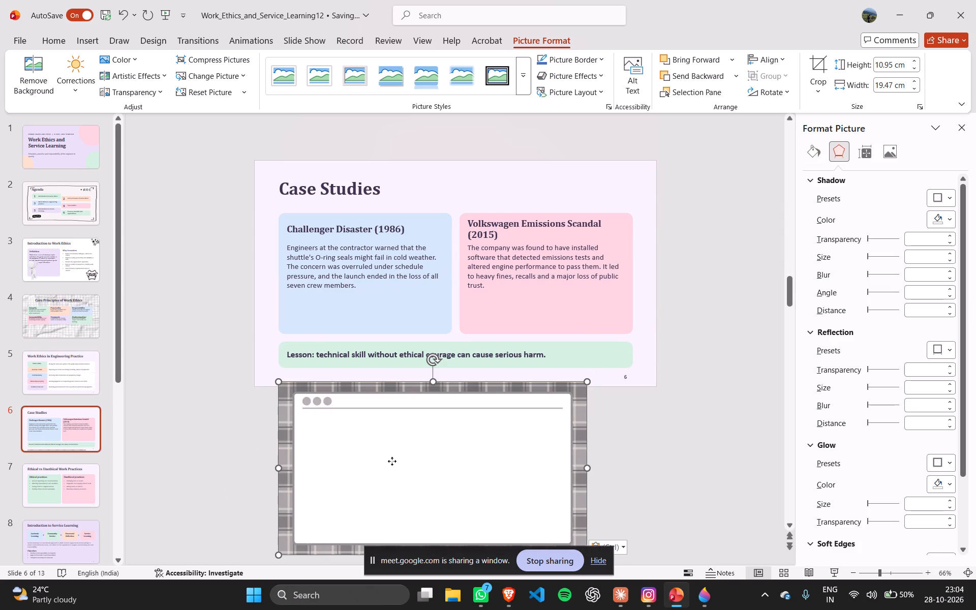
pyautogui.moveTo(393, 451); pyautogui.dragTo(368, 246)
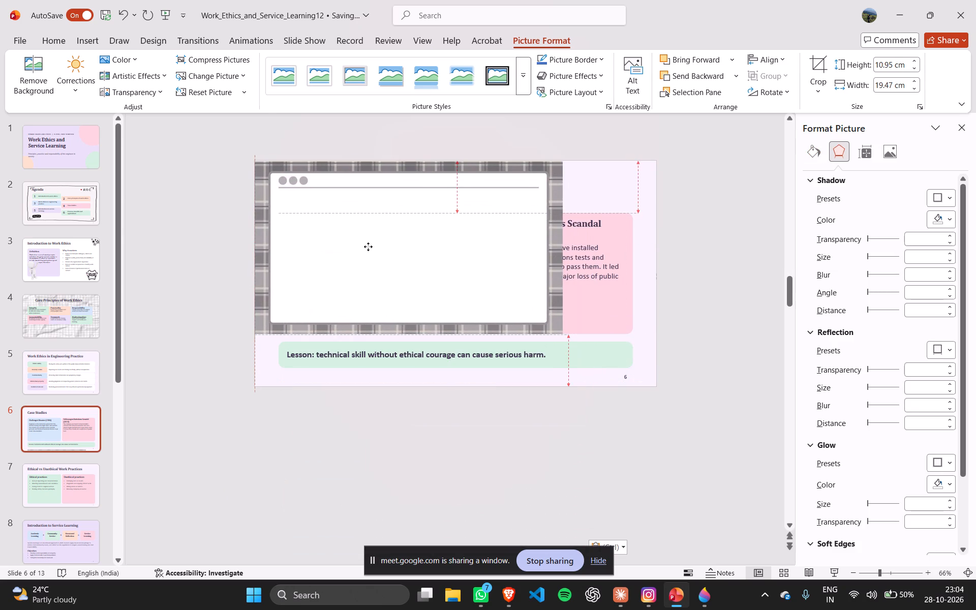
pyautogui.moveTo(368, 246); pyautogui.dragTo(368, 243)
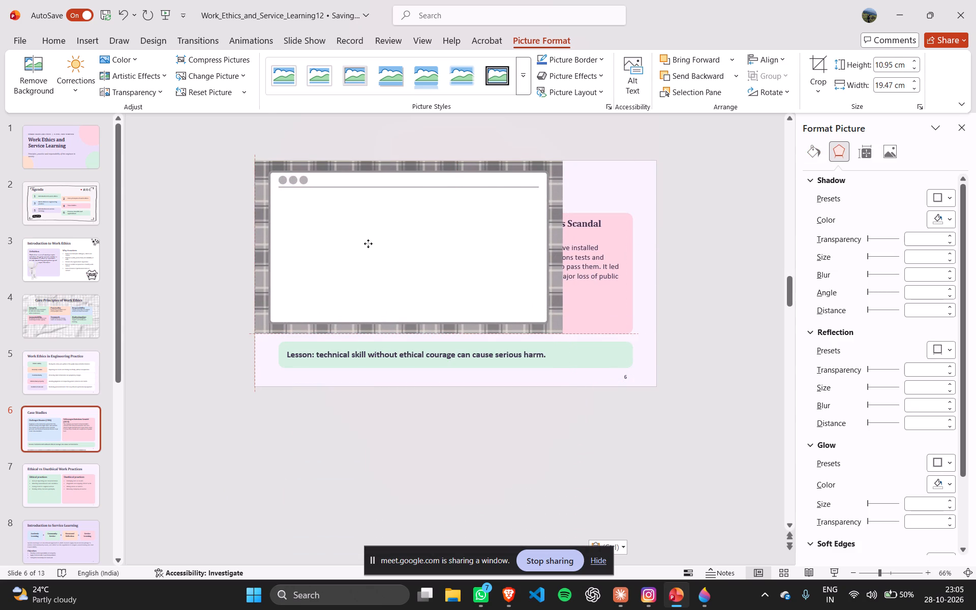
pyautogui.moveTo(368, 243); pyautogui.dragTo(368, 244)
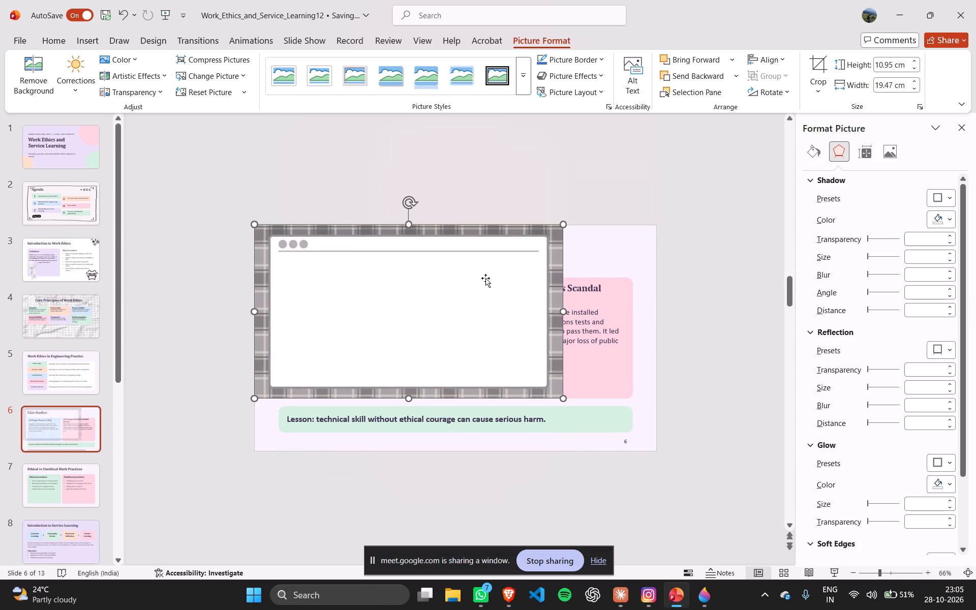
pyautogui.moveTo(564, 399); pyautogui.dragTo(640, 438)
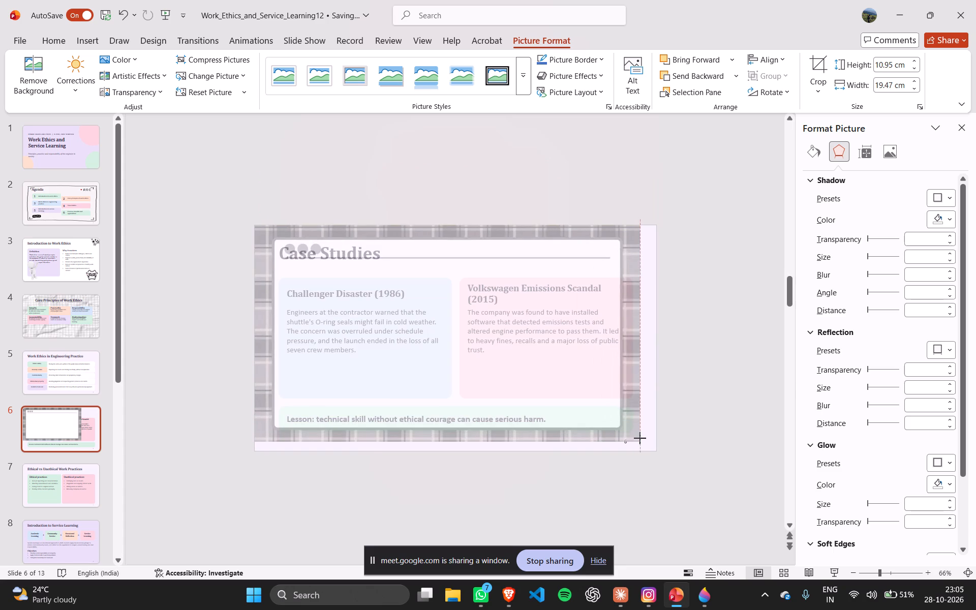
pyautogui.moveTo(640, 438); pyautogui.dragTo(655, 446)
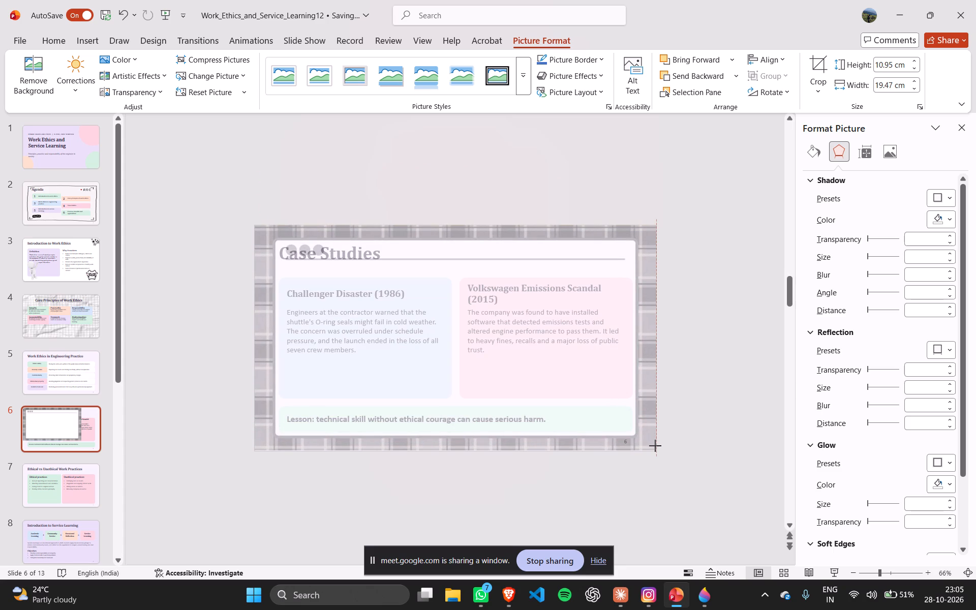
pyautogui.moveTo(655, 446); pyautogui.dragTo(655, 449)
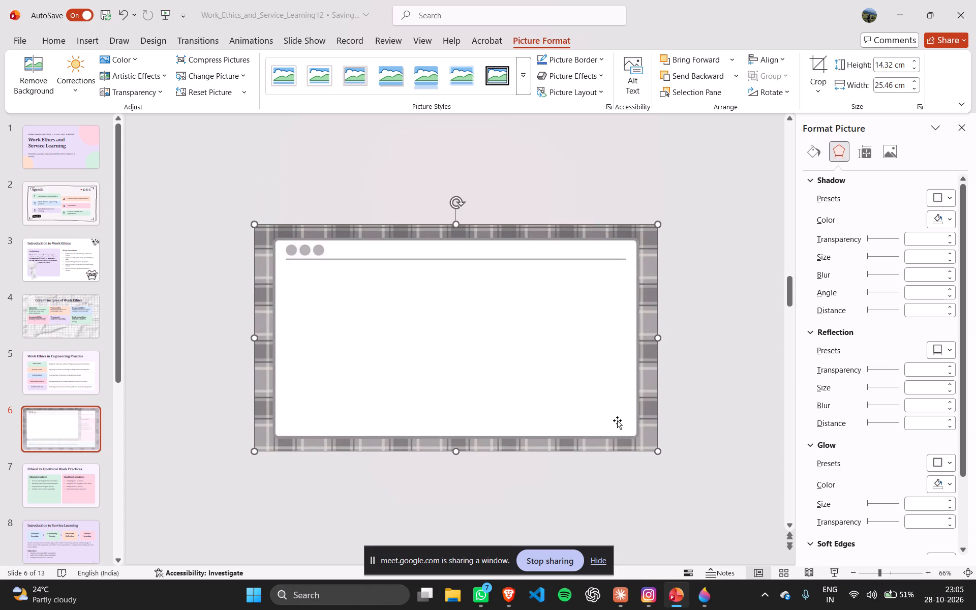
# Send the plaid frame picture behind all the Case Studies content.
pyautogui.rightClick(617, 420)
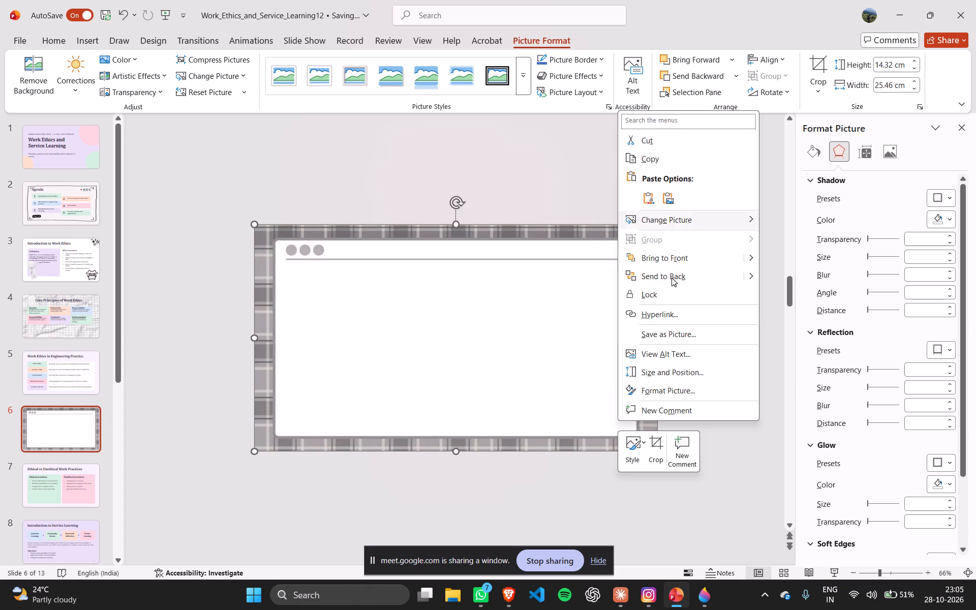
pyautogui.click(672, 278)
pyautogui.click(731, 337)
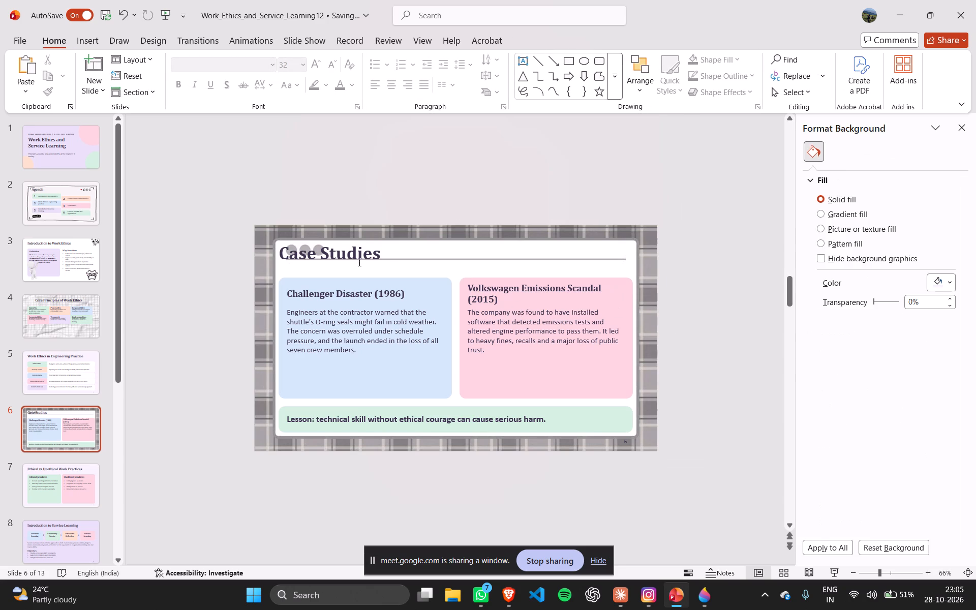
# Move the Case Studies title to the centre of the frame's header, just above the horizontal line.
pyautogui.click(355, 255)
pyautogui.moveTo(378, 266); pyautogui.dragTo(480, 265)
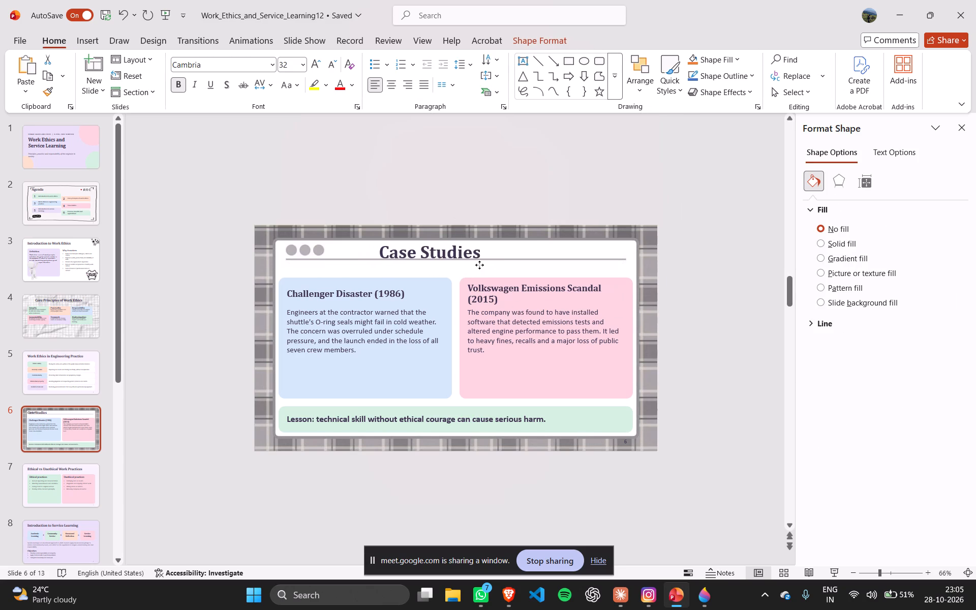
pyautogui.moveTo(480, 265); pyautogui.dragTo(509, 261)
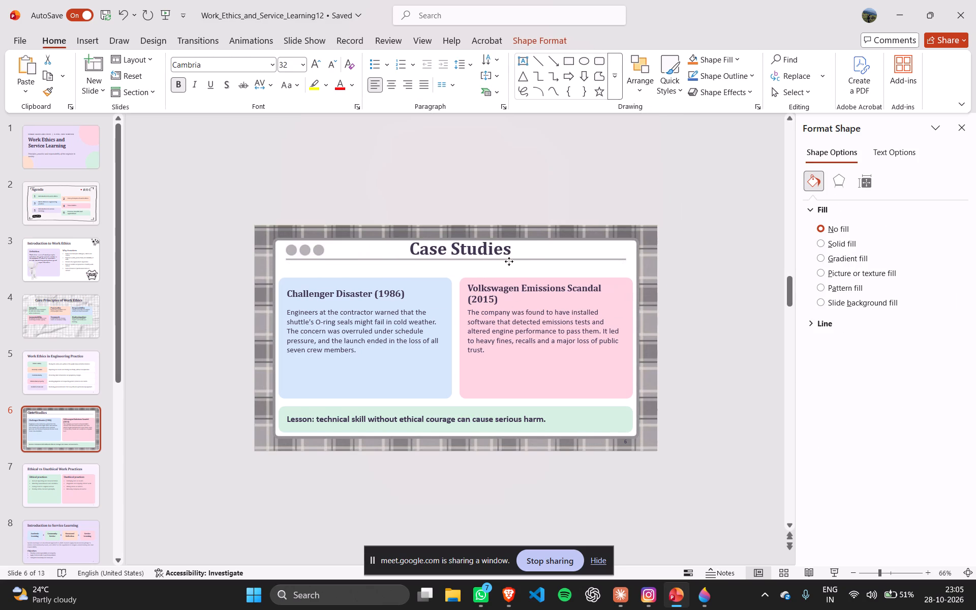
pyautogui.moveTo(509, 261); pyautogui.dragTo(508, 264)
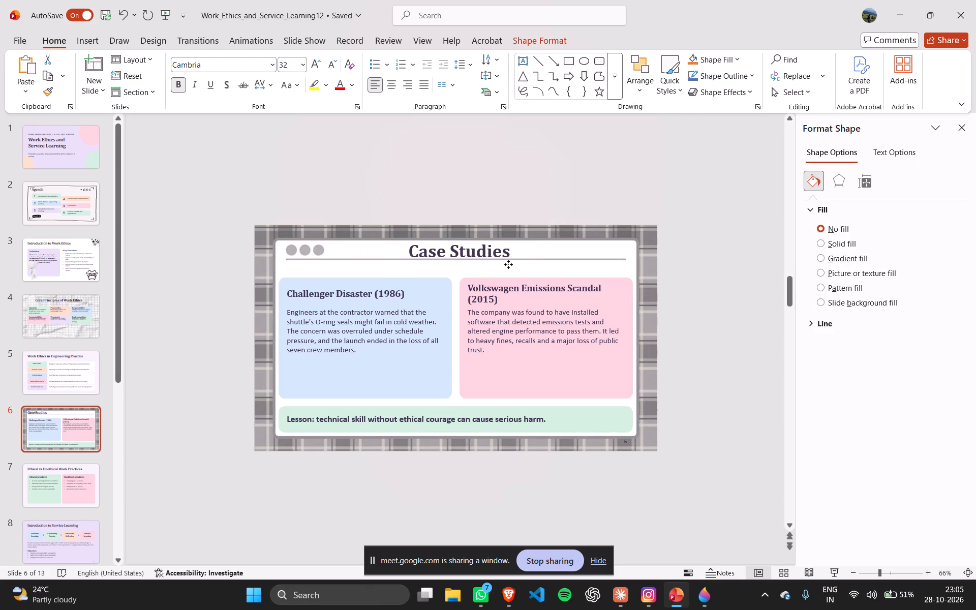
pyautogui.moveTo(508, 264); pyautogui.dragTo(506, 263)
pyautogui.click(725, 342)
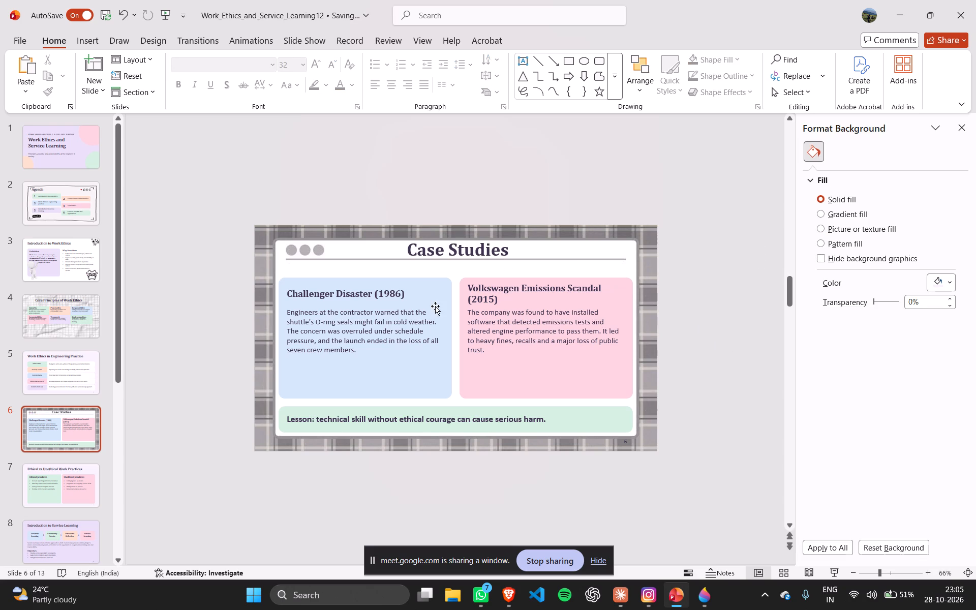
# Narrow the blue Challenger Disaster card slightly from both its left and right edges.
pyautogui.click(449, 295)
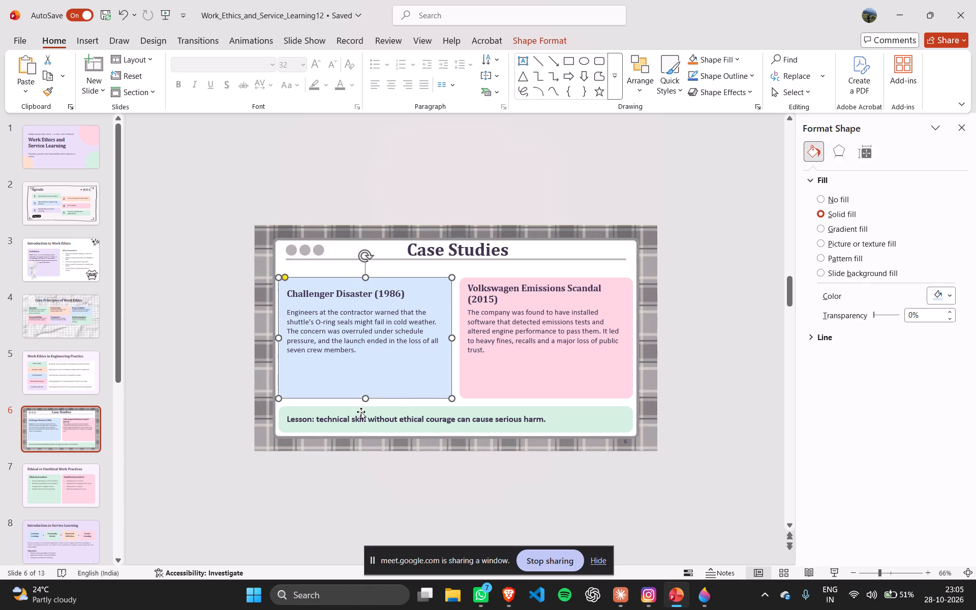
pyautogui.click(281, 339)
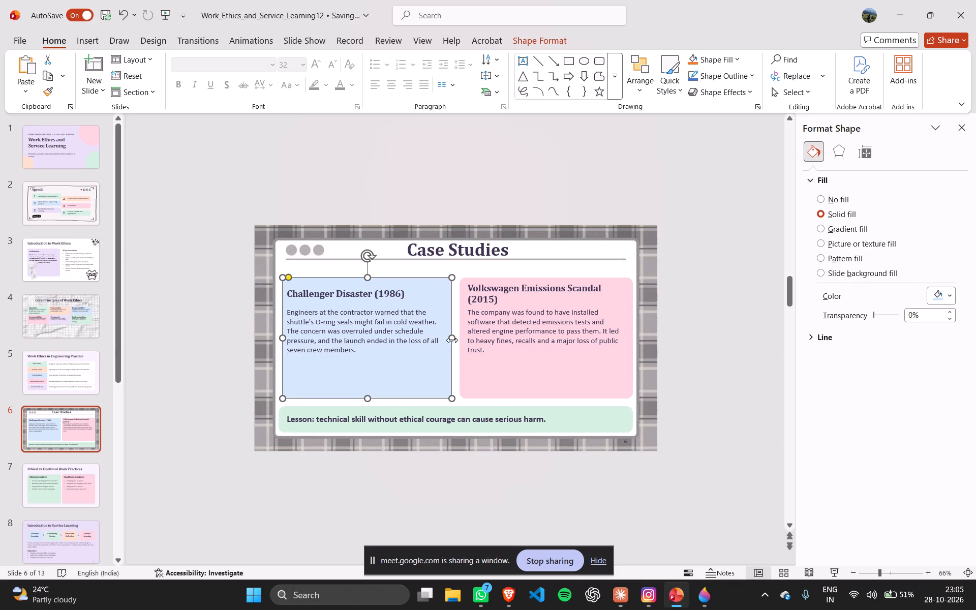
pyautogui.moveTo(453, 340); pyautogui.dragTo(442, 340)
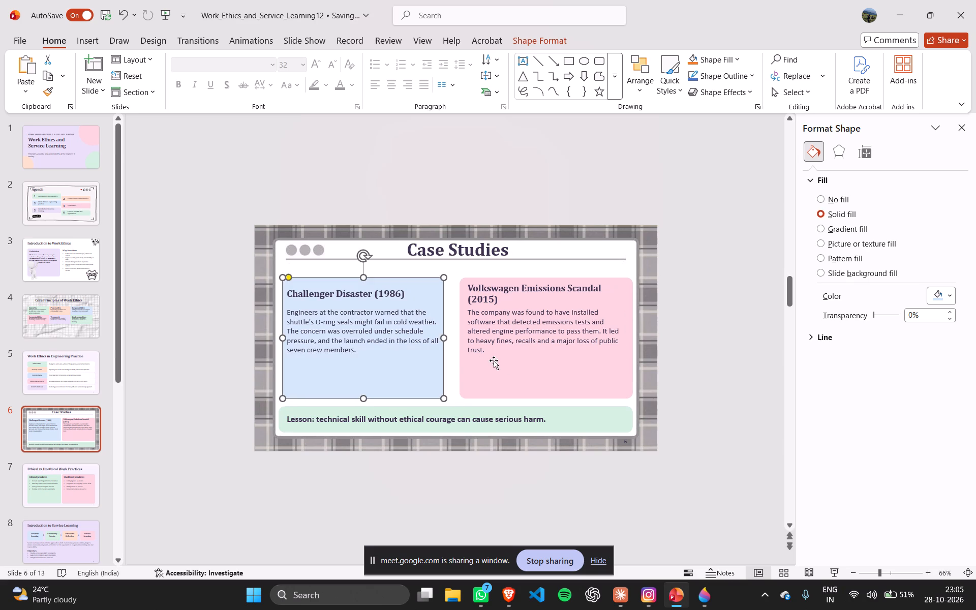
# Narrow the pink Volkswagen card from both sides to match the blue card's width.
pyautogui.click(520, 372)
pyautogui.click(630, 332)
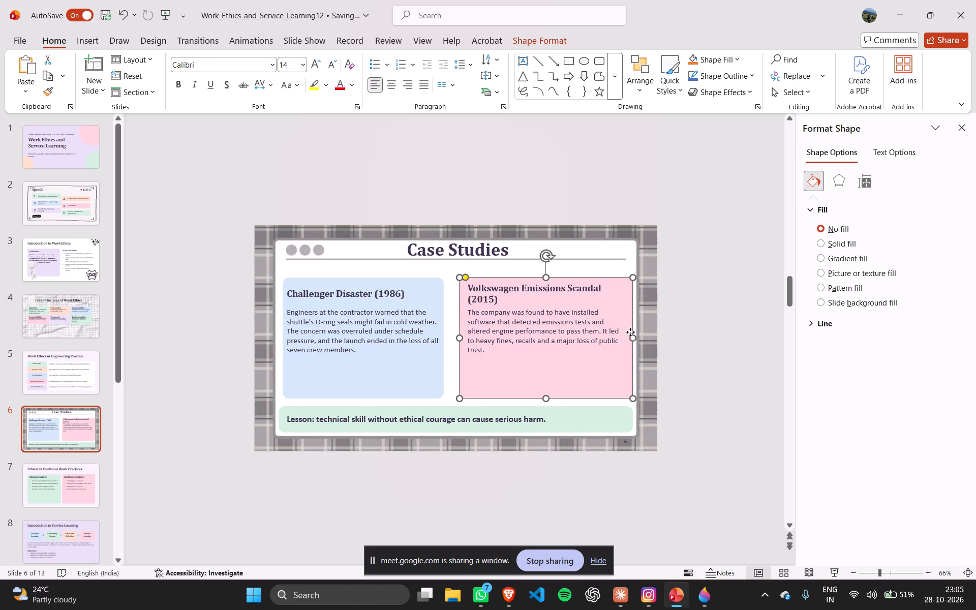
pyautogui.moveTo(632, 339); pyautogui.dragTo(624, 347)
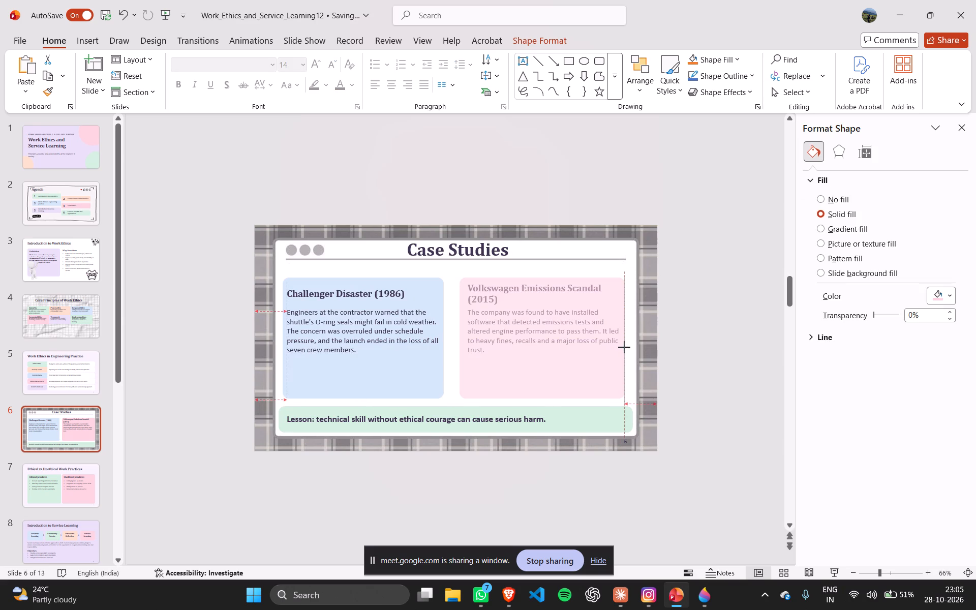
pyautogui.moveTo(624, 347); pyautogui.dragTo(624, 348)
pyautogui.click(460, 338)
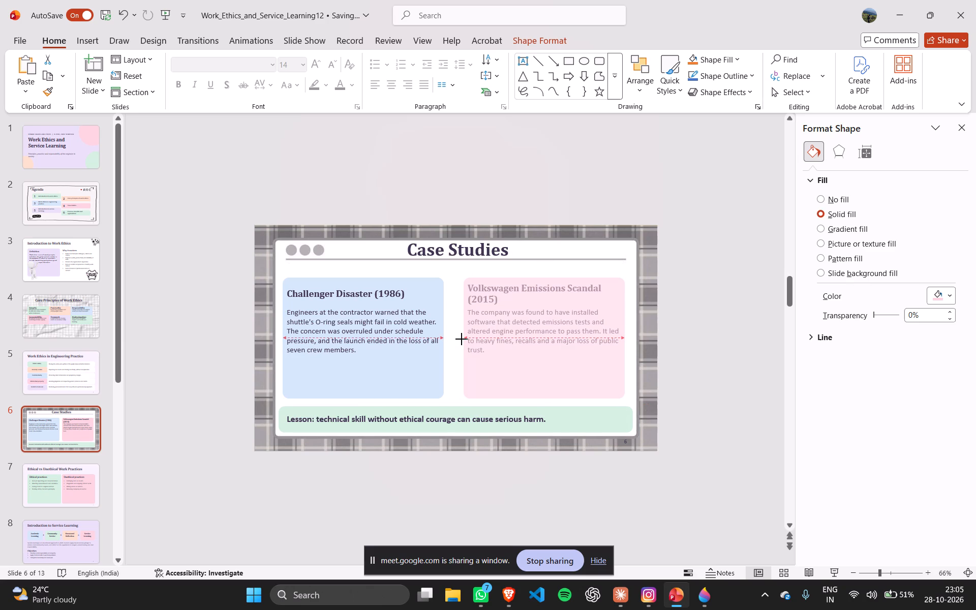
pyautogui.click(726, 339)
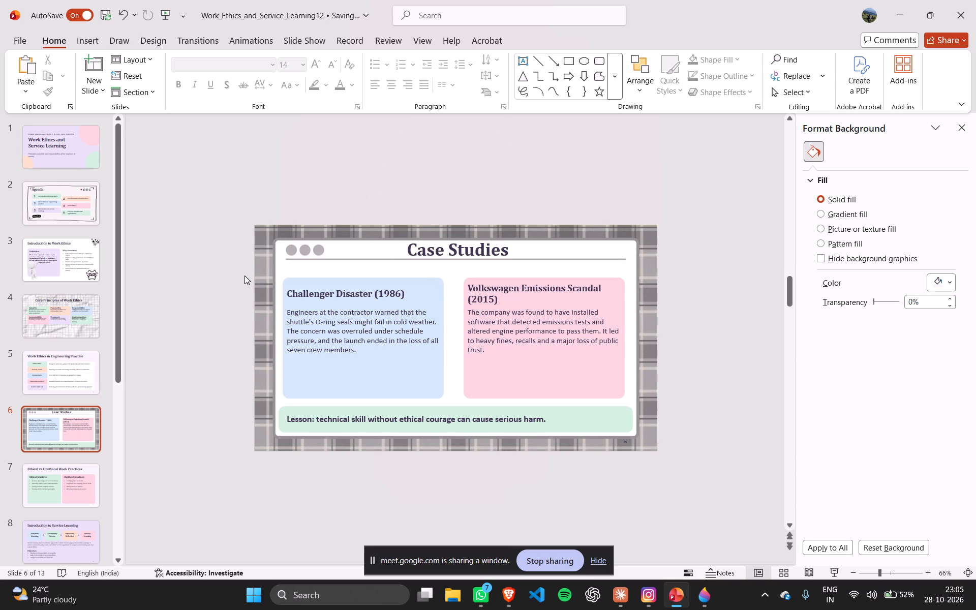
# Shift the blue Challenger Disaster card with its heading and text slightly up and right, closer to the header line.
pyautogui.moveTo(232, 266); pyautogui.dragTo(453, 406)
pyautogui.moveTo(390, 364); pyautogui.dragTo(406, 363)
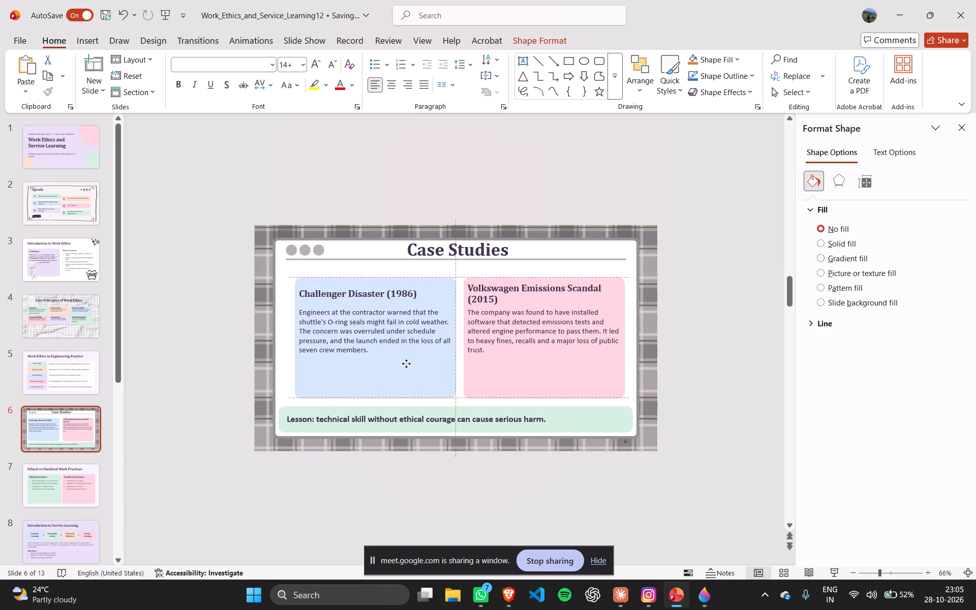
pyautogui.moveTo(406, 363); pyautogui.dragTo(397, 353)
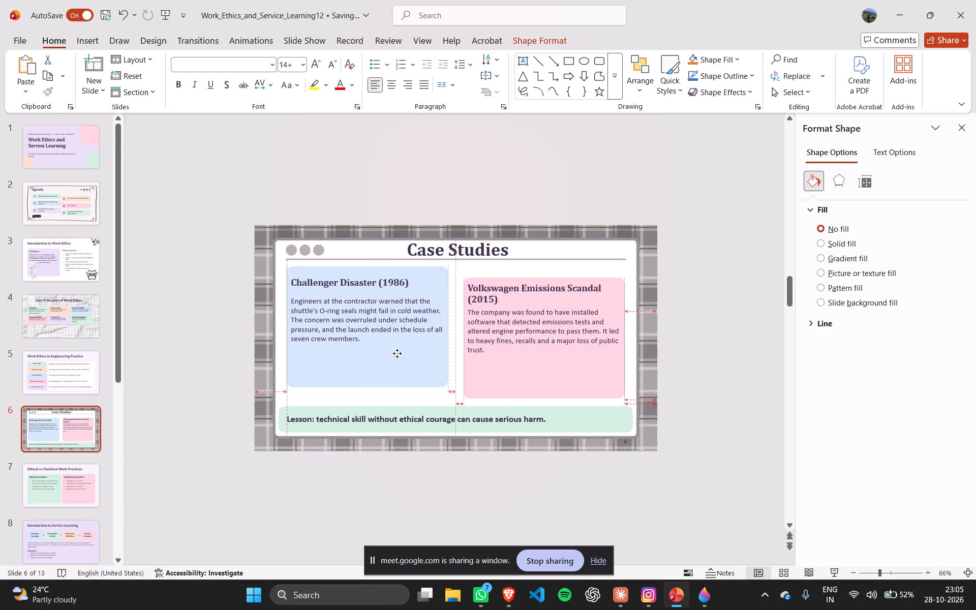
pyautogui.moveTo(397, 353); pyautogui.dragTo(397, 357)
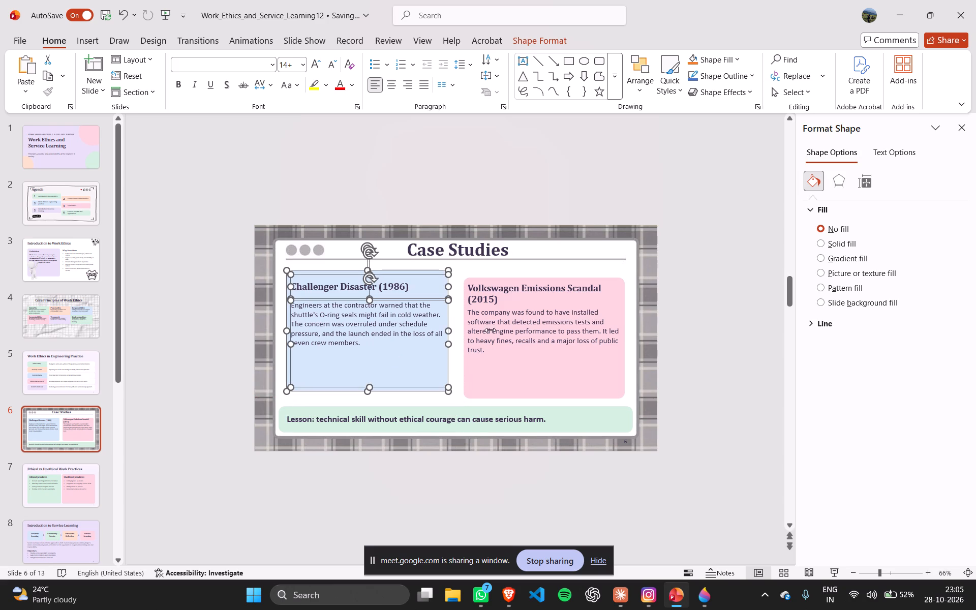
pyautogui.click(680, 254)
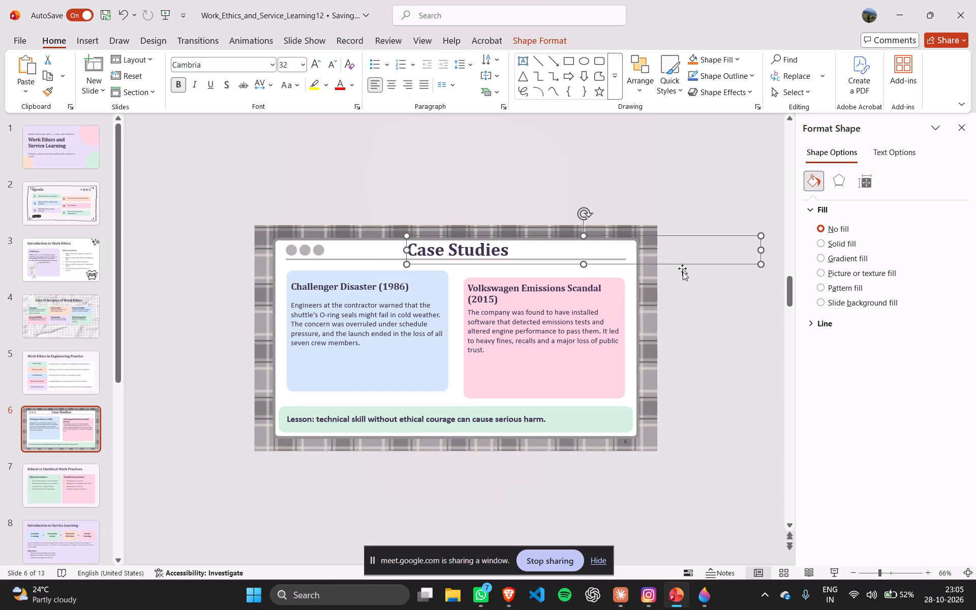
pyautogui.click(684, 276)
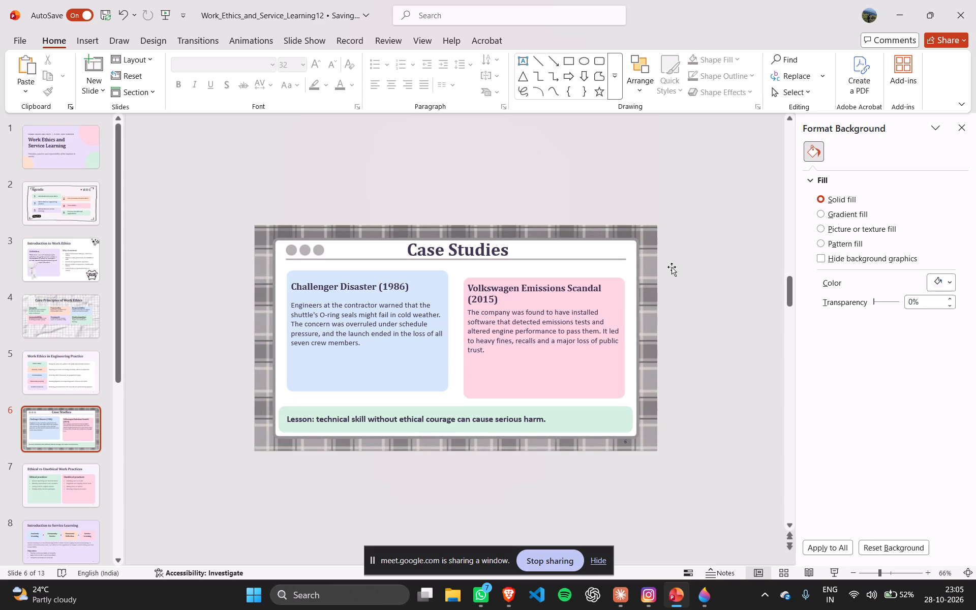
pyautogui.click(672, 267)
pyautogui.click(672, 268)
pyautogui.click(673, 281)
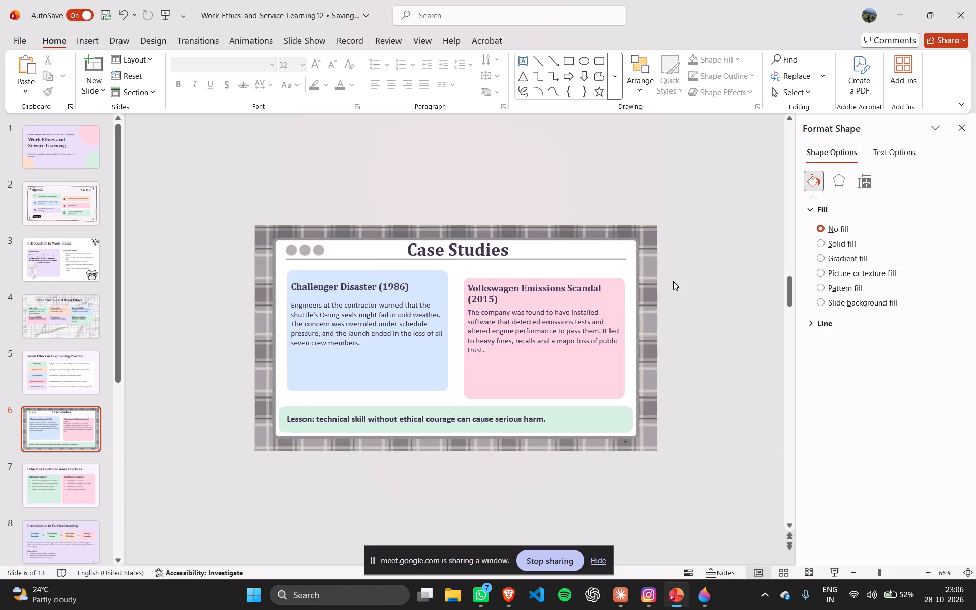
# Move the pink Volkswagen card with its heading and text up, level with the blue card and evenly spaced about the slide's centre.
pyautogui.moveTo(674, 404); pyautogui.dragTo(456, 271)
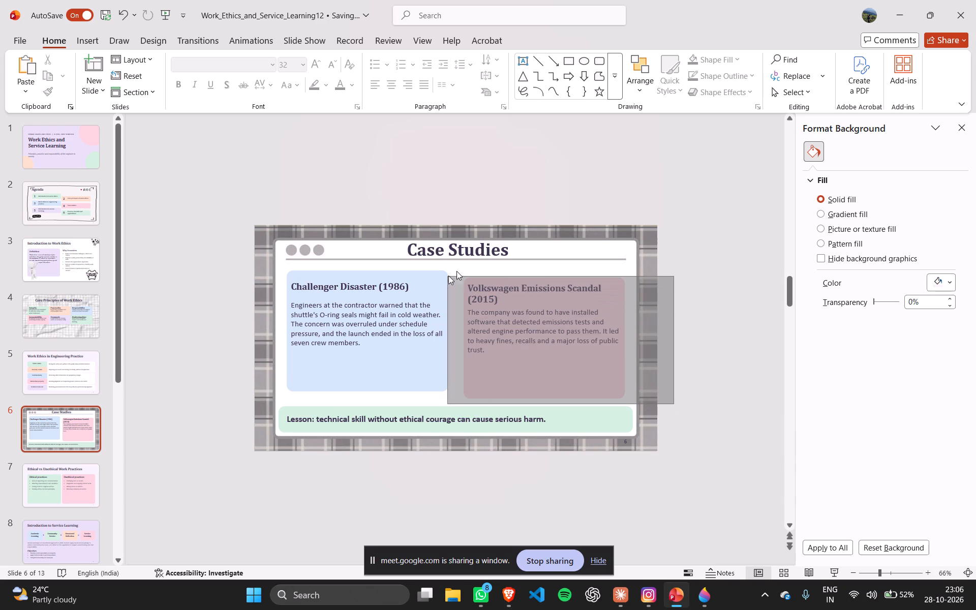
pyautogui.moveTo(456, 271); pyautogui.dragTo(455, 270)
pyautogui.moveTo(529, 367); pyautogui.dragTo(526, 360)
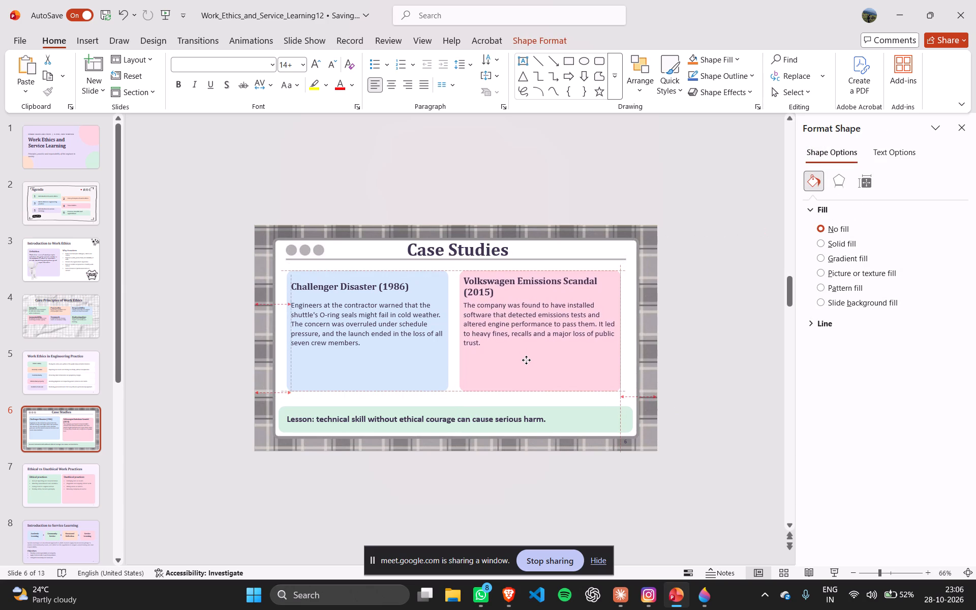
pyautogui.moveTo(526, 360); pyautogui.dragTo(531, 360)
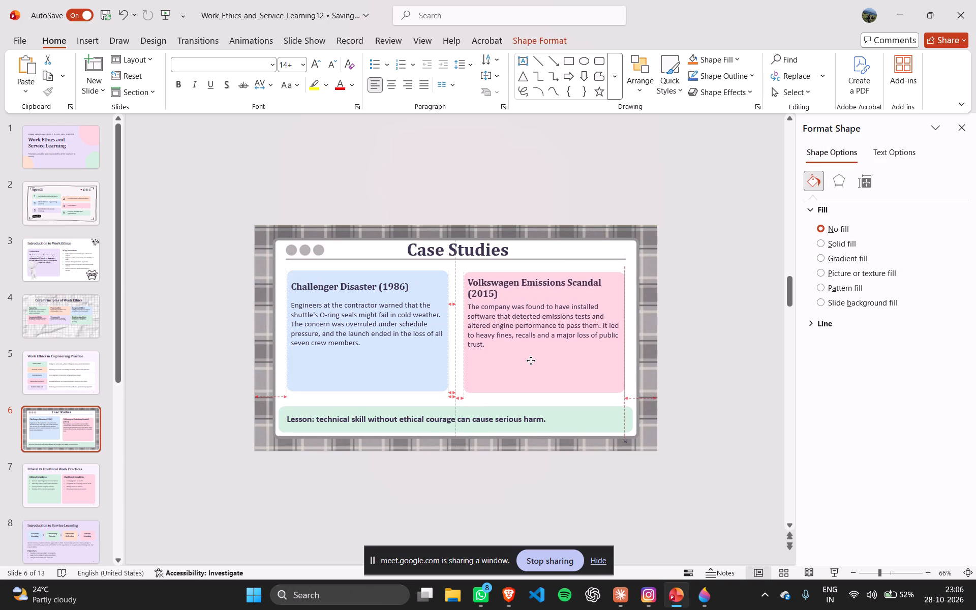
pyautogui.moveTo(531, 360); pyautogui.dragTo(528, 359)
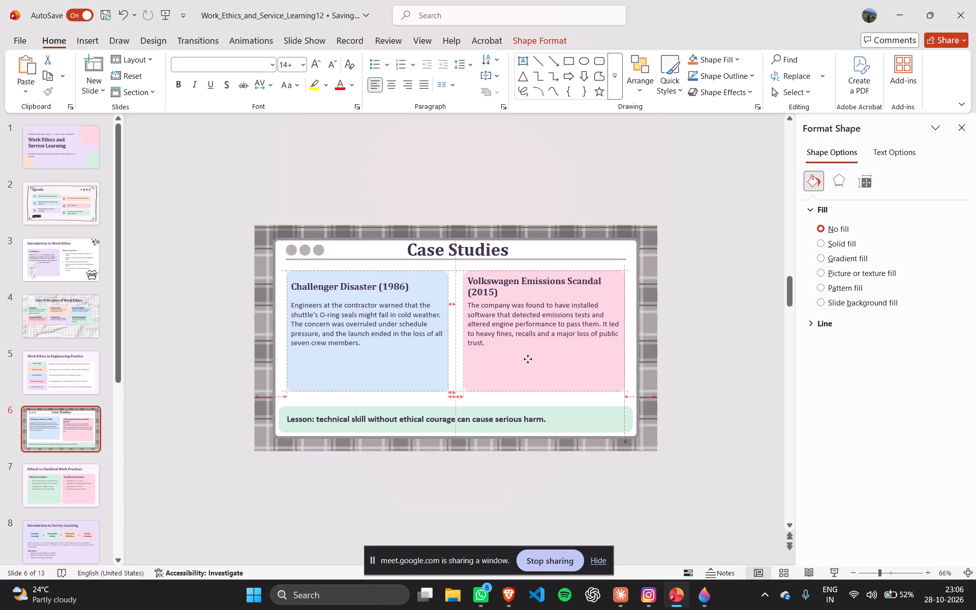
pyautogui.moveTo(528, 359); pyautogui.dragTo(528, 360)
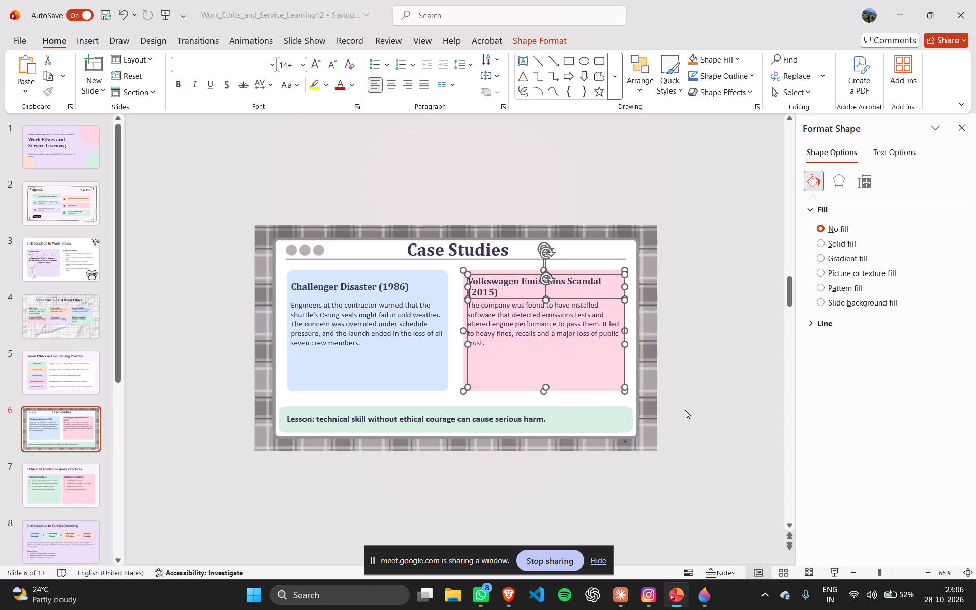
pyautogui.click(685, 410)
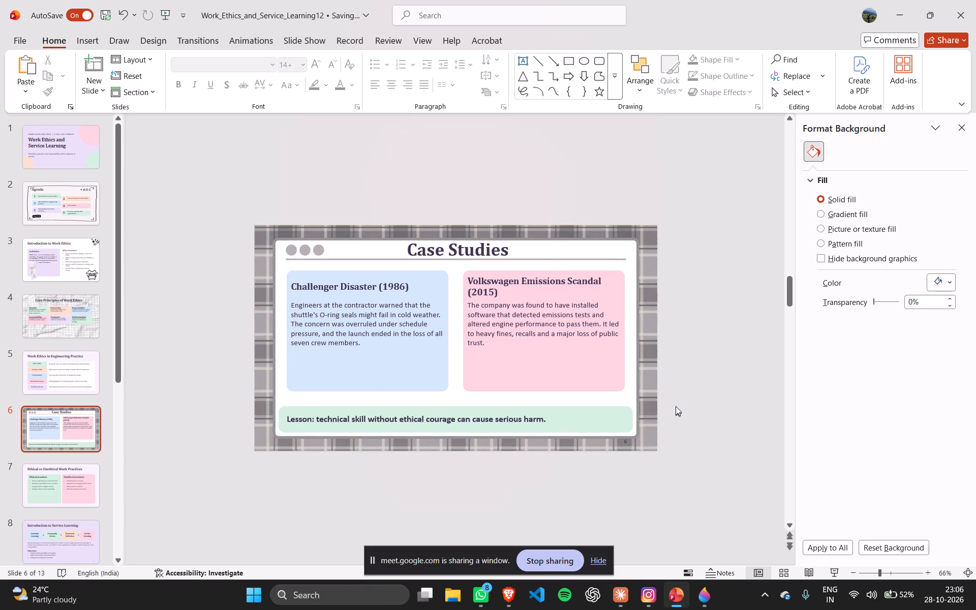
# Move the green Lesson bar together with its text and the slide number up slightly, closer to the two case cards.
pyautogui.moveTo(676, 403); pyautogui.dragTo(229, 453)
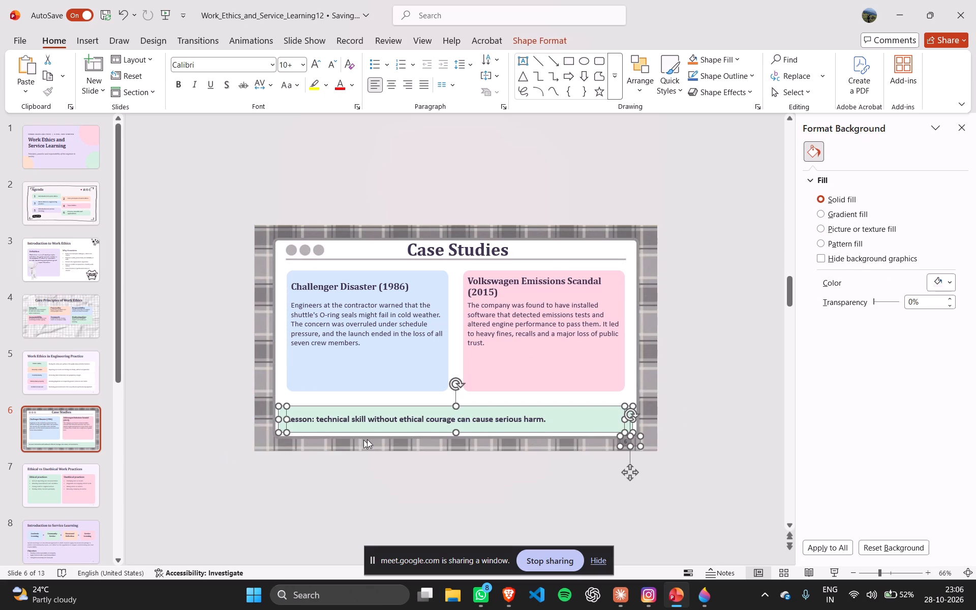
pyautogui.moveTo(424, 425); pyautogui.dragTo(428, 420)
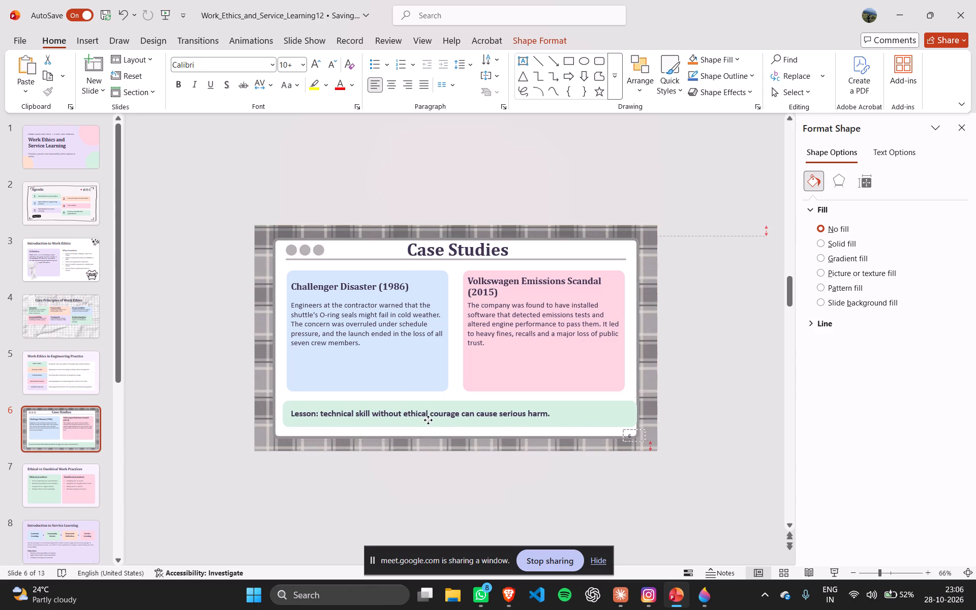
pyautogui.moveTo(428, 420); pyautogui.dragTo(426, 418)
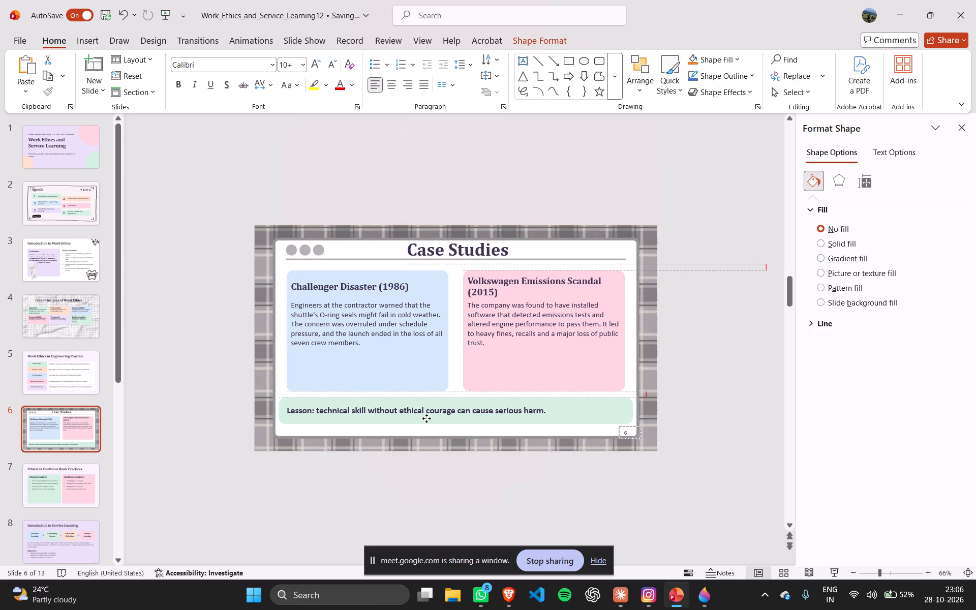
pyautogui.moveTo(426, 418); pyautogui.dragTo(426, 418)
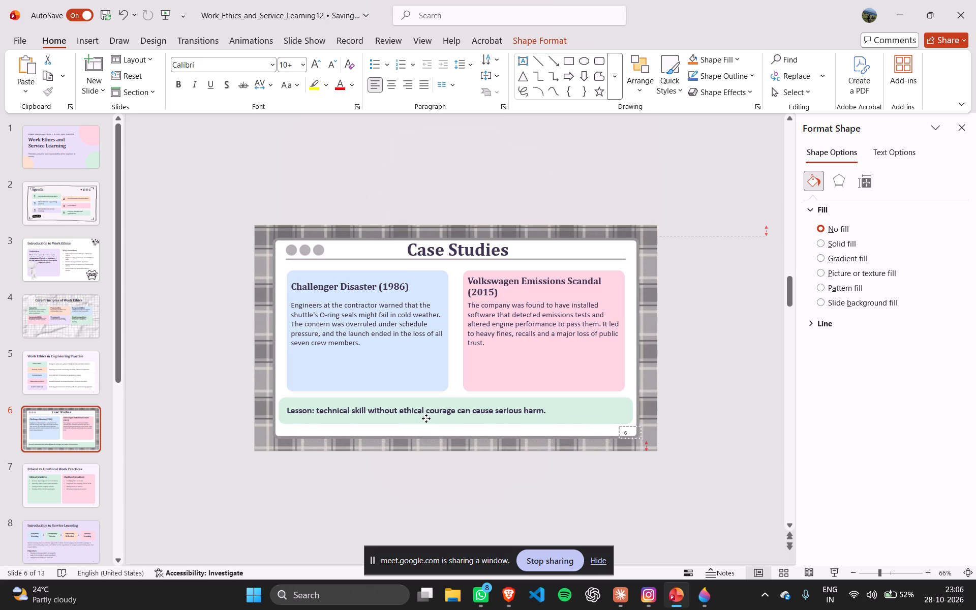
pyautogui.moveTo(426, 418); pyautogui.dragTo(426, 419)
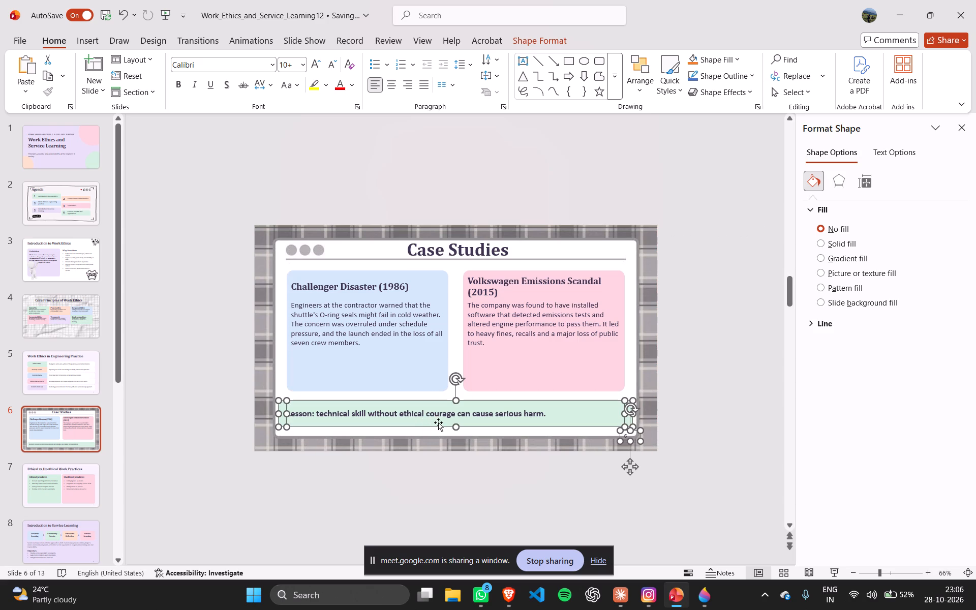
# Shift only the Lesson sentence's text box to the right so the sentence sits roughly centred within the green bar.
pyautogui.click(495, 413)
pyautogui.click(570, 419)
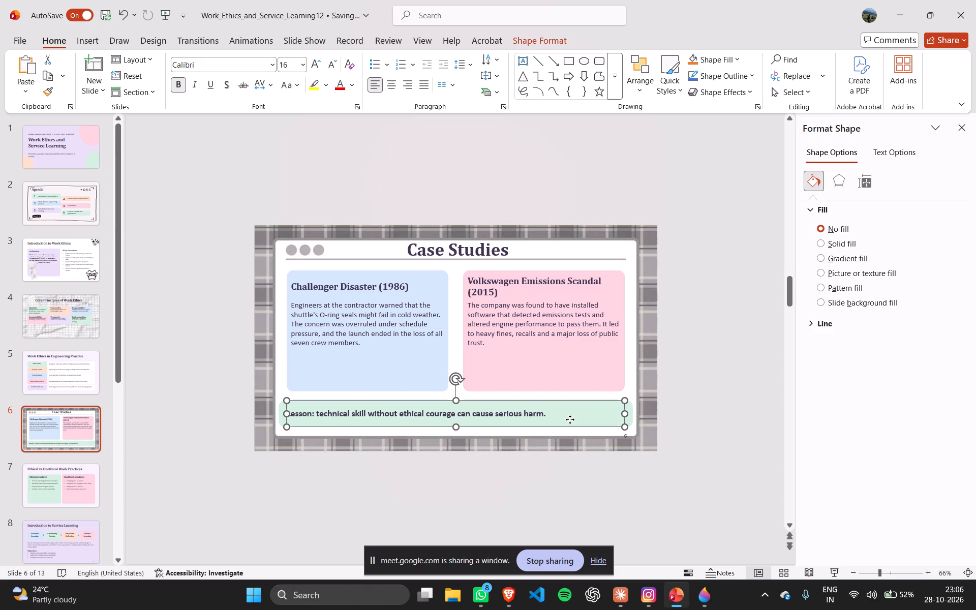
pyautogui.moveTo(558, 427); pyautogui.dragTo(573, 428)
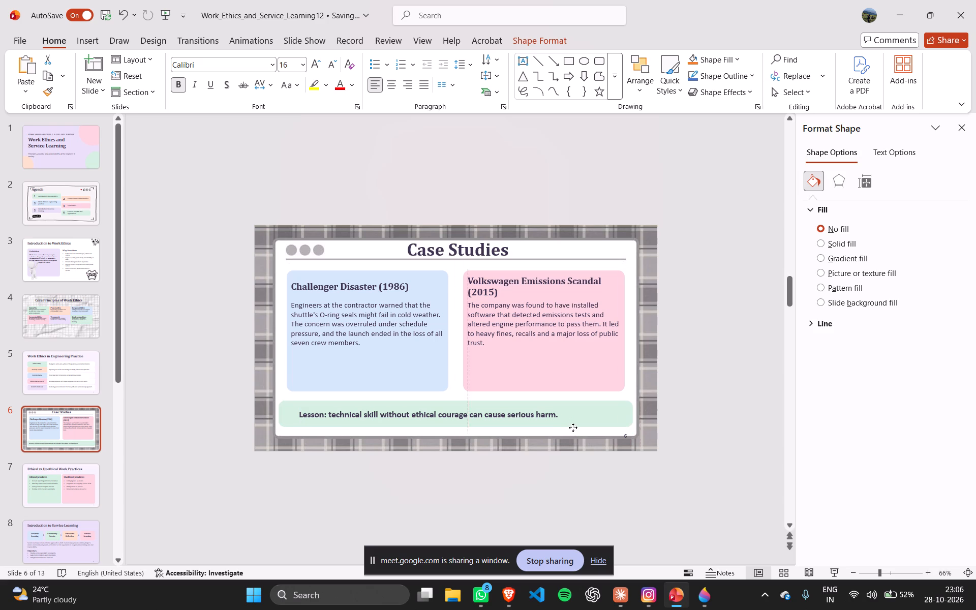
pyautogui.moveTo(573, 428); pyautogui.dragTo(594, 428)
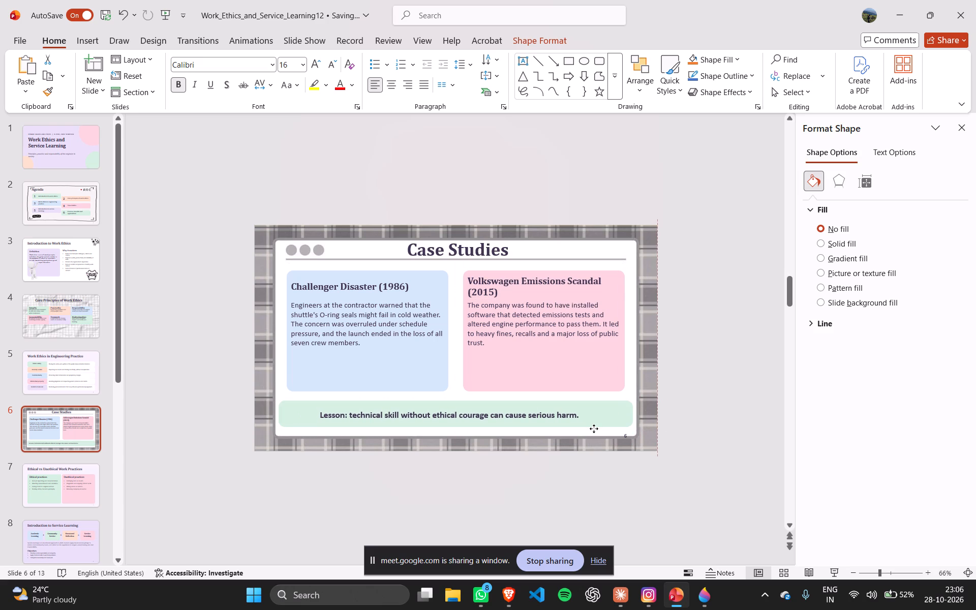
pyautogui.moveTo(594, 428); pyautogui.dragTo(588, 426)
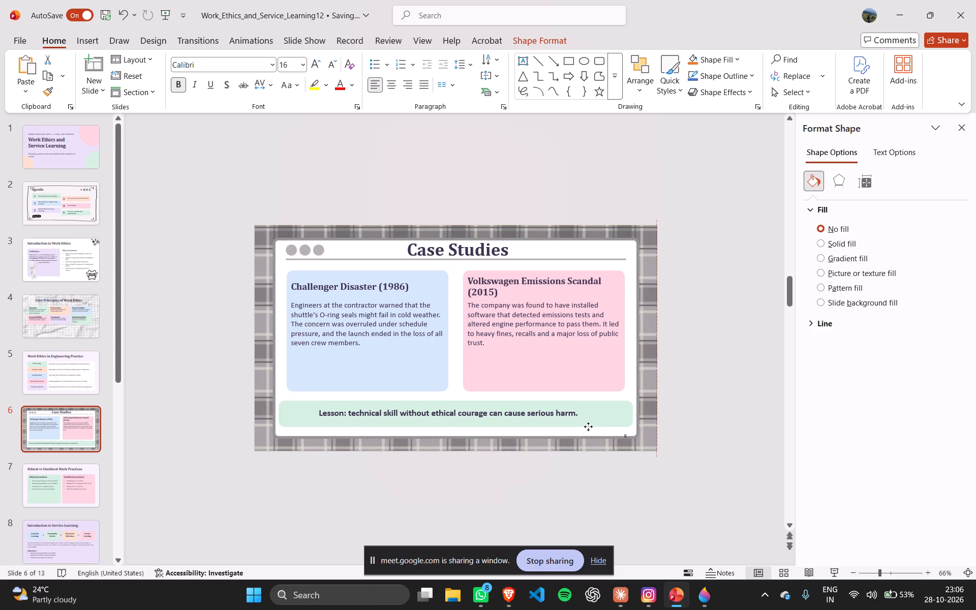
pyautogui.moveTo(588, 426); pyautogui.dragTo(588, 428)
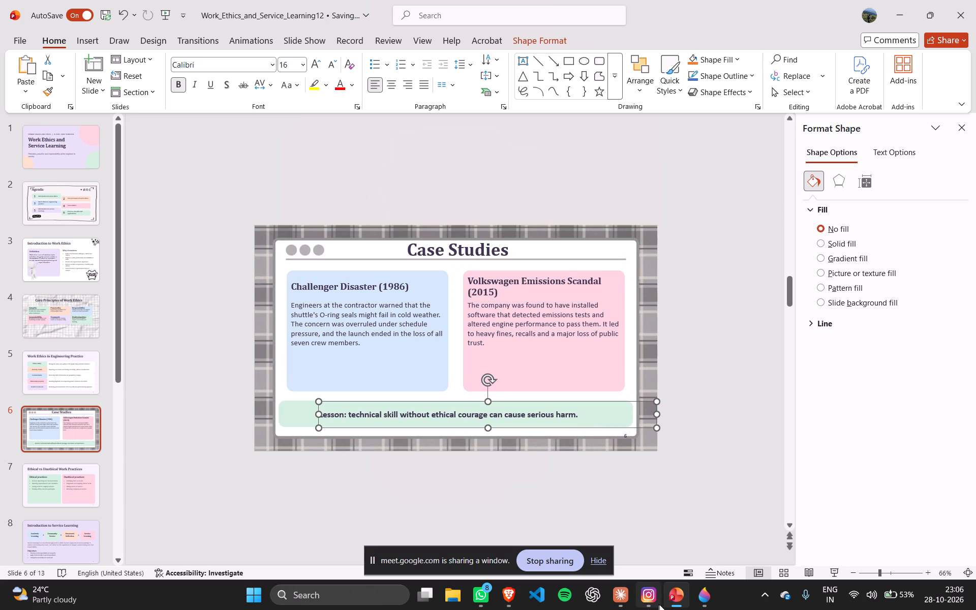
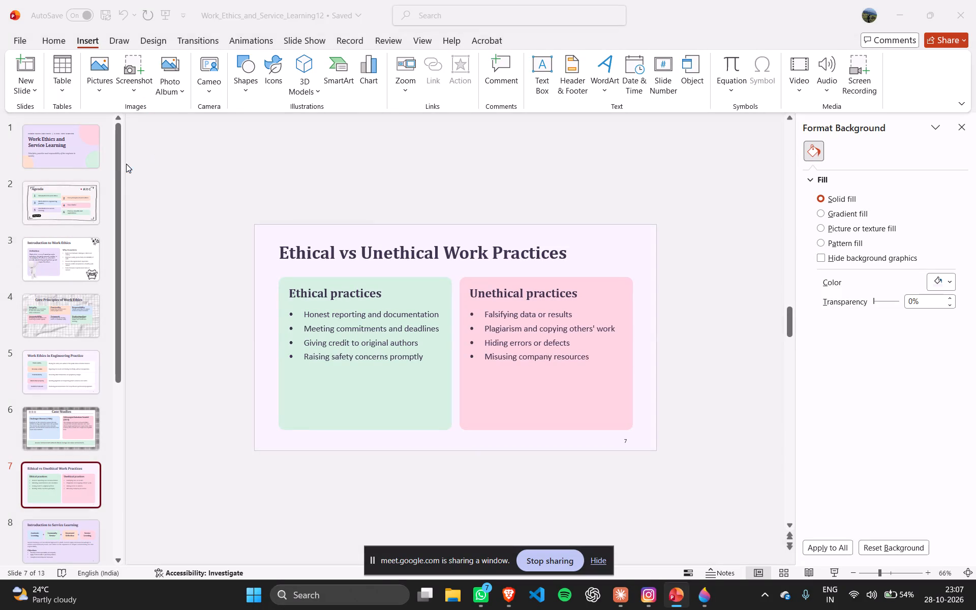
# Insert the browser-window picture "WhatsApp Image 2026-10-28 at 11.06.02 PM" from the Desktop folder onto slide 7.
pyautogui.scroll(-20, 359, 159)
pyautogui.scroll(-20, 359, 159)
pyautogui.scroll(-6, 359, 159)
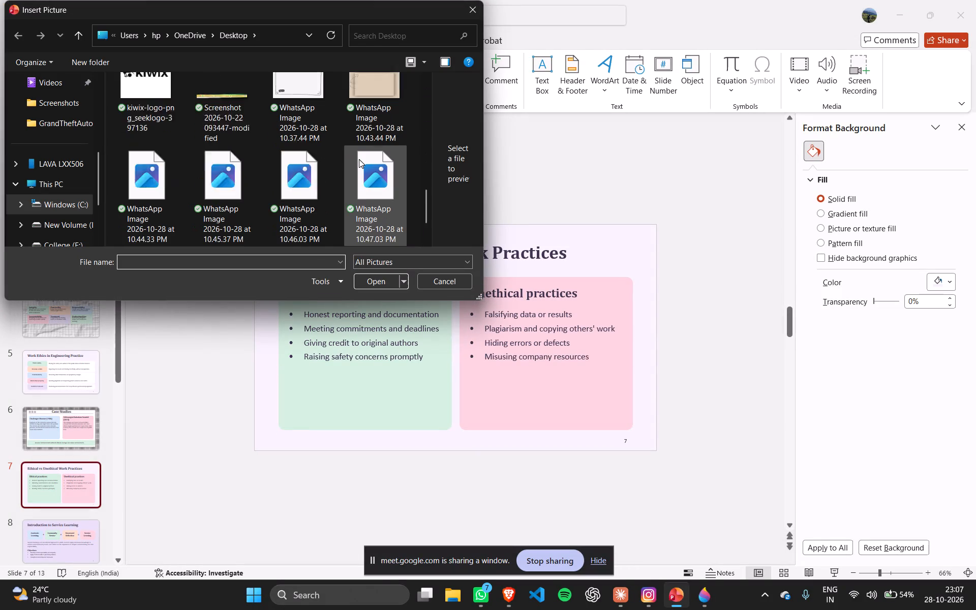
pyautogui.scroll(-17, 359, 159)
pyautogui.click(367, 175)
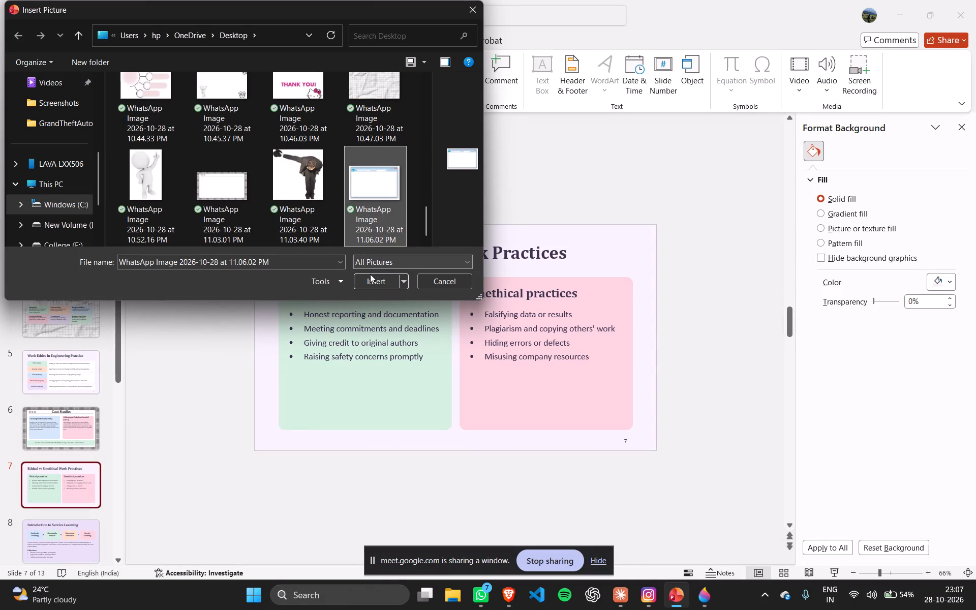
pyautogui.click(370, 274)
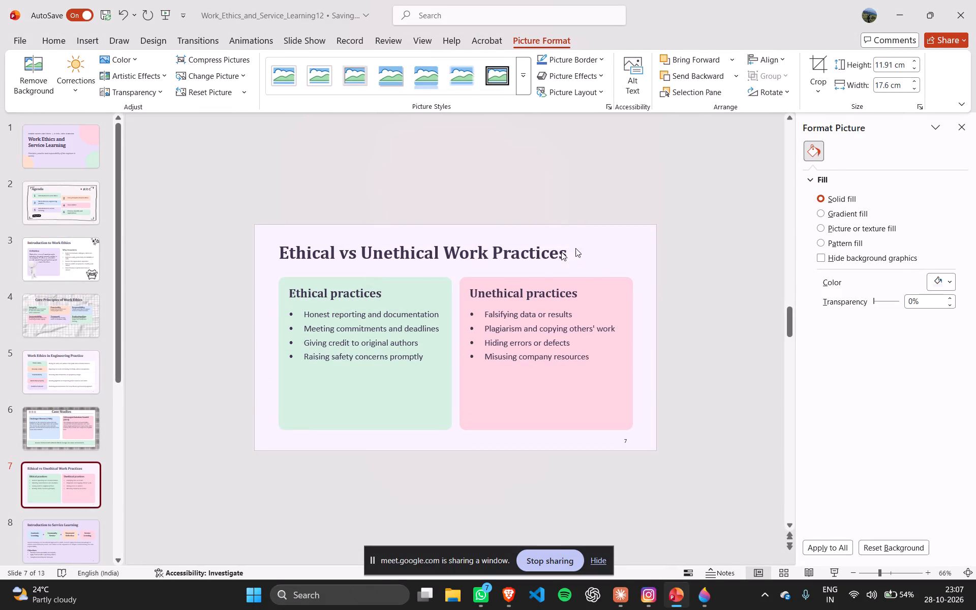
# Align the browser-window picture with the slide's top-left corner and stretch it over the whole slide, about 14.27 cm high and 25.4 cm wide.
pyautogui.moveTo(521, 257); pyautogui.dragTo(502, 301)
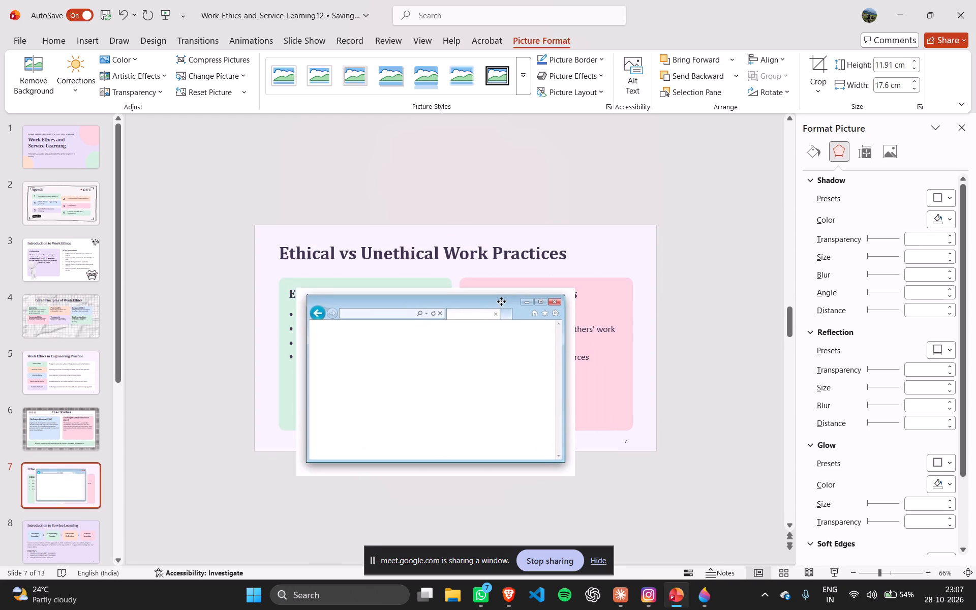
pyautogui.moveTo(502, 301); pyautogui.dragTo(455, 240)
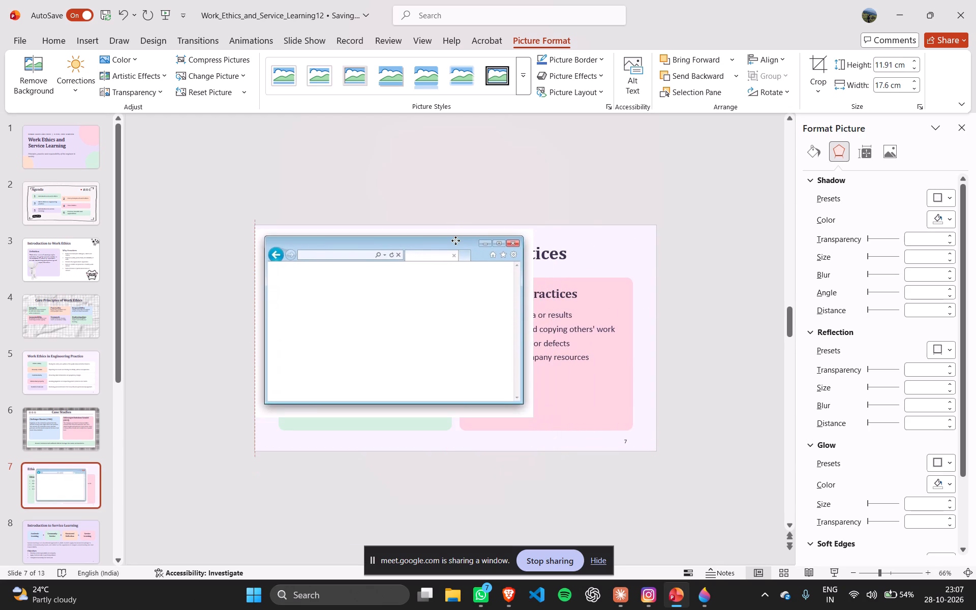
pyautogui.moveTo(455, 240); pyautogui.dragTo(459, 238)
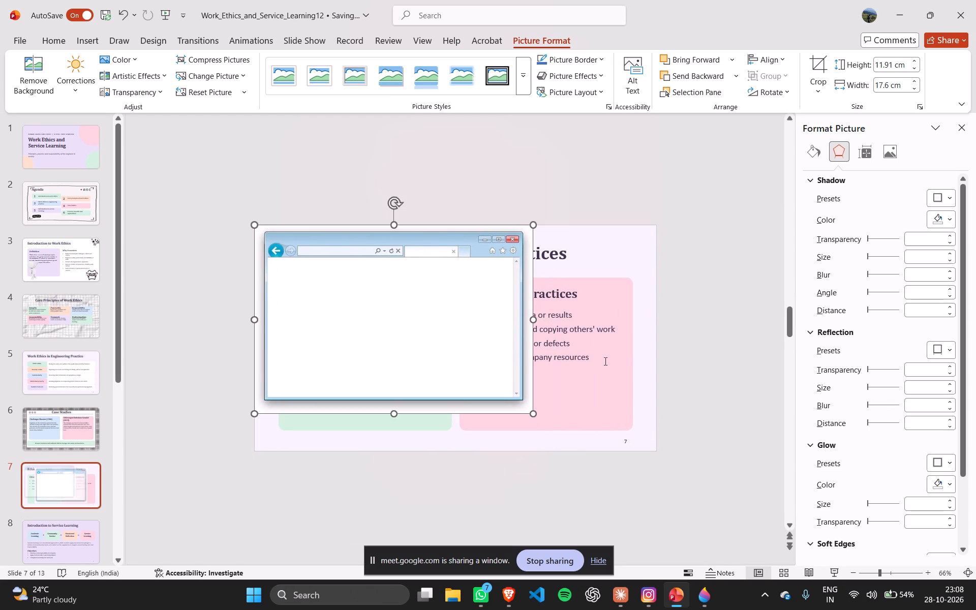
pyautogui.moveTo(532, 414); pyautogui.dragTo(615, 424)
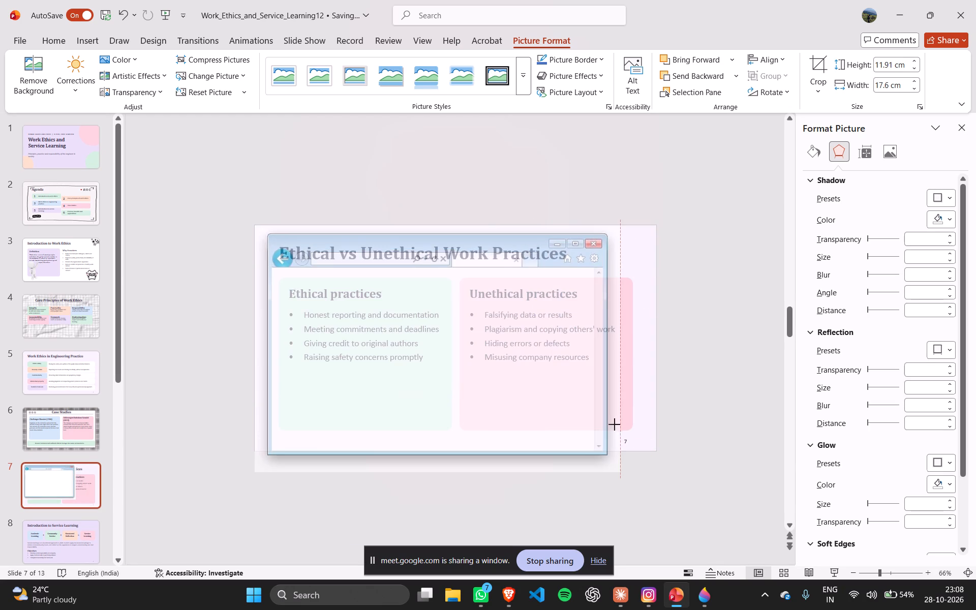
pyautogui.moveTo(615, 424); pyautogui.dragTo(615, 388)
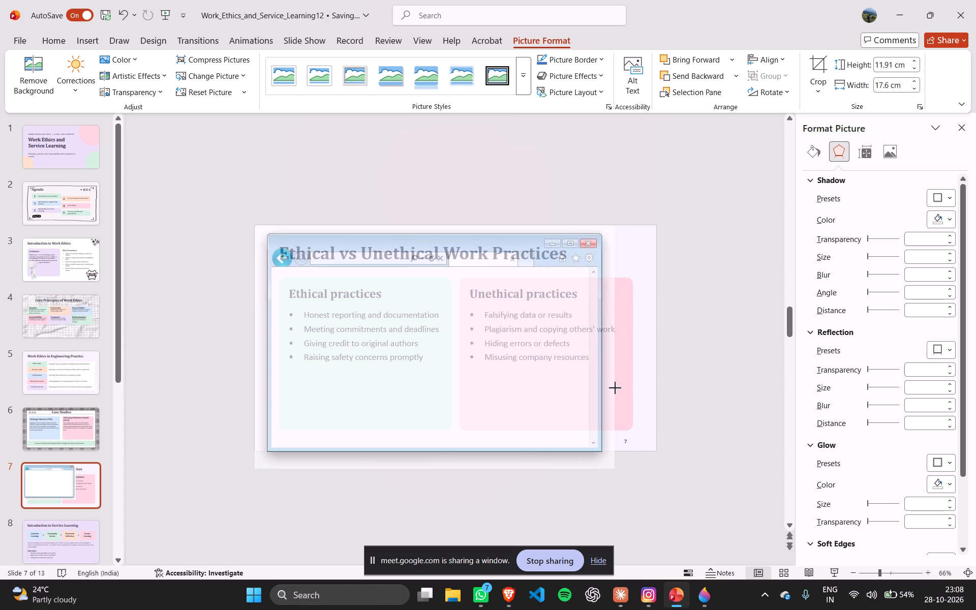
pyautogui.moveTo(615, 388); pyautogui.dragTo(587, 375)
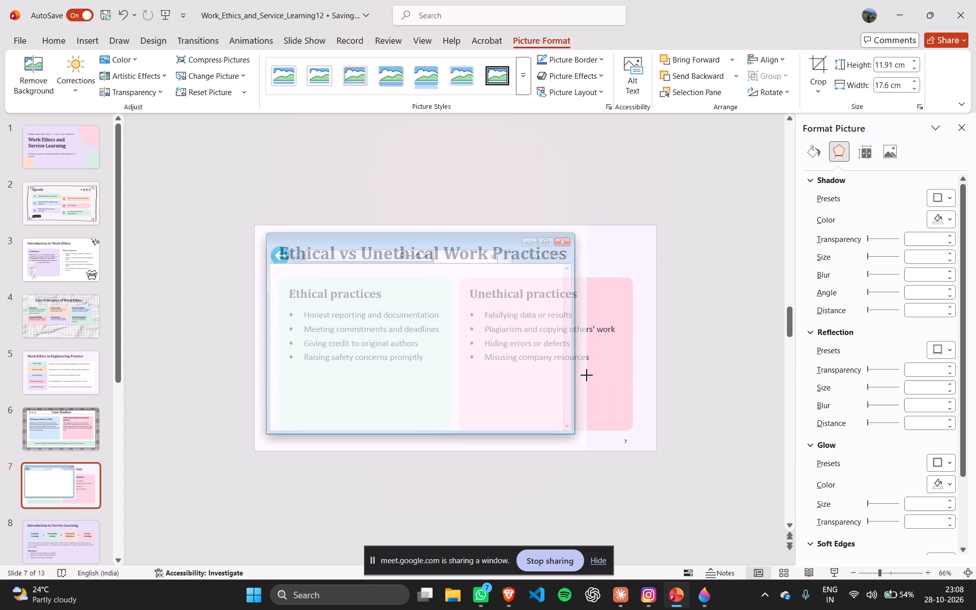
pyautogui.moveTo(587, 375); pyautogui.dragTo(588, 375)
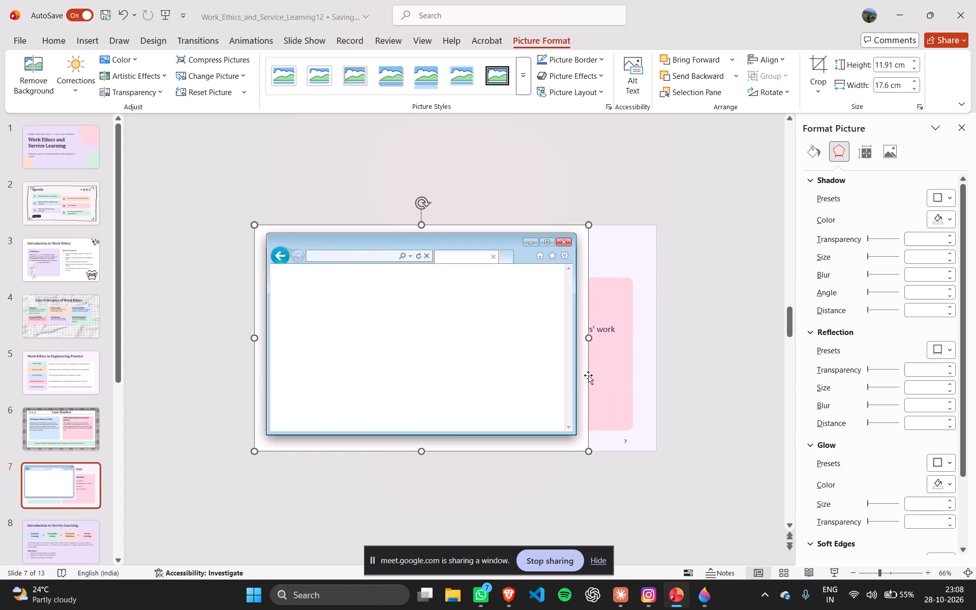
pyautogui.moveTo(589, 338); pyautogui.dragTo(619, 339)
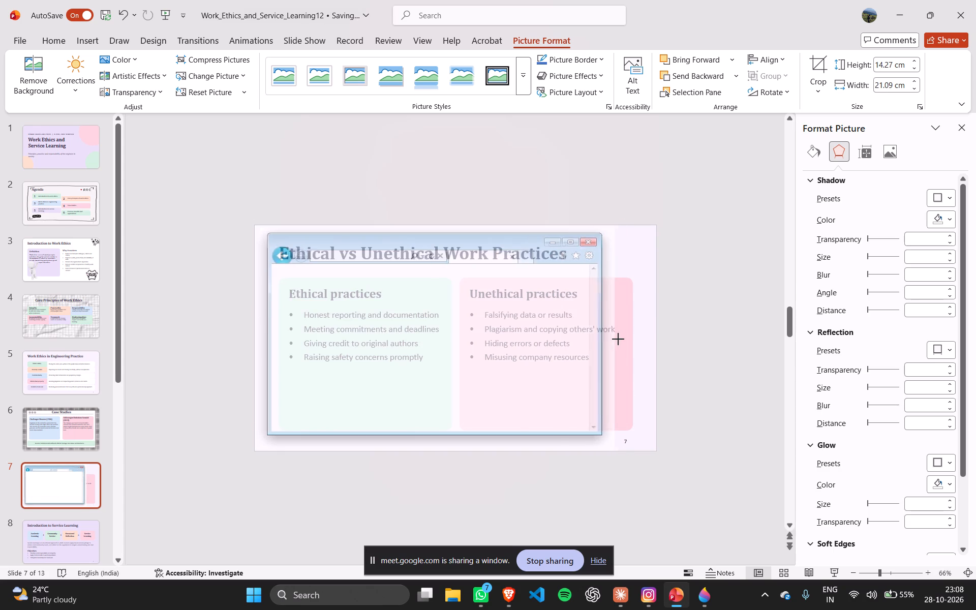
pyautogui.moveTo(619, 339); pyautogui.dragTo(656, 337)
pyautogui.click(717, 355)
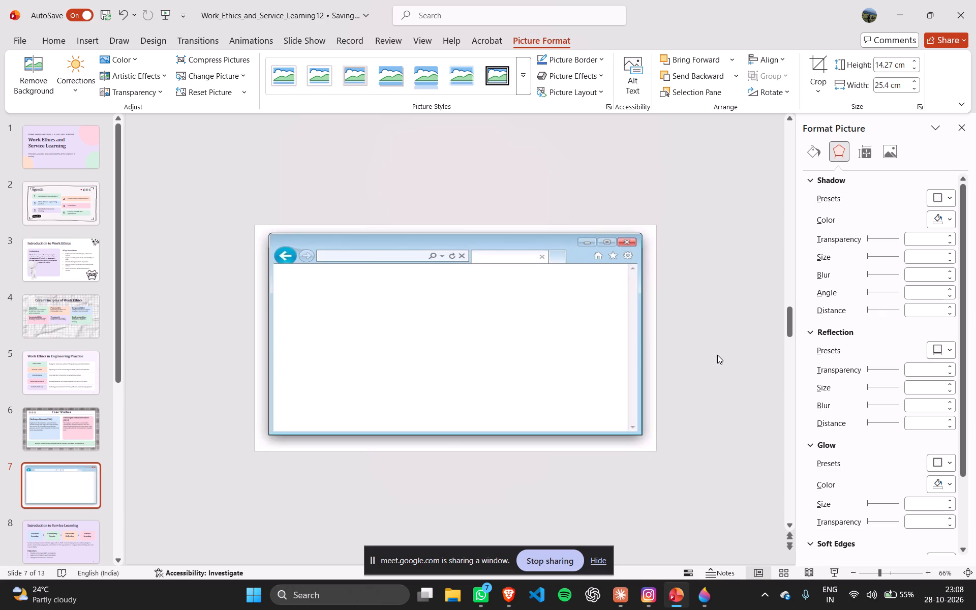
# Send the browser-window picture to the back, behind the title and both practice cards.
pyautogui.click(554, 343)
pyautogui.rightClick(554, 343)
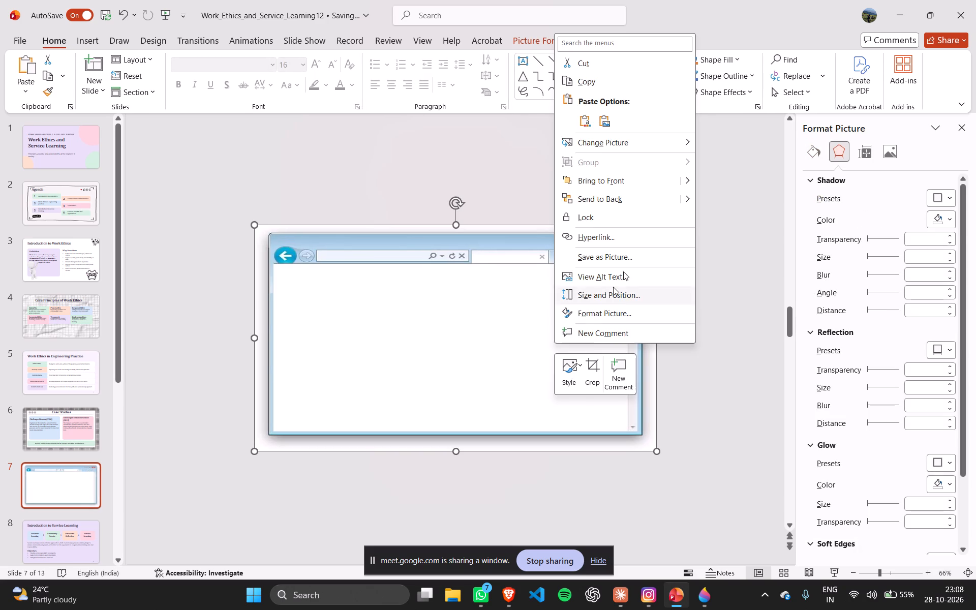
pyautogui.click(646, 205)
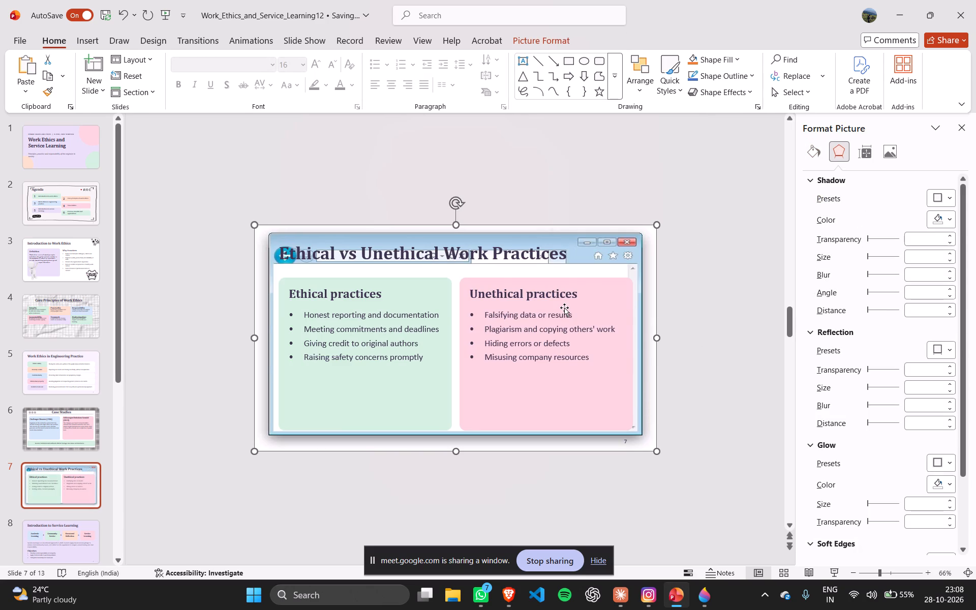
# Move the slide title right and up into the browser window's header and narrow its text box to fit the text.
pyautogui.click(438, 256)
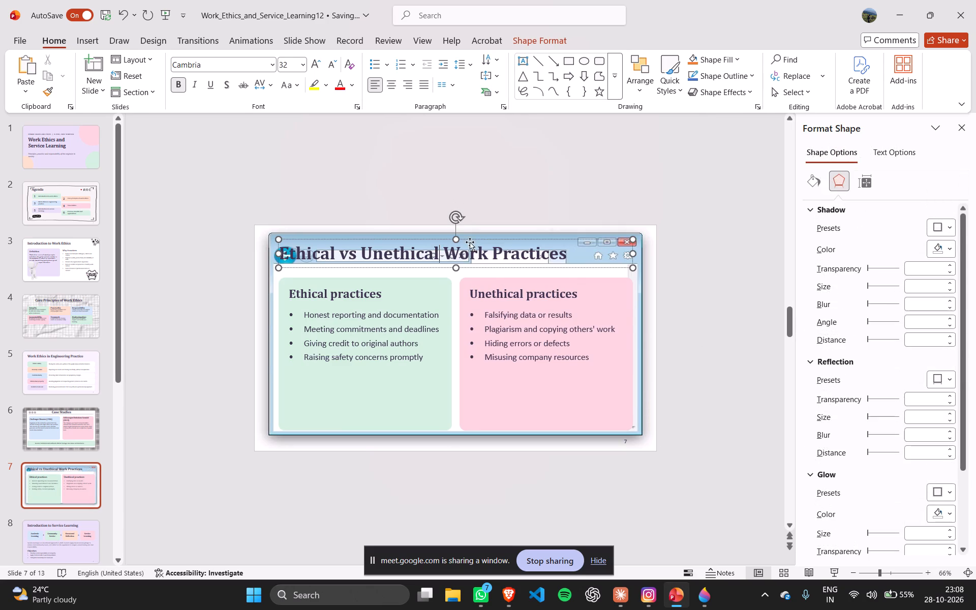
pyautogui.moveTo(472, 240); pyautogui.dragTo(501, 236)
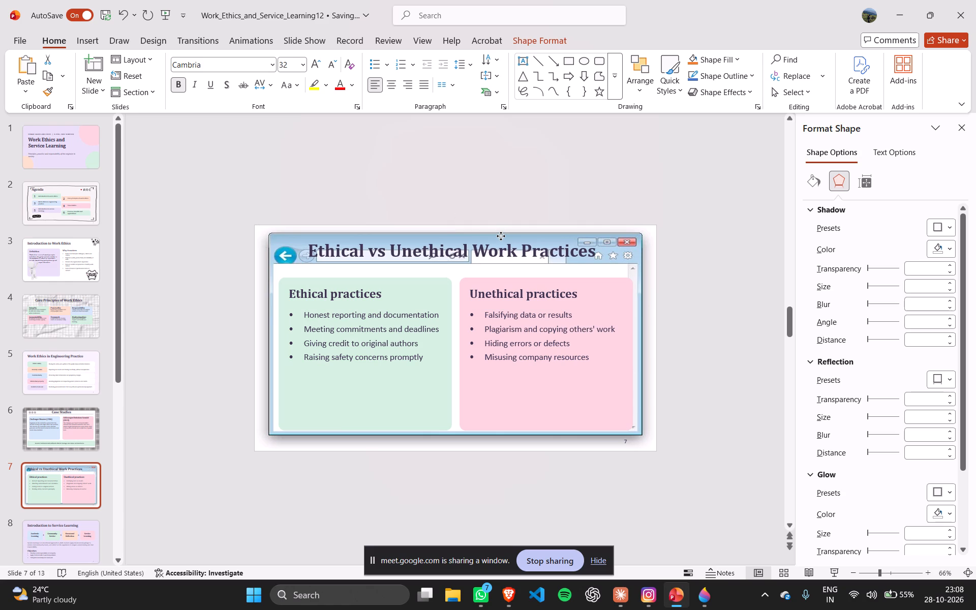
pyautogui.moveTo(501, 236); pyautogui.dragTo(497, 252)
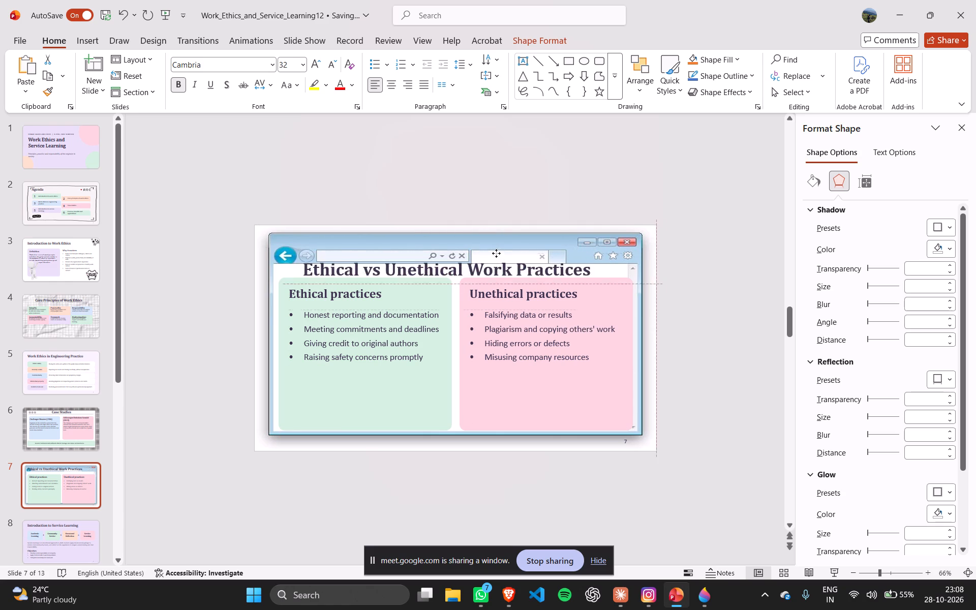
pyautogui.moveTo(497, 252); pyautogui.dragTo(504, 234)
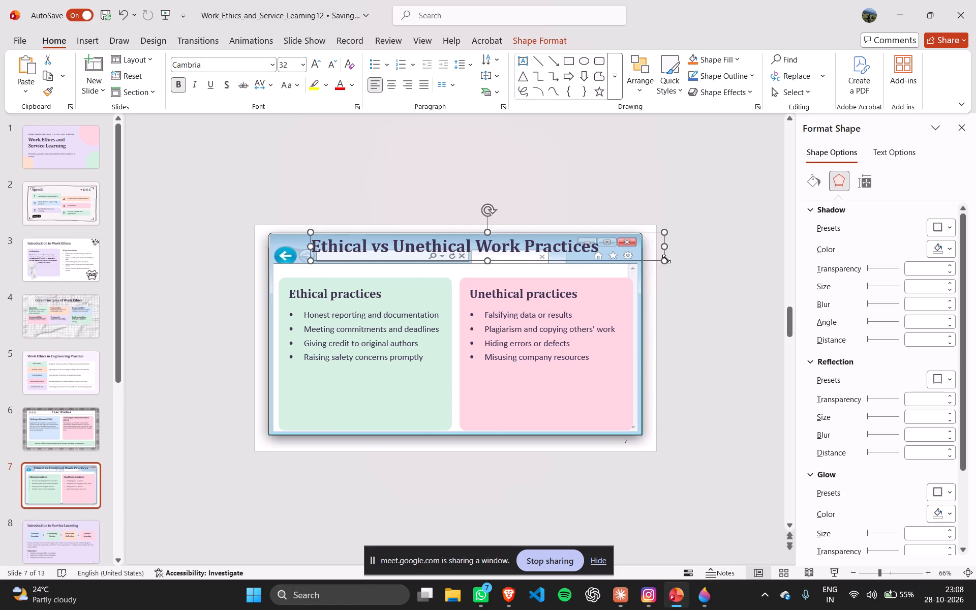
pyautogui.moveTo(665, 263); pyautogui.dragTo(664, 271)
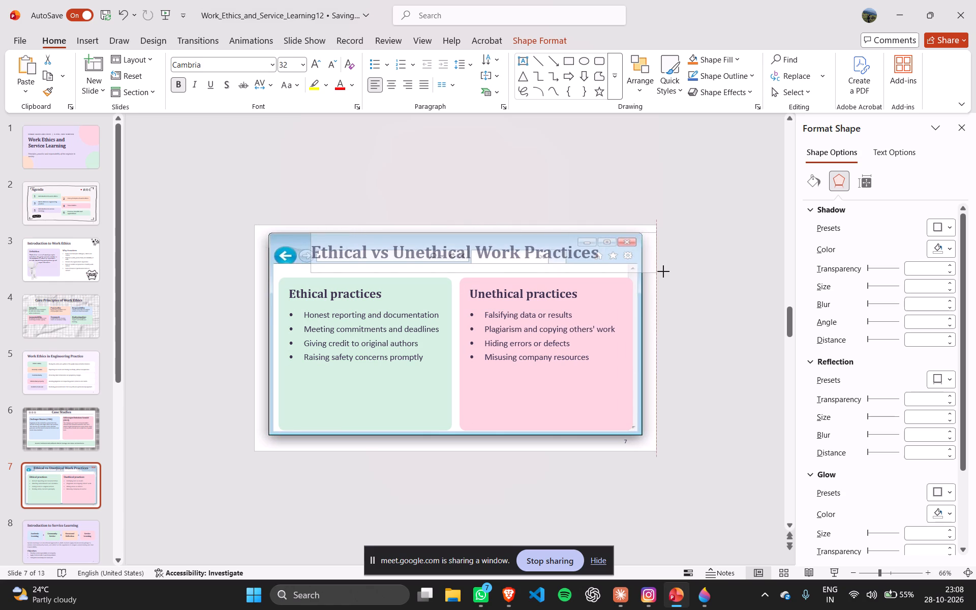
pyautogui.moveTo(664, 271); pyautogui.dragTo(614, 266)
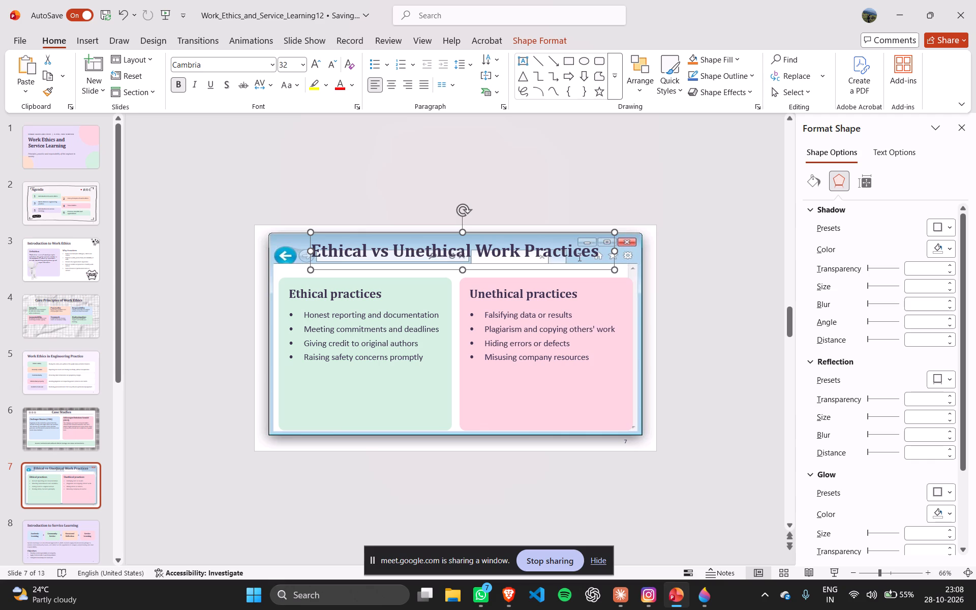
pyautogui.click(577, 256)
pyautogui.click(598, 268)
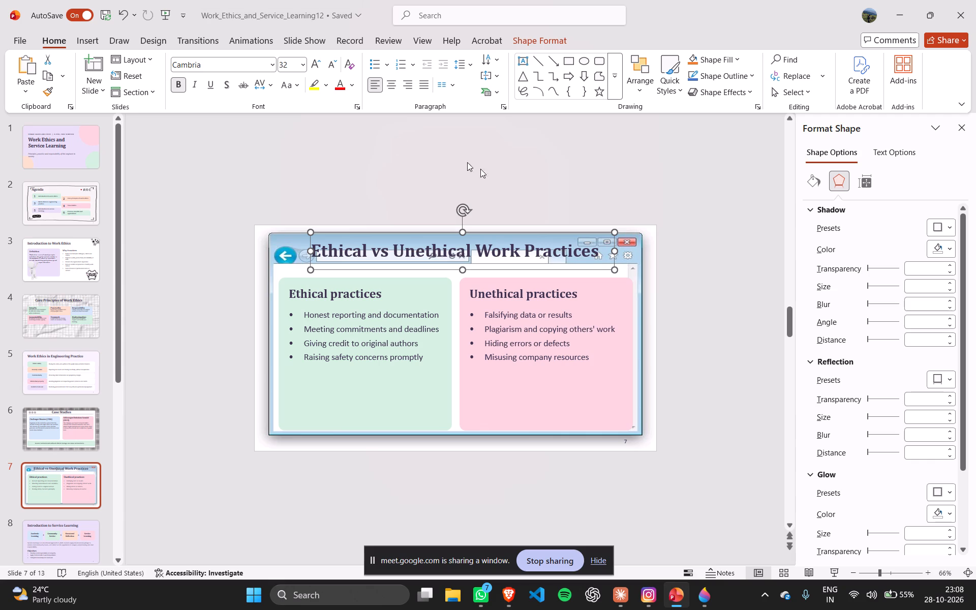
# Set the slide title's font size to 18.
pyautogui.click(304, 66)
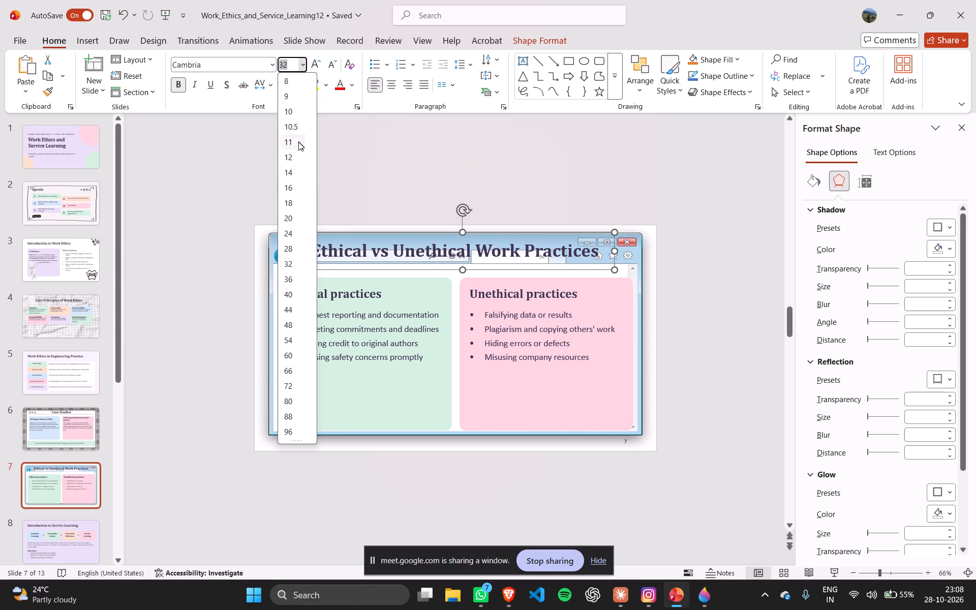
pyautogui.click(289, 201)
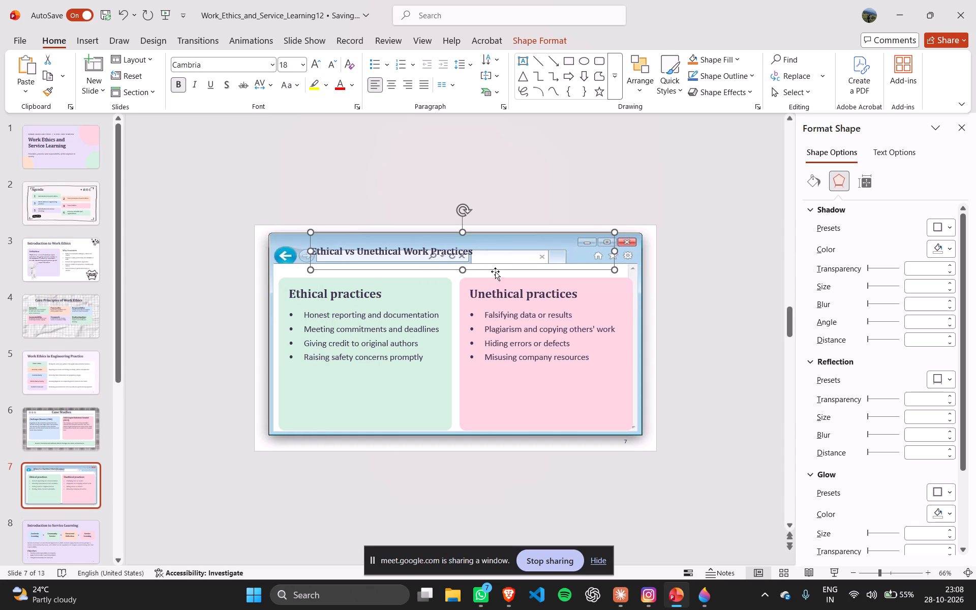
# Move the slide title up into the browser picture's blue title bar, above the address bar.
pyautogui.moveTo(498, 270); pyautogui.dragTo(506, 274)
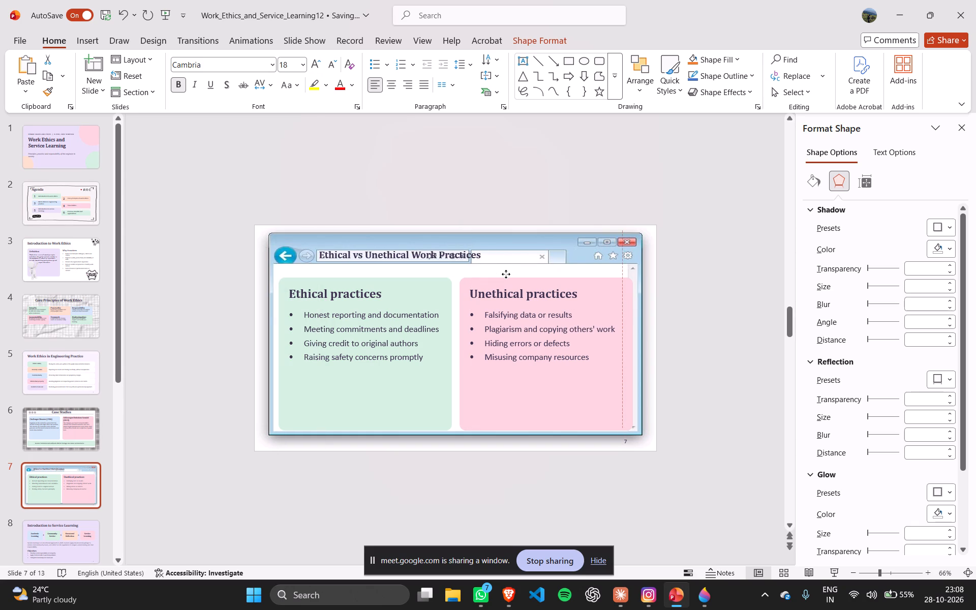
pyautogui.moveTo(506, 274); pyautogui.dragTo(493, 278)
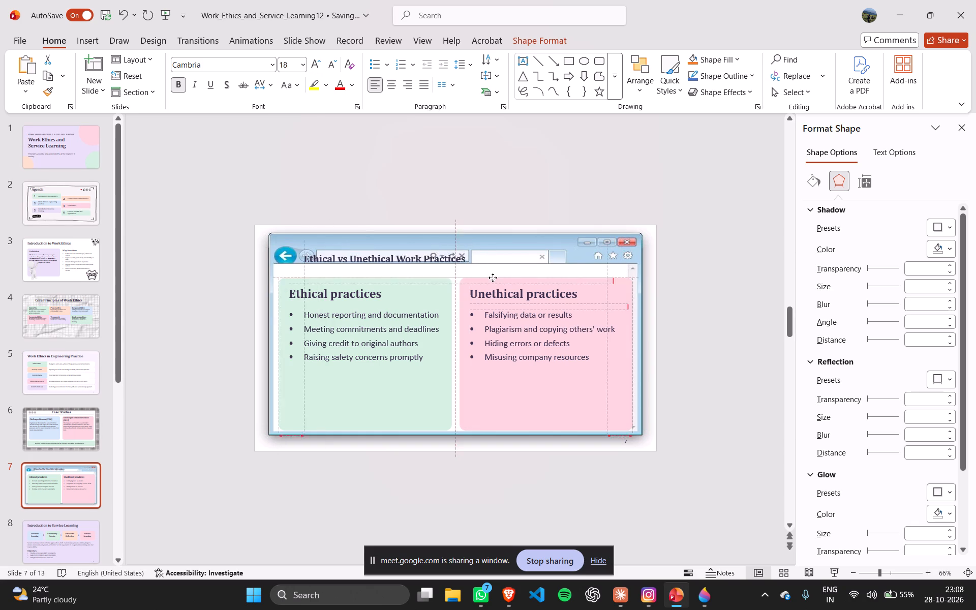
pyautogui.moveTo(493, 278); pyautogui.dragTo(545, 262)
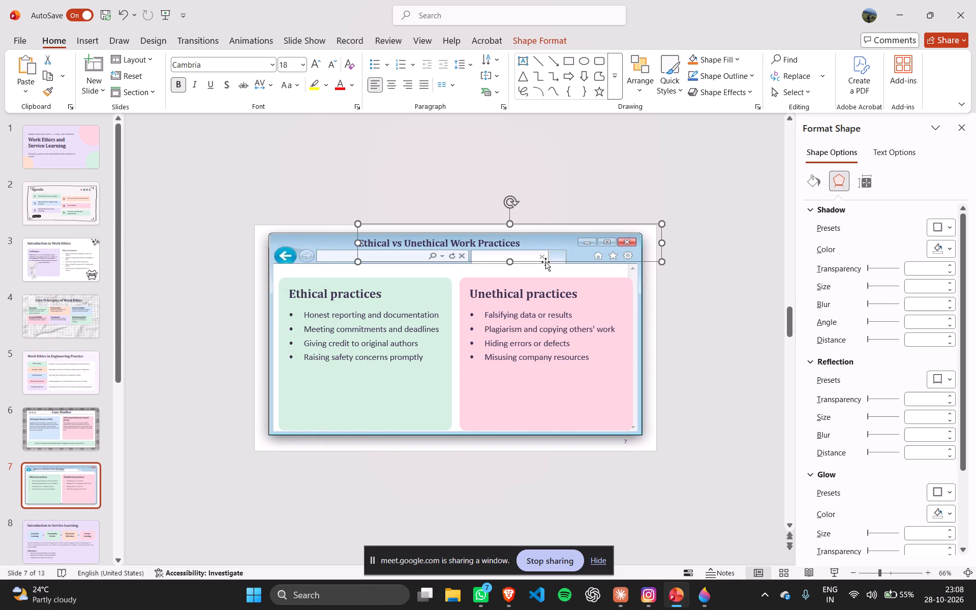
# Set the slide title's font size to 24 and shift it slightly left, clear of the window control buttons.
pyautogui.click(301, 63)
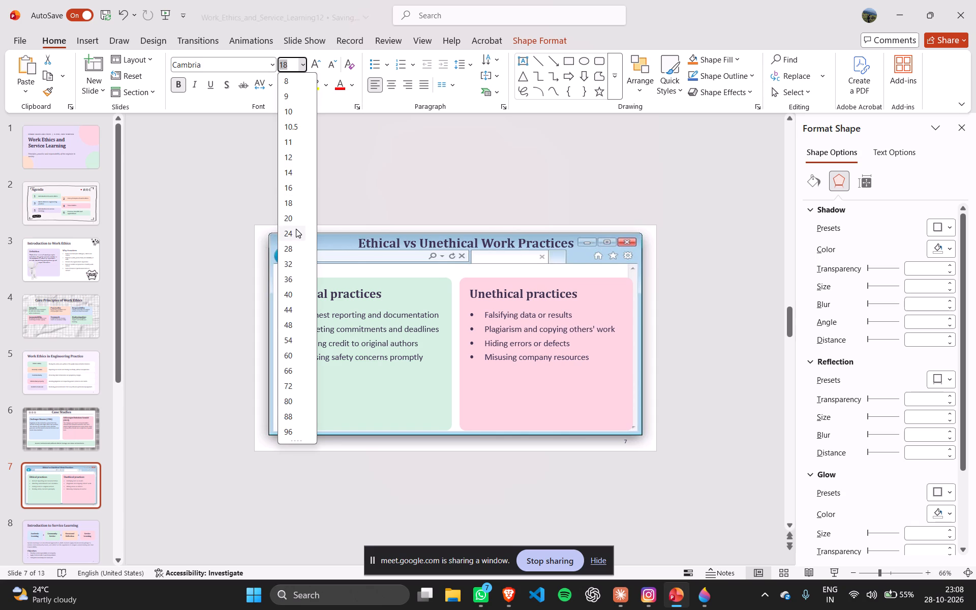
pyautogui.click(296, 229)
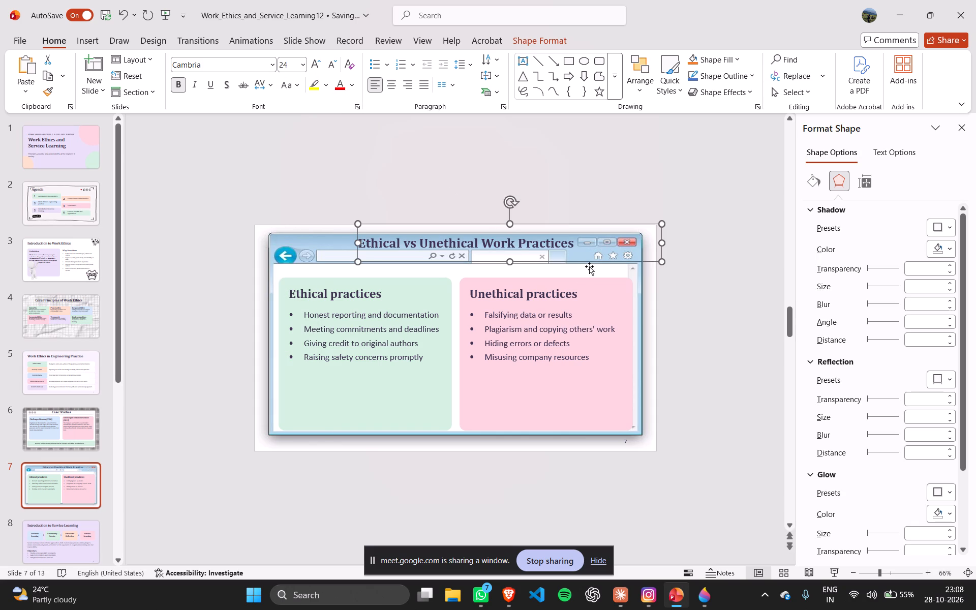
pyautogui.moveTo(590, 263); pyautogui.dragTo(580, 262)
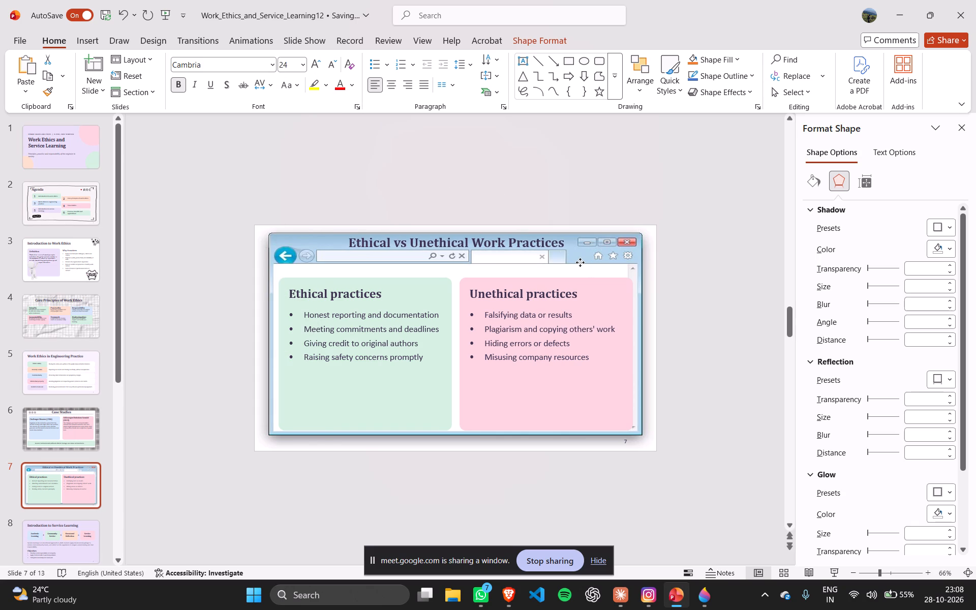
pyautogui.moveTo(580, 262); pyautogui.dragTo(578, 262)
pyautogui.click(728, 310)
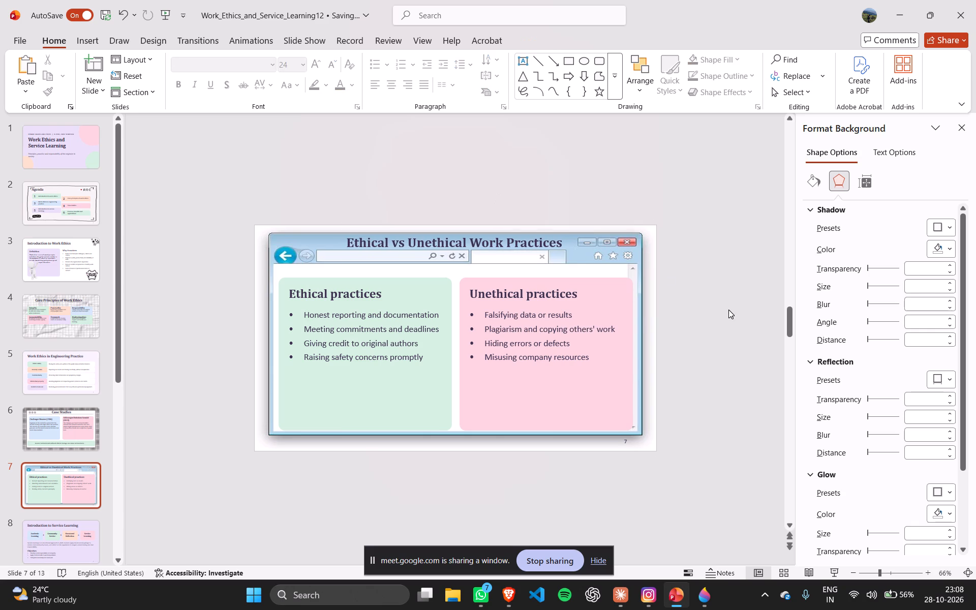
# Shrink the green Ethical practices card by raising its bottom edge and moving its left edge inward from the browser window's border.
pyautogui.click(431, 416)
pyautogui.click(449, 415)
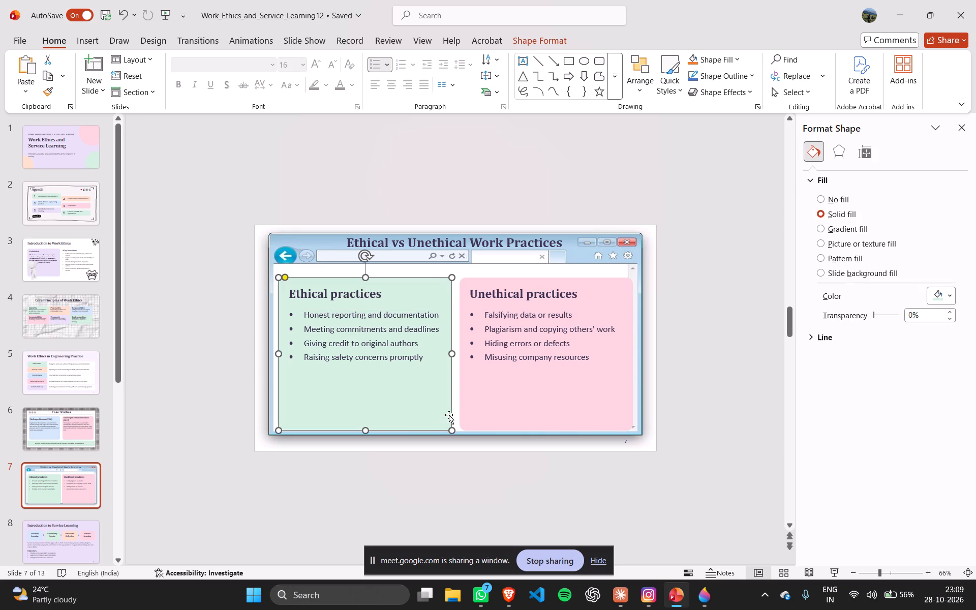
pyautogui.moveTo(365, 431); pyautogui.dragTo(370, 424)
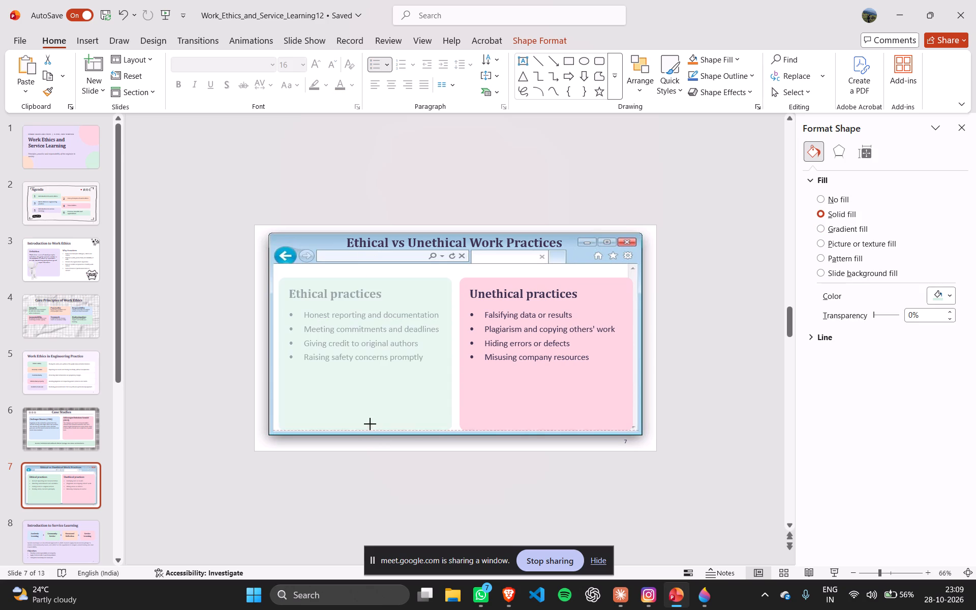
pyautogui.moveTo(370, 424); pyautogui.dragTo(373, 419)
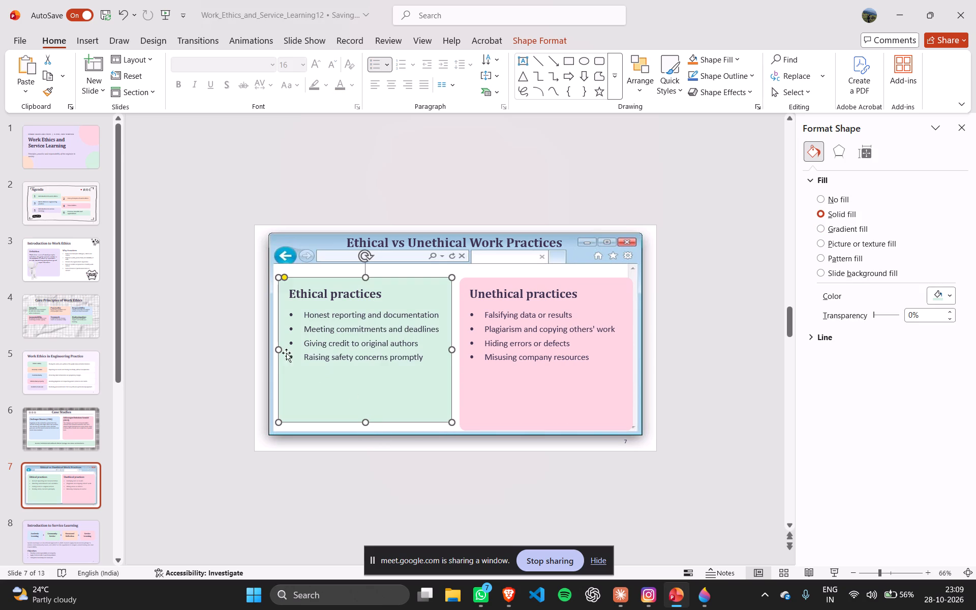
pyautogui.moveTo(277, 349); pyautogui.dragTo(284, 350)
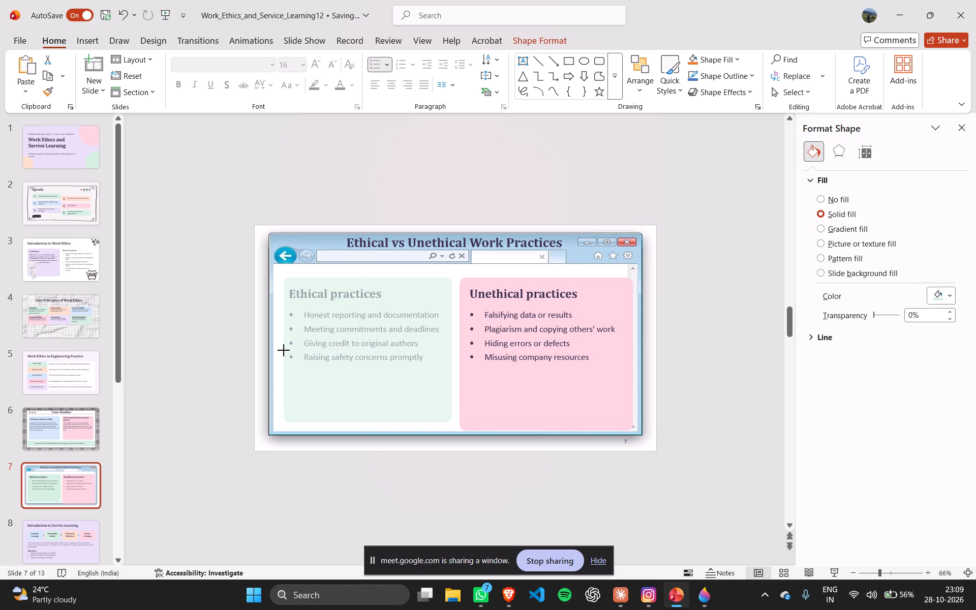
pyautogui.moveTo(284, 350); pyautogui.dragTo(283, 351)
pyautogui.moveTo(283, 351); pyautogui.dragTo(283, 351)
# Shrink the pink Unethical practices card to align its bottom with the green card and narrow its right side clear of the browser scroll bar.
pyautogui.click(599, 403)
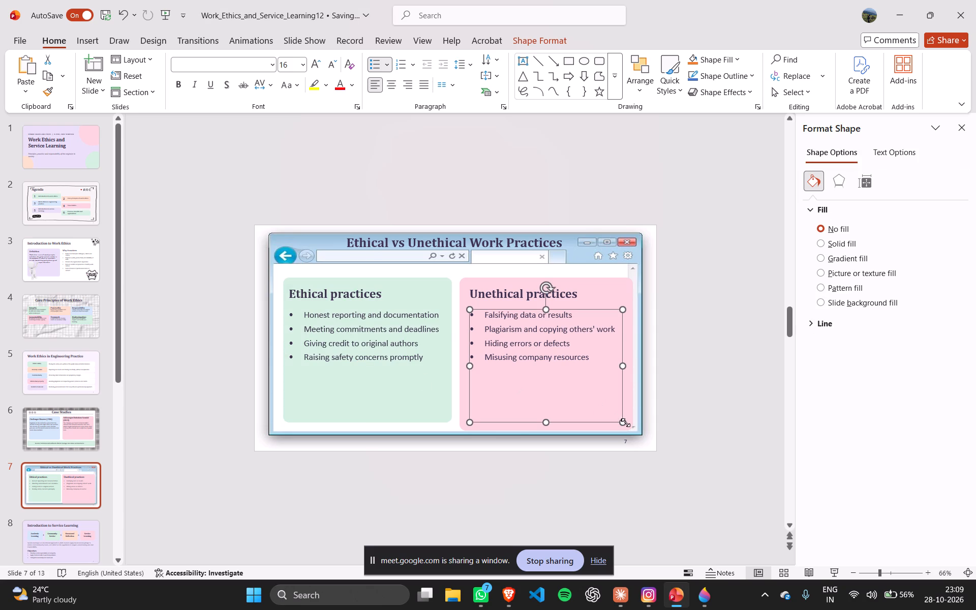
pyautogui.click(629, 419)
pyautogui.moveTo(634, 430); pyautogui.dragTo(627, 420)
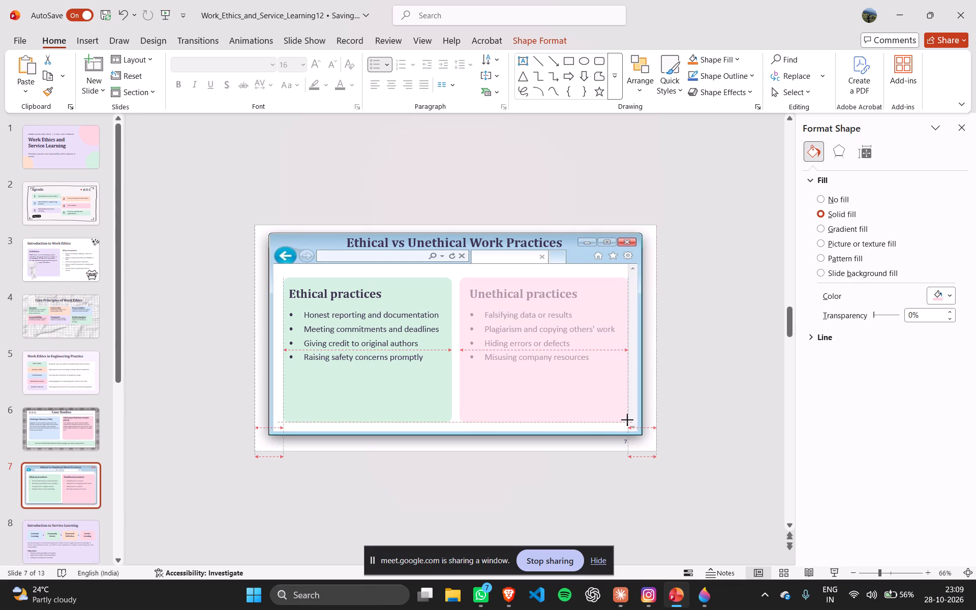
pyautogui.click(689, 412)
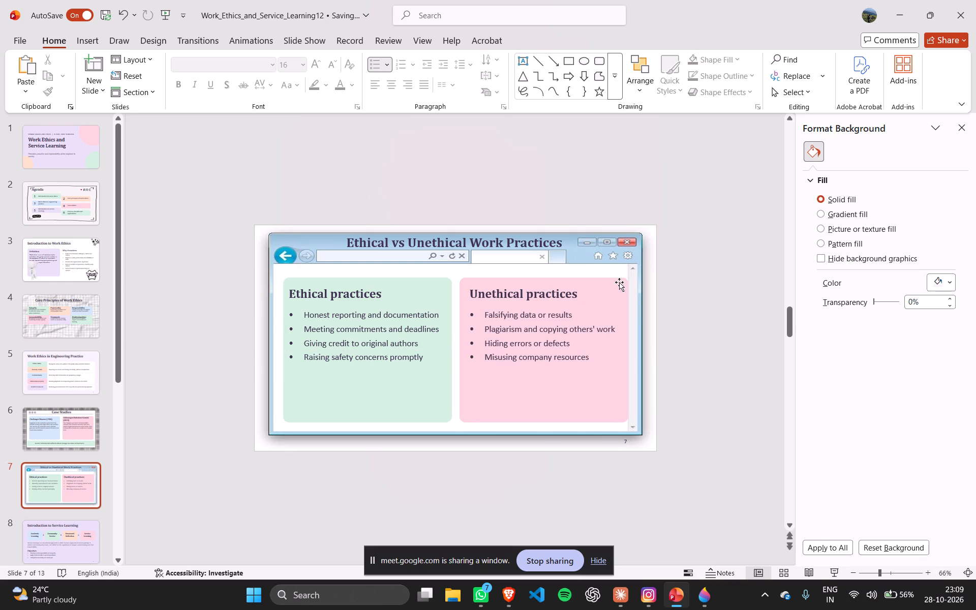
pyautogui.click(623, 279)
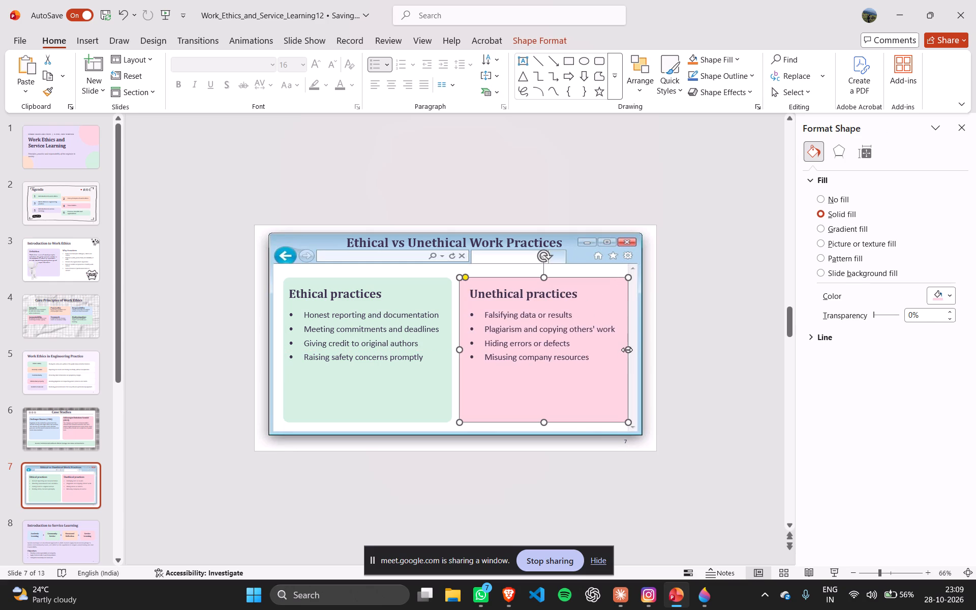
pyautogui.moveTo(627, 350); pyautogui.dragTo(617, 349)
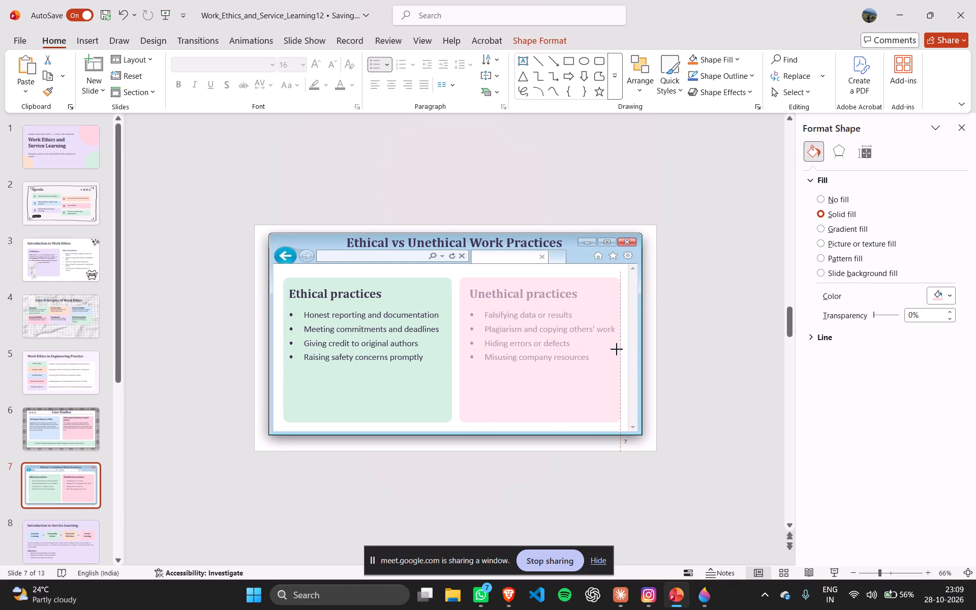
pyautogui.moveTo(617, 349); pyautogui.dragTo(616, 349)
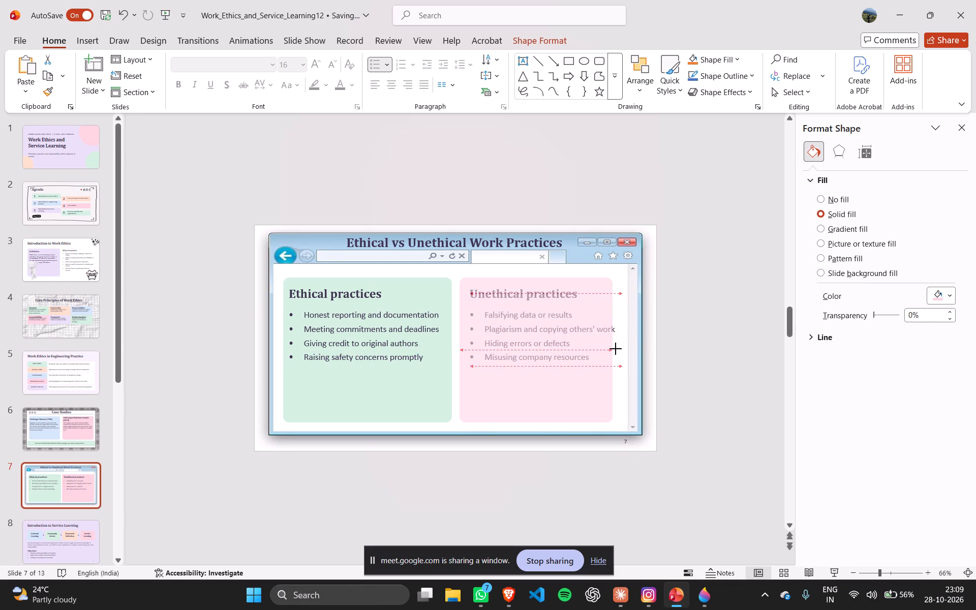
pyautogui.moveTo(616, 349); pyautogui.dragTo(618, 347)
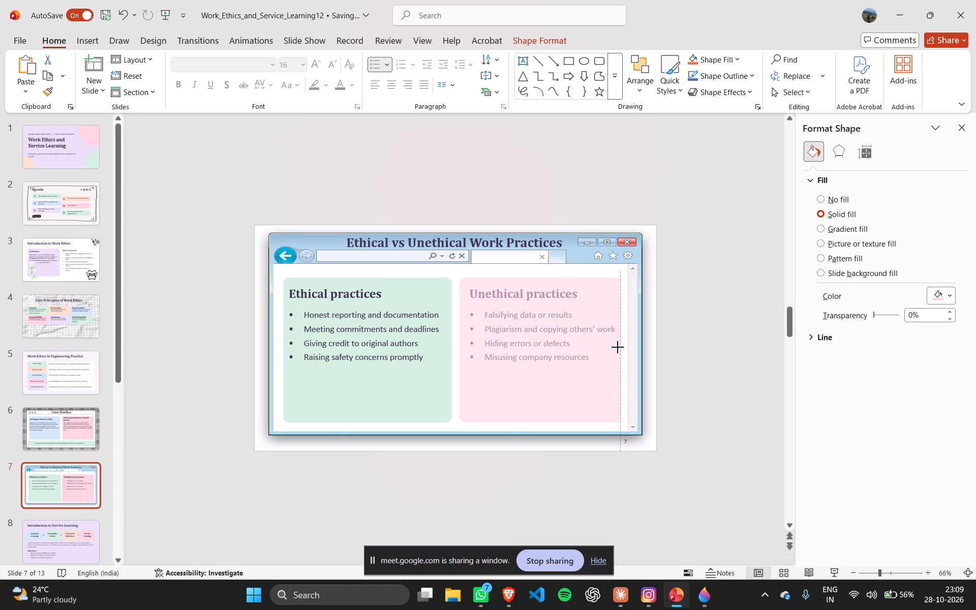
pyautogui.moveTo(618, 347); pyautogui.dragTo(617, 347)
pyautogui.click(711, 349)
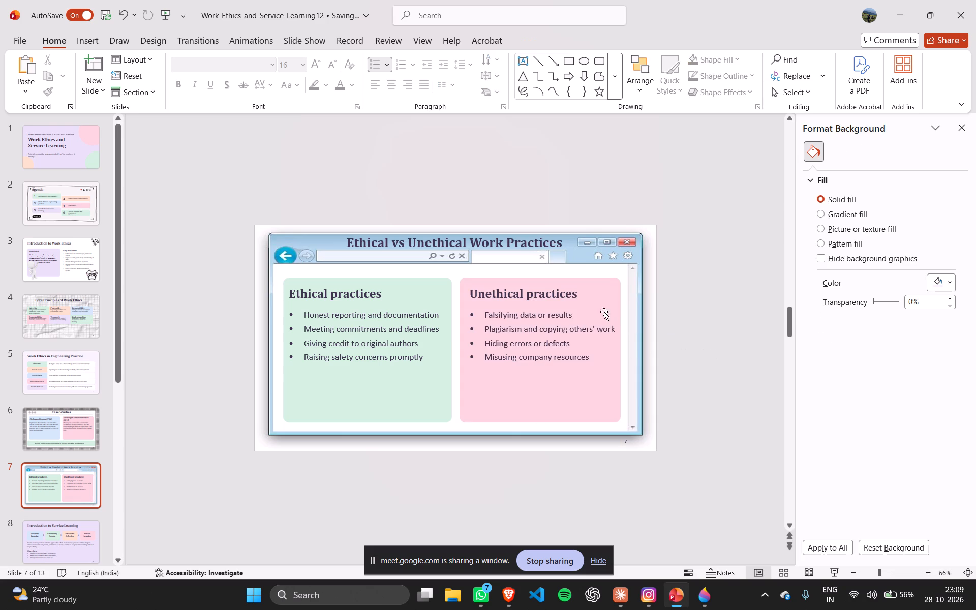
pyautogui.click(525, 344)
pyautogui.click(692, 408)
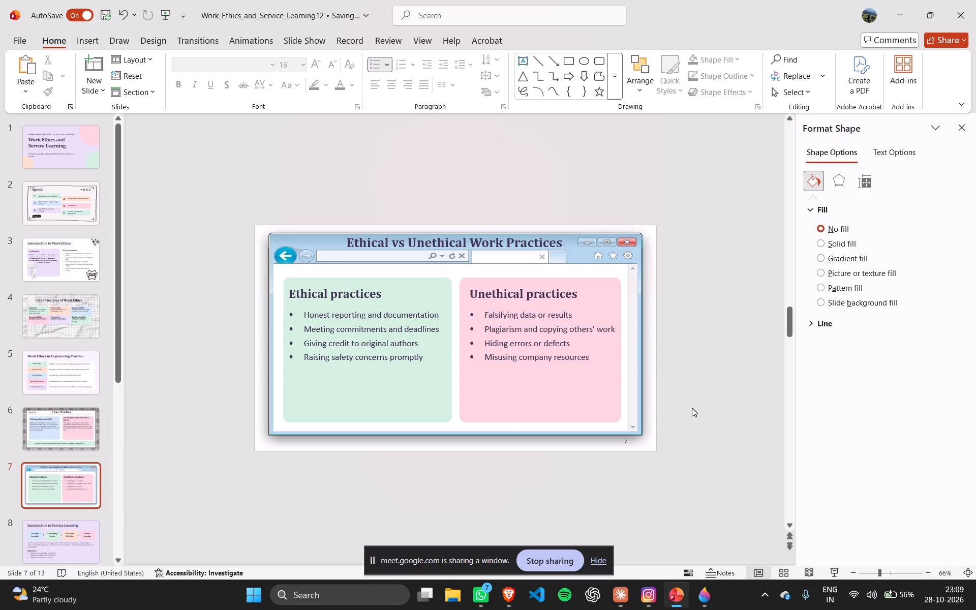
# Shorten the pink and green cards from the bottom to the same height, leaving more white space above the browser window's lower border.
pyautogui.click(527, 407)
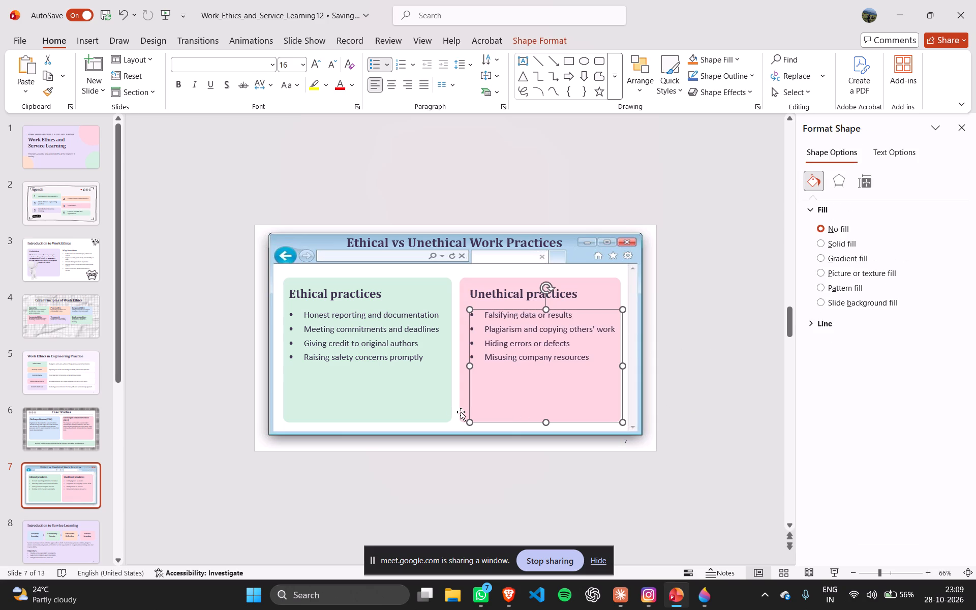
pyautogui.click(463, 412)
pyautogui.moveTo(538, 420); pyautogui.dragTo(542, 404)
pyautogui.click(407, 412)
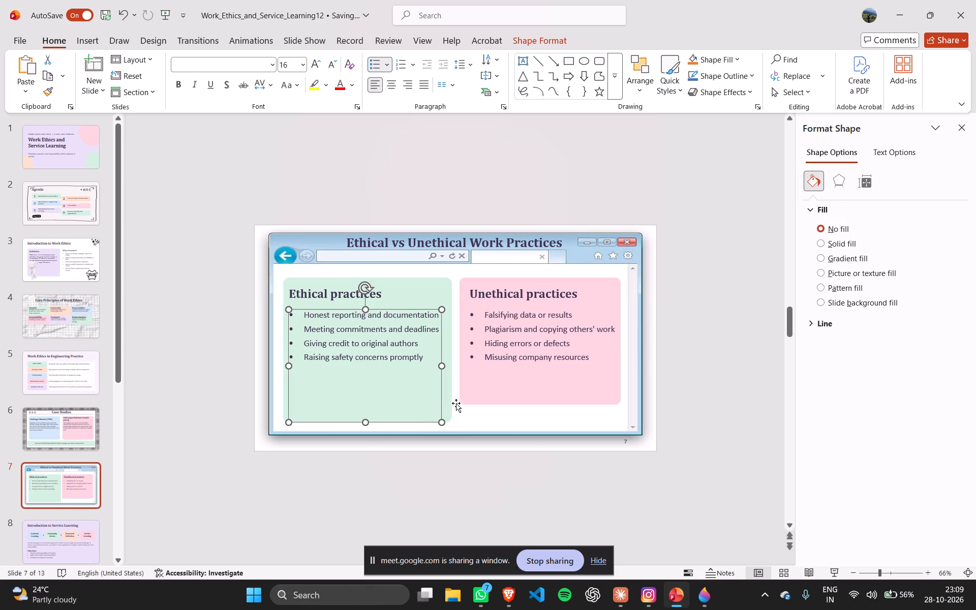
pyautogui.click(447, 406)
pyautogui.moveTo(367, 421); pyautogui.dragTo(376, 406)
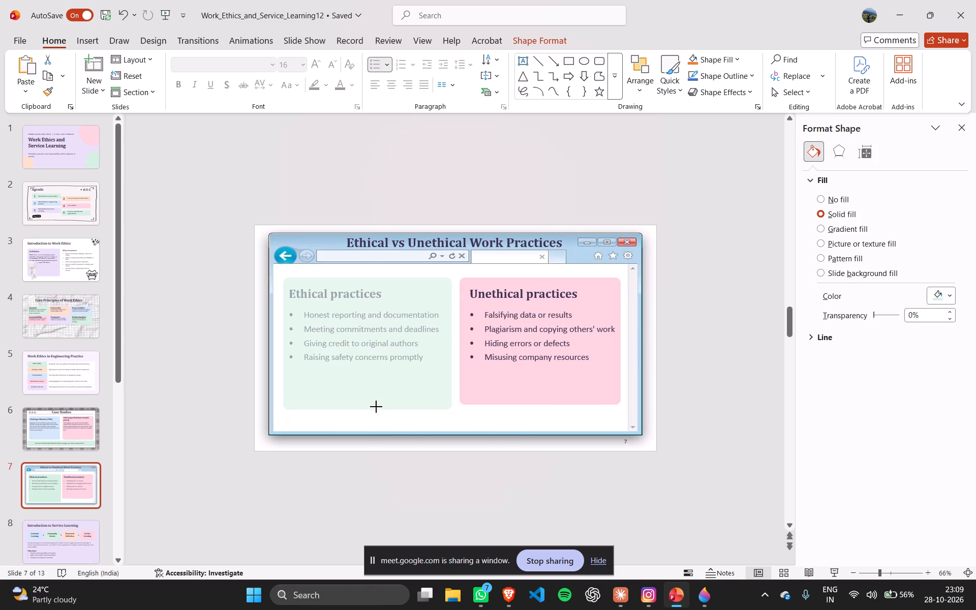
pyautogui.moveTo(376, 406); pyautogui.dragTo(378, 404)
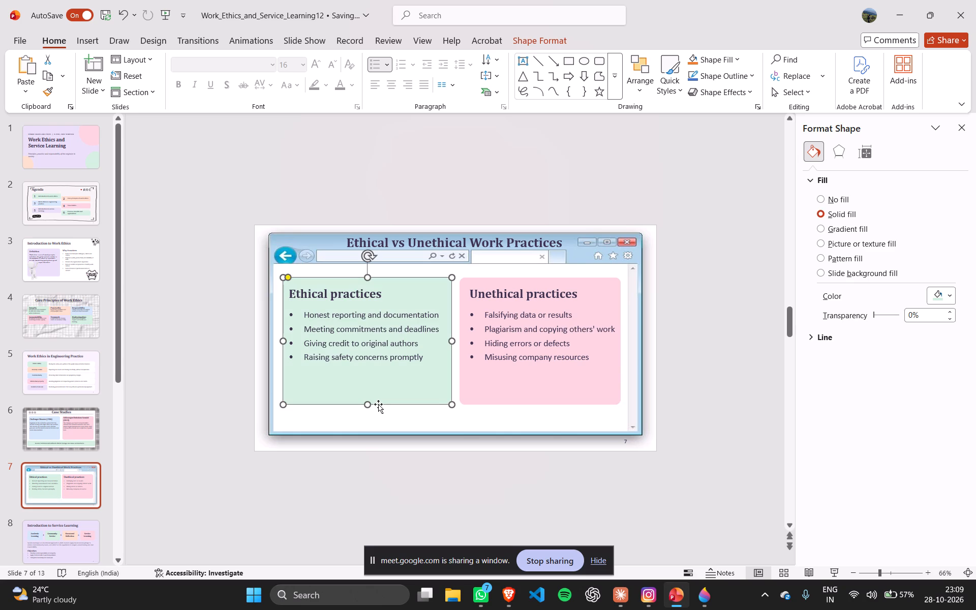
pyautogui.click(698, 399)
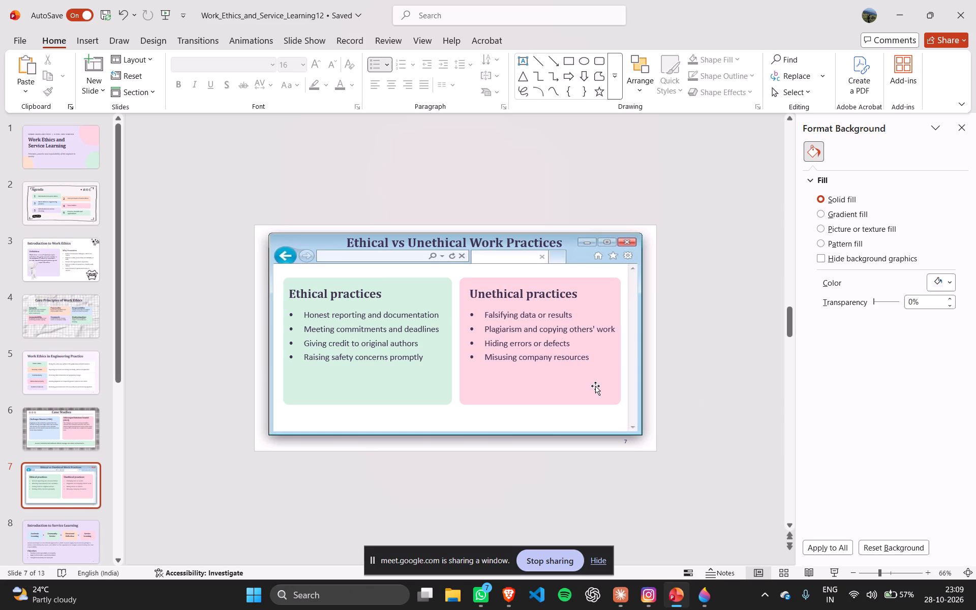
pyautogui.click(728, 410)
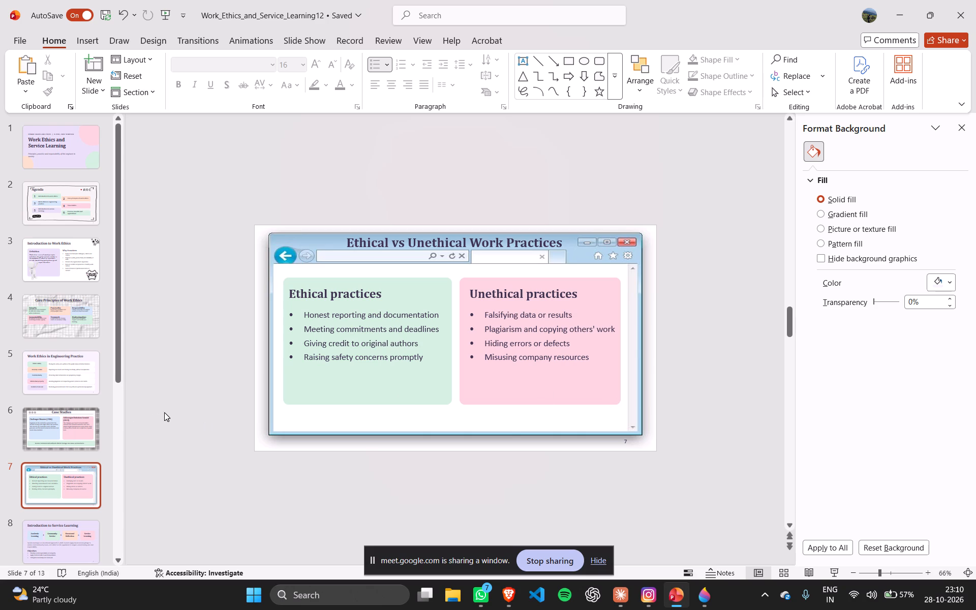
# Go to slide 8, Introduction to Service Learning.
pyautogui.scroll(-5, 93, 511)
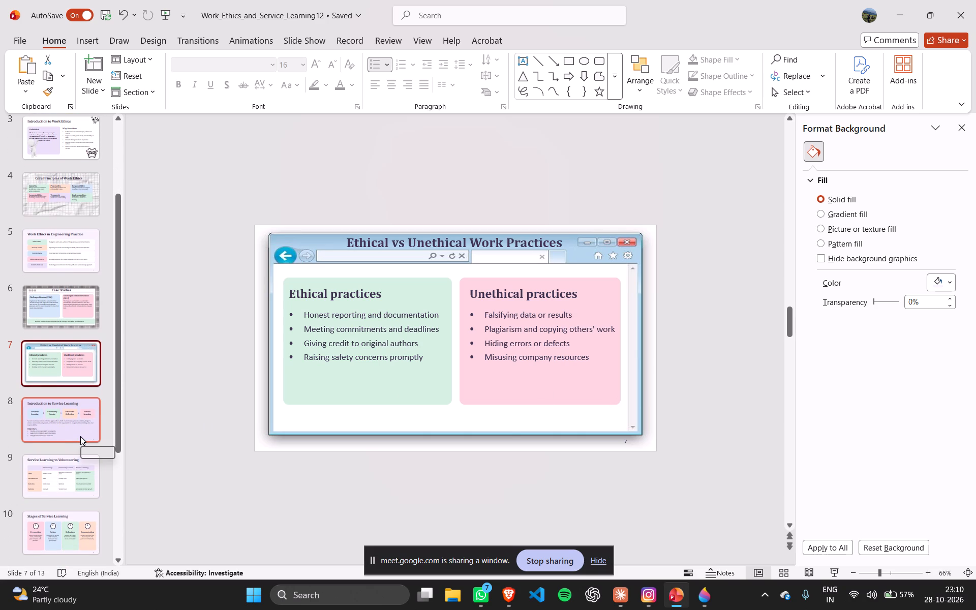
pyautogui.click(80, 436)
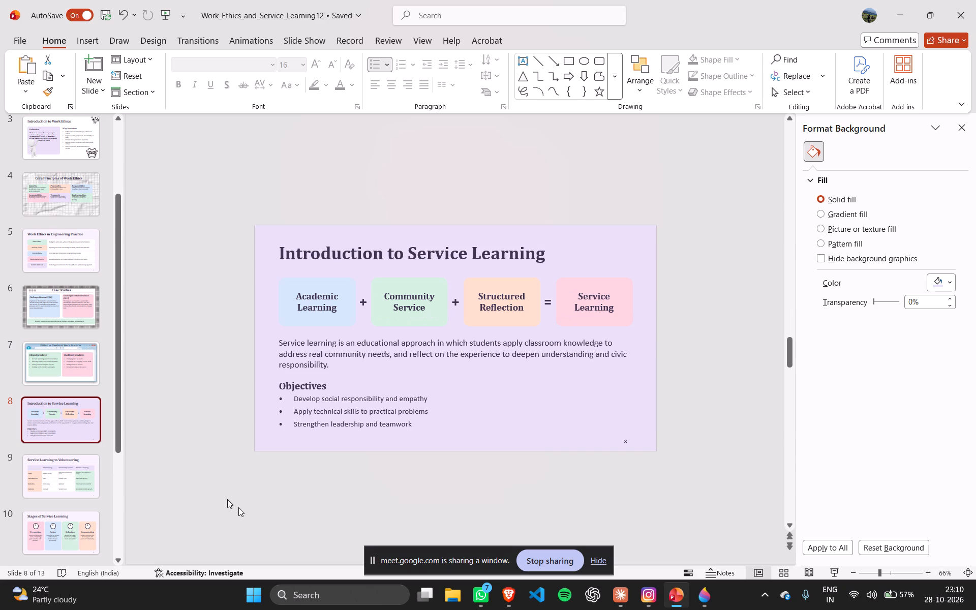
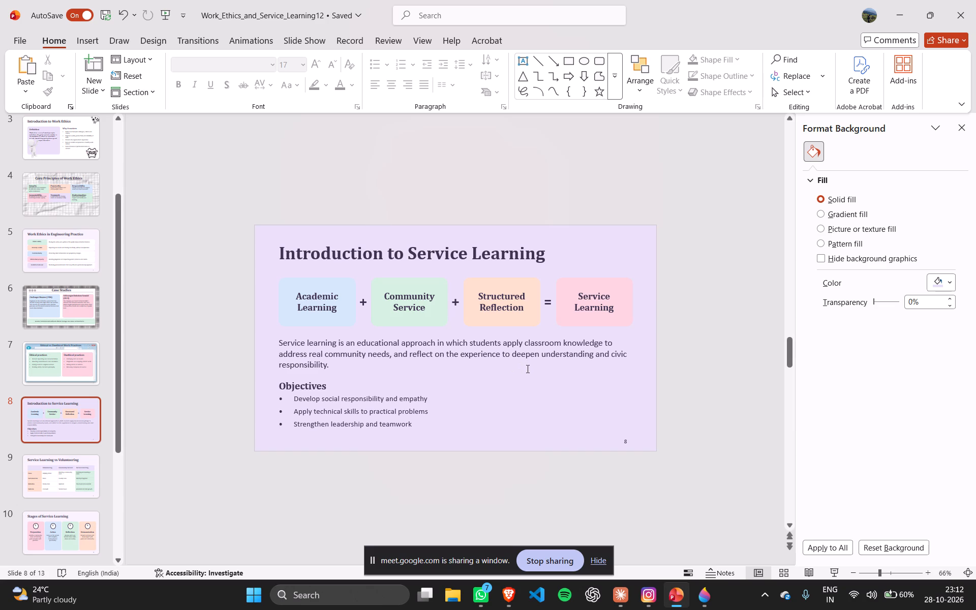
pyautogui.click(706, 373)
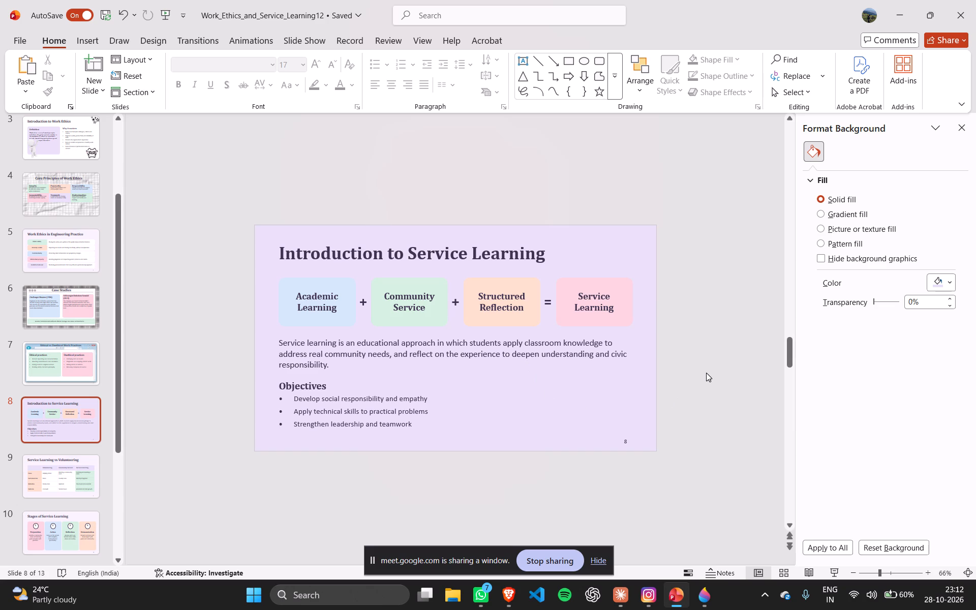
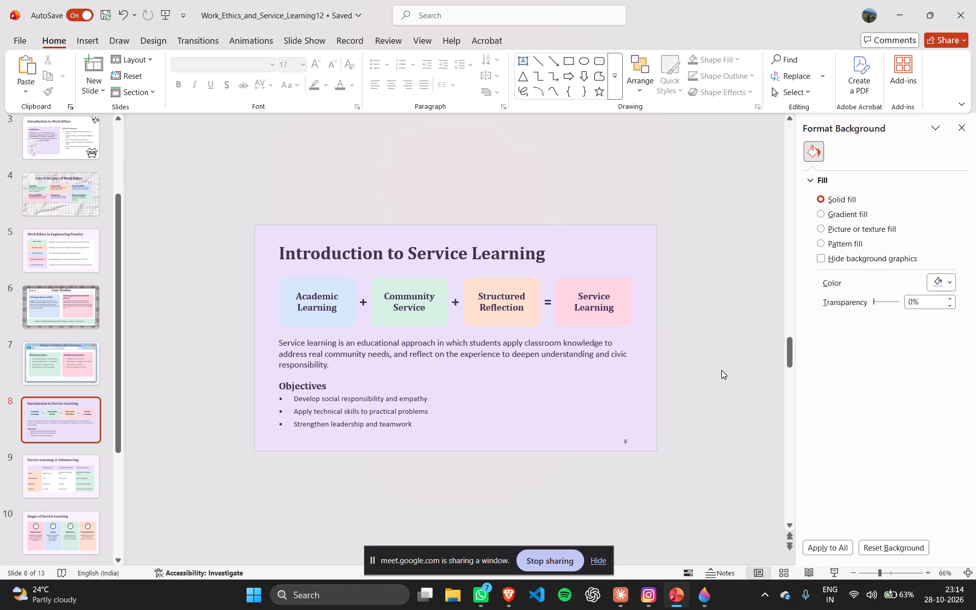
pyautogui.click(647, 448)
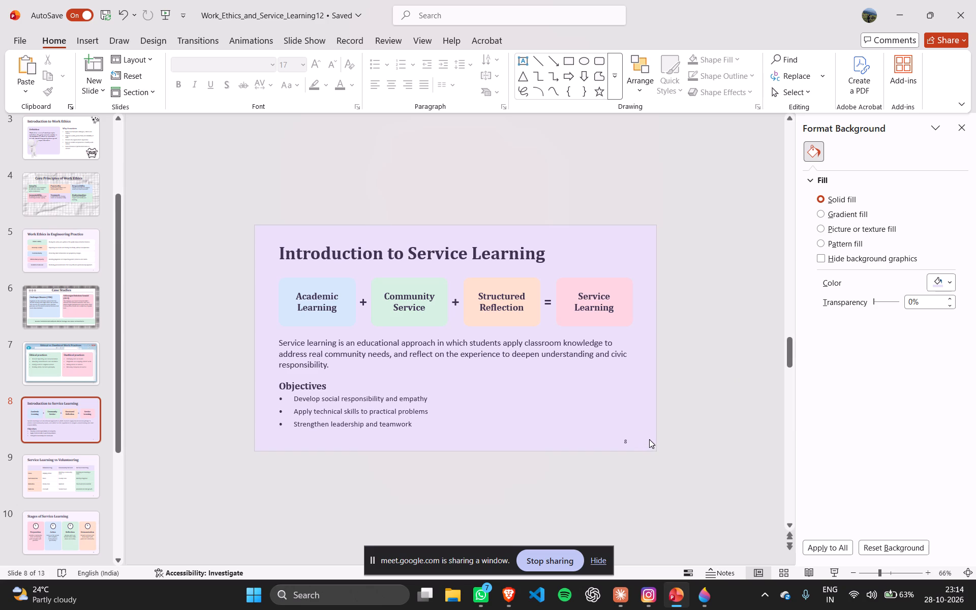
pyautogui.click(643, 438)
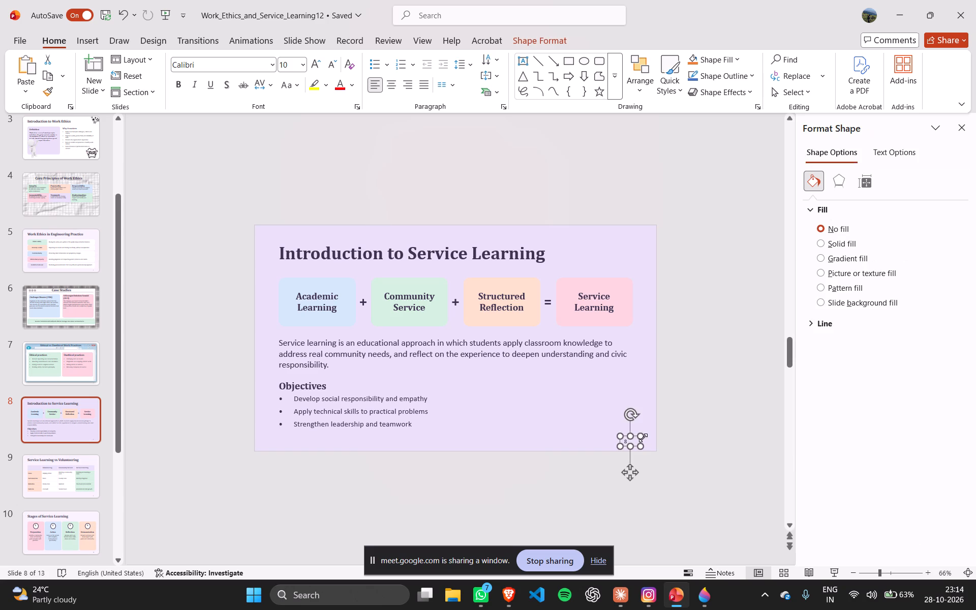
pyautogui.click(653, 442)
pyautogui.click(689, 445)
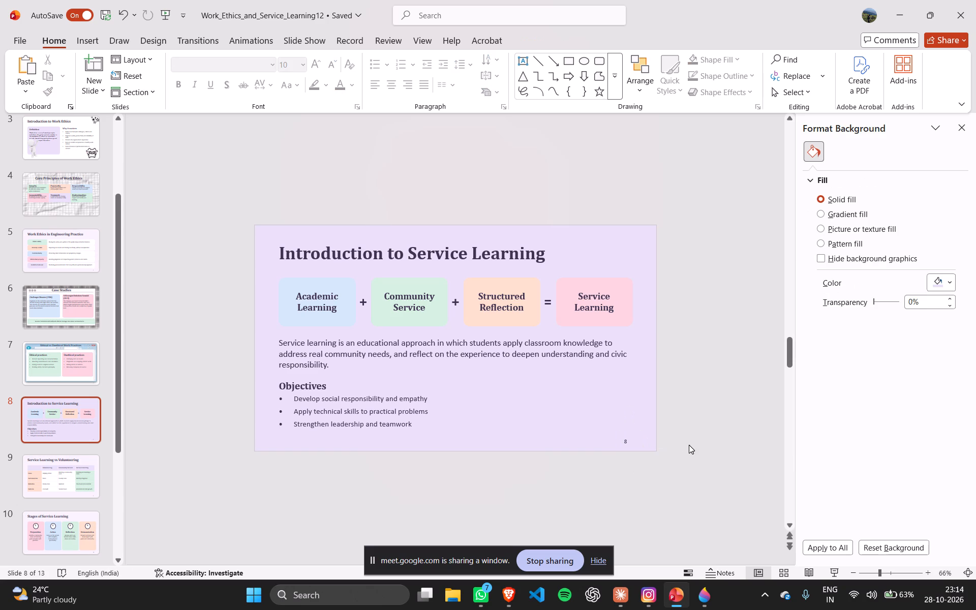
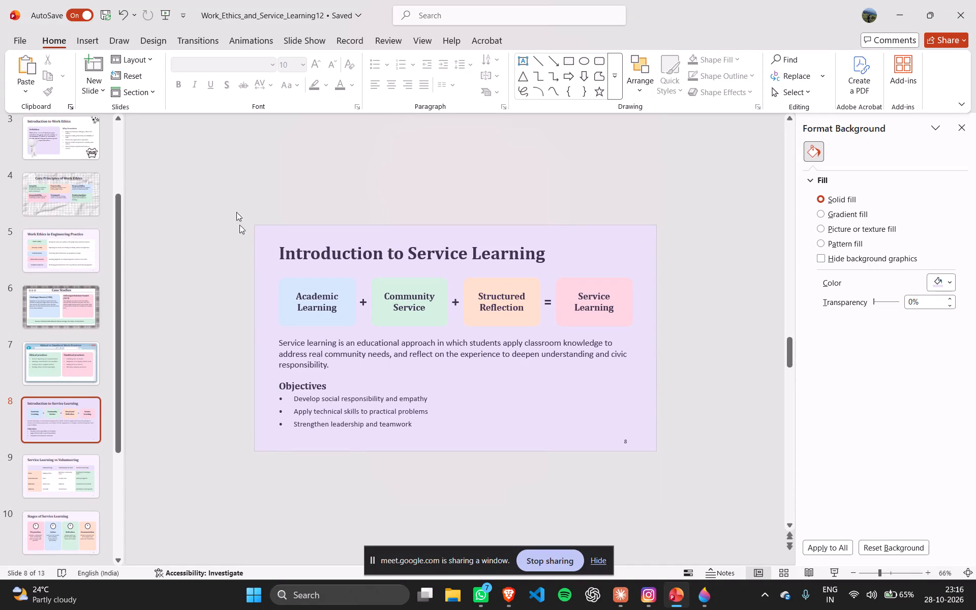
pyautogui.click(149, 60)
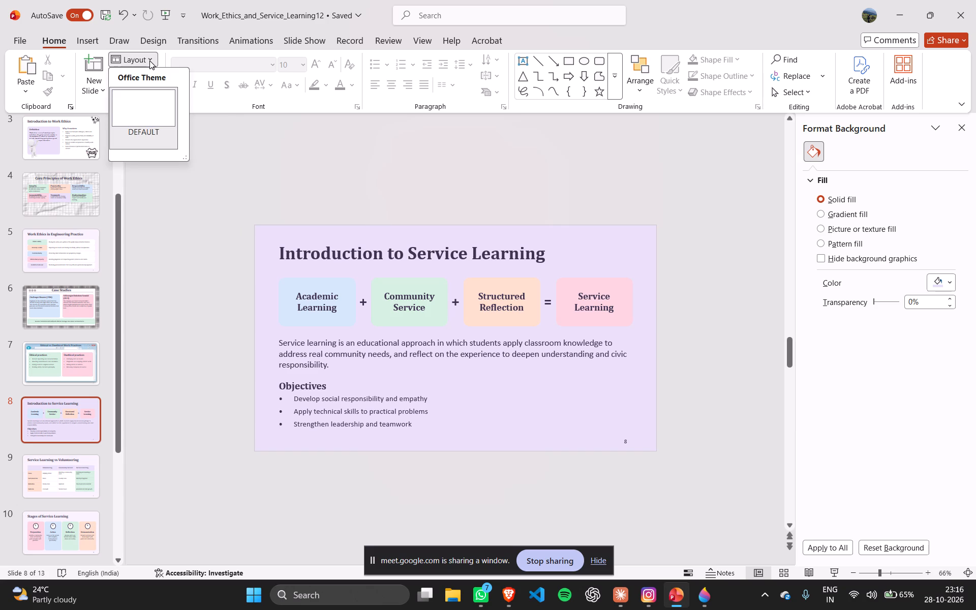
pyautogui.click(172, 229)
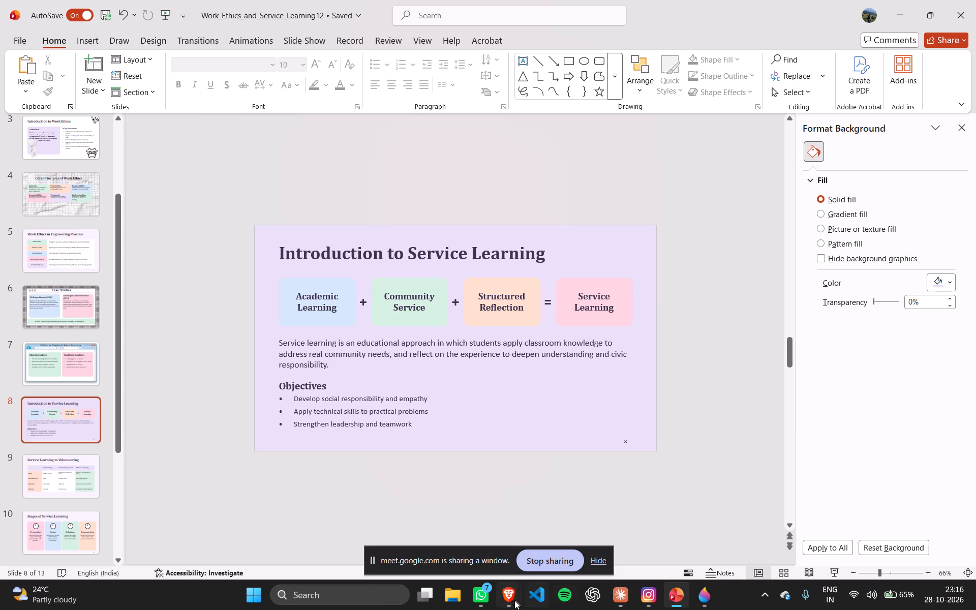
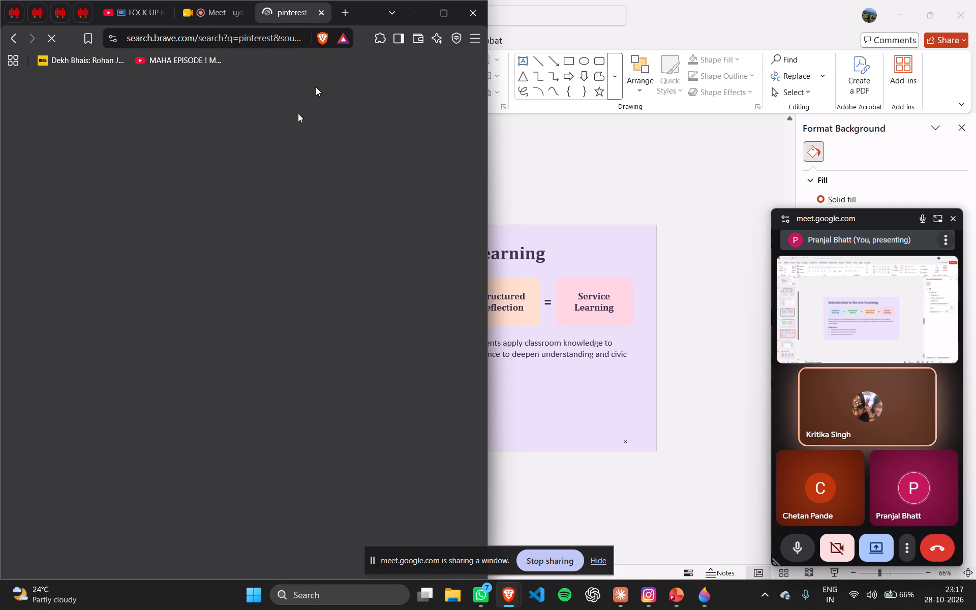
# Open a new browser tab alongside the Pinterest search that is still loading.
pyautogui.click(344, 12)
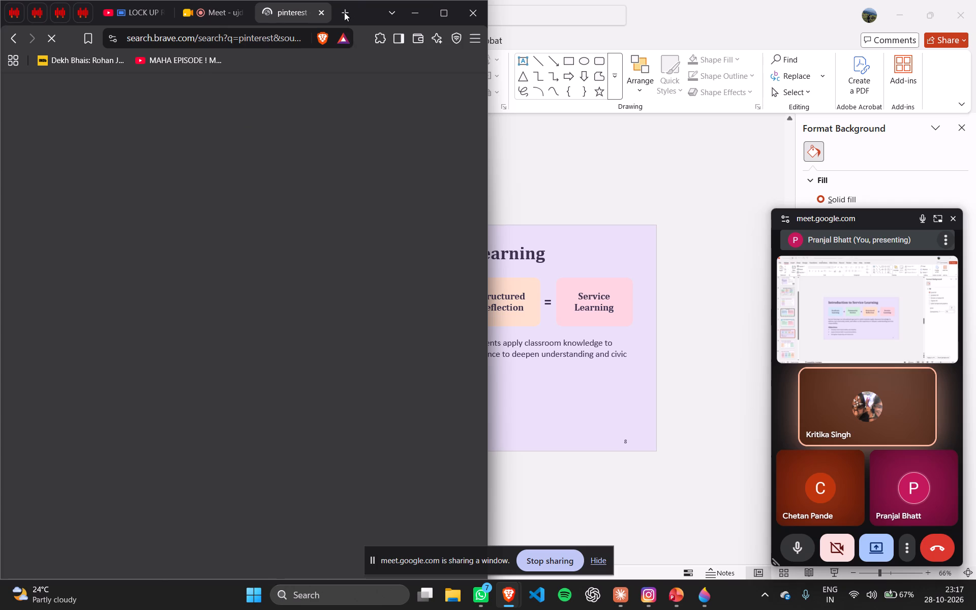
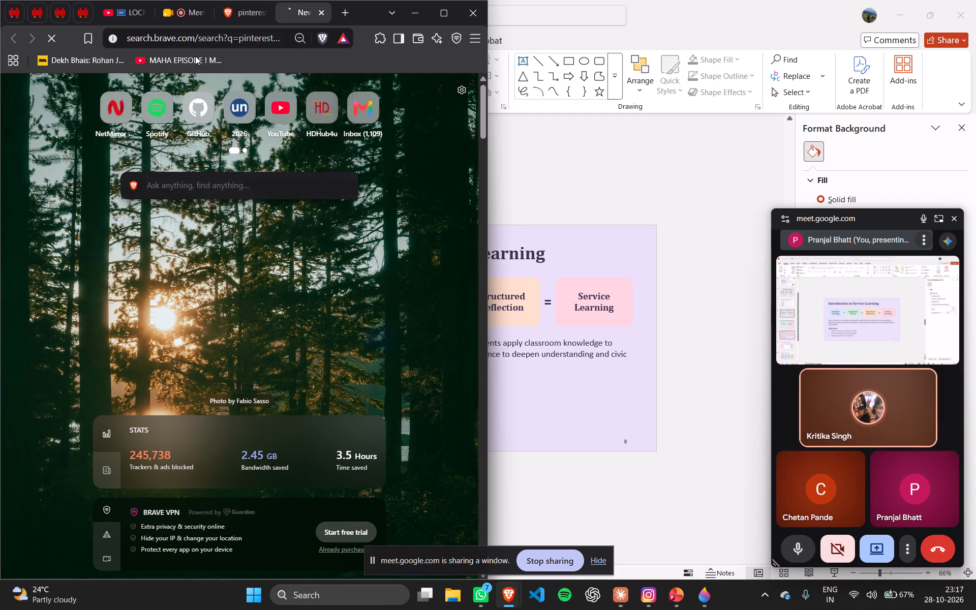
# Open the Pinterest - India website from the search results for pinterest.
pyautogui.click(93, 204)
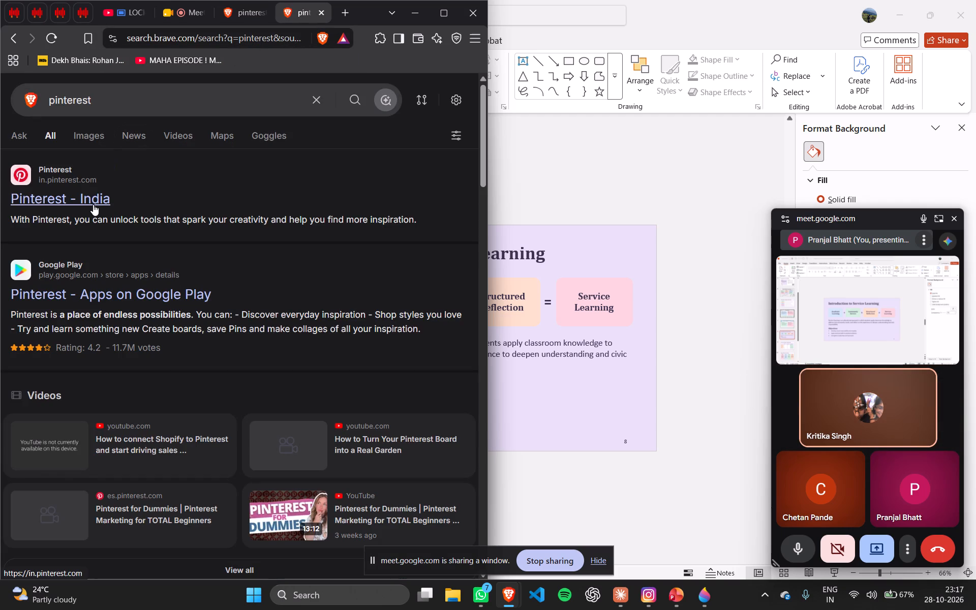
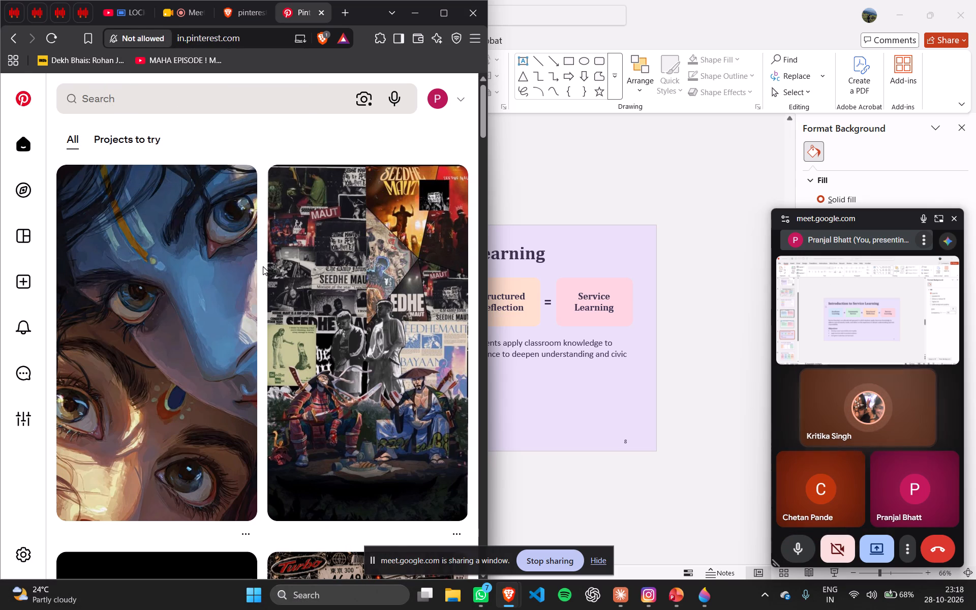
# Browse the Pinterest home feed for design inspiration.
pyautogui.scroll(-3, 263, 266)
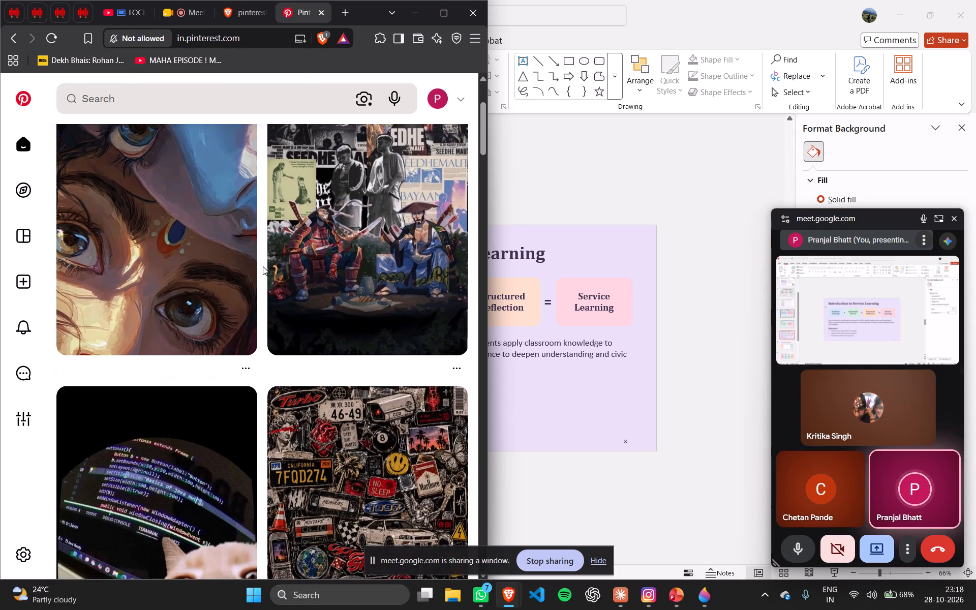
pyautogui.scroll(-4, 263, 266)
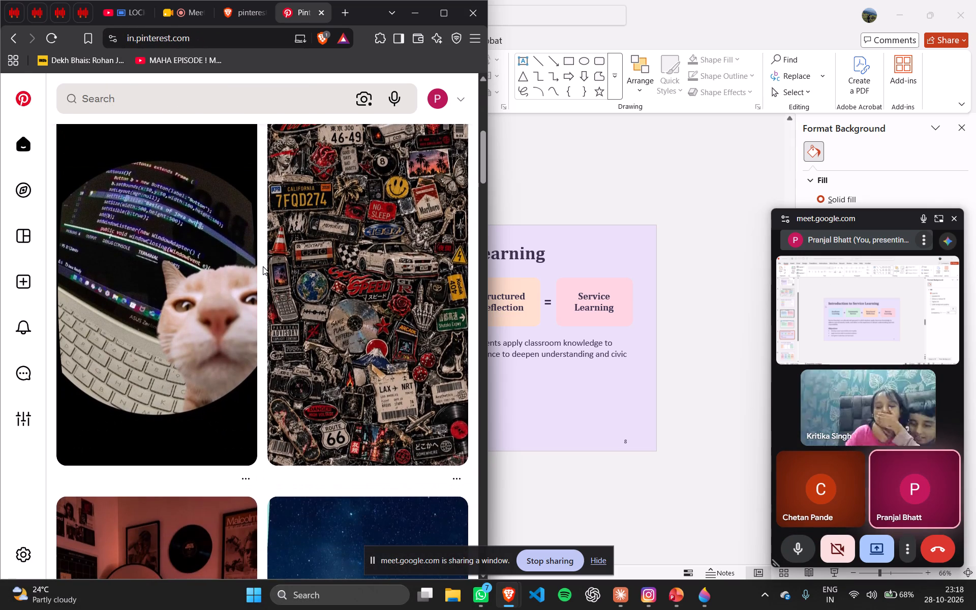
pyautogui.scroll(-5, 263, 266)
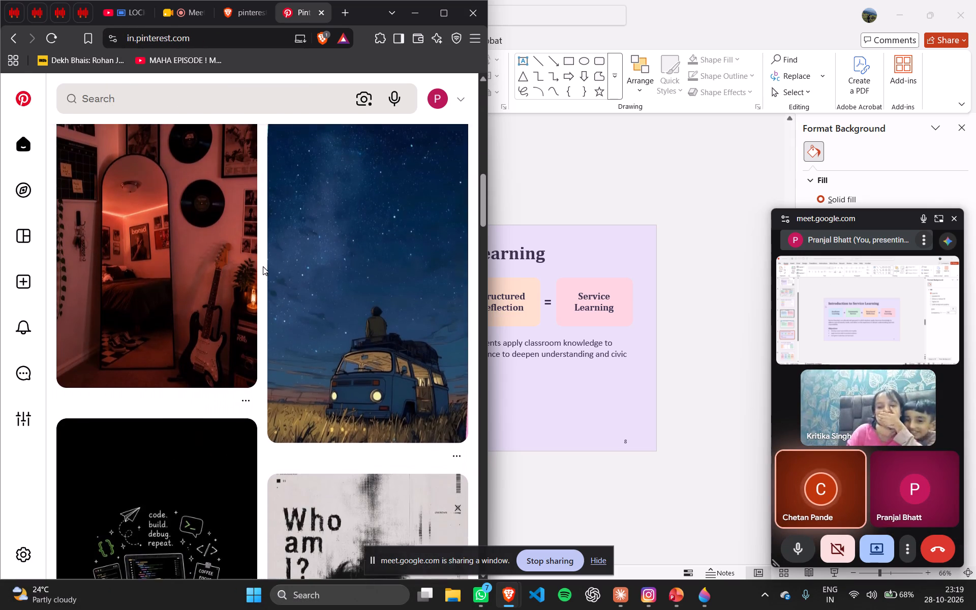
pyautogui.scroll(-3, 263, 266)
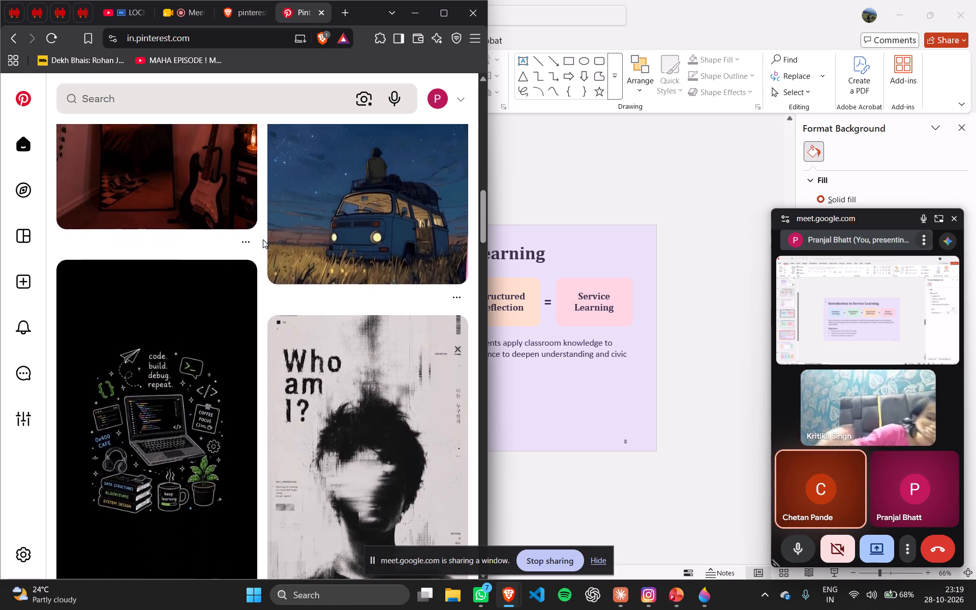
pyautogui.scroll(-3, 263, 239)
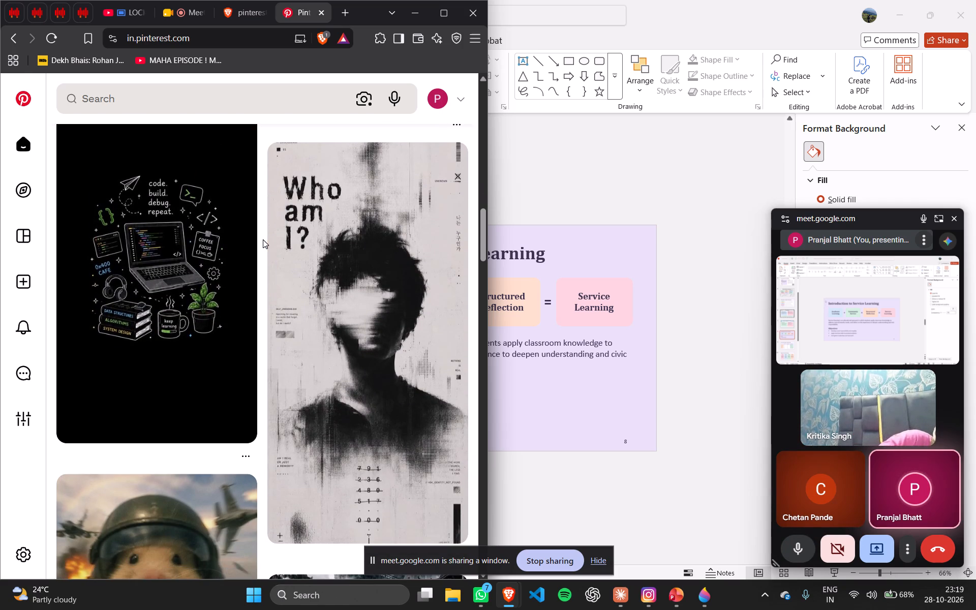
pyautogui.scroll(-3, 263, 239)
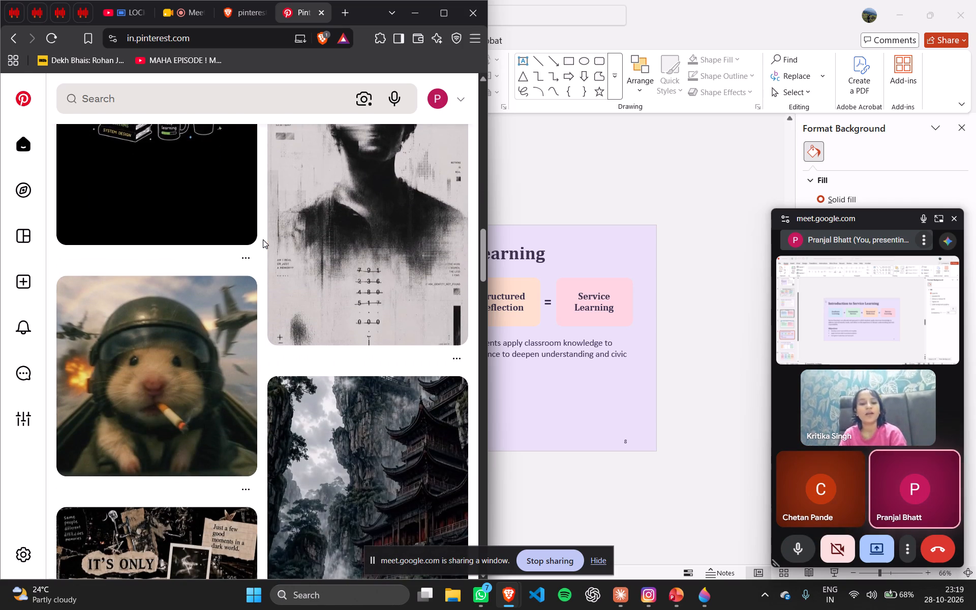
pyautogui.scroll(-7, 263, 239)
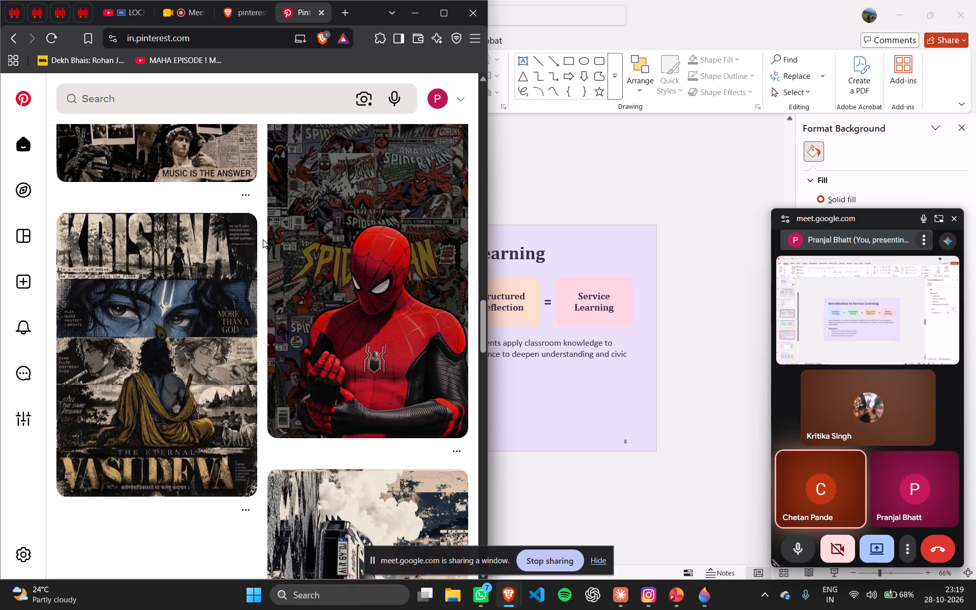
pyautogui.scroll(-7, 263, 239)
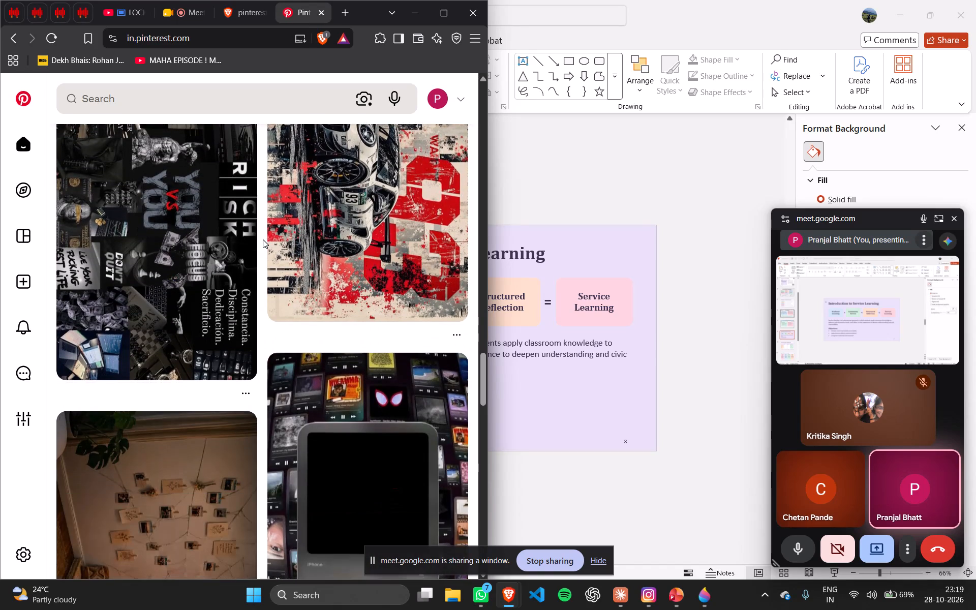
pyautogui.scroll(-4, 263, 239)
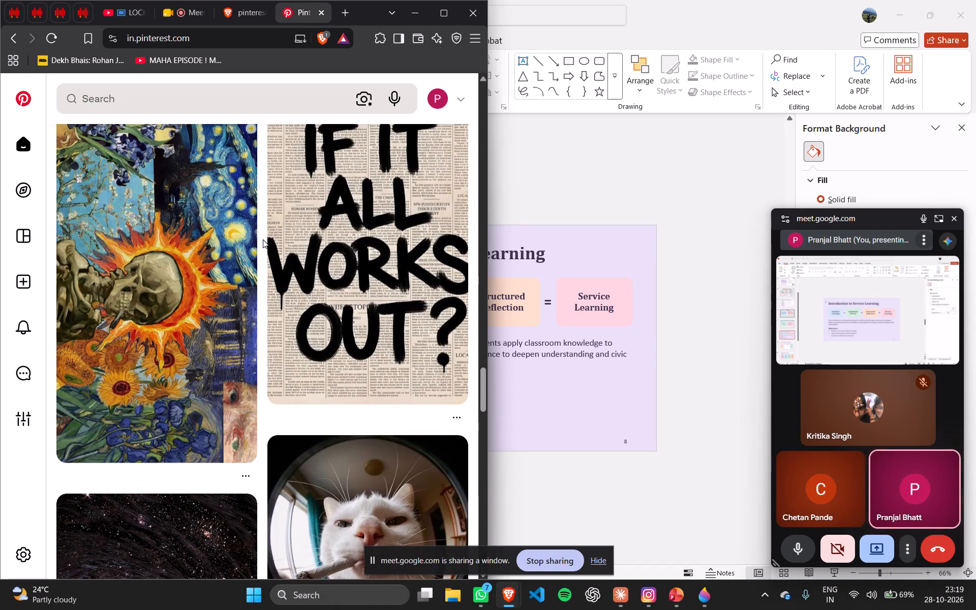
pyautogui.scroll(-5, 263, 239)
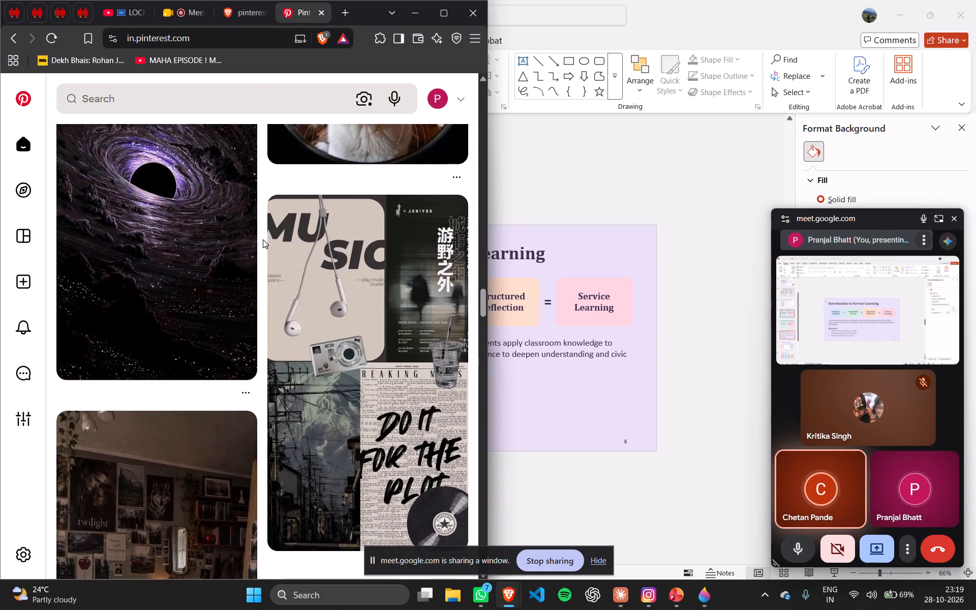
pyautogui.scroll(-10, 263, 239)
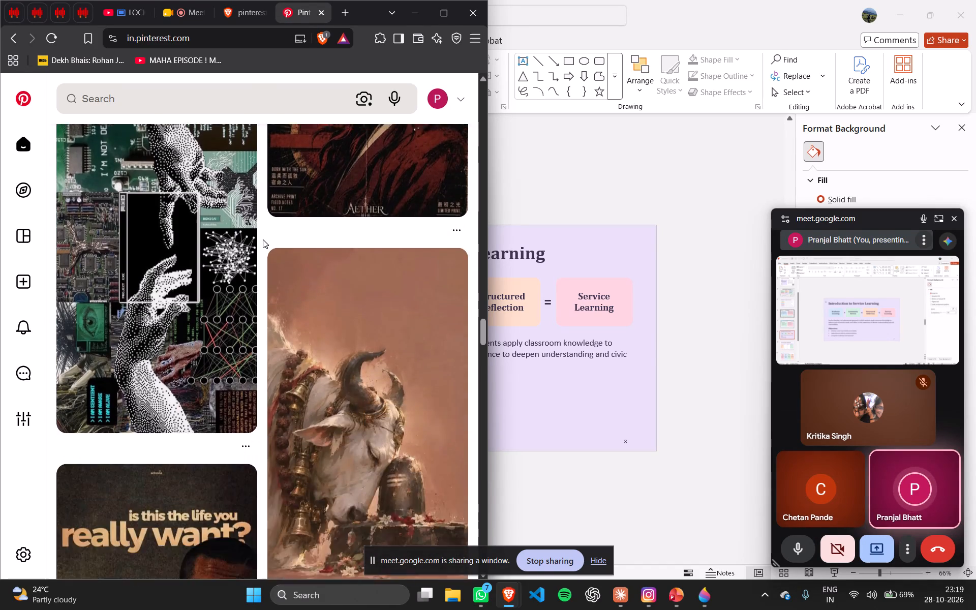
pyautogui.scroll(-1, 263, 239)
pyautogui.scroll(4, 263, 239)
pyautogui.scroll(-2, 263, 239)
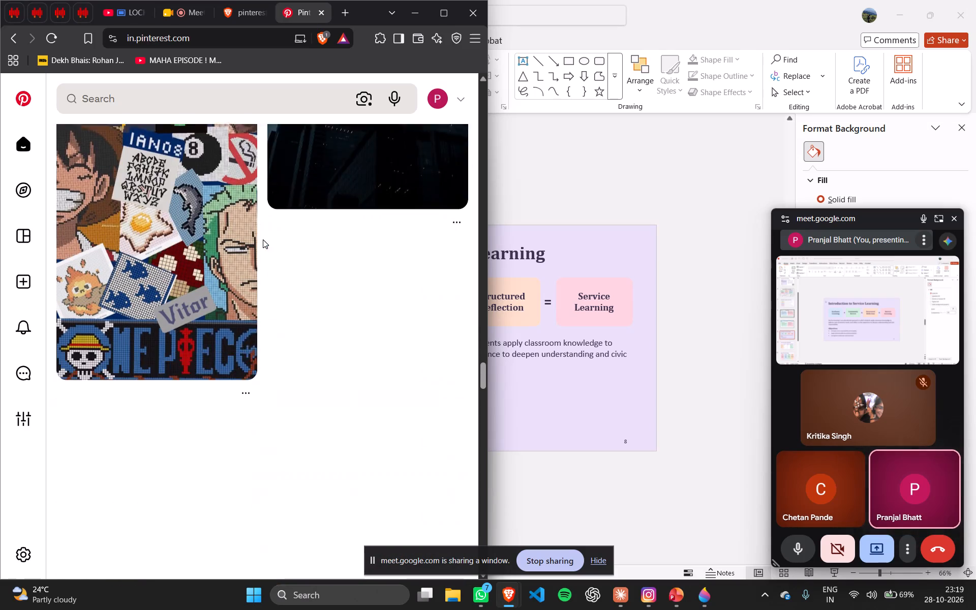
pyautogui.scroll(-1, 263, 239)
# Search Pinterest for "presentation design" and look through the resulting slide designs.
pyautogui.click(241, 93)
pyautogui.write('present')
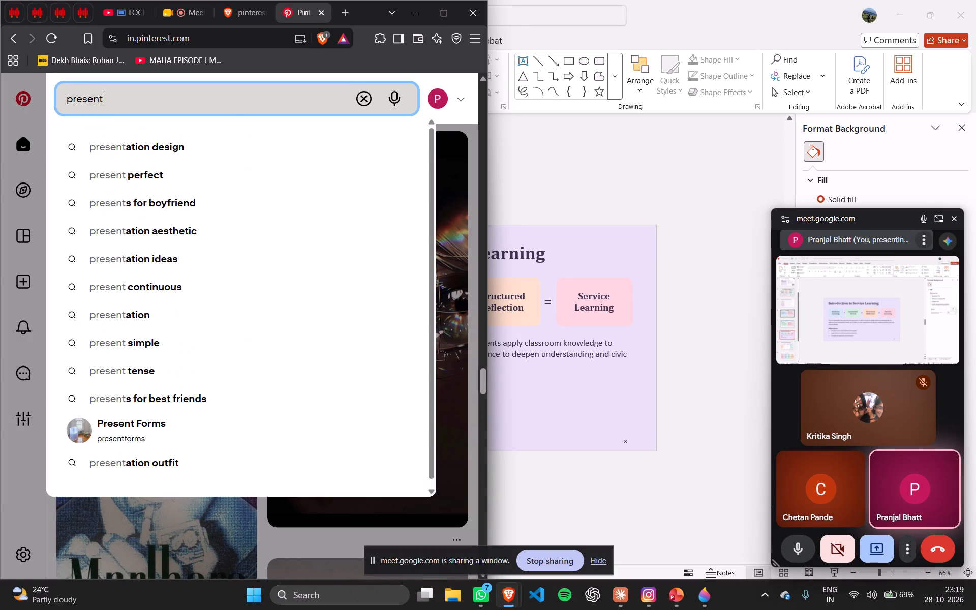
pyautogui.click(236, 137)
pyautogui.click(236, 137)
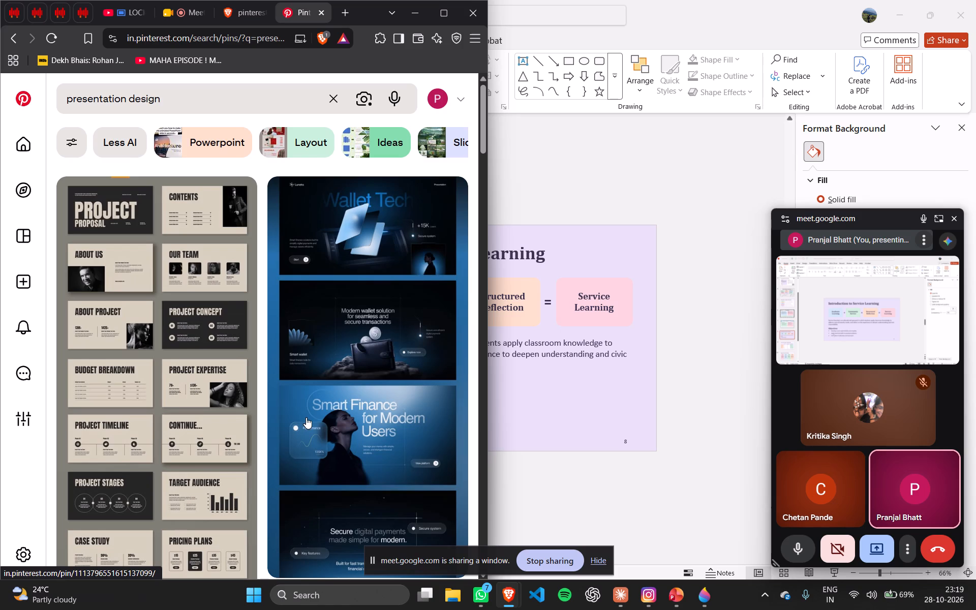
pyautogui.scroll(-7, 306, 417)
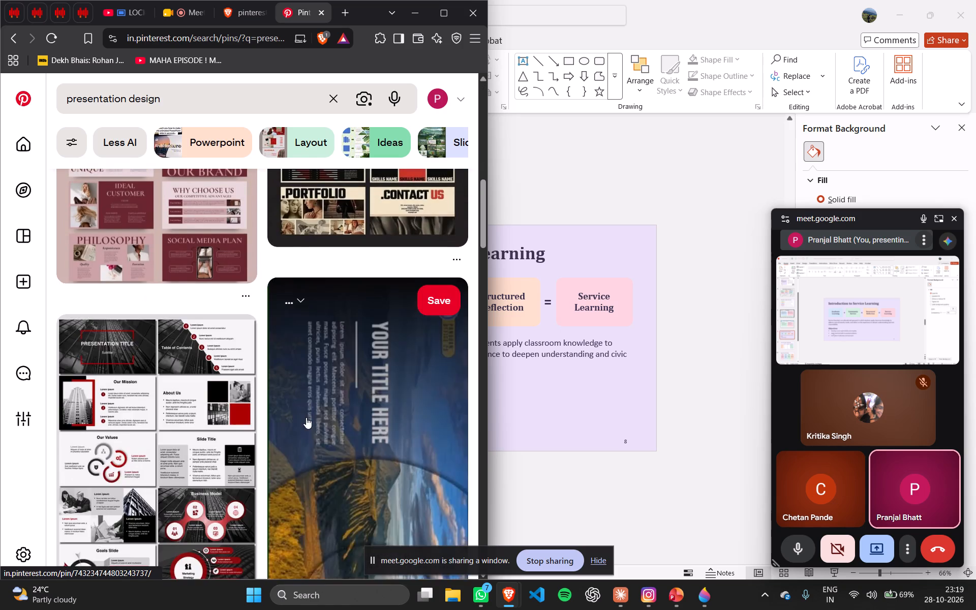
pyautogui.scroll(-9, 306, 417)
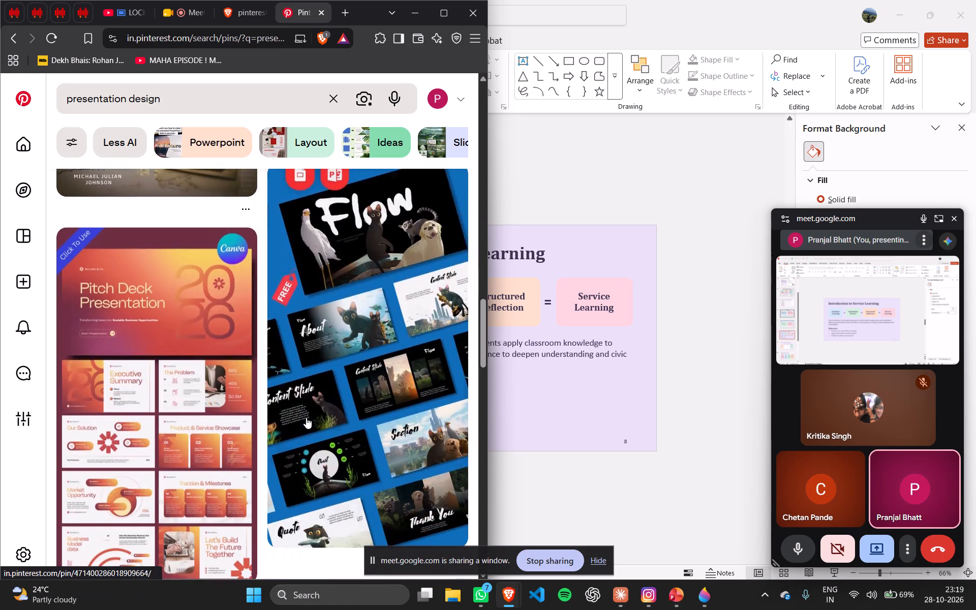
pyautogui.scroll(-5, 306, 417)
# Change the Pinterest search to the suggested query "presentation template".
pyautogui.click(279, 80)
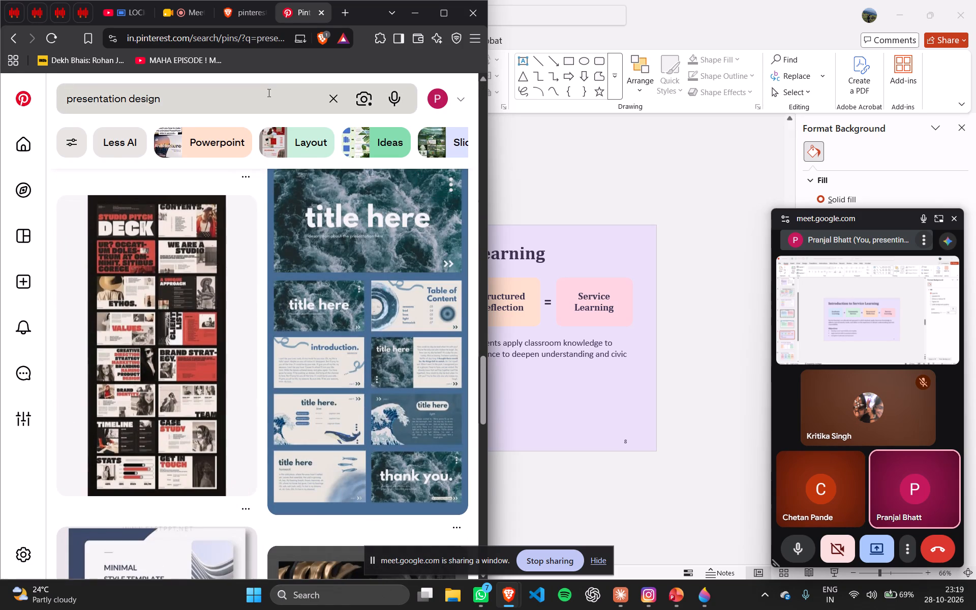
pyautogui.click(268, 93)
pyautogui.press('BackSpace')
pyautogui.press('BackSpace')
pyautogui.press('BackSpace')
pyautogui.press('BackSpace')
pyautogui.press('BackSpace')
pyautogui.press('BackSpace')
pyautogui.press('BackSpace')
pyautogui.press('BackSpace')
pyautogui.press('BackSpace')
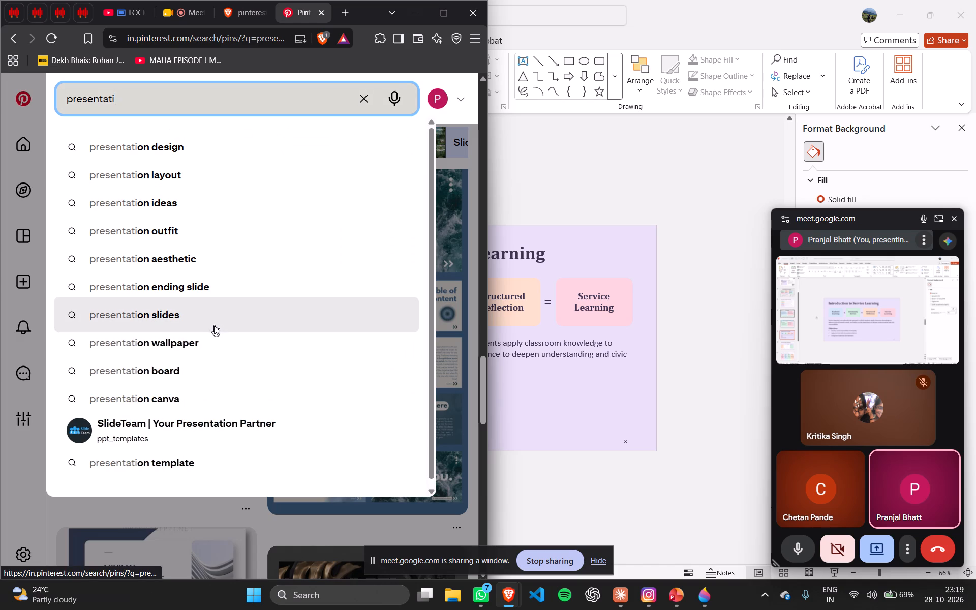
pyautogui.click(173, 471)
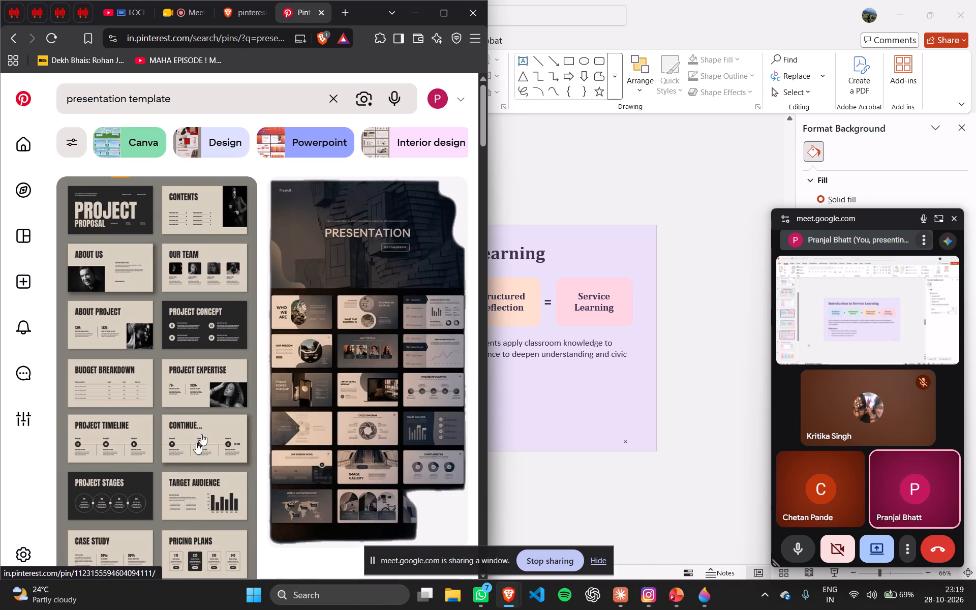
# Examine the presentation template pins for a suitable slide style.
pyautogui.scroll(-9, 215, 411)
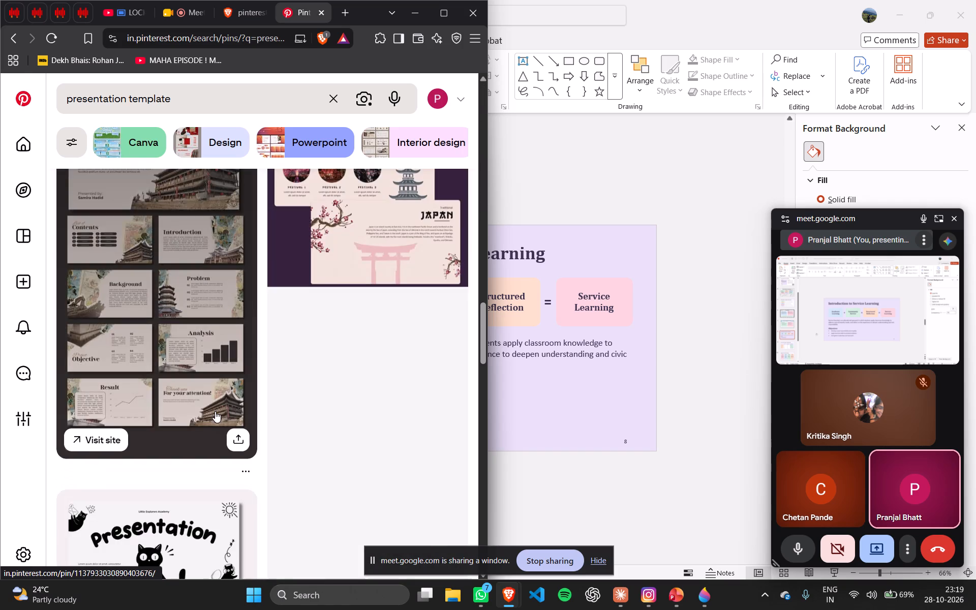
pyautogui.scroll(-5, 215, 411)
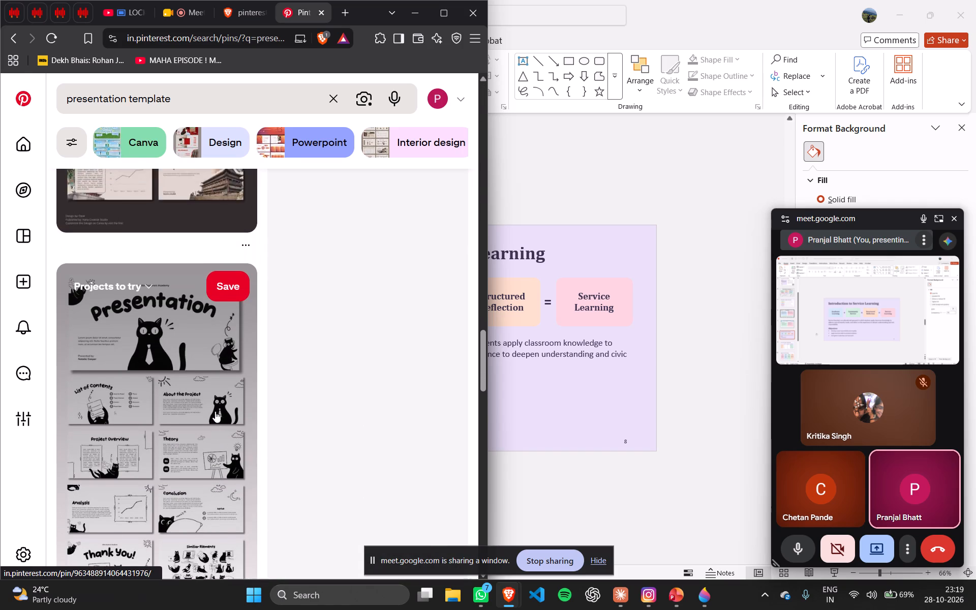
pyautogui.scroll(-3, 215, 411)
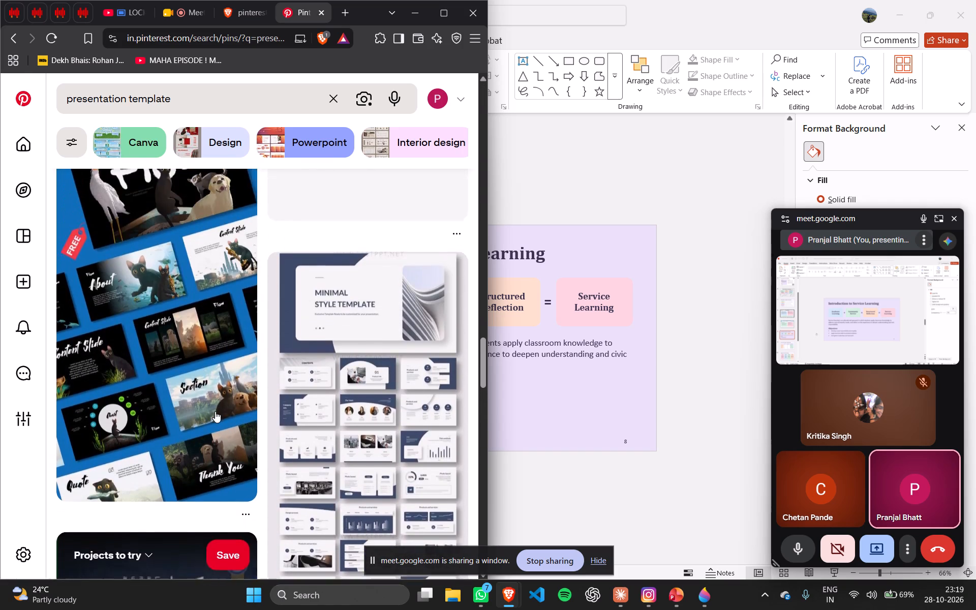
pyautogui.scroll(-2, 215, 411)
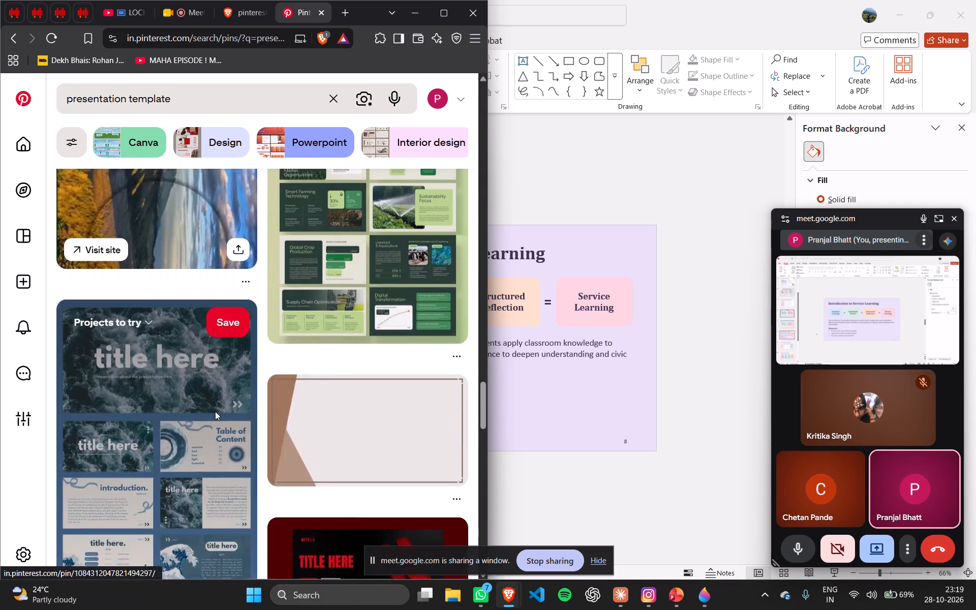
pyautogui.scroll(-2, 215, 411)
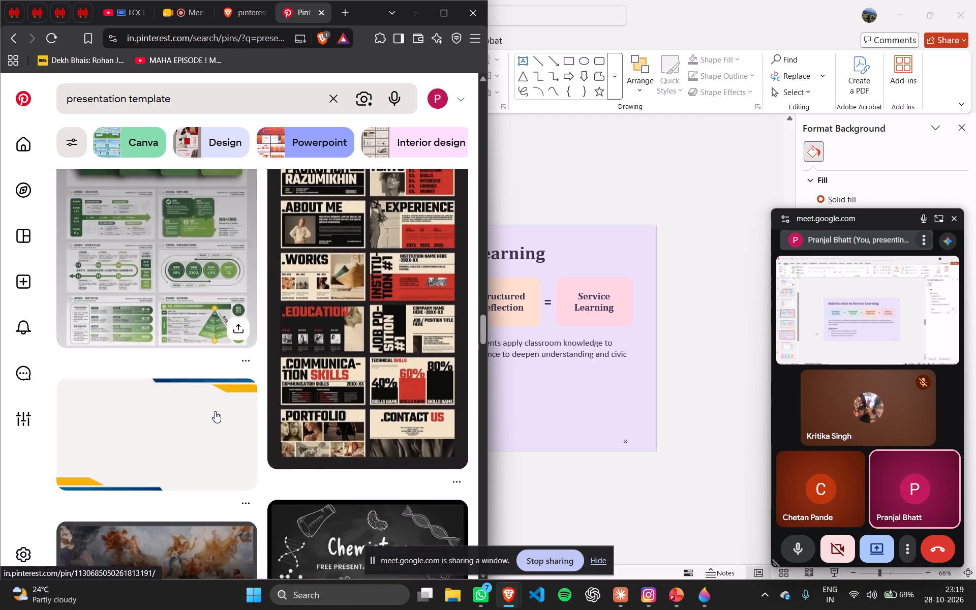
pyautogui.scroll(-8, 215, 411)
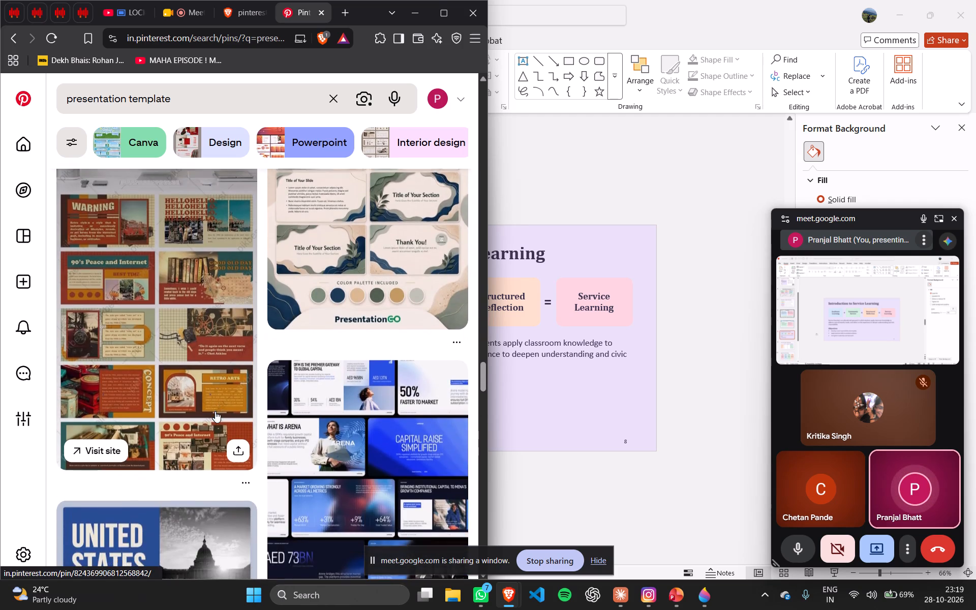
pyautogui.scroll(-2, 215, 411)
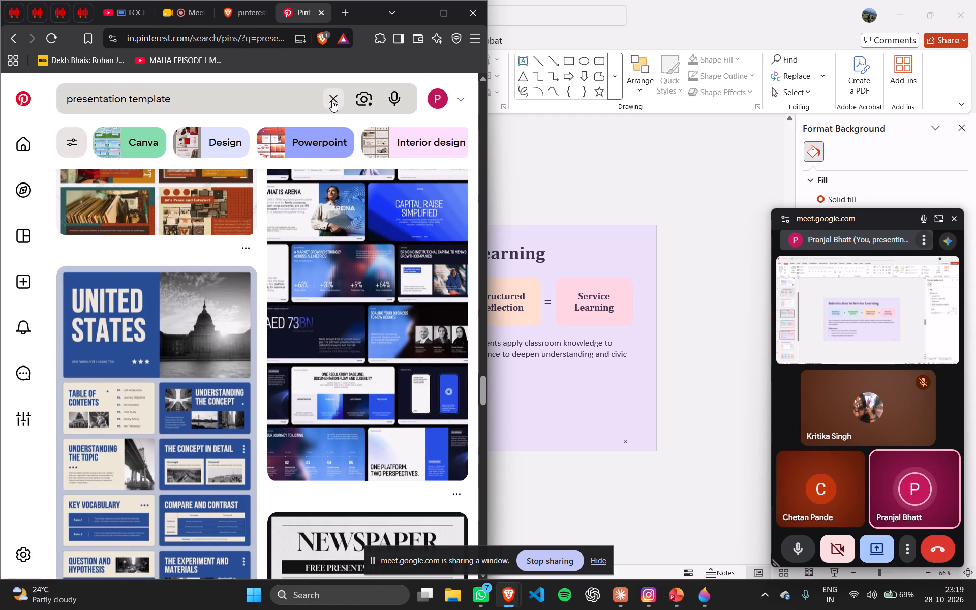
# Replace the Pinterest search with the suggested query "ppt background".
pyautogui.click(330, 99)
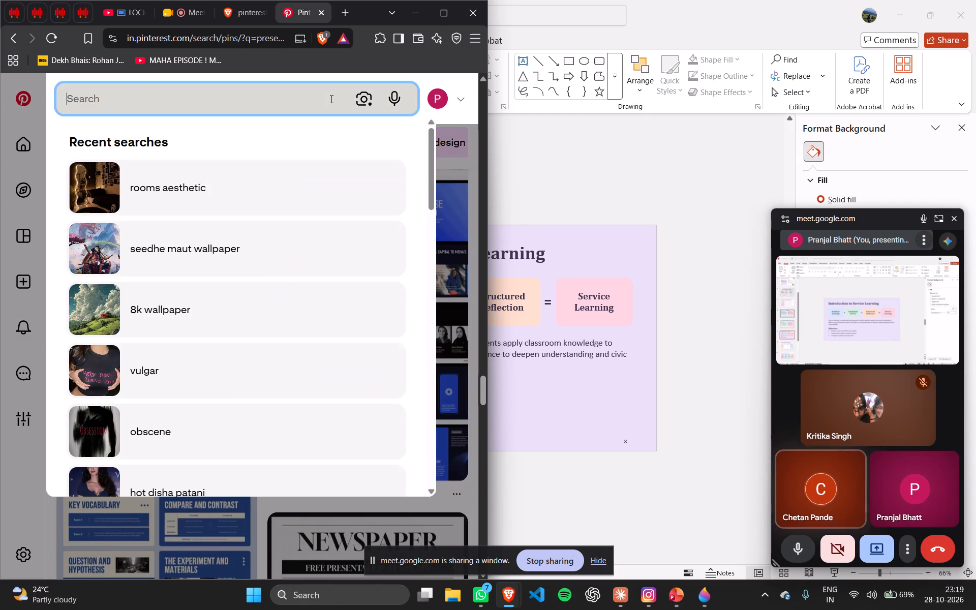
pyautogui.write('ppt back')
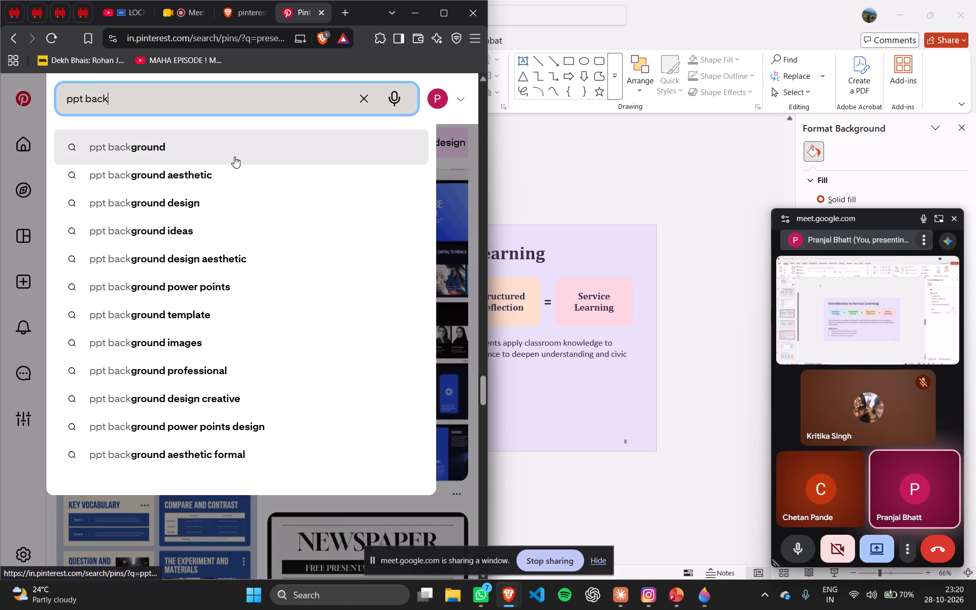
pyautogui.click(234, 157)
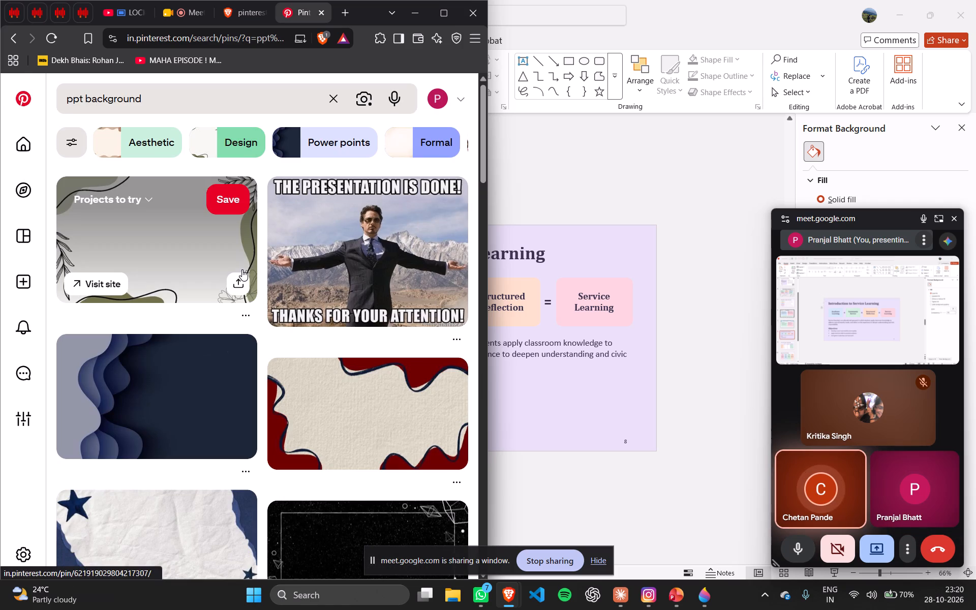
# Examine the "ppt background" pins for a suitable slide background.
pyautogui.scroll(-1, 285, 324)
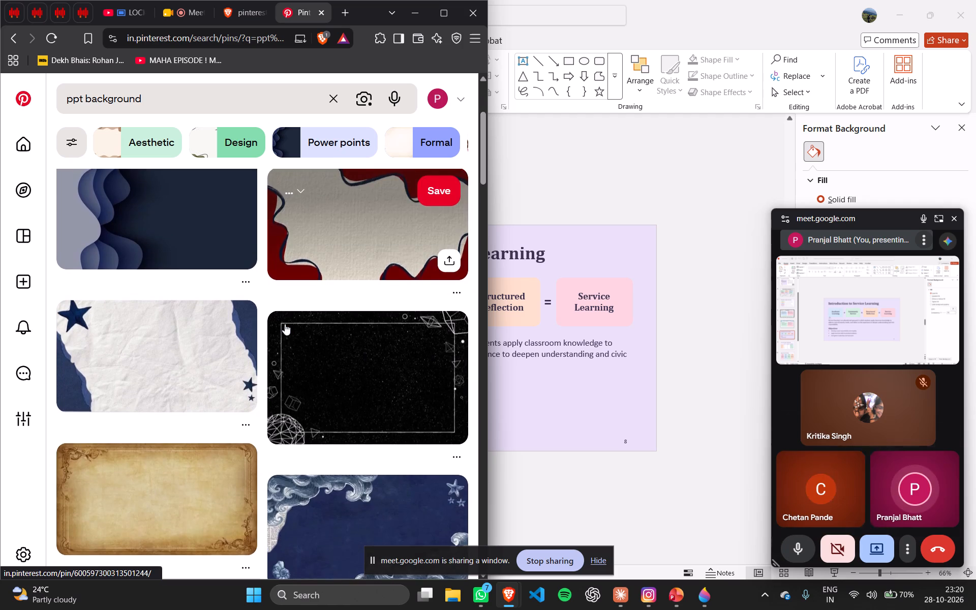
pyautogui.scroll(-3, 285, 324)
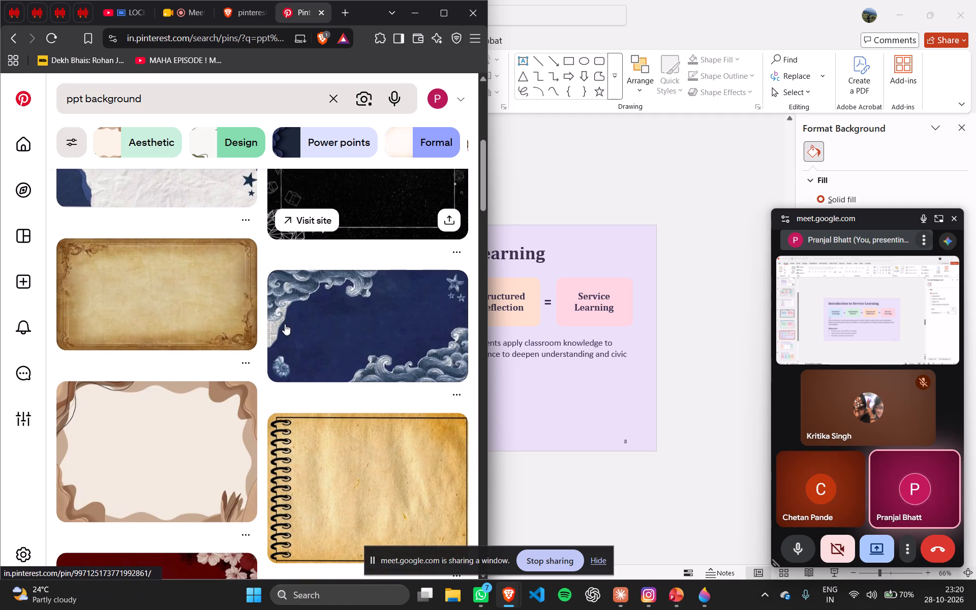
pyautogui.scroll(-5, 289, 422)
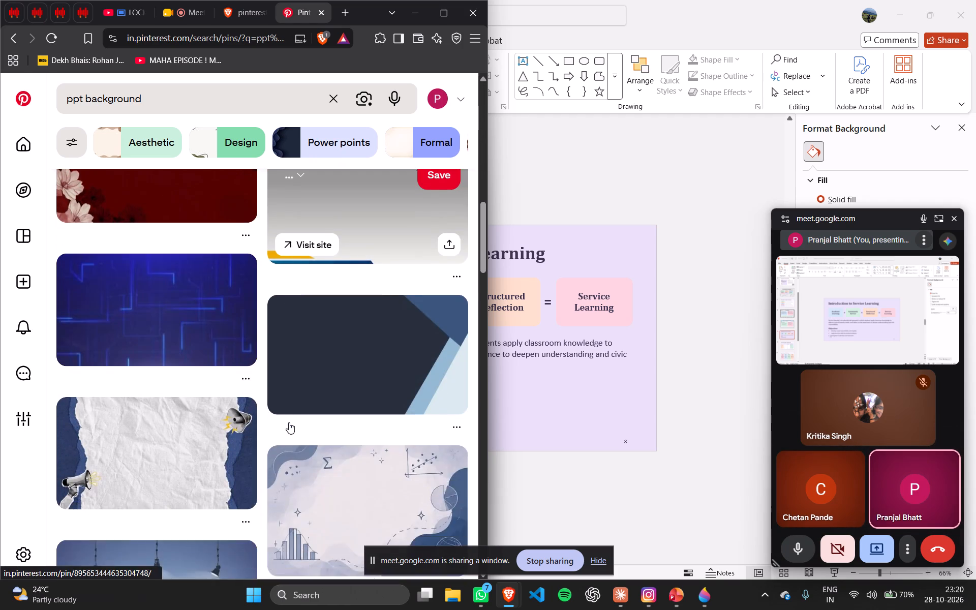
pyautogui.scroll(-3, 289, 422)
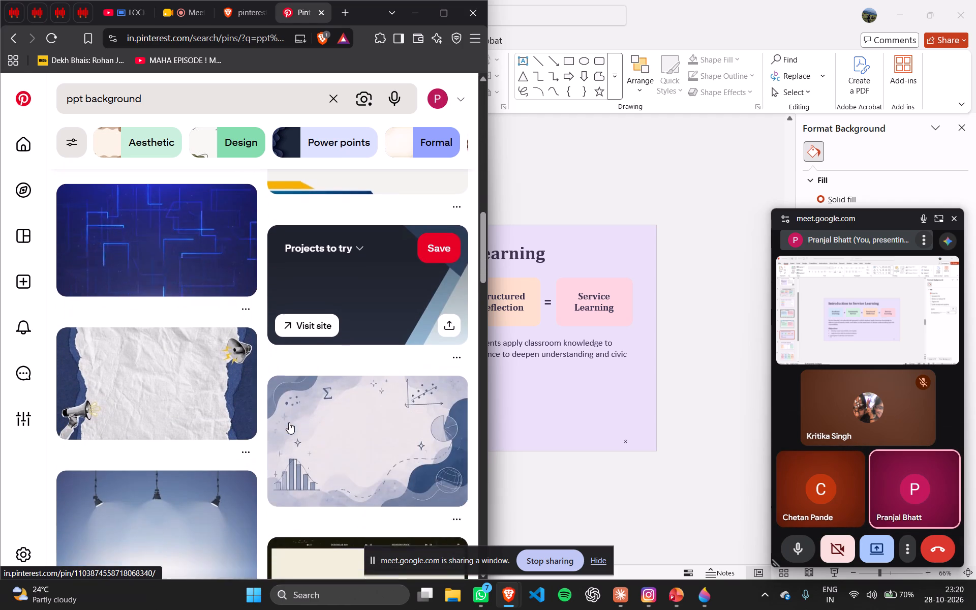
pyautogui.scroll(-2, 289, 422)
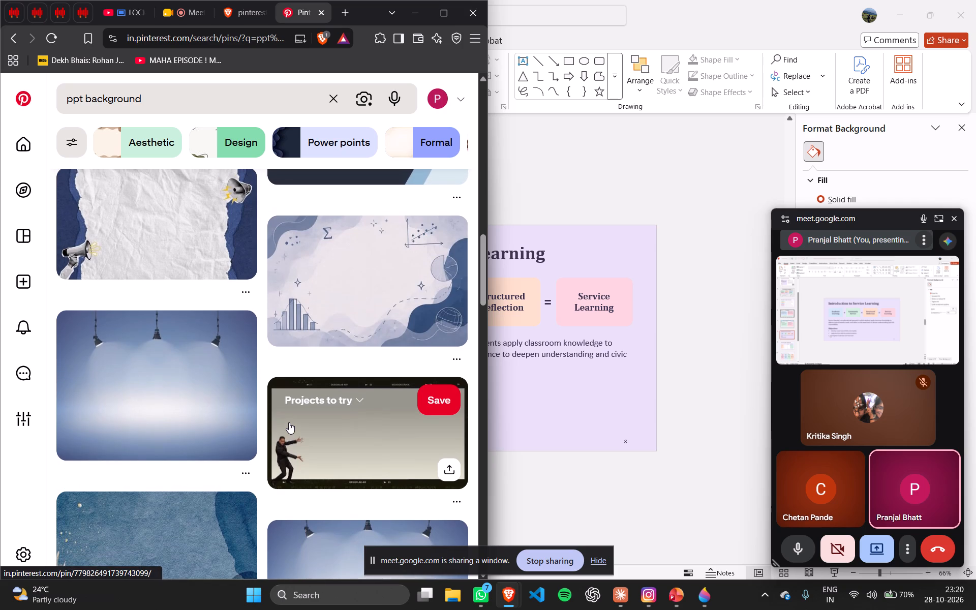
pyautogui.scroll(-2, 289, 422)
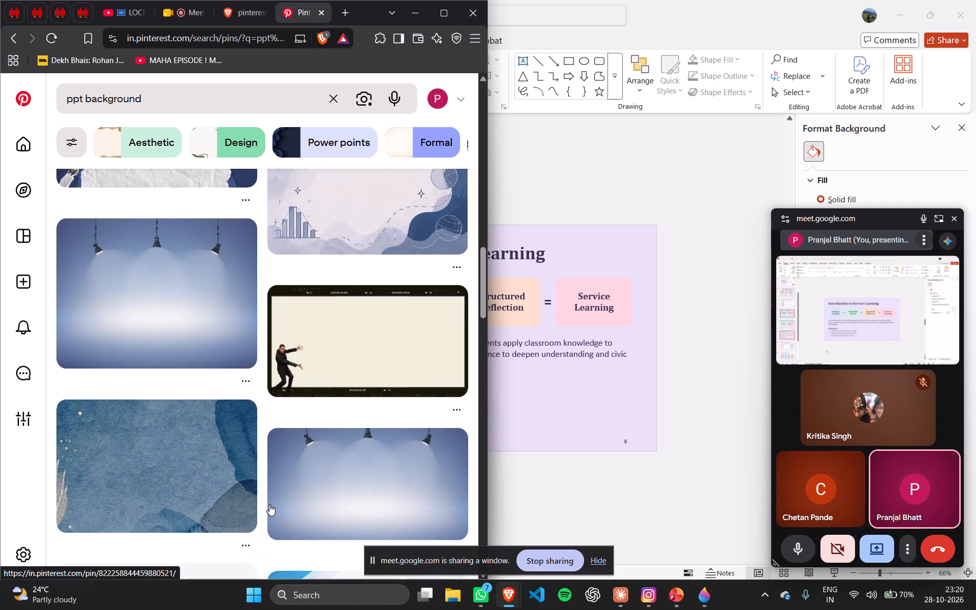
# Download the black film-frame pin with the man in a suit pointing sideways to the Desktop as "download" in JPEG format.
pyautogui.click(378, 329)
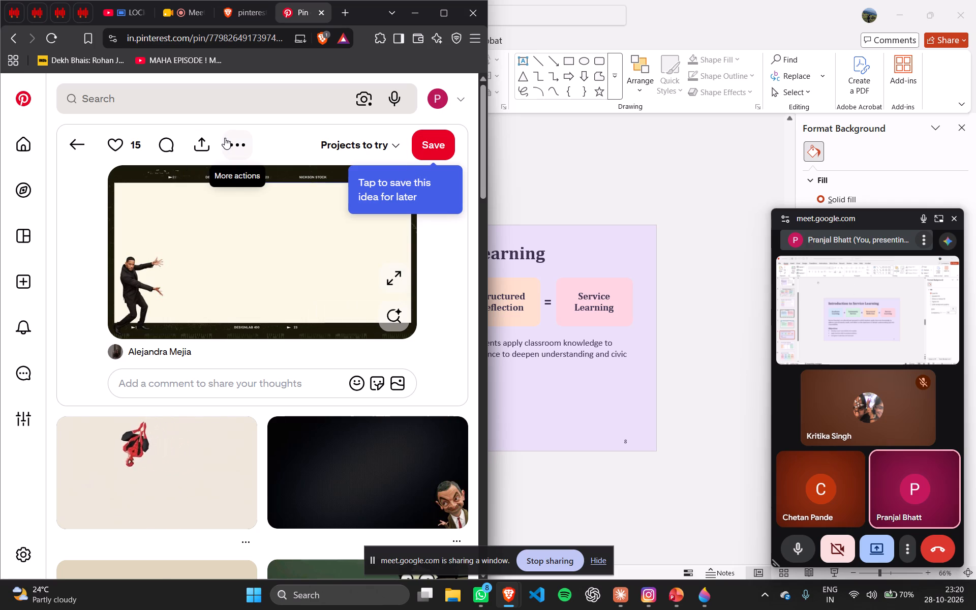
pyautogui.click(242, 142)
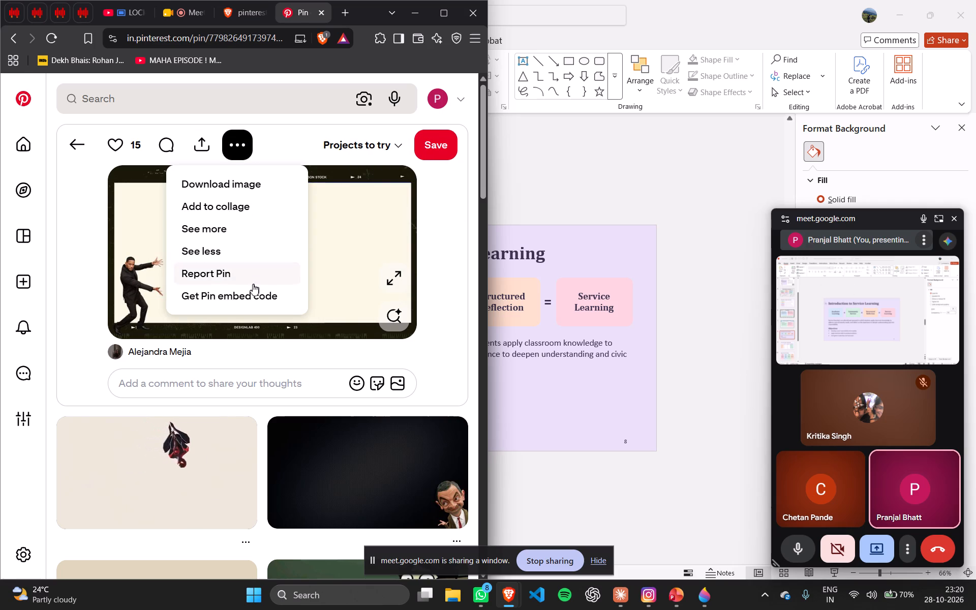
pyautogui.click(248, 184)
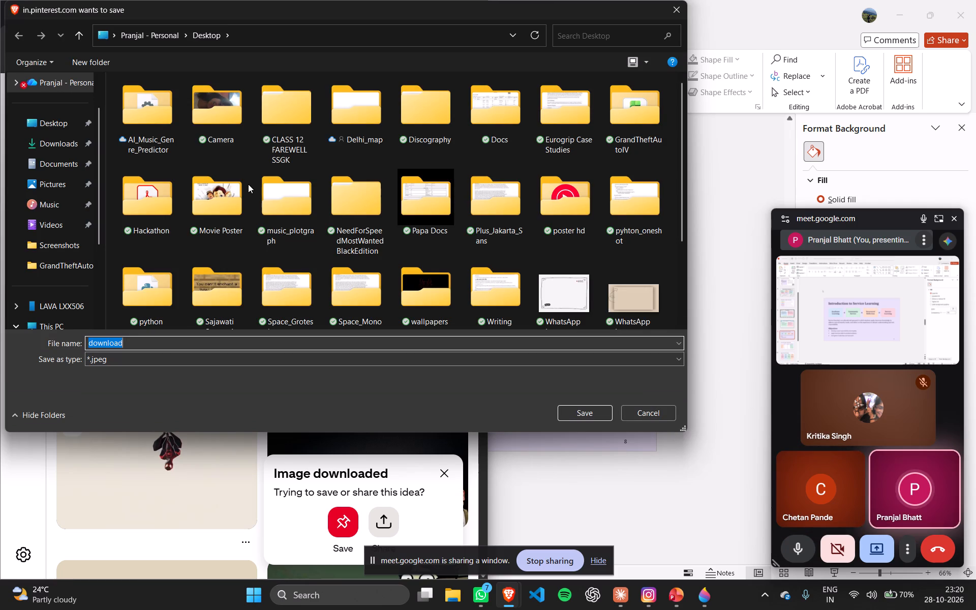
pyautogui.scroll(-7, 455, 257)
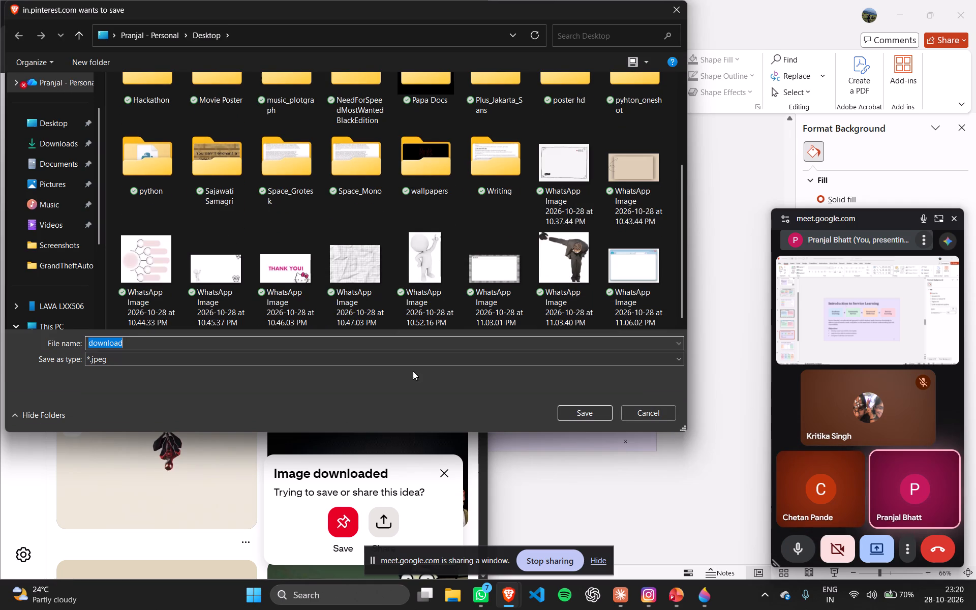
pyautogui.click(588, 413)
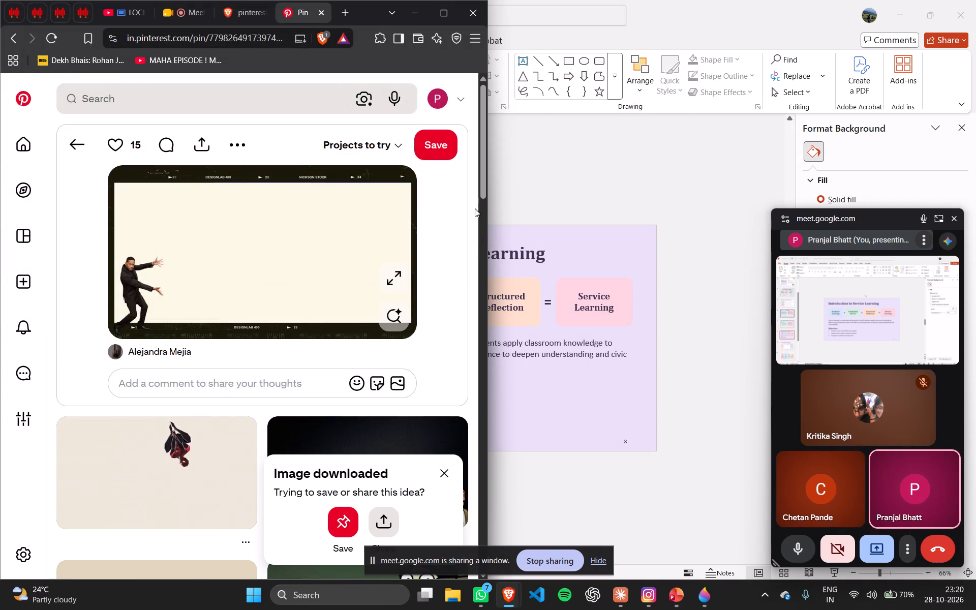
# In PowerPoint, insert the film-frame picture "download" from the Desktop on the Introduction to Service Learning slide.
pyautogui.click(554, 171)
pyautogui.click(87, 45)
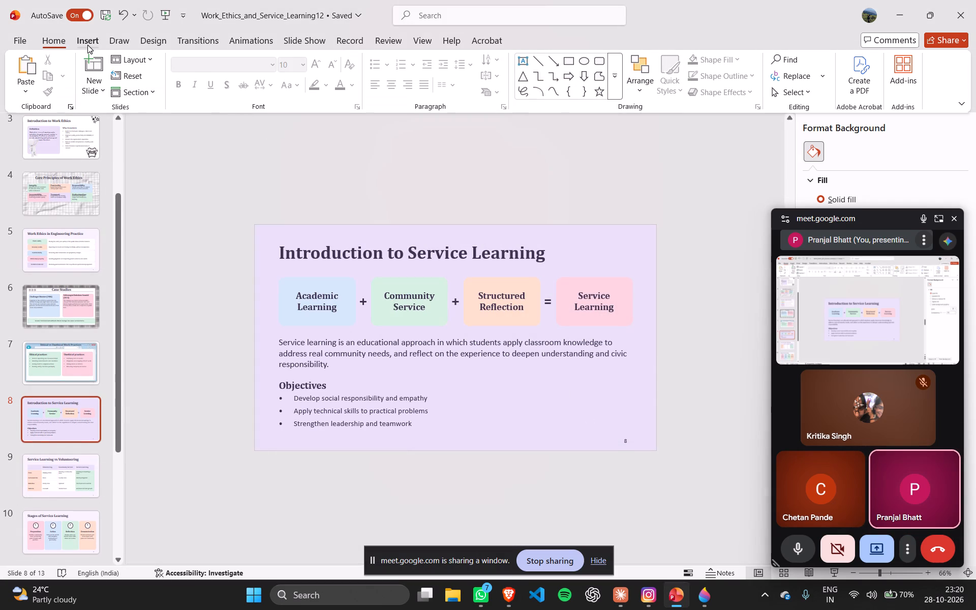
pyautogui.click(100, 59)
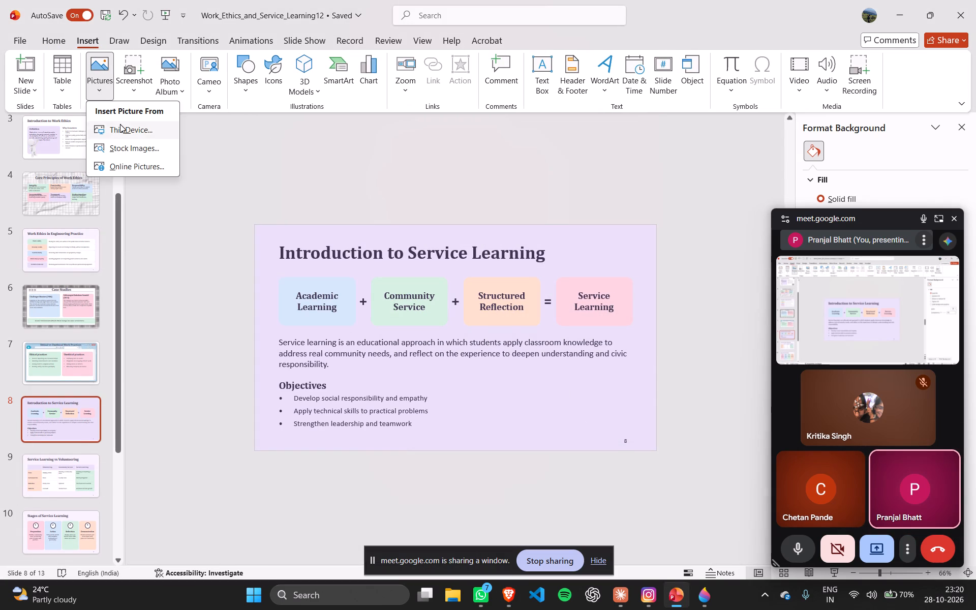
pyautogui.click(120, 124)
pyautogui.scroll(-20, 341, 179)
pyautogui.scroll(-20, 341, 179)
pyautogui.scroll(-20, 341, 179)
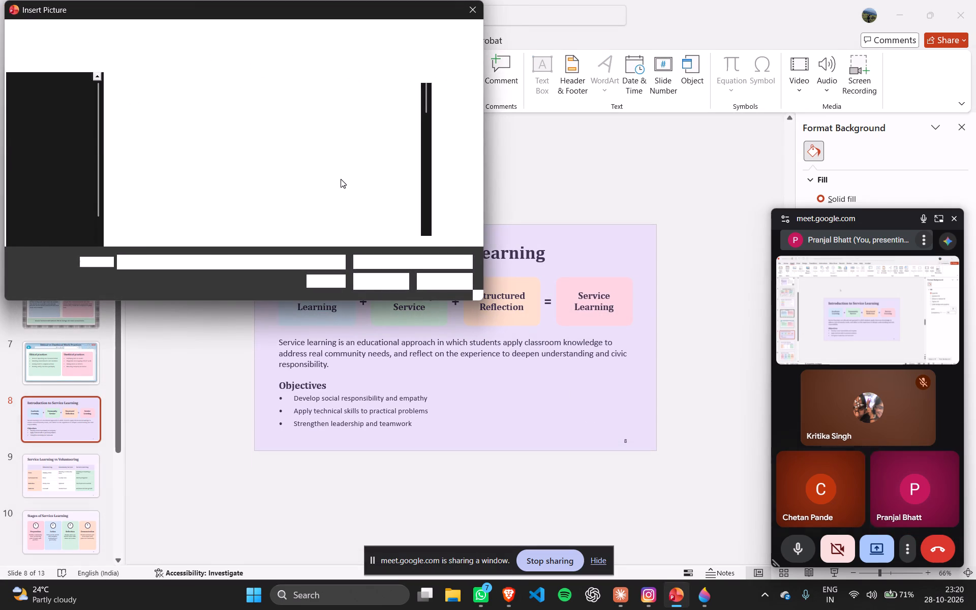
pyautogui.scroll(-20, 341, 179)
pyautogui.scroll(-20, 341, 179)
pyautogui.scroll(-20, 341, 179)
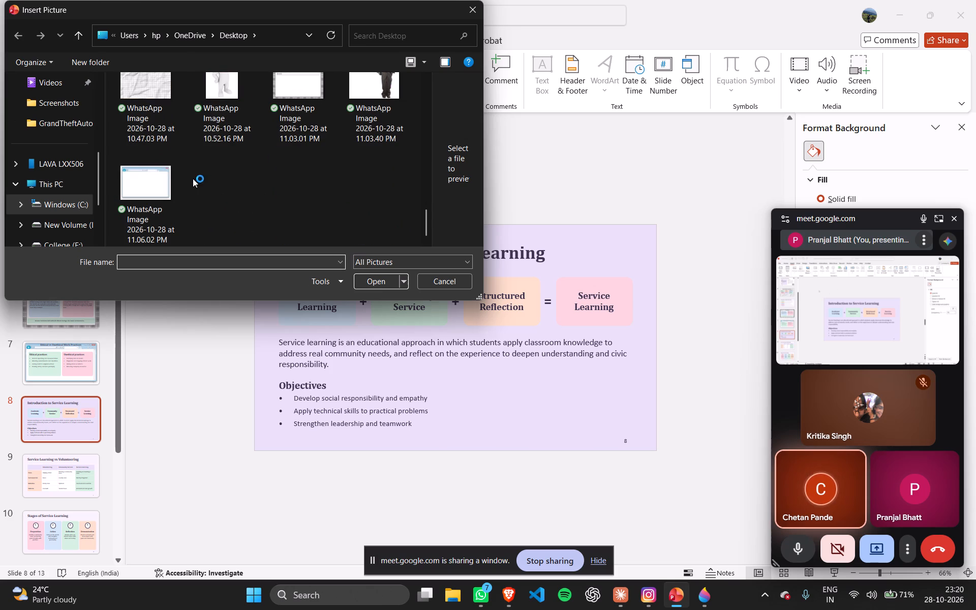
pyautogui.scroll(1, 329, 137)
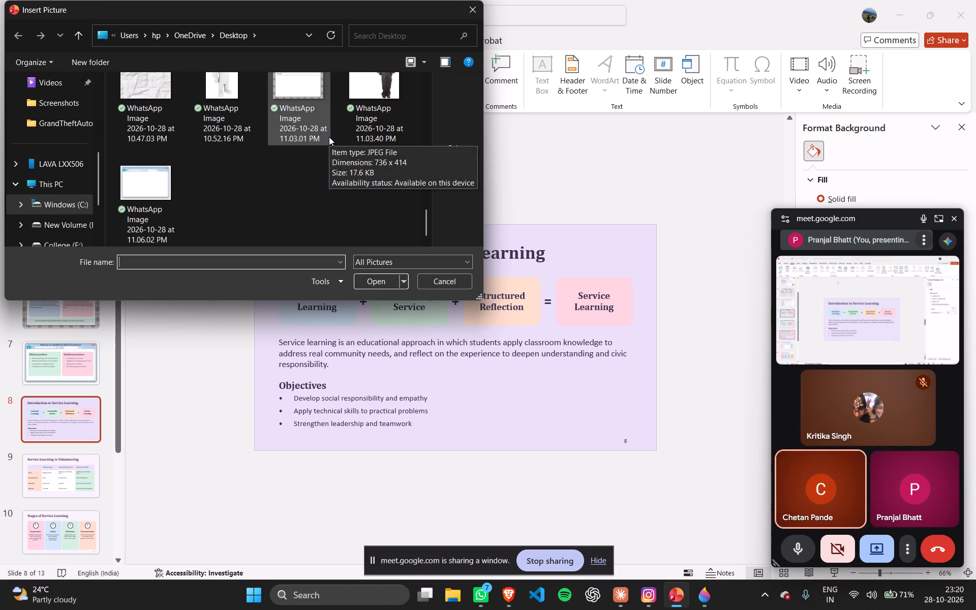
pyautogui.scroll(3, 329, 137)
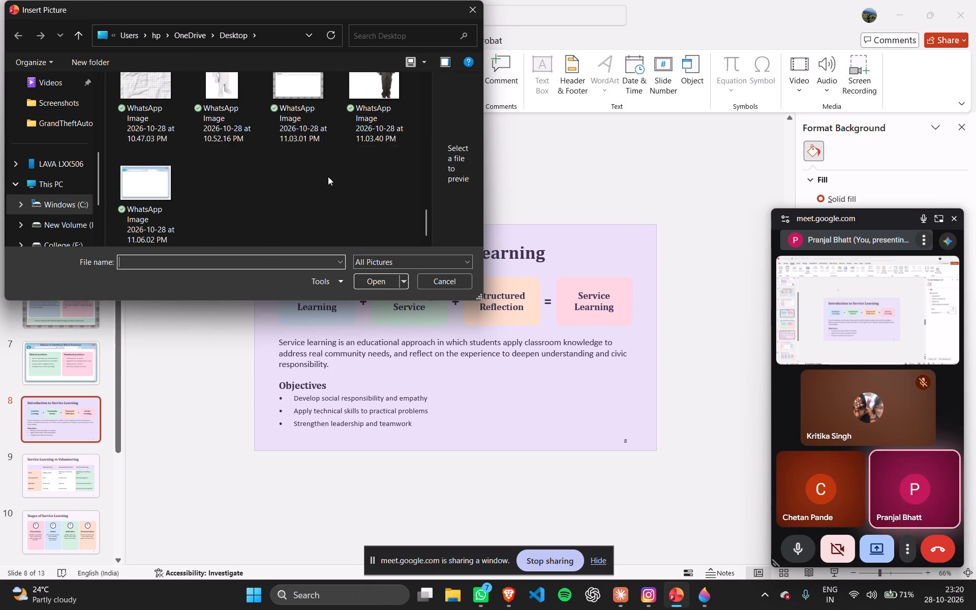
pyautogui.scroll(6, 328, 176)
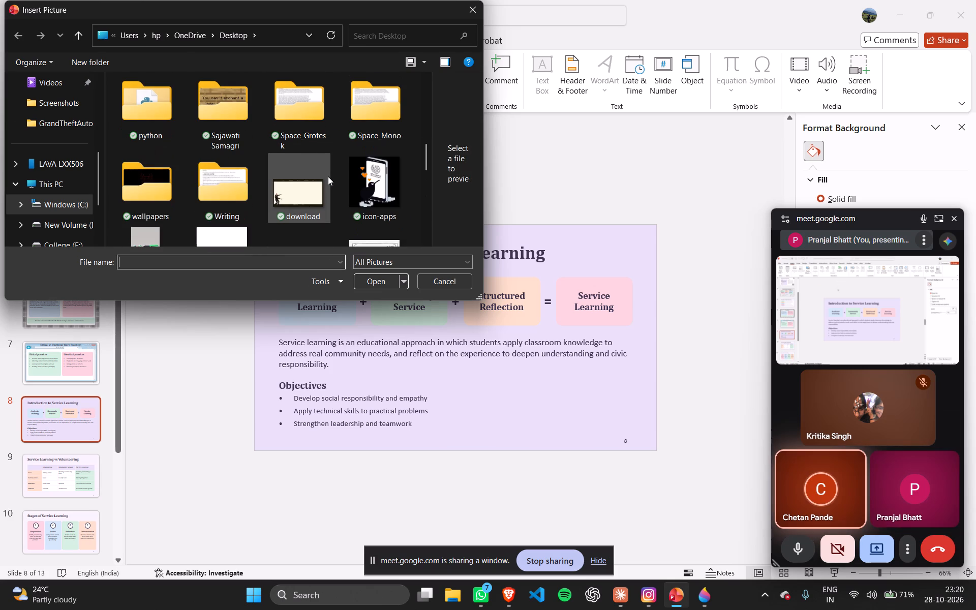
pyautogui.click(298, 186)
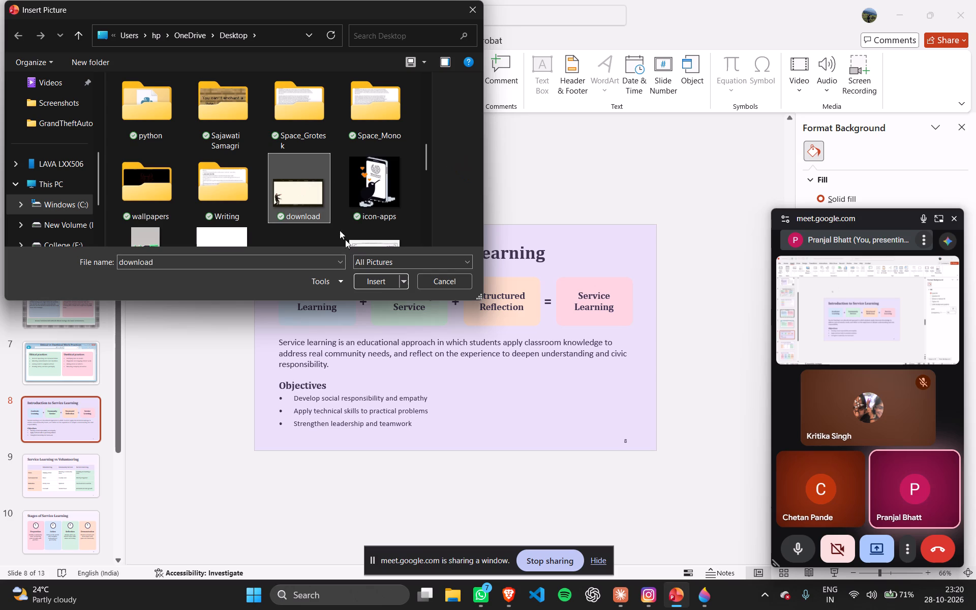
pyautogui.click(372, 277)
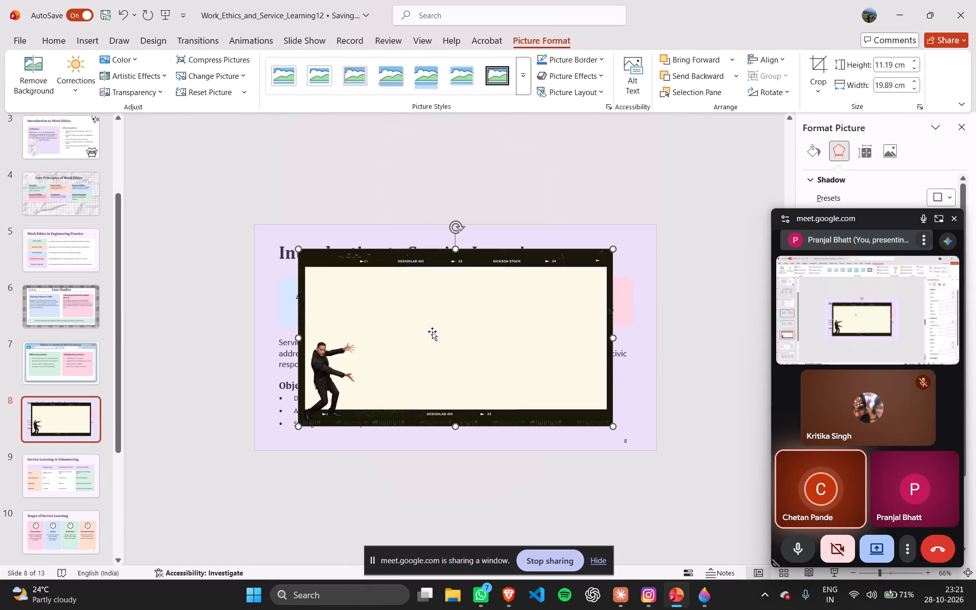
# Move the film-frame picture down off the slide's content so it sits below the Objectives list.
pyautogui.moveTo(443, 332); pyautogui.dragTo(448, 526)
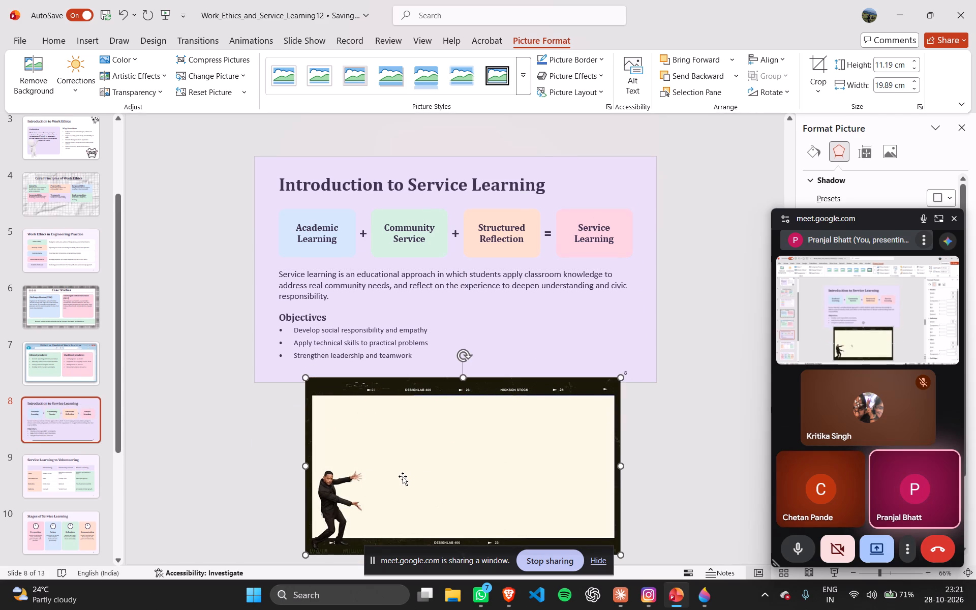
# Open the film-frame picture's object options, which include its stacking order commands.
pyautogui.rightClick(425, 442)
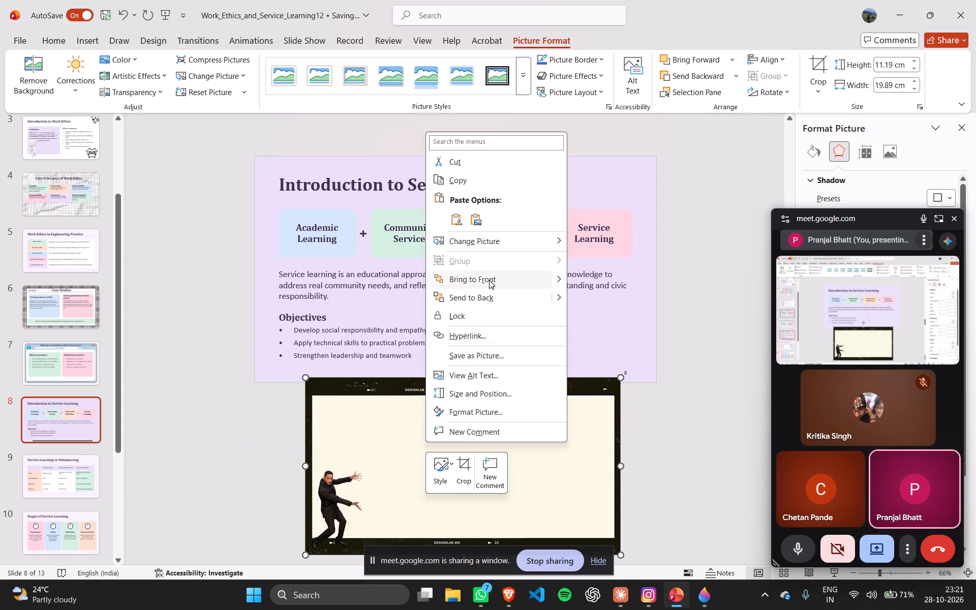
# Send the film-frame picture behind the content of slide 8 and enlarge it to cover the whole slide.
pyautogui.click(487, 300)
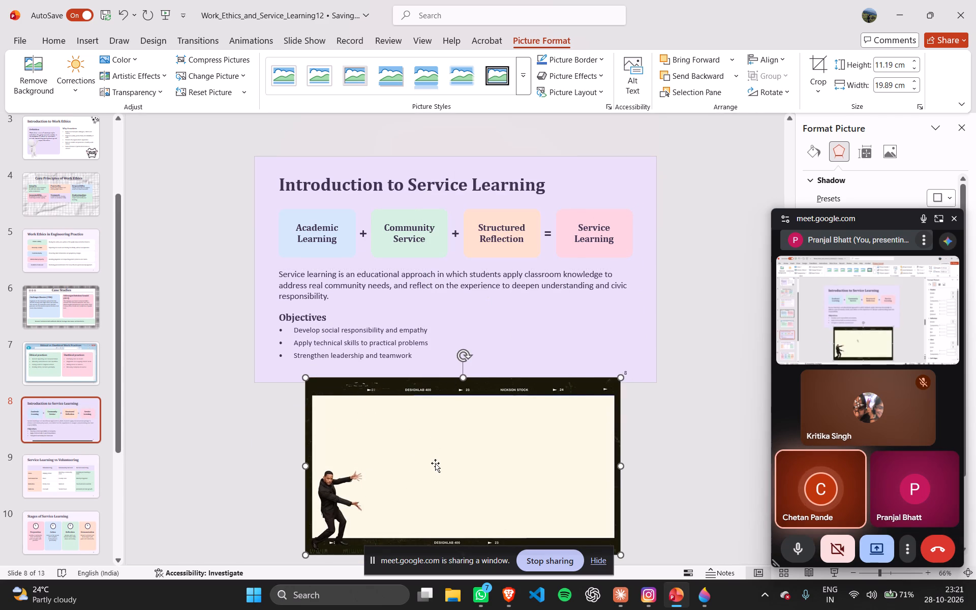
pyautogui.moveTo(435, 464); pyautogui.dragTo(377, 251)
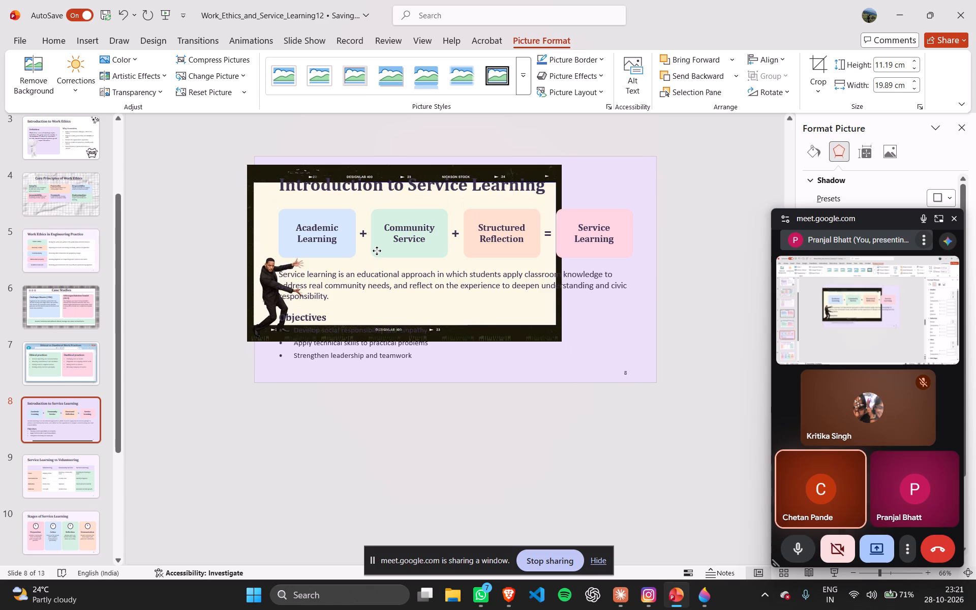
pyautogui.moveTo(377, 251); pyautogui.dragTo(380, 245)
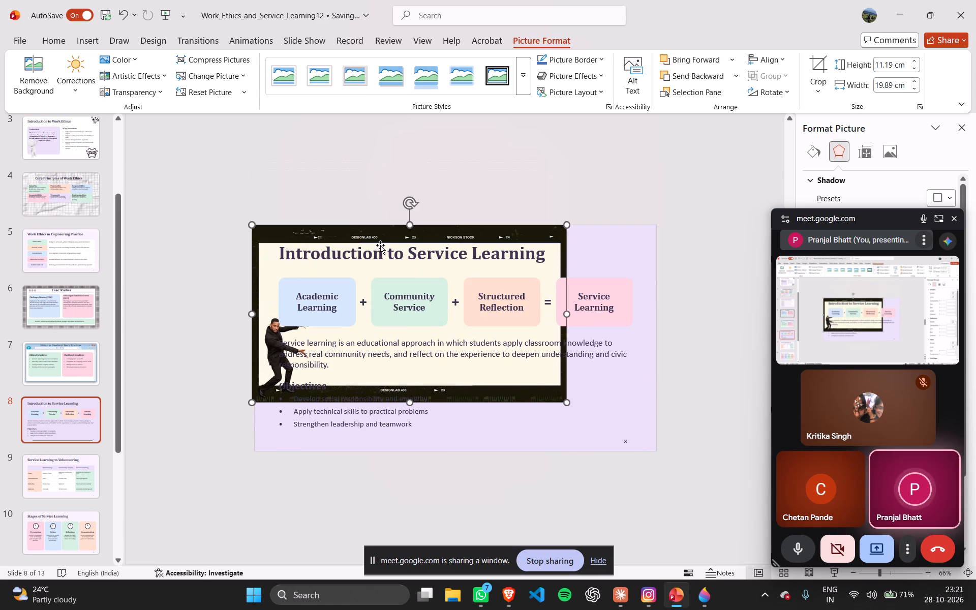
pyautogui.moveTo(567, 402); pyautogui.dragTo(604, 416)
pyautogui.click(569, 394)
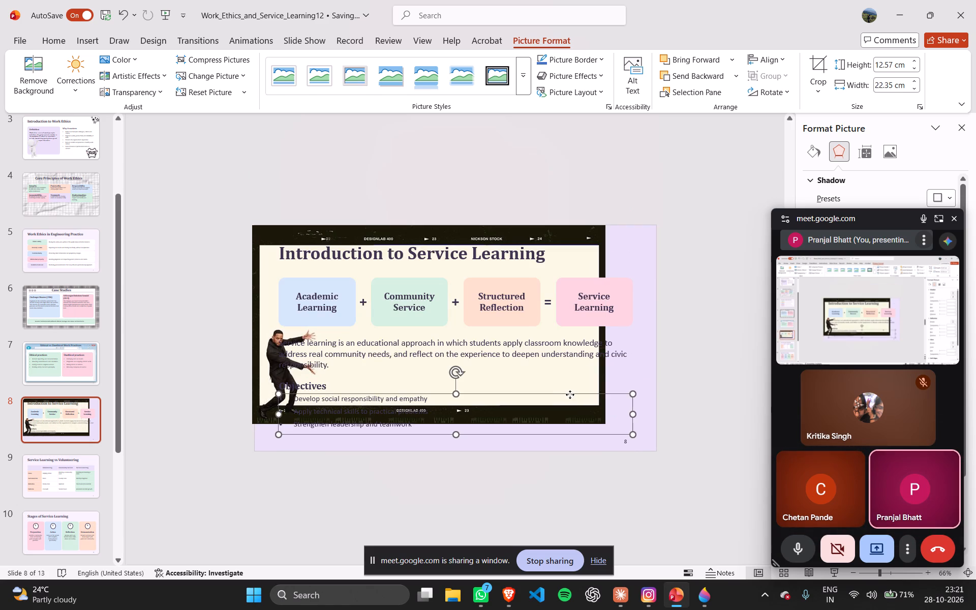
pyautogui.click(571, 375)
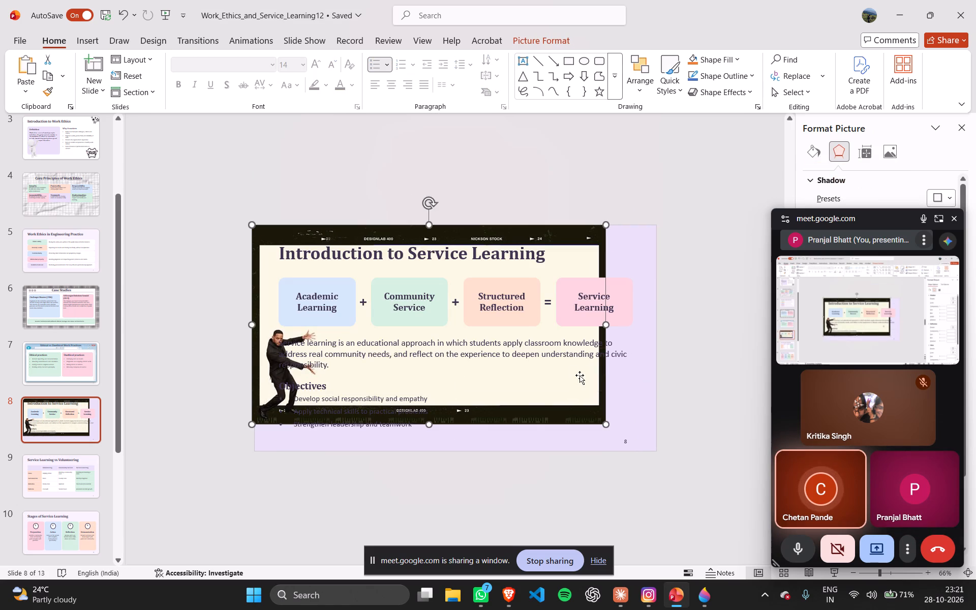
pyautogui.click(579, 375)
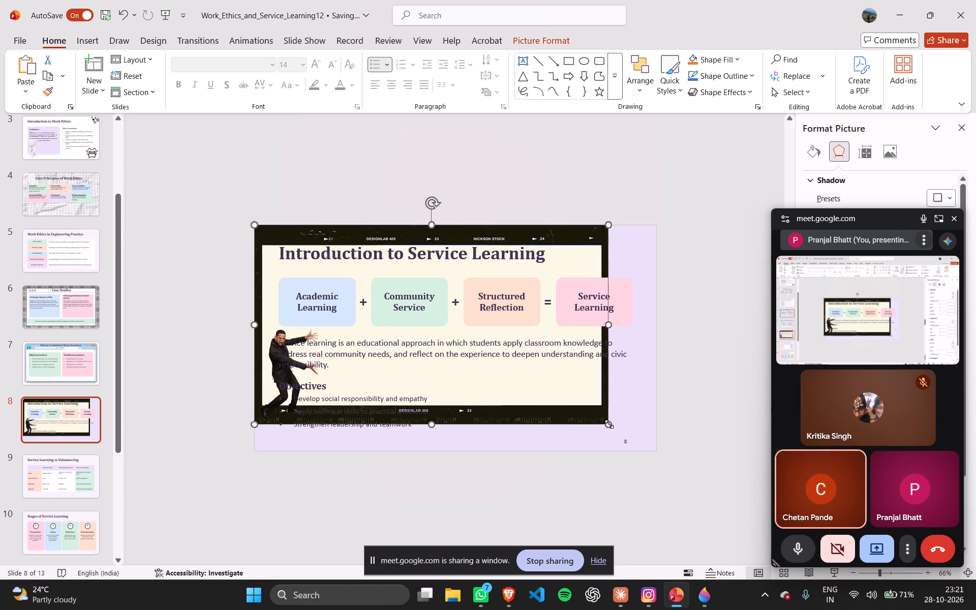
pyautogui.moveTo(609, 424); pyautogui.dragTo(649, 445)
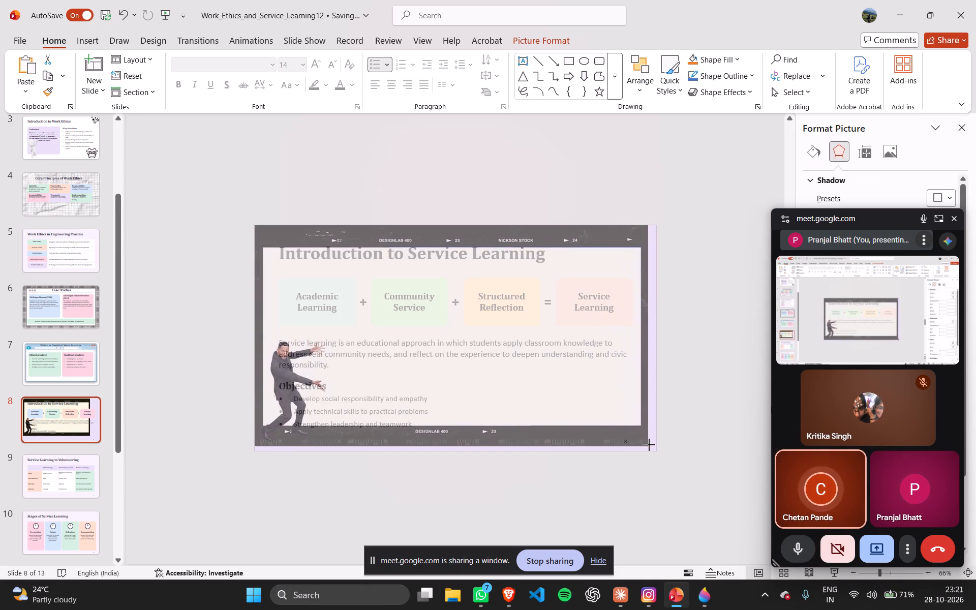
pyautogui.moveTo(649, 445); pyautogui.dragTo(658, 448)
pyautogui.click(717, 451)
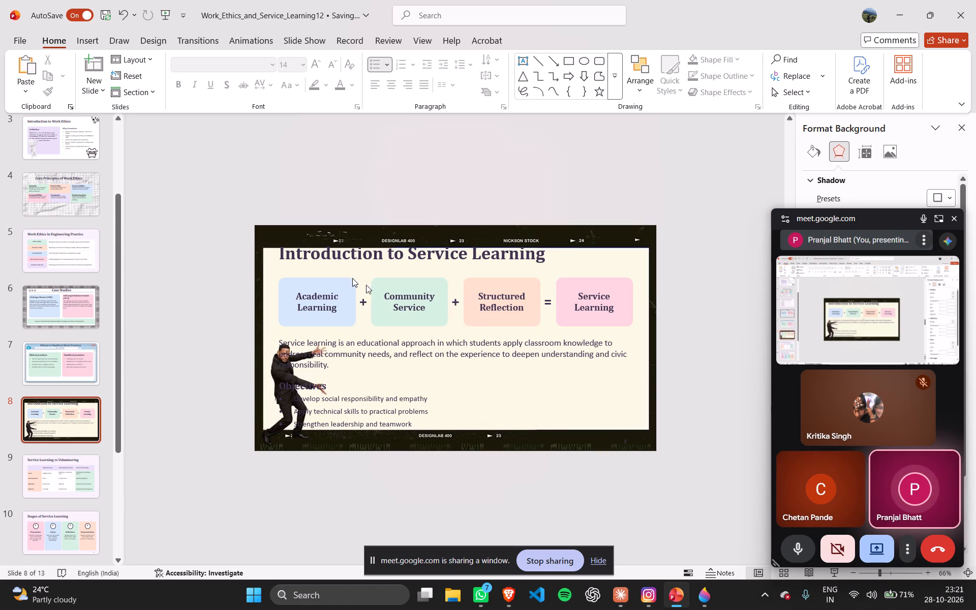
# Move the title "Introduction to Service Learning" so it sits centred just inside the frame's upper edge.
pyautogui.click(387, 258)
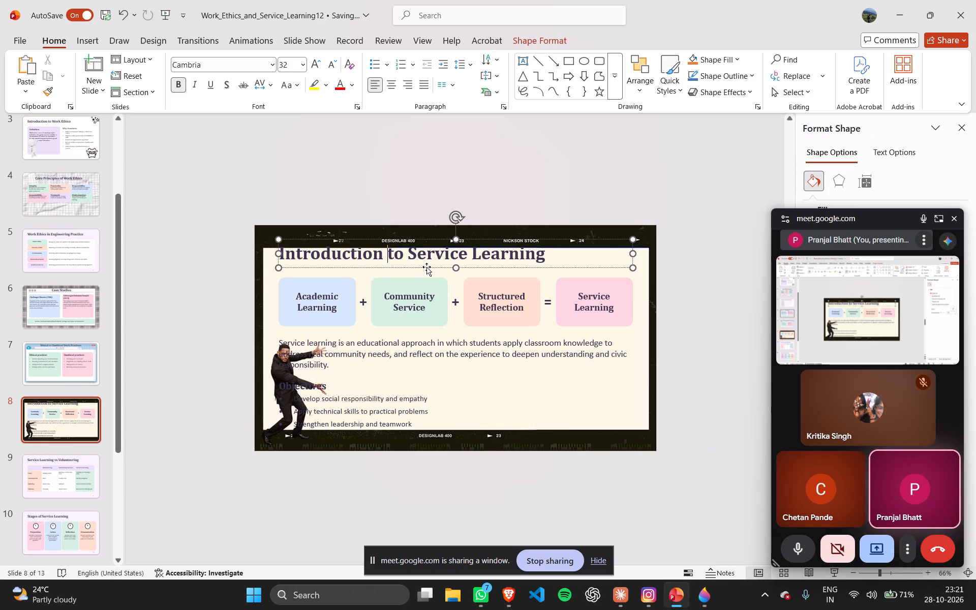
pyautogui.moveTo(426, 267); pyautogui.dragTo(458, 269)
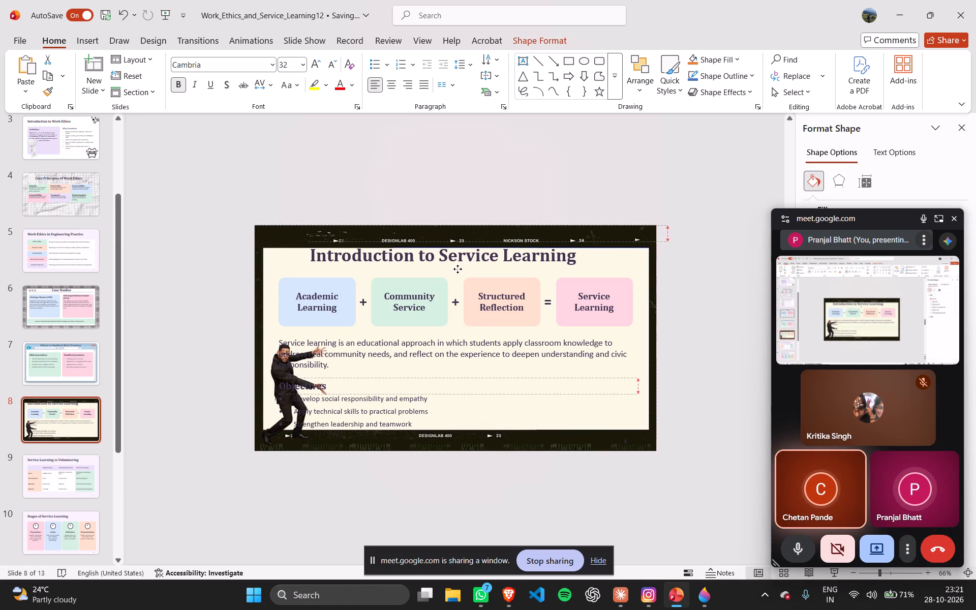
pyautogui.moveTo(458, 269); pyautogui.dragTo(462, 269)
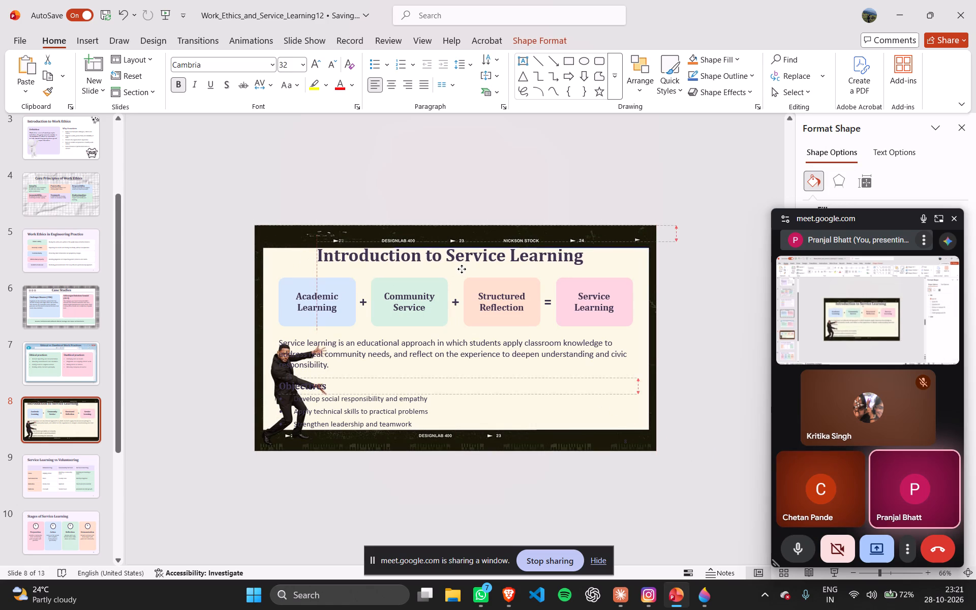
pyautogui.moveTo(462, 269); pyautogui.dragTo(461, 270)
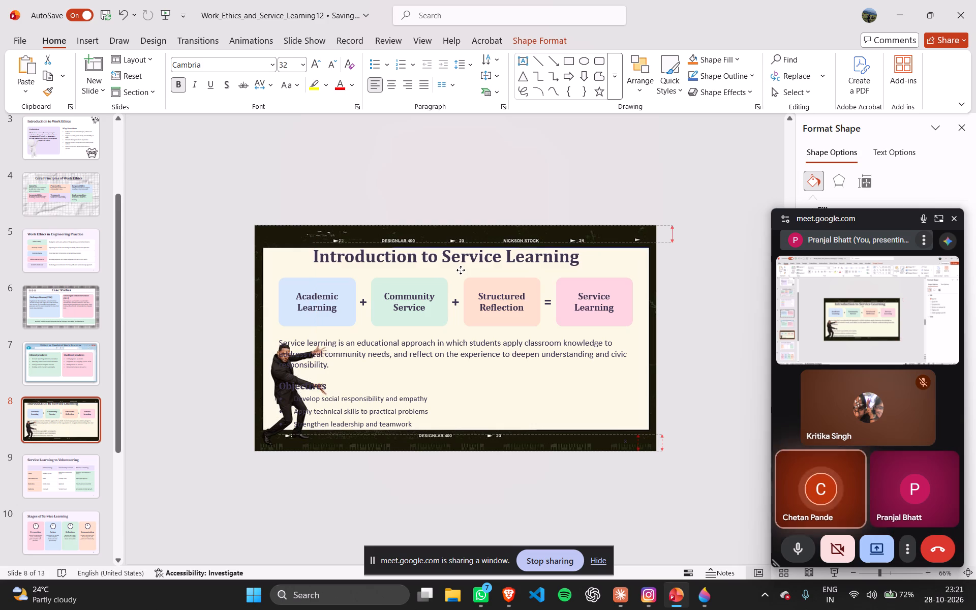
pyautogui.moveTo(461, 270); pyautogui.dragTo(462, 270)
pyautogui.click(705, 379)
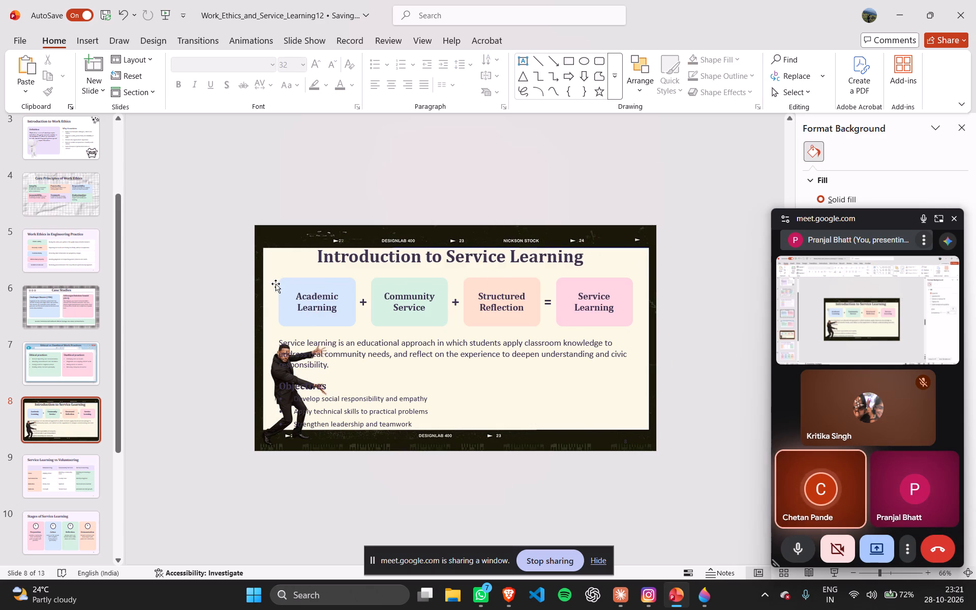
# Move the whole row of four coloured boxes with their plus and equals signs slightly up, closer to the title.
pyautogui.click(324, 308)
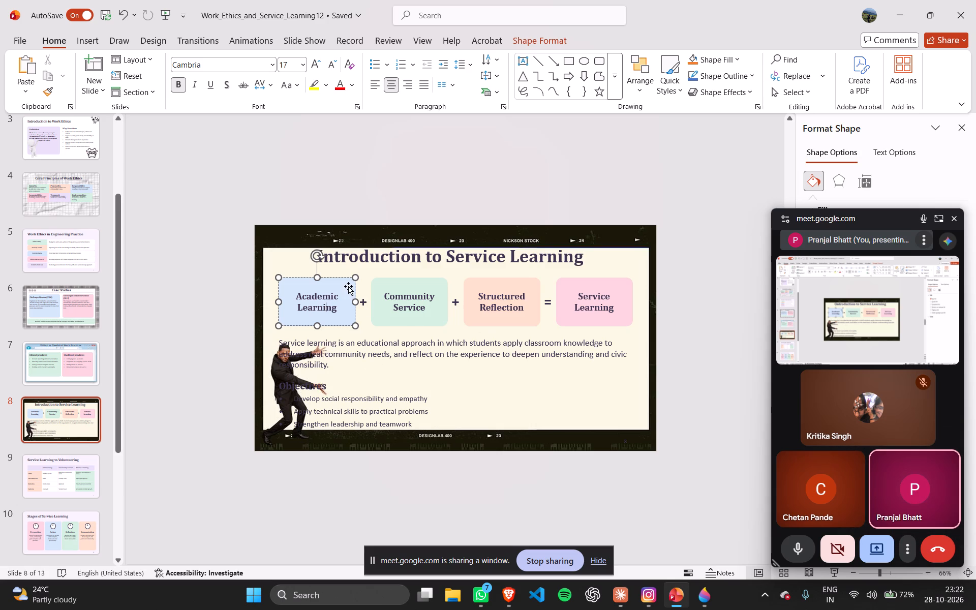
pyautogui.click(199, 273)
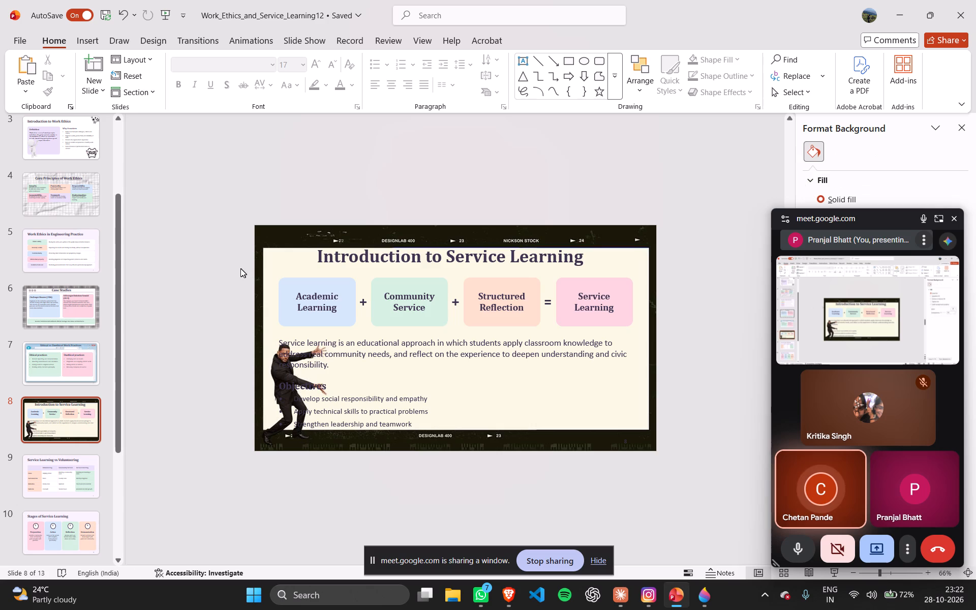
pyautogui.moveTo(239, 267); pyautogui.dragTo(684, 346)
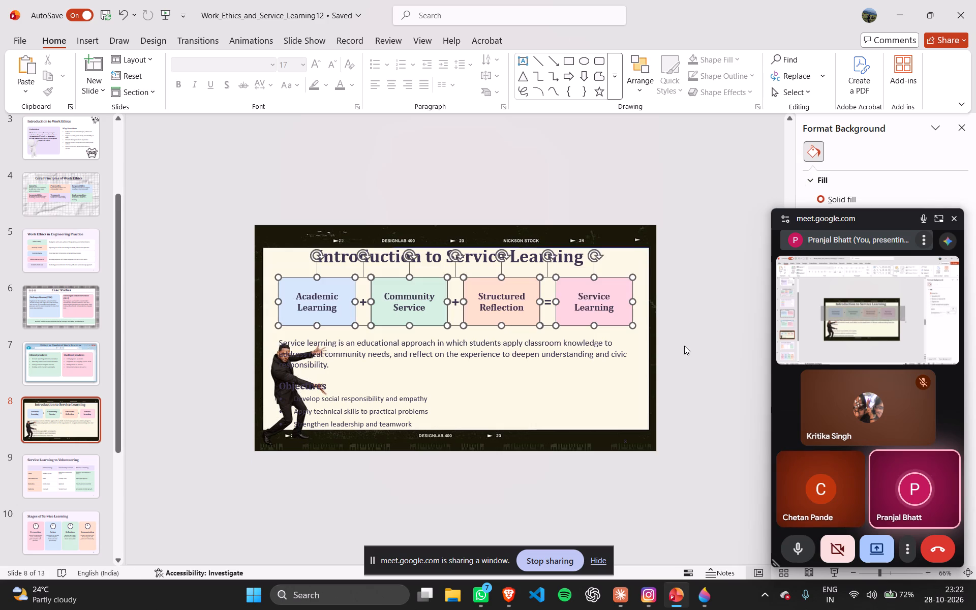
pyautogui.moveTo(567, 312); pyautogui.dragTo(567, 324)
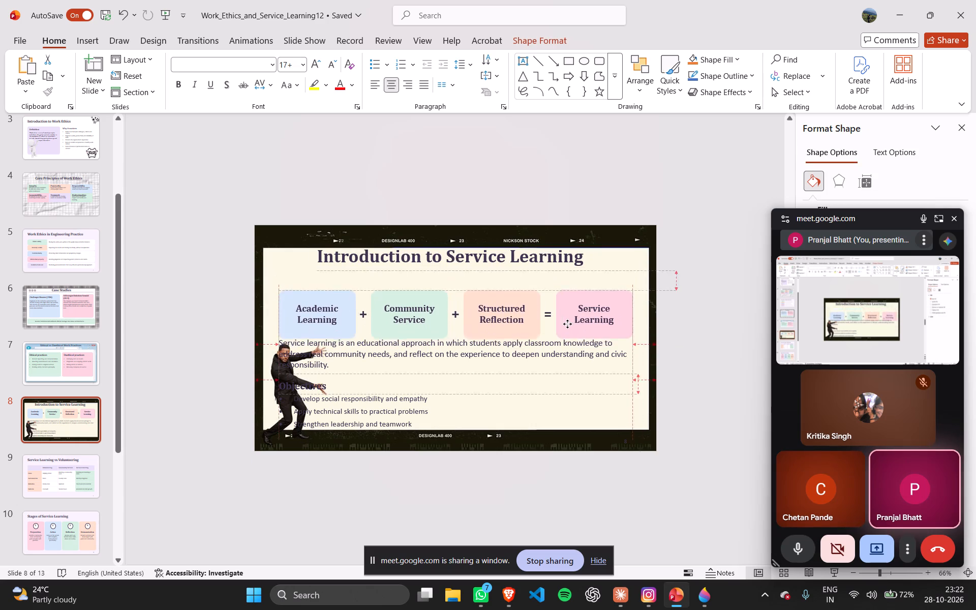
pyautogui.moveTo(567, 324); pyautogui.dragTo(566, 308)
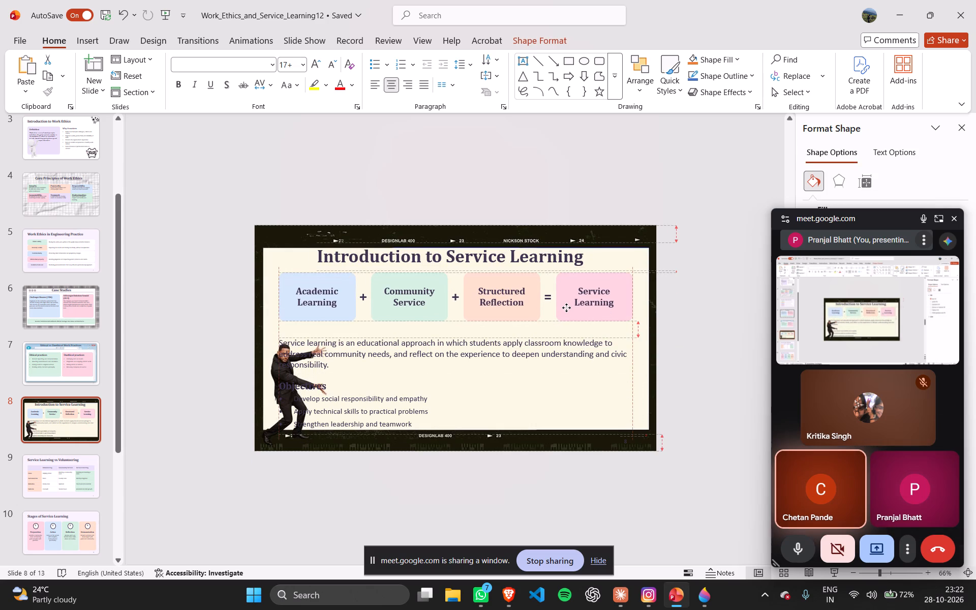
pyautogui.moveTo(566, 308); pyautogui.dragTo(568, 307)
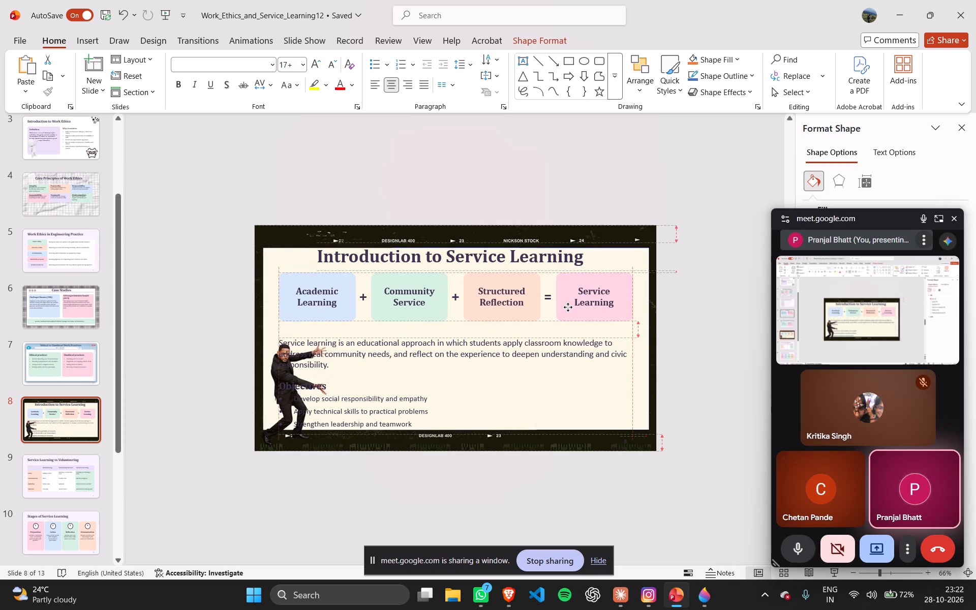
pyautogui.moveTo(568, 307); pyautogui.dragTo(567, 306)
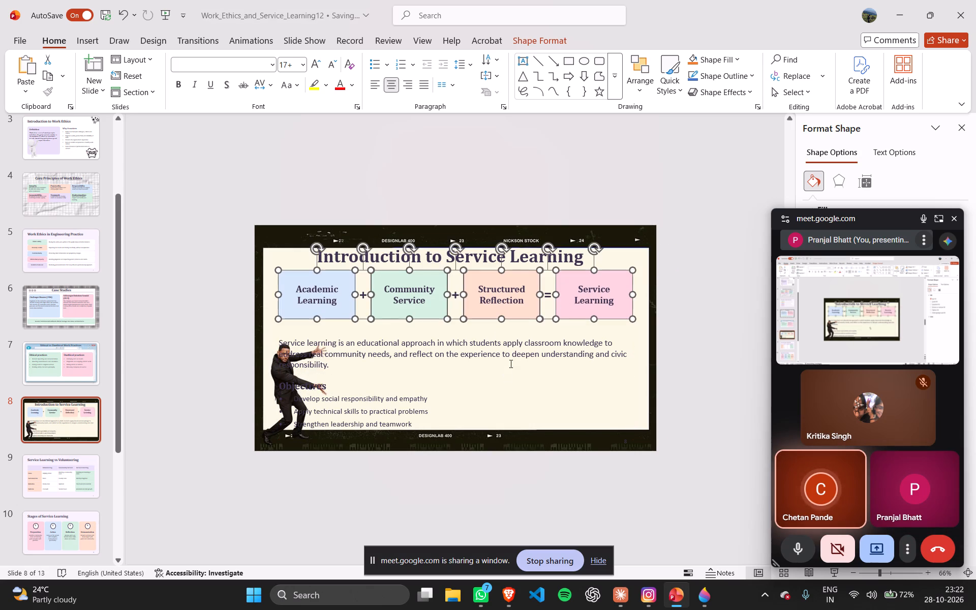
# Move the service learning description paragraph up to just below the coloured boxes, keeping its left edge aligned with them.
pyautogui.click(513, 360)
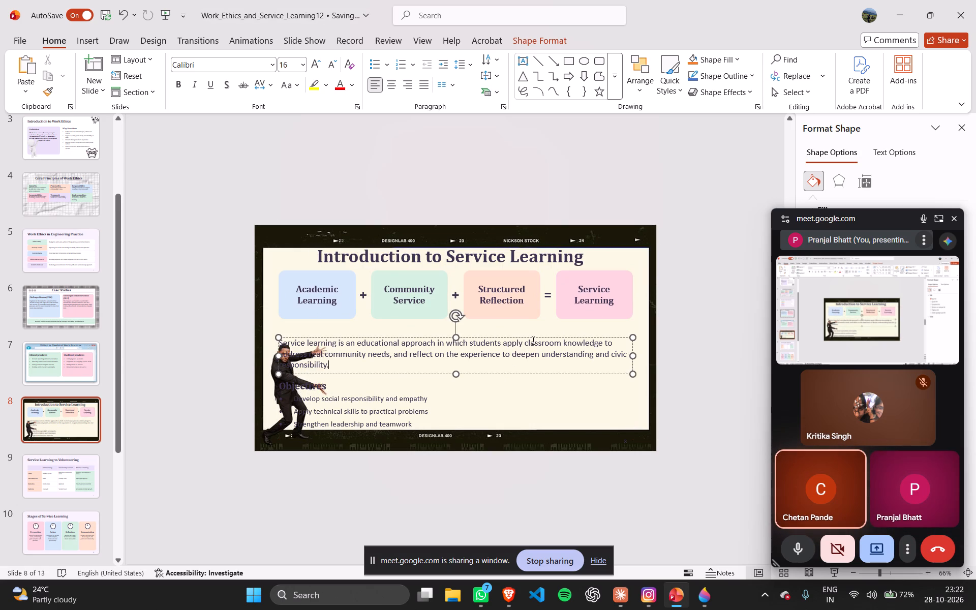
pyautogui.moveTo(536, 337); pyautogui.dragTo(548, 320)
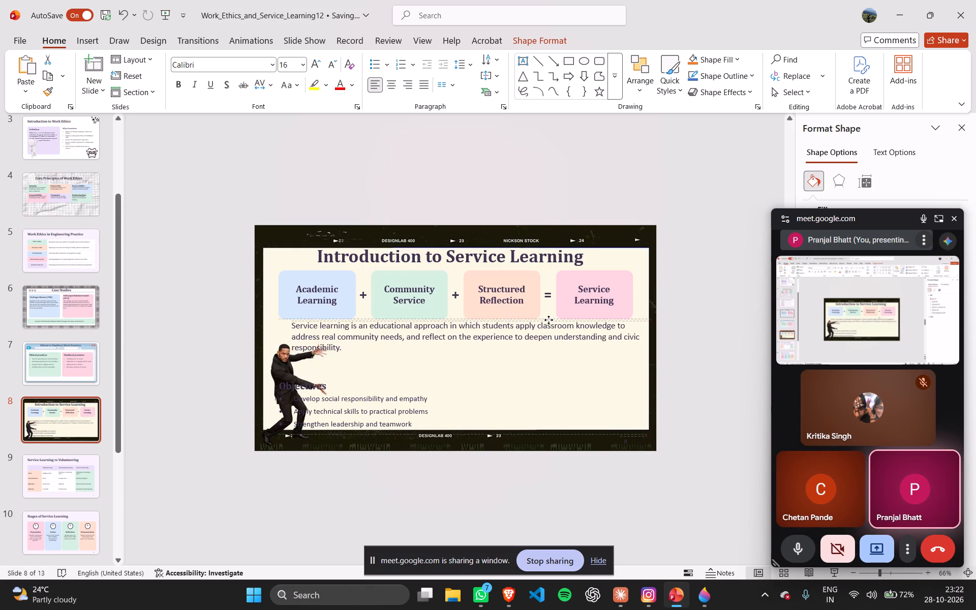
pyautogui.moveTo(548, 320); pyautogui.dragTo(539, 322)
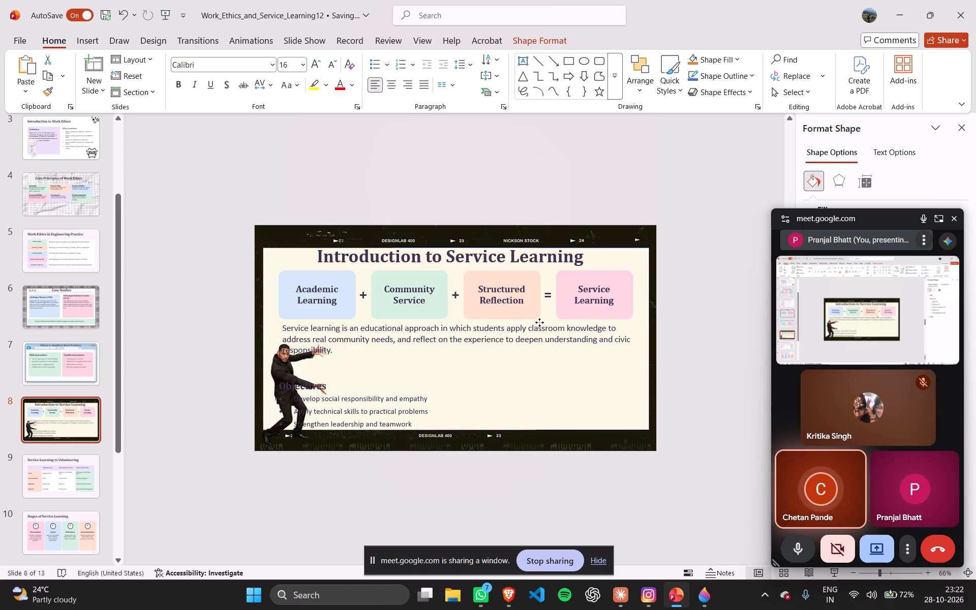
pyautogui.moveTo(539, 322); pyautogui.dragTo(537, 321)
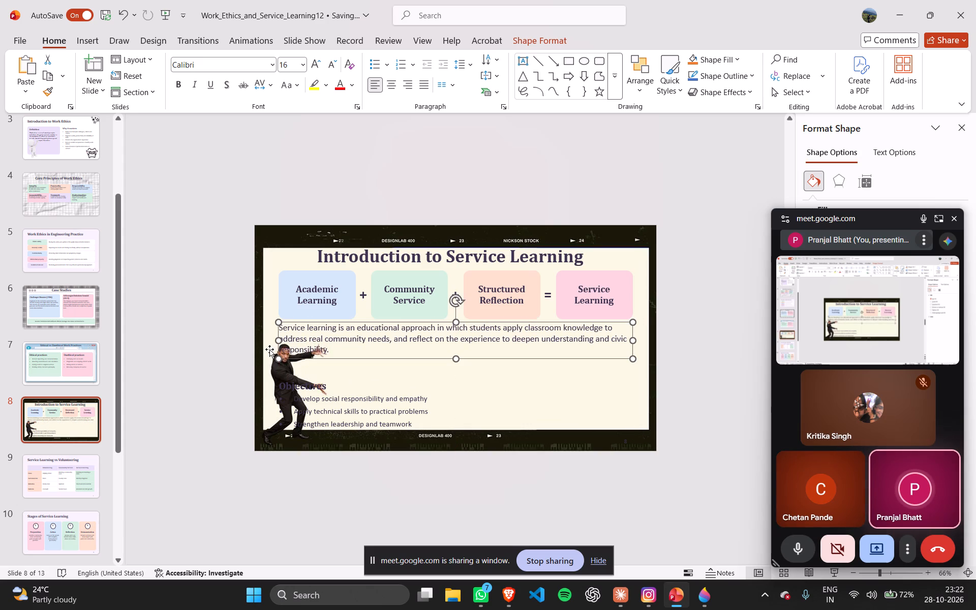
# Add spaces before "responsibility" in slide 8's description paragraph so the word sits clear of the man's picture.
pyautogui.click(288, 350)
pyautogui.press('Left')
pyautogui.press('Left')
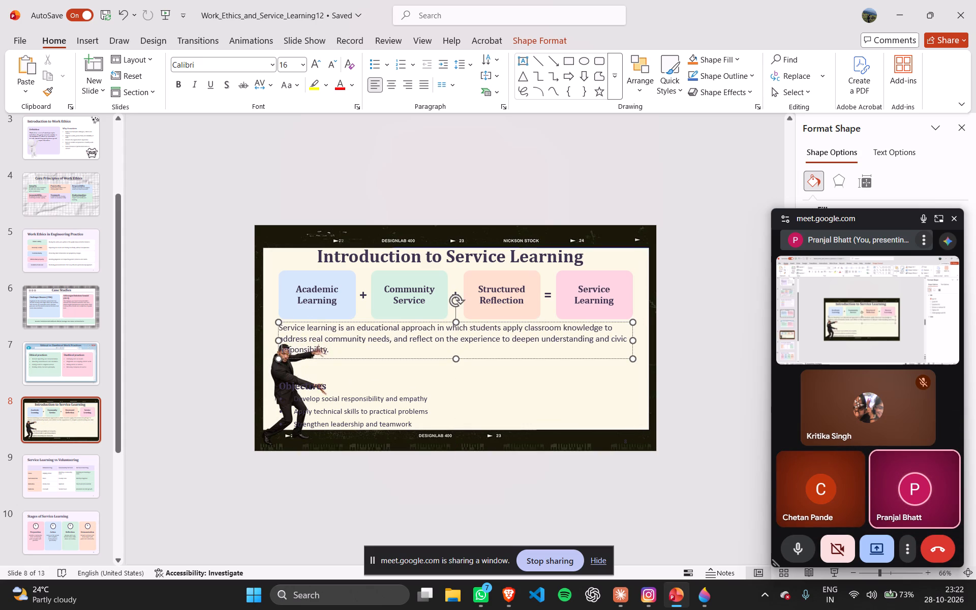
pyautogui.press('Left')
pyautogui.press('space')
pyautogui.press('space')
pyautogui.press('space')
pyautogui.press('space')
pyautogui.press('space')
pyautogui.press('space')
pyautogui.press('space')
pyautogui.press('space')
pyautogui.press('space')
pyautogui.press('space')
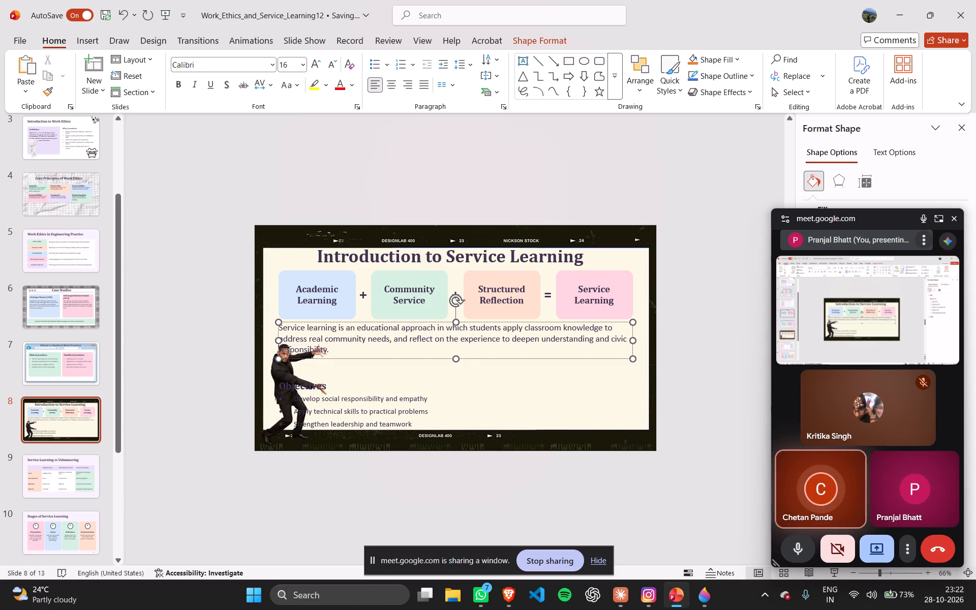
pyautogui.press('Right')
pyautogui.press('space')
pyautogui.press('space')
pyautogui.press('space')
pyautogui.press('space')
pyautogui.press('space')
pyautogui.press('space')
pyautogui.press('space')
pyautogui.press('space')
pyautogui.press('space')
pyautogui.press('space')
pyautogui.press('space')
pyautogui.press('space')
pyautogui.press('space')
pyautogui.press('space')
pyautogui.press('space')
pyautogui.press('space')
pyautogui.press('space')
pyautogui.press('space')
pyautogui.press('space')
pyautogui.press('space')
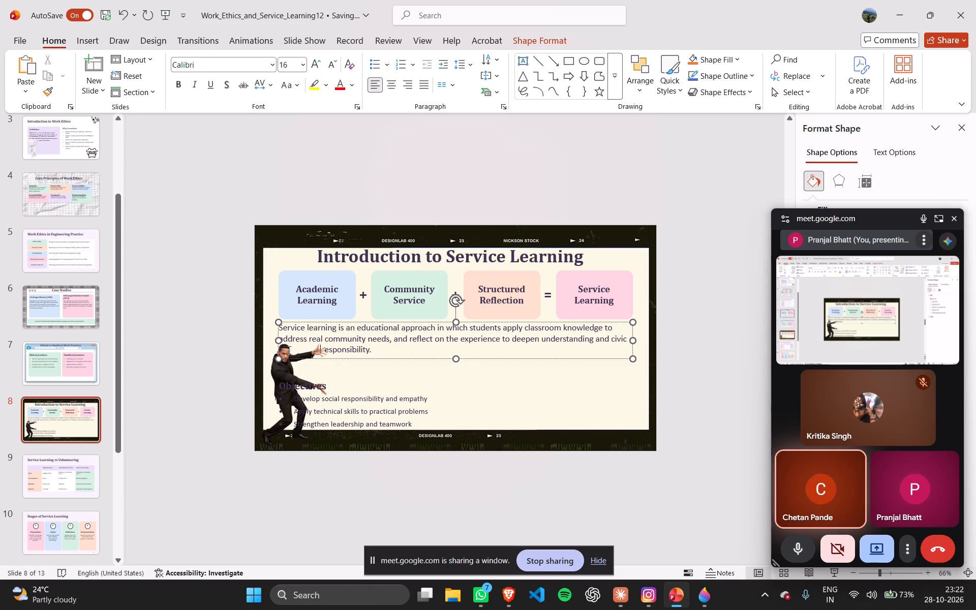
pyautogui.press('space')
pyautogui.press('r')
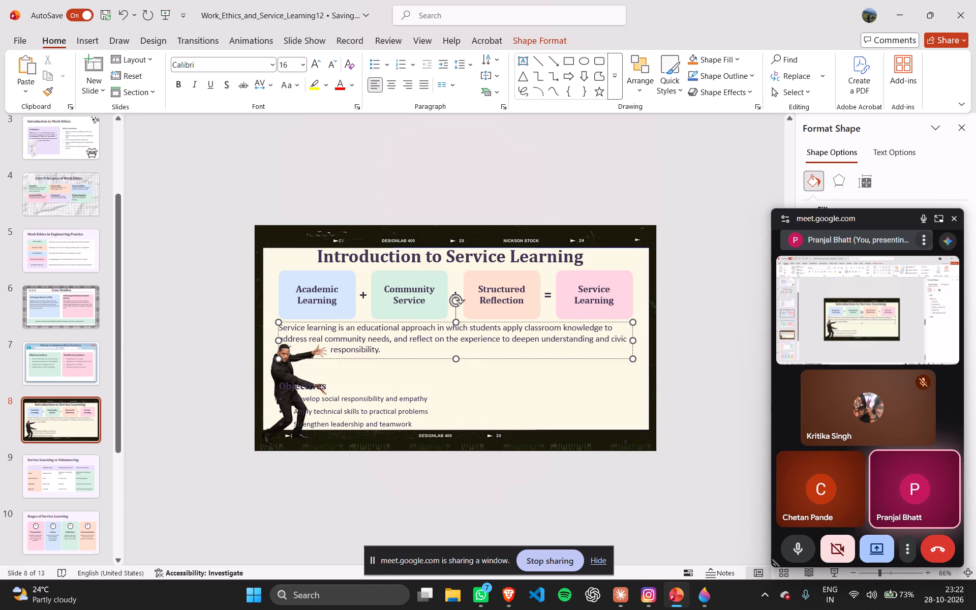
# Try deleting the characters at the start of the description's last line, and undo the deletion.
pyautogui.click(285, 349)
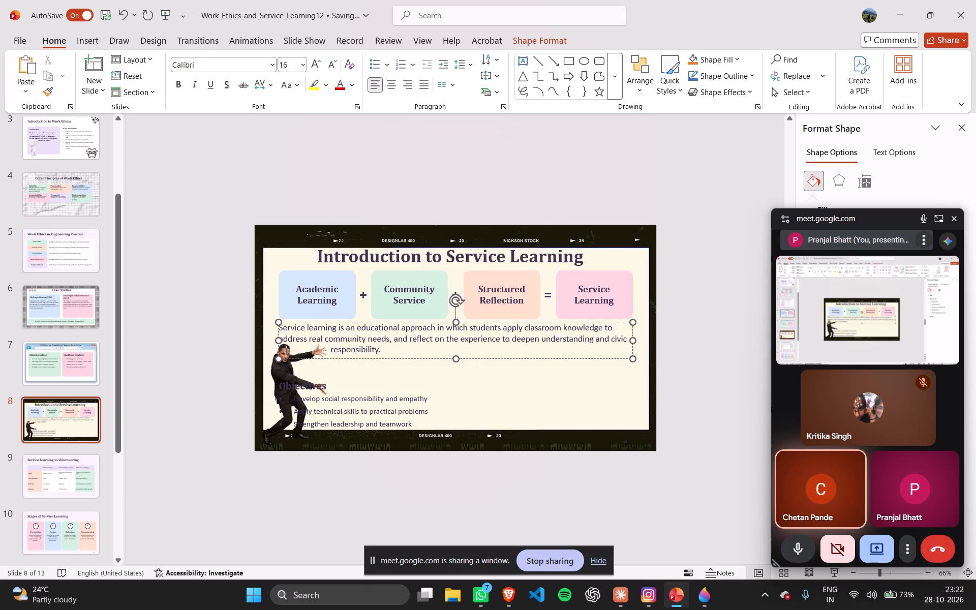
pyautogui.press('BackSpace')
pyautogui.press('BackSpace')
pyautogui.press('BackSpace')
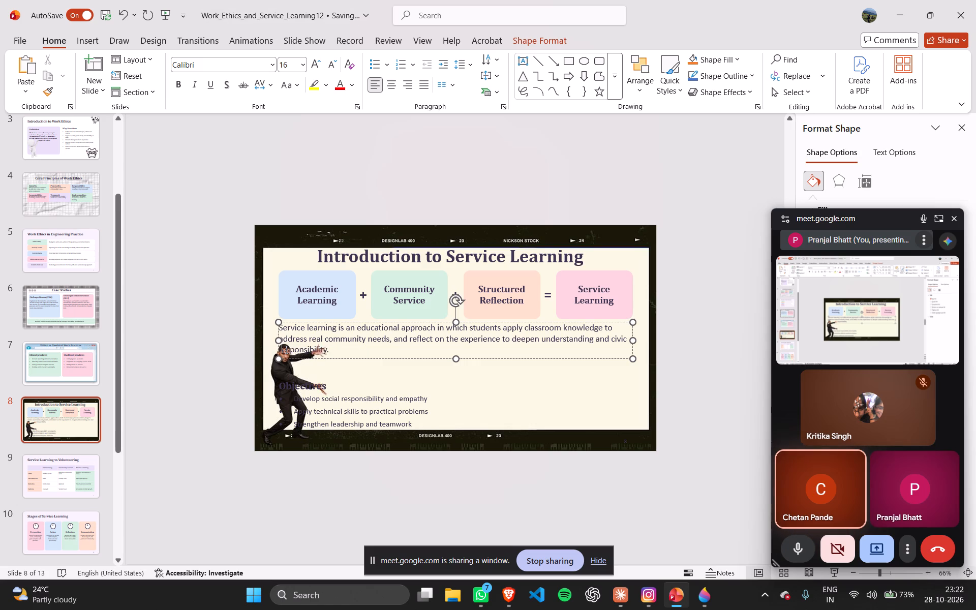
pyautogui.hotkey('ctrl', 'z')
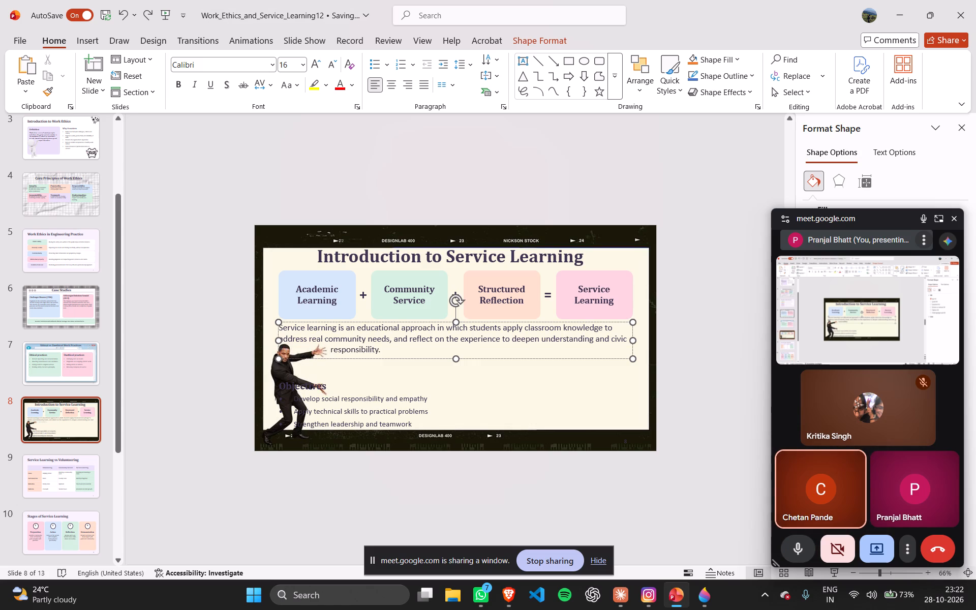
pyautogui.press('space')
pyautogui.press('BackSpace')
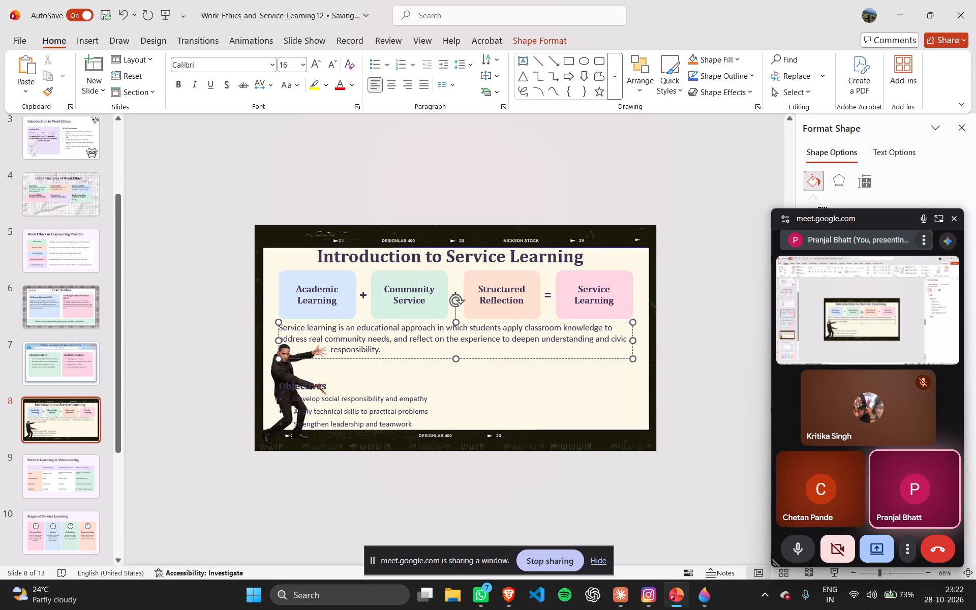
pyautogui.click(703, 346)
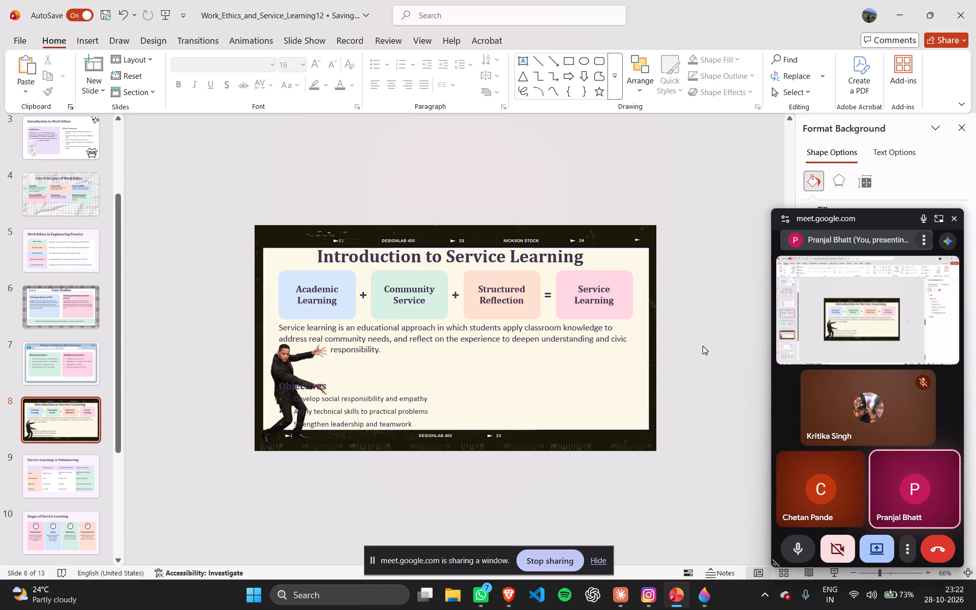
# Move the "Objectives" heading beside the man's picture, just below the description and lined up with "responsibility".
pyautogui.click(357, 424)
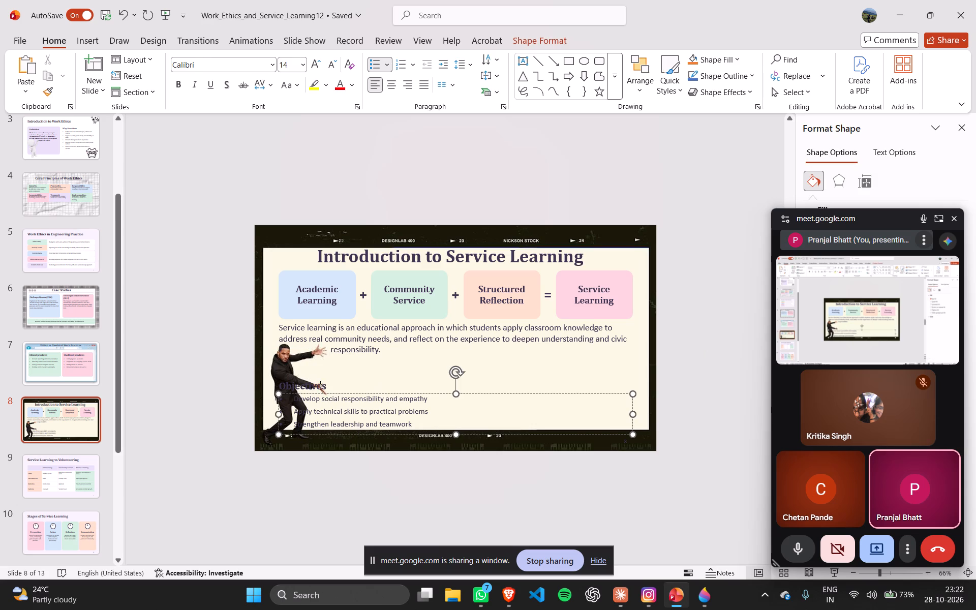
pyautogui.click(319, 384)
pyautogui.moveTo(361, 377); pyautogui.dragTo(467, 358)
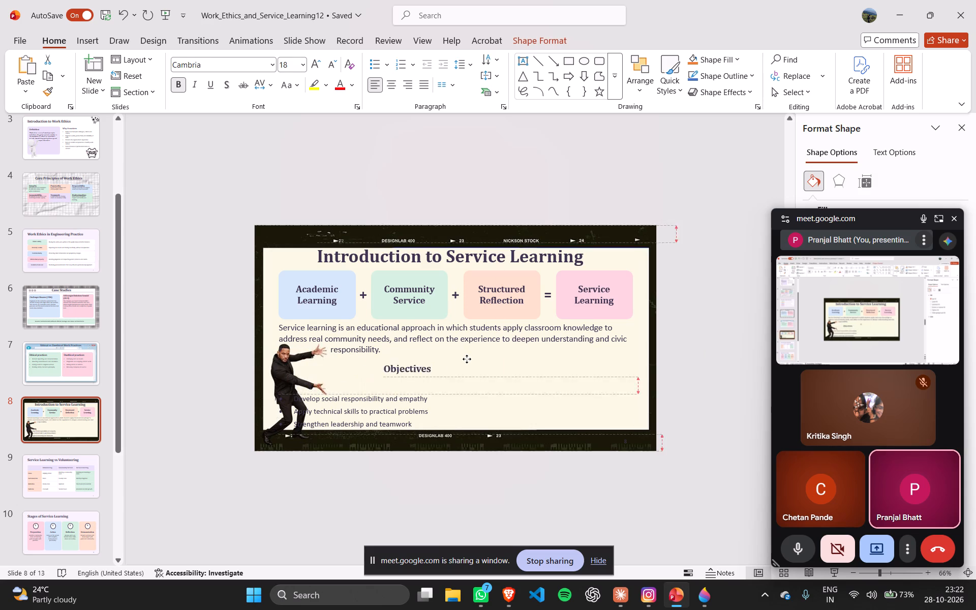
pyautogui.moveTo(467, 358); pyautogui.dragTo(414, 355)
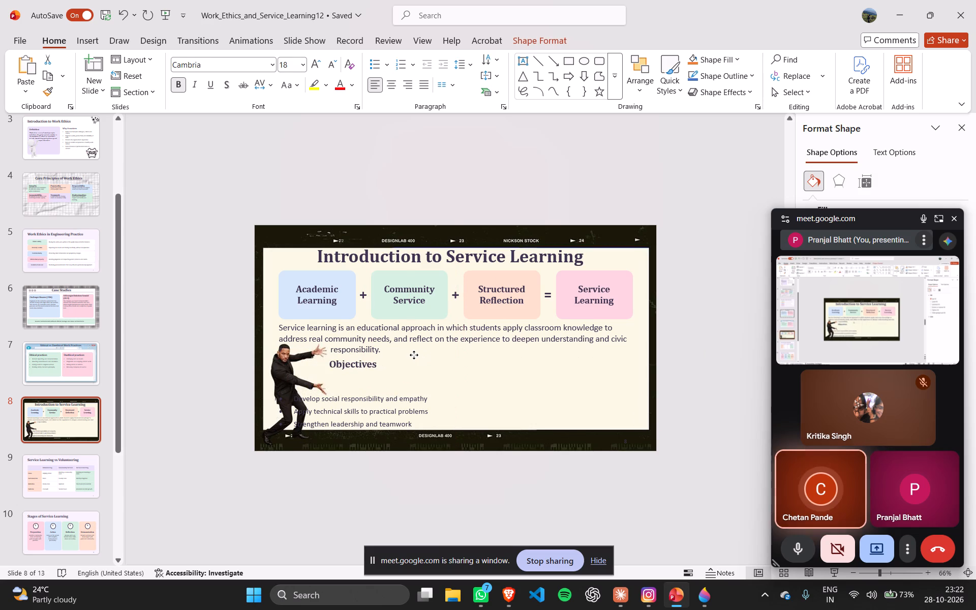
pyautogui.moveTo(414, 355); pyautogui.dragTo(414, 354)
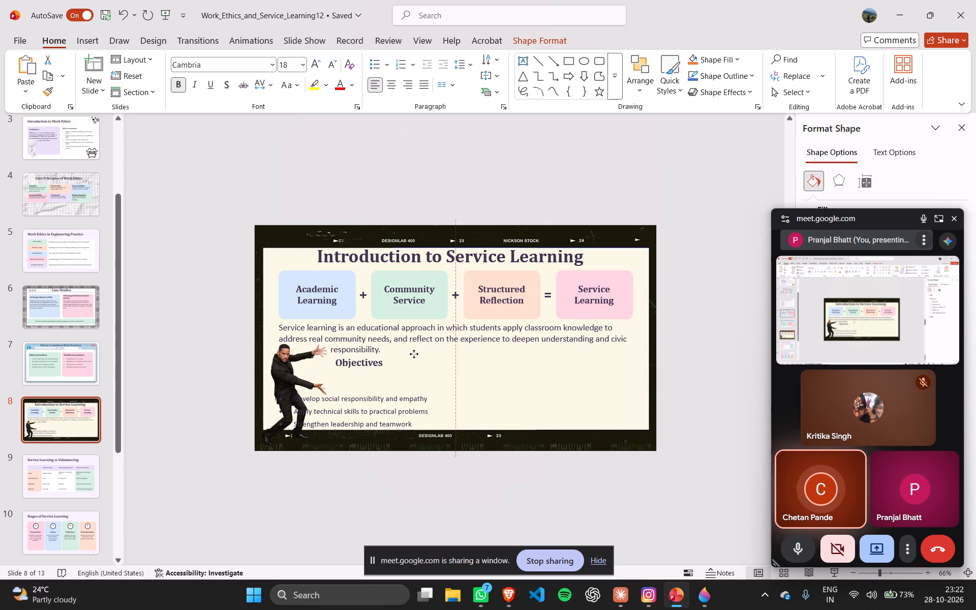
pyautogui.moveTo(414, 354); pyautogui.dragTo(414, 361)
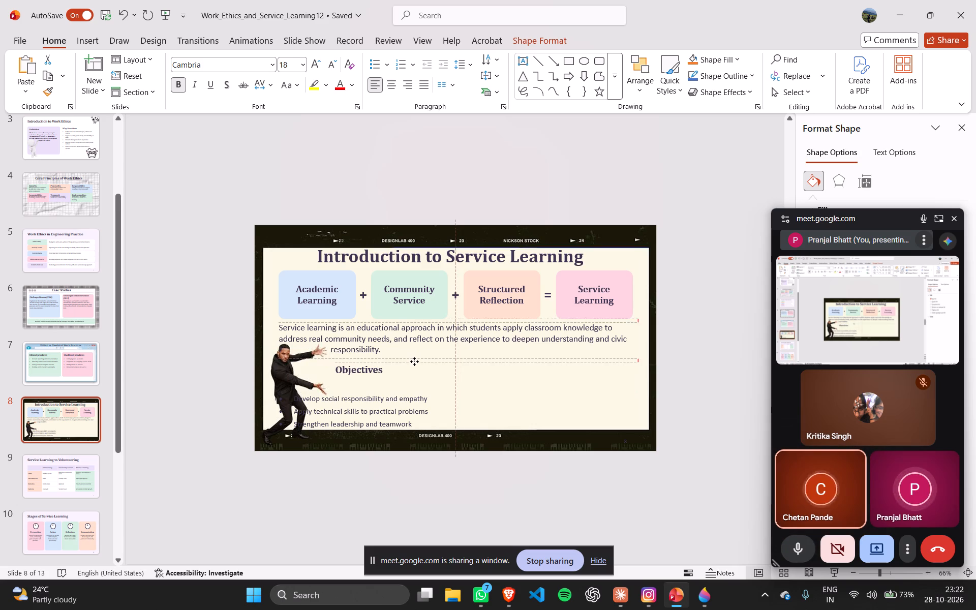
pyautogui.moveTo(414, 361); pyautogui.dragTo(413, 361)
# Move the three-bullet objectives list directly under the "Objectives" heading, aligned with its left edge and clear of the man's picture.
pyautogui.click(401, 409)
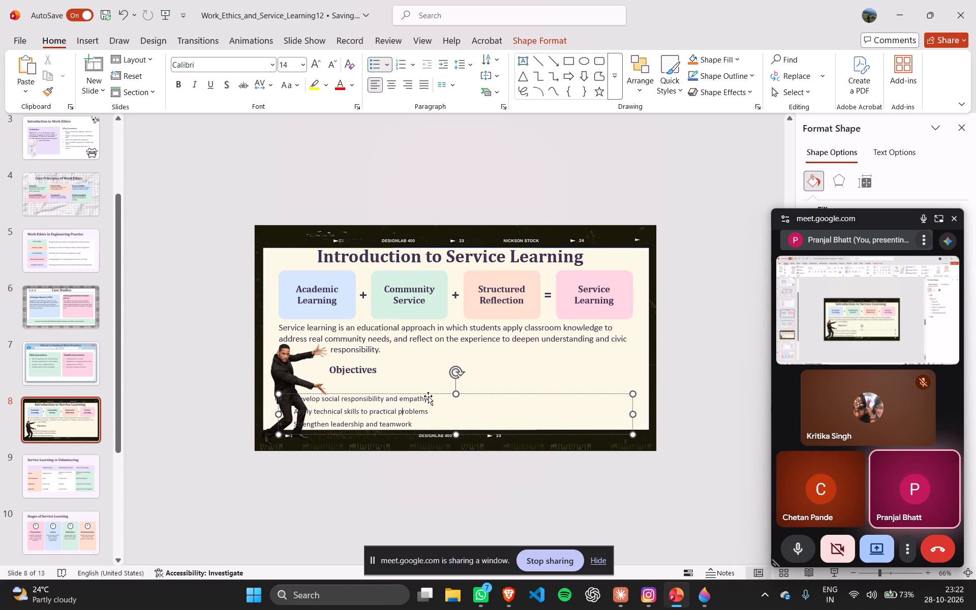
pyautogui.moveTo(428, 396); pyautogui.dragTo(480, 378)
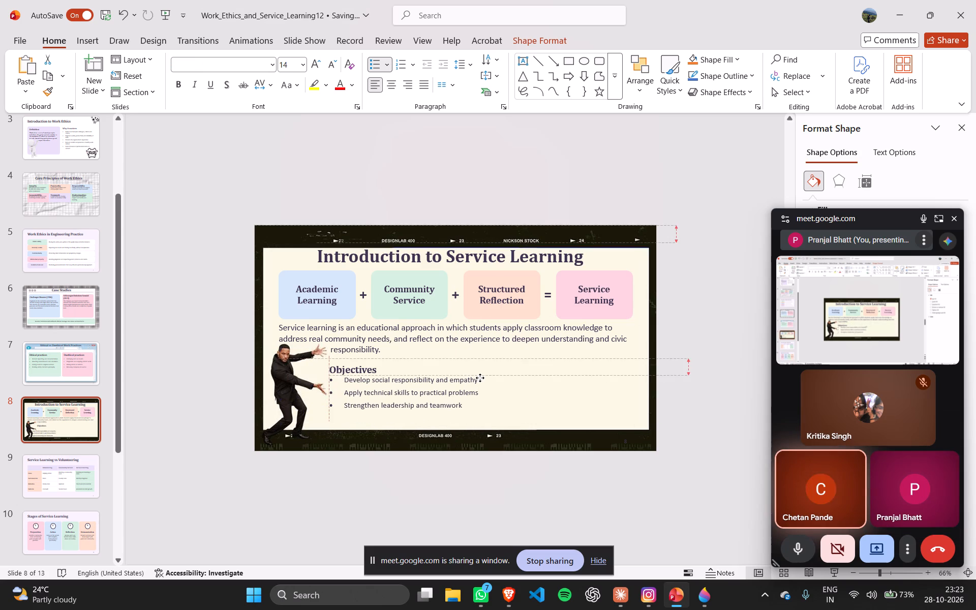
pyautogui.moveTo(480, 378); pyautogui.dragTo(480, 379)
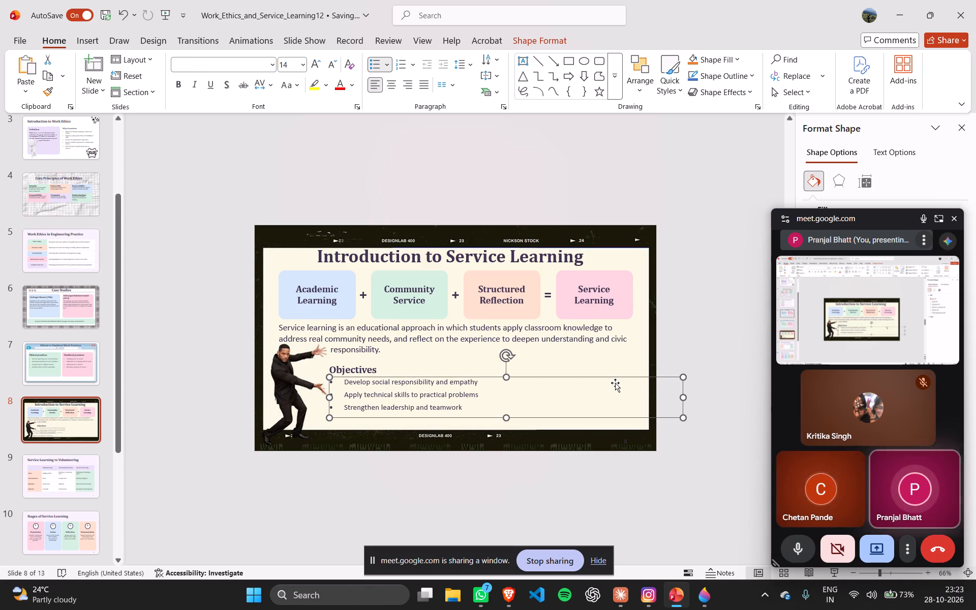
pyautogui.click(715, 391)
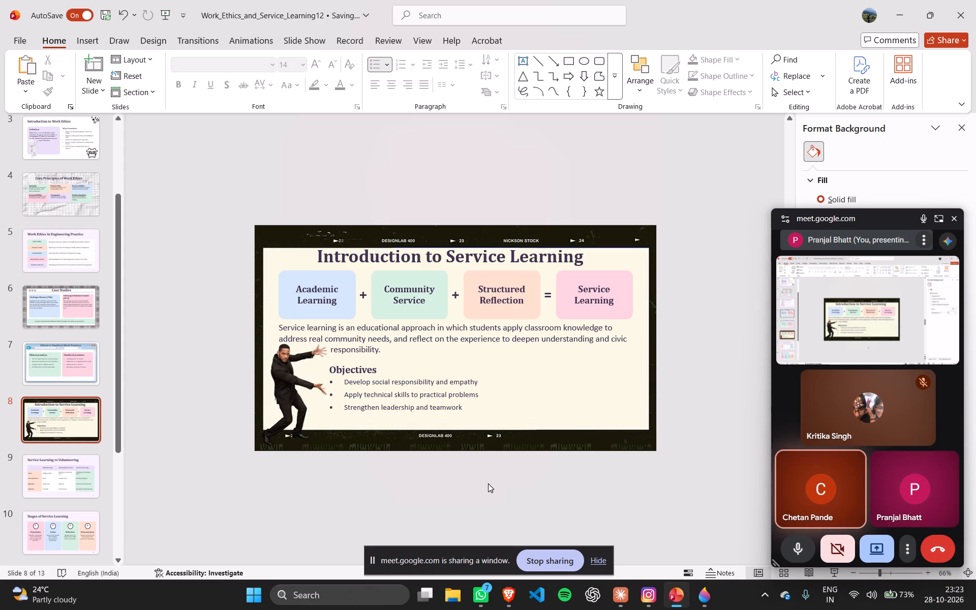
pyautogui.click(686, 428)
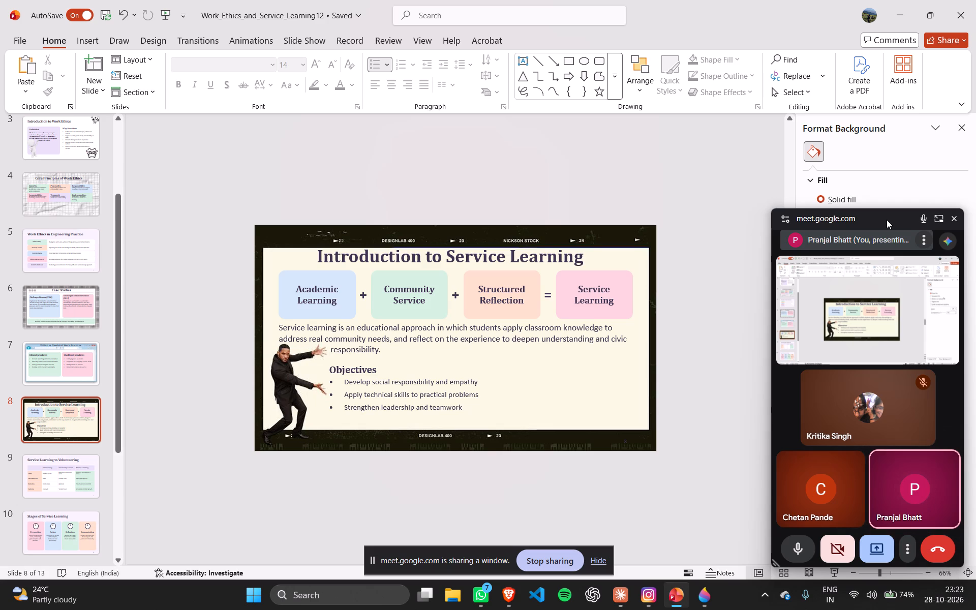
# Nudge the title "Introduction to Service Learning" slightly down from the frame's upper edge.
pyautogui.click(561, 262)
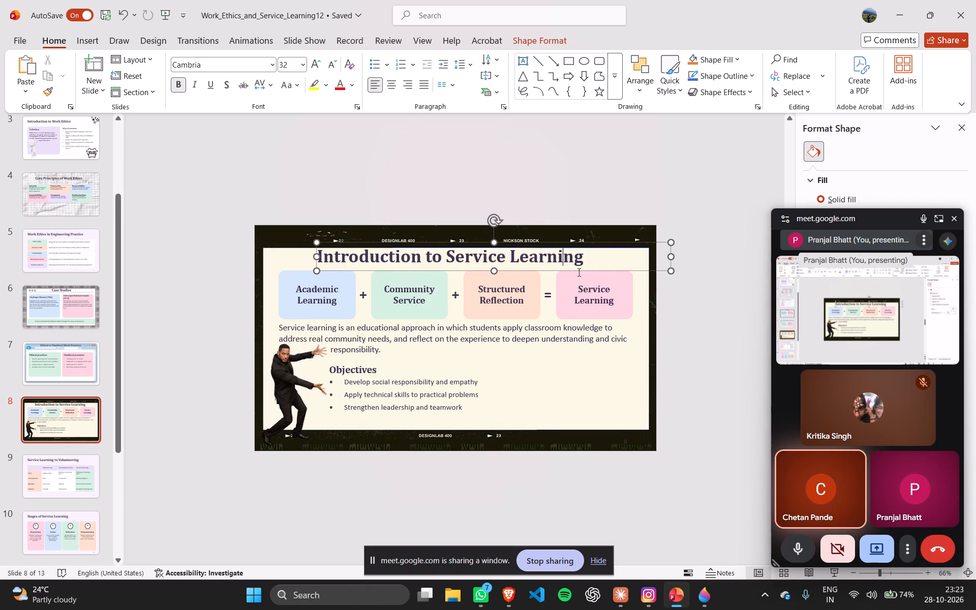
pyautogui.click(578, 270)
pyautogui.press('Down')
pyautogui.press('Down')
pyautogui.press('Down')
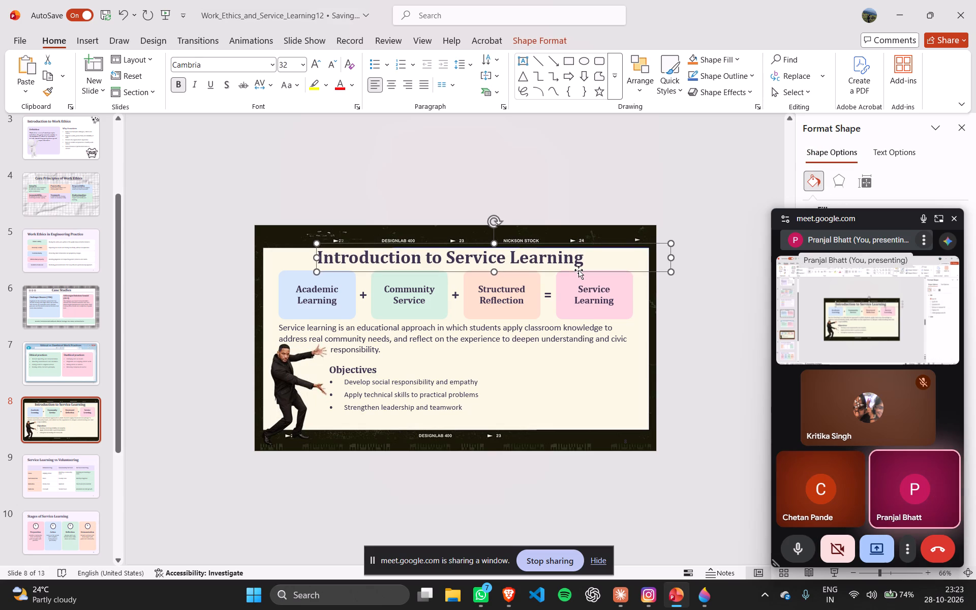
pyautogui.click(737, 350)
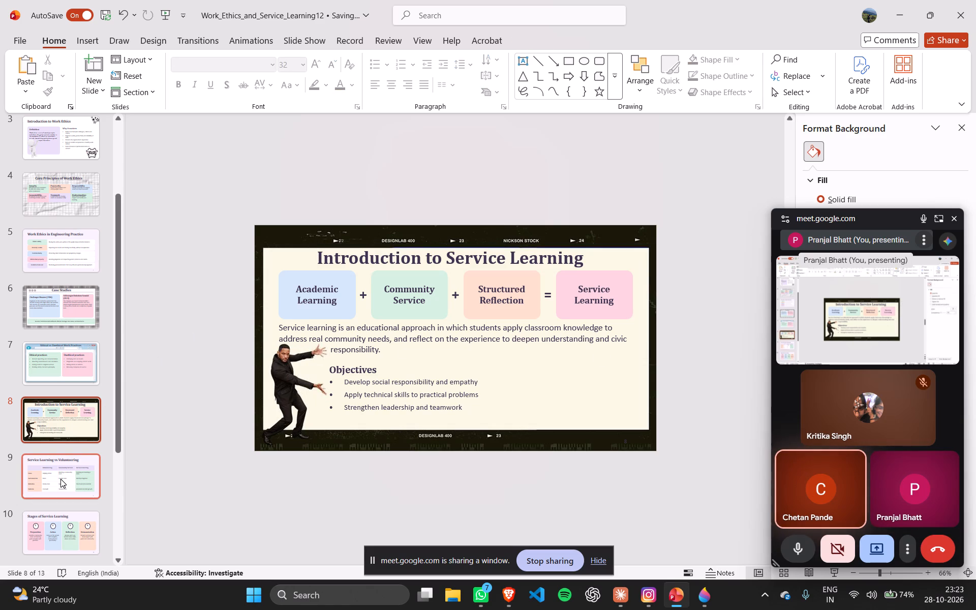
# Open slide 9, "Service Learning vs Volunteering", and glance over the thumbnails of the remaining slides.
pyautogui.scroll(-1, 60, 479)
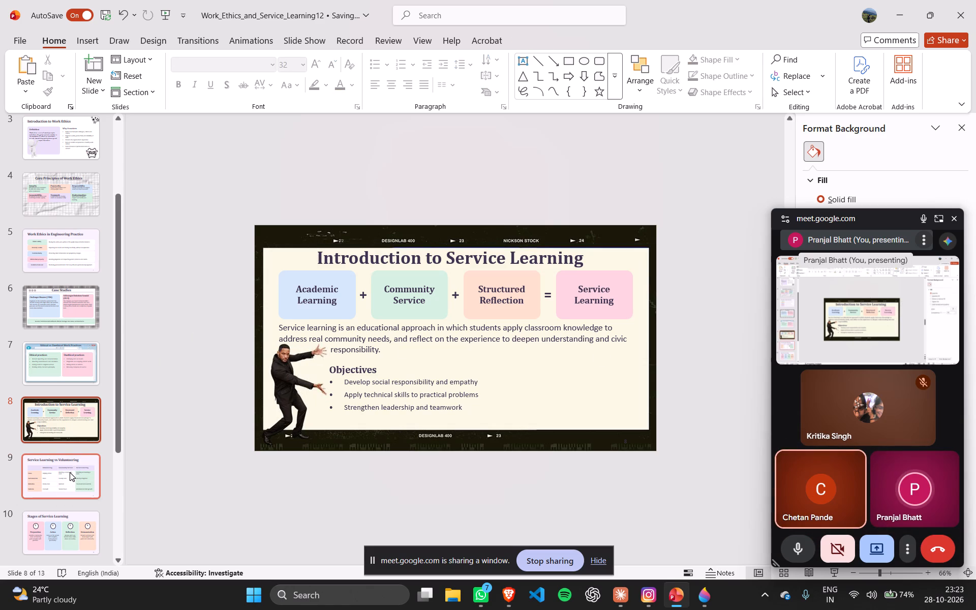
pyautogui.click(70, 472)
pyautogui.scroll(-5, 70, 472)
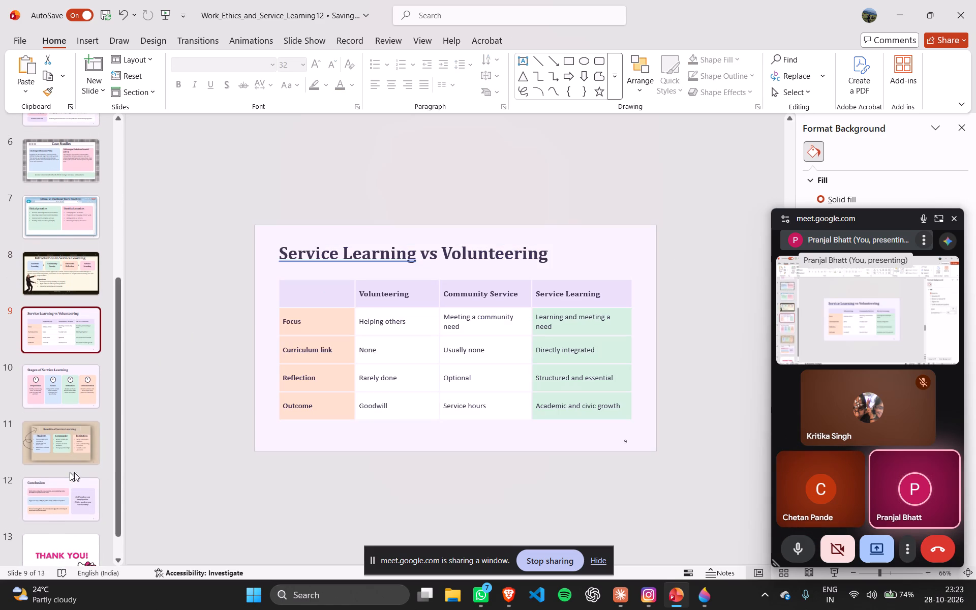
pyautogui.click(236, 496)
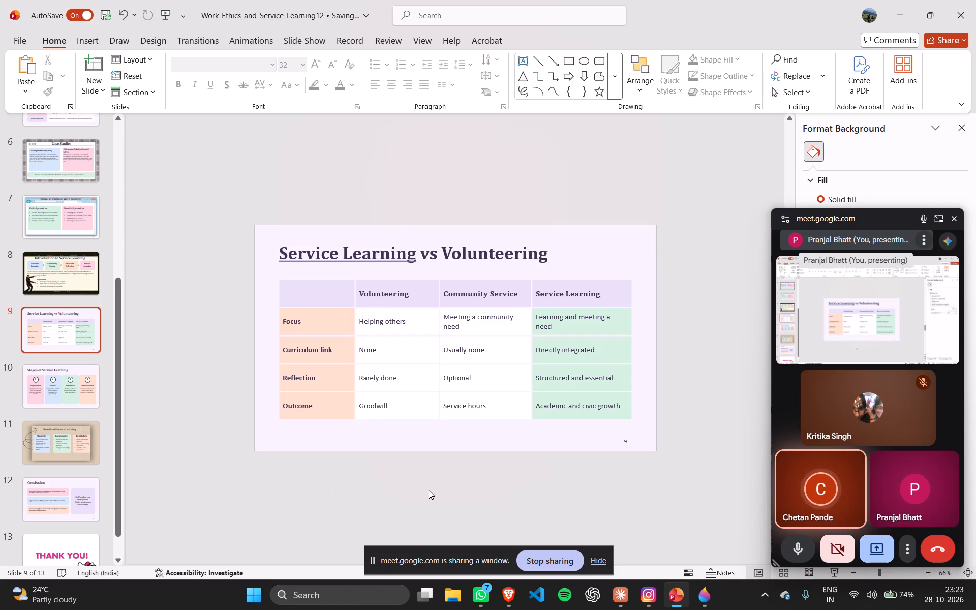
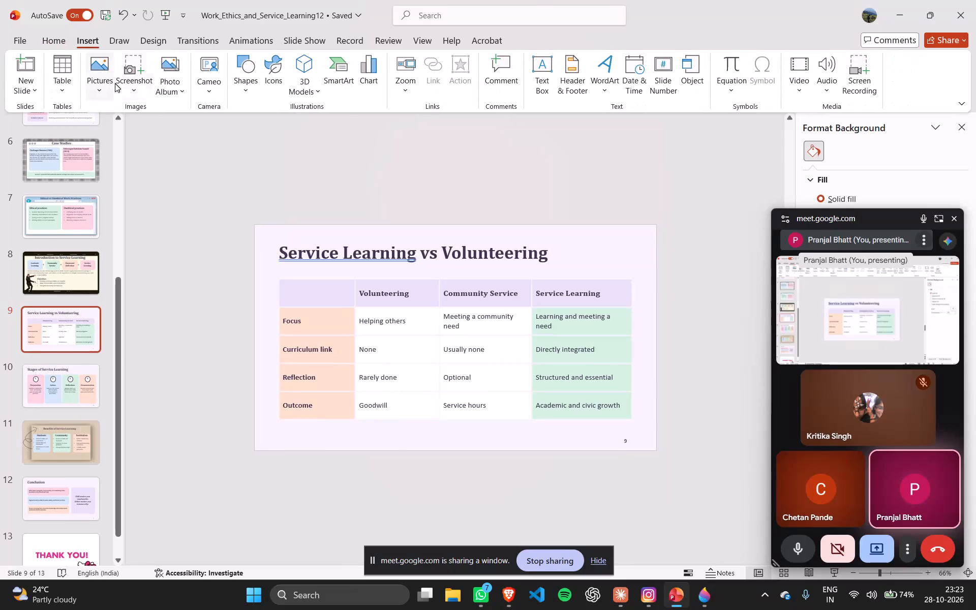
# Insert the Desktop picture of the spotlit grey brick wall (11.20.56 PM) on slide 9 and send it behind the title and table.
pyautogui.click(107, 89)
pyautogui.click(124, 130)
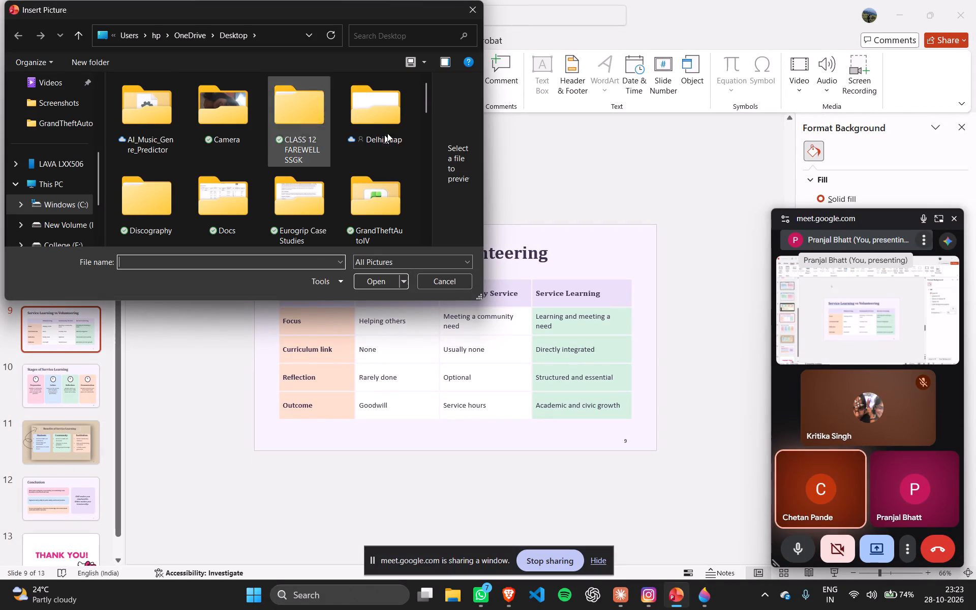
pyautogui.moveTo(426, 104); pyautogui.dragTo(410, 246)
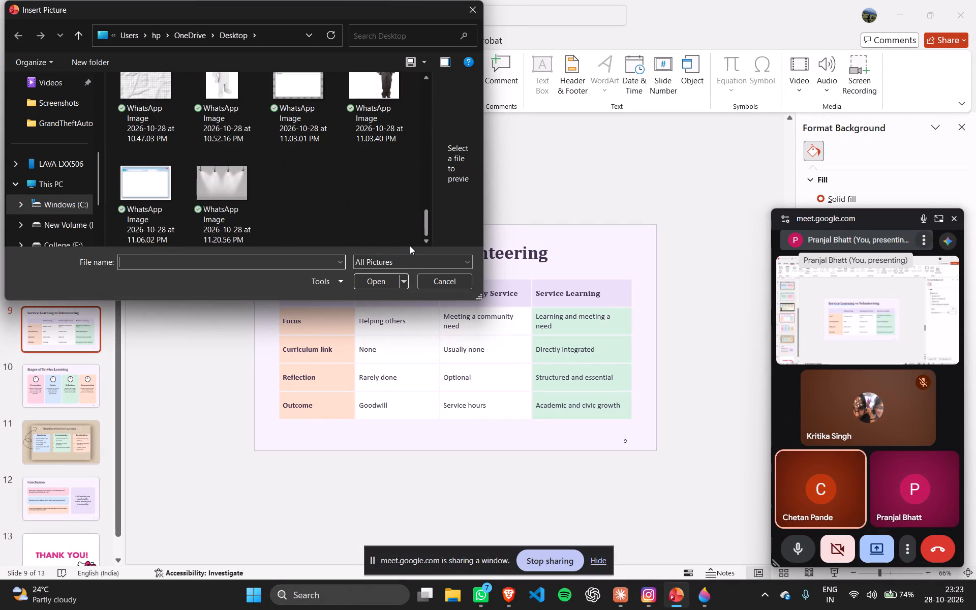
pyautogui.click(238, 197)
pyautogui.click(375, 282)
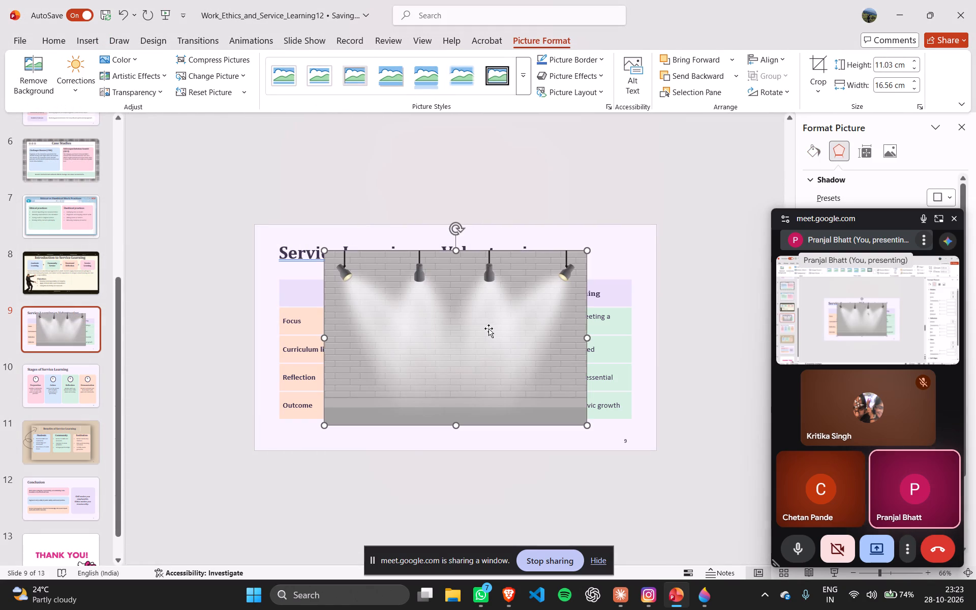
pyautogui.rightClick(488, 330)
pyautogui.click(556, 183)
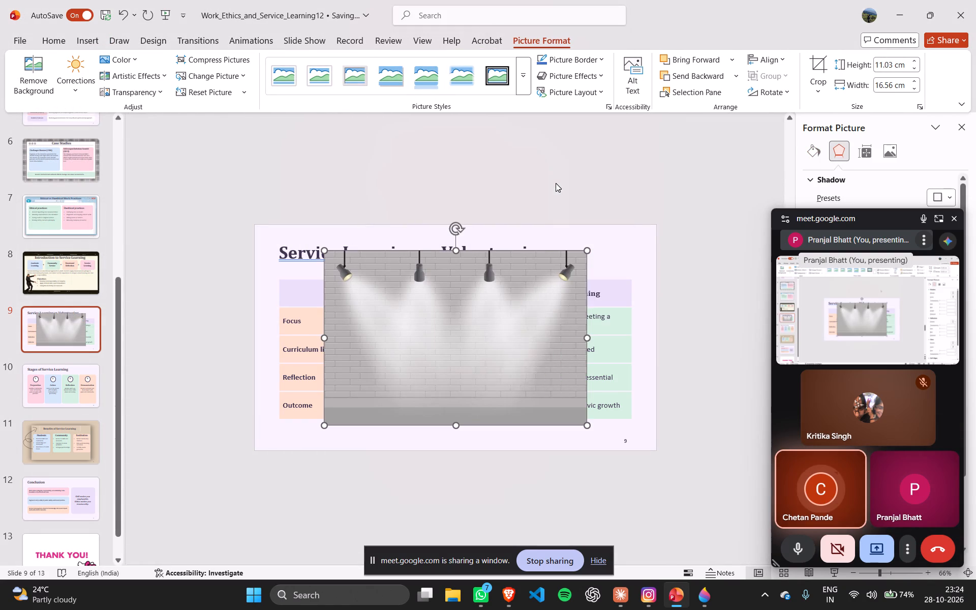
# Move the title "Service Learning vs Volunteering" off the slide, just above its upper edge, to uncover the brick-wall picture.
pyautogui.moveTo(543, 273); pyautogui.dragTo(469, 256)
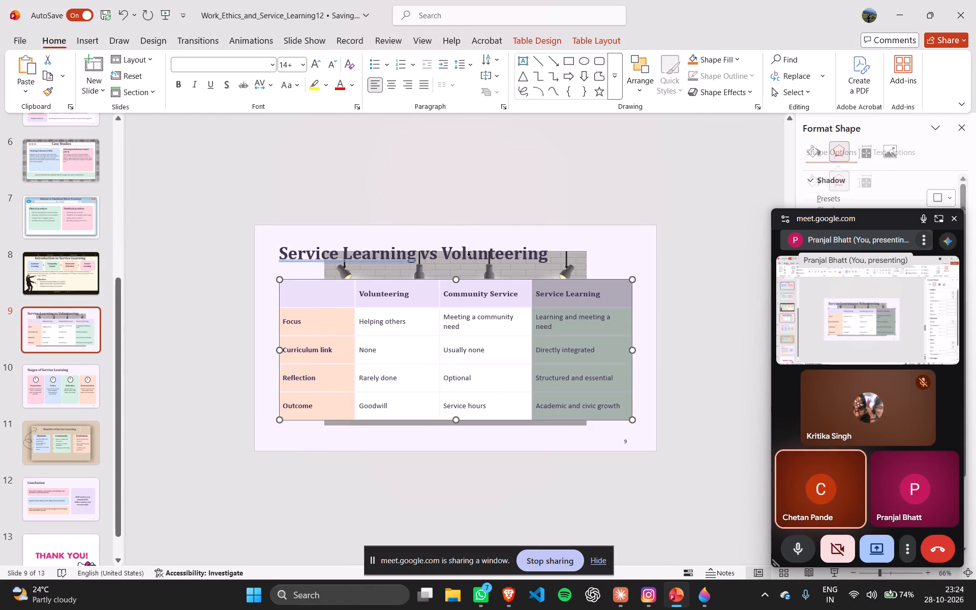
pyautogui.moveTo(469, 256); pyautogui.dragTo(487, 258)
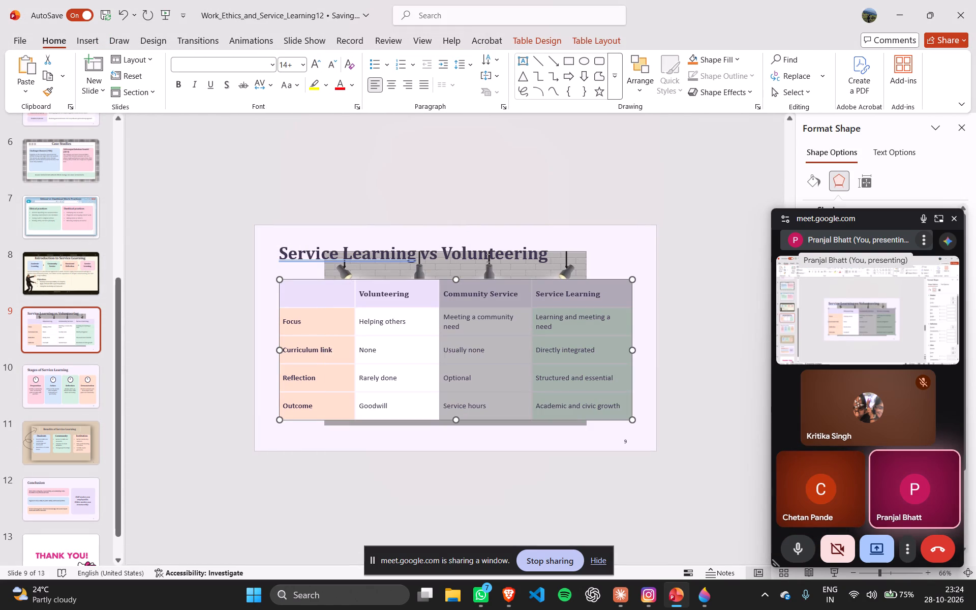
pyautogui.click(606, 260)
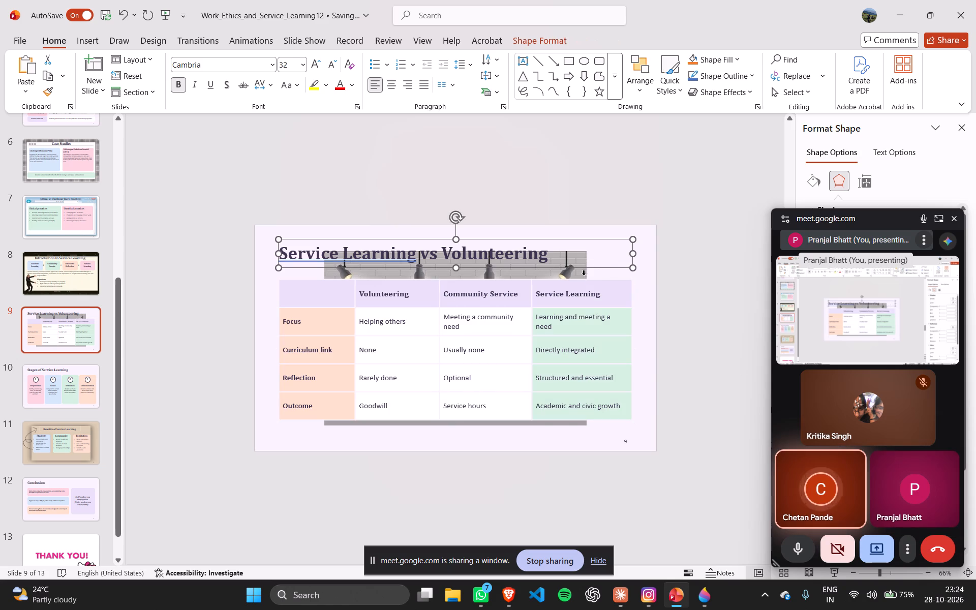
pyautogui.click(585, 275)
pyautogui.click(584, 263)
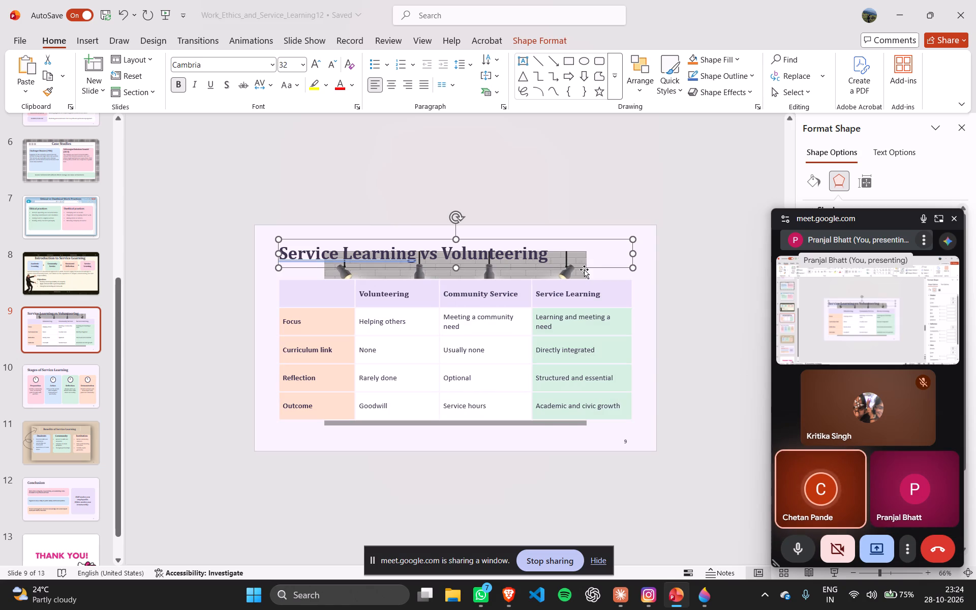
pyautogui.moveTo(581, 257); pyautogui.dragTo(646, 204)
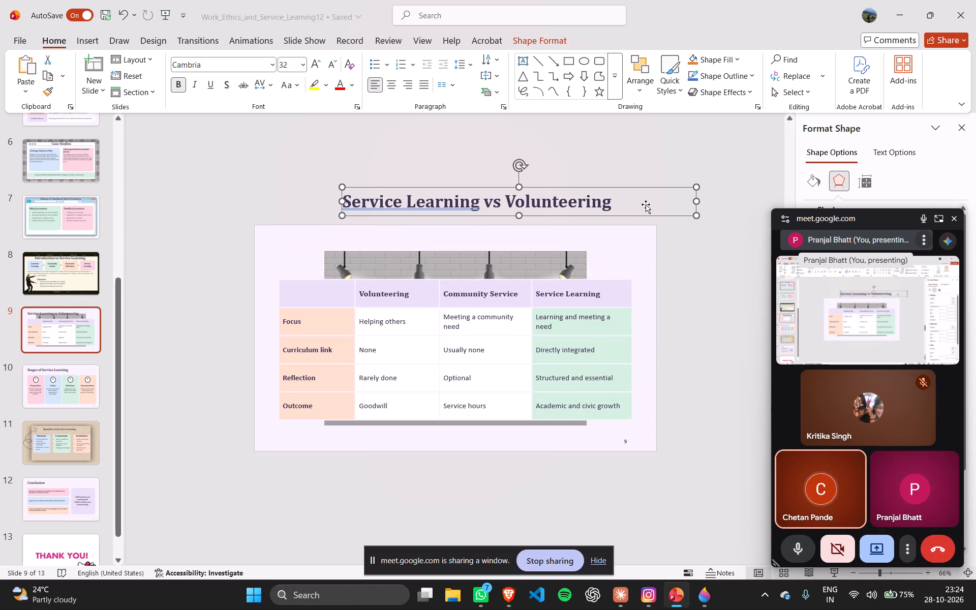
# Align the brick-wall picture with the slide's upper-left corner and enlarge it until it covers the whole slide.
pyautogui.click(579, 263)
pyautogui.moveTo(579, 263); pyautogui.dragTo(504, 246)
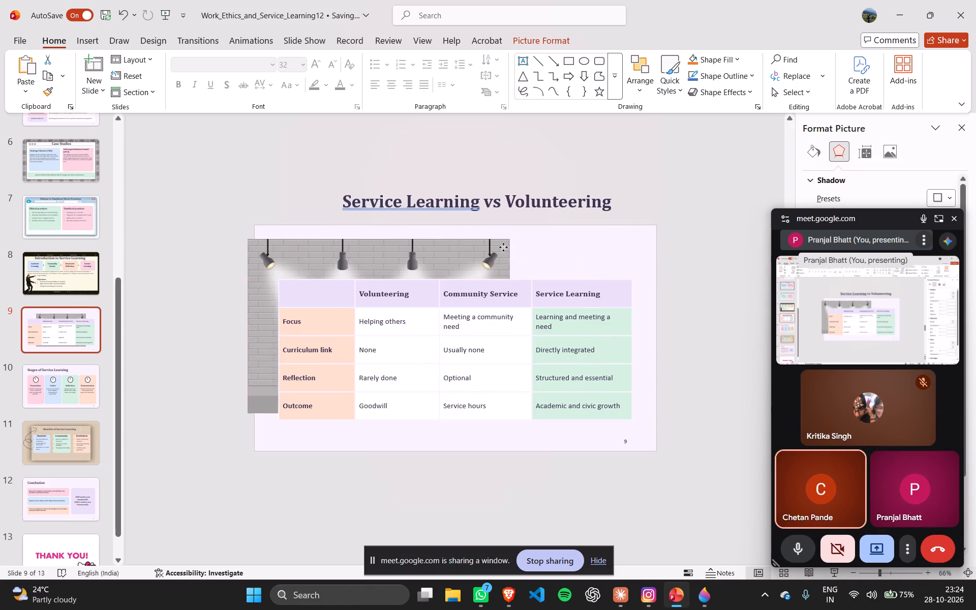
pyautogui.moveTo(504, 246); pyautogui.dragTo(507, 238)
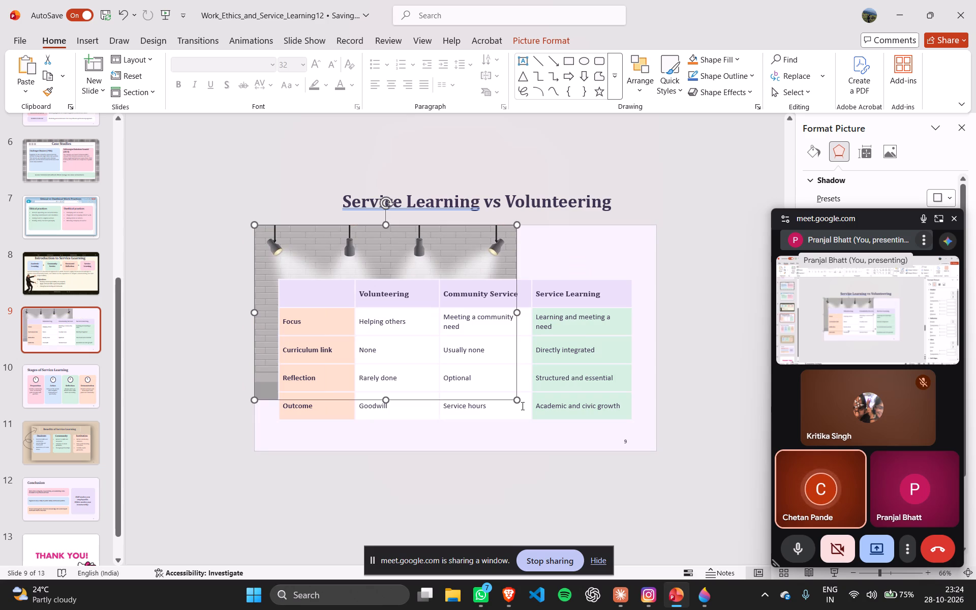
pyautogui.moveTo(517, 401); pyautogui.dragTo(579, 450)
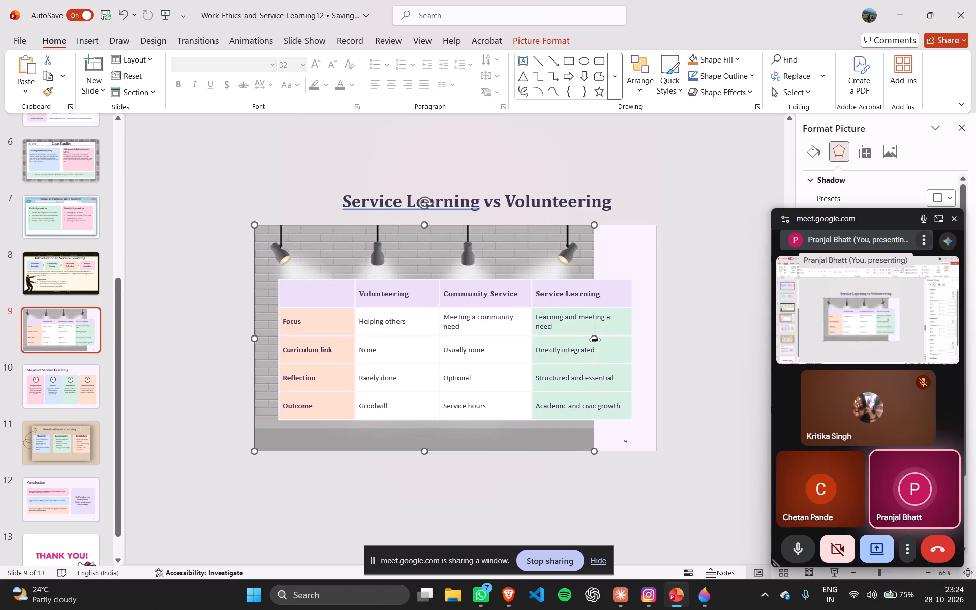
pyautogui.moveTo(596, 339); pyautogui.dragTo(655, 347)
pyautogui.click(709, 351)
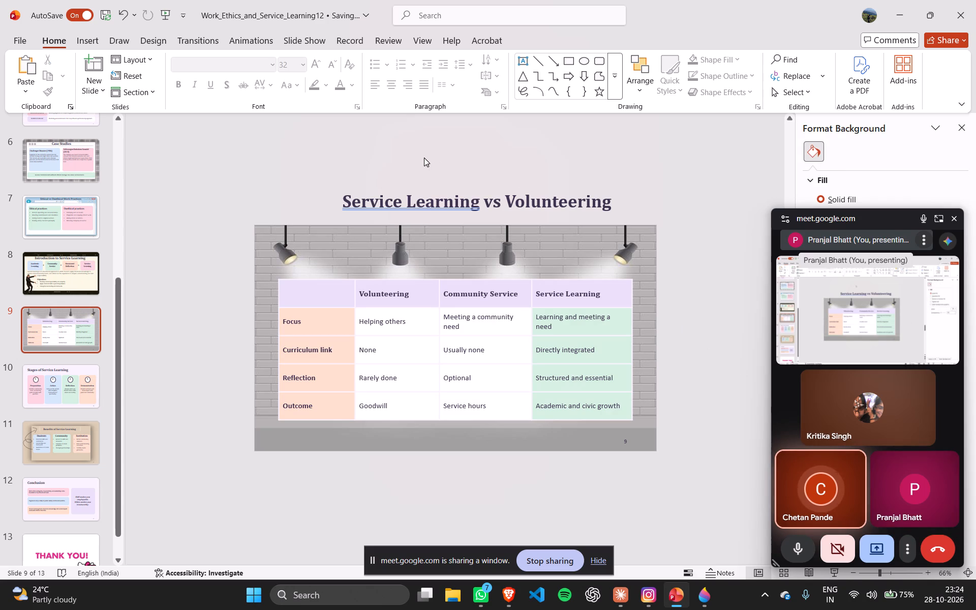
# Move the title "Service Learning vs Volunteering" back onto the slide, centred just below the lamps.
pyautogui.click(447, 218)
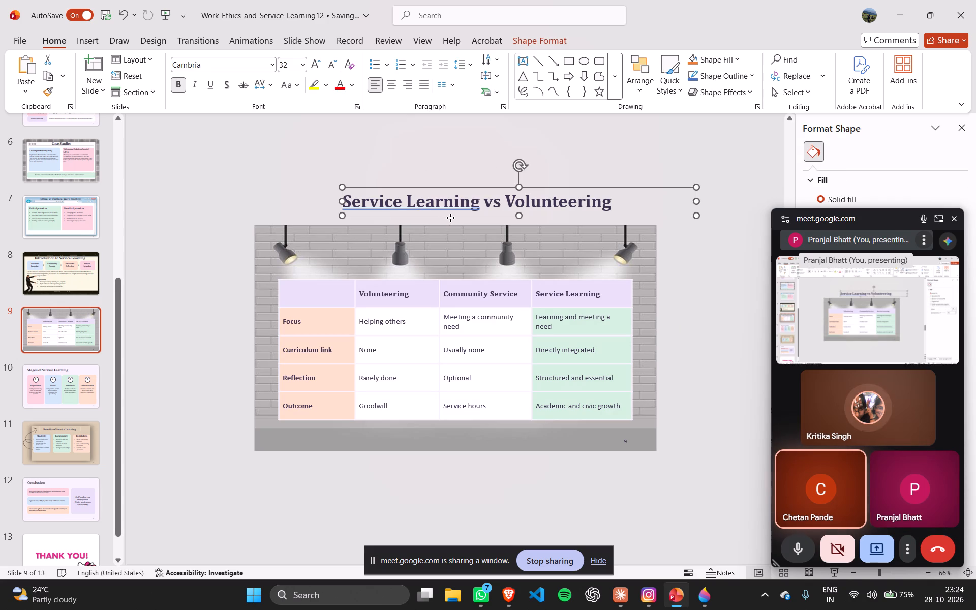
pyautogui.moveTo(456, 215); pyautogui.dragTo(439, 285)
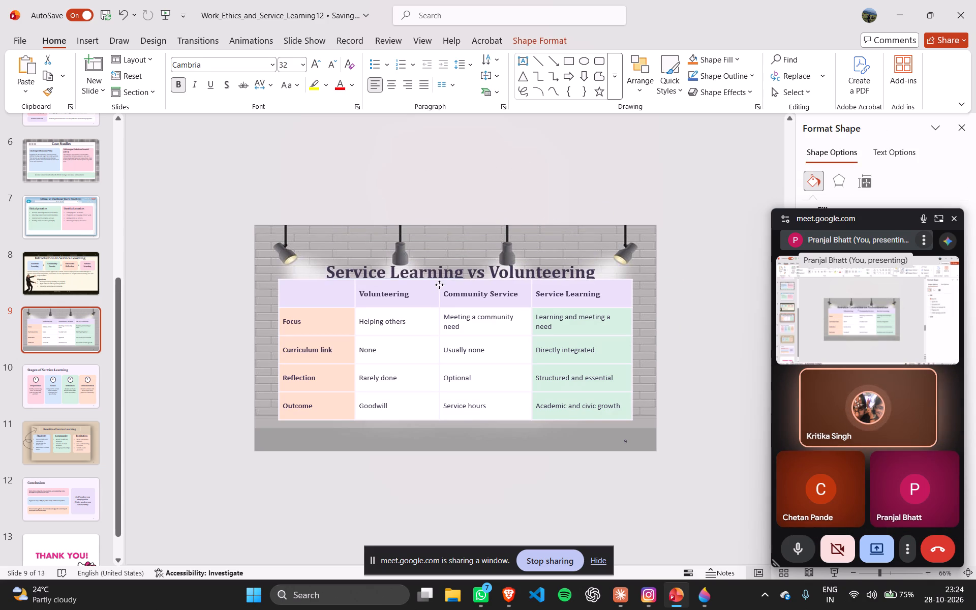
pyautogui.moveTo(439, 285); pyautogui.dragTo(438, 287)
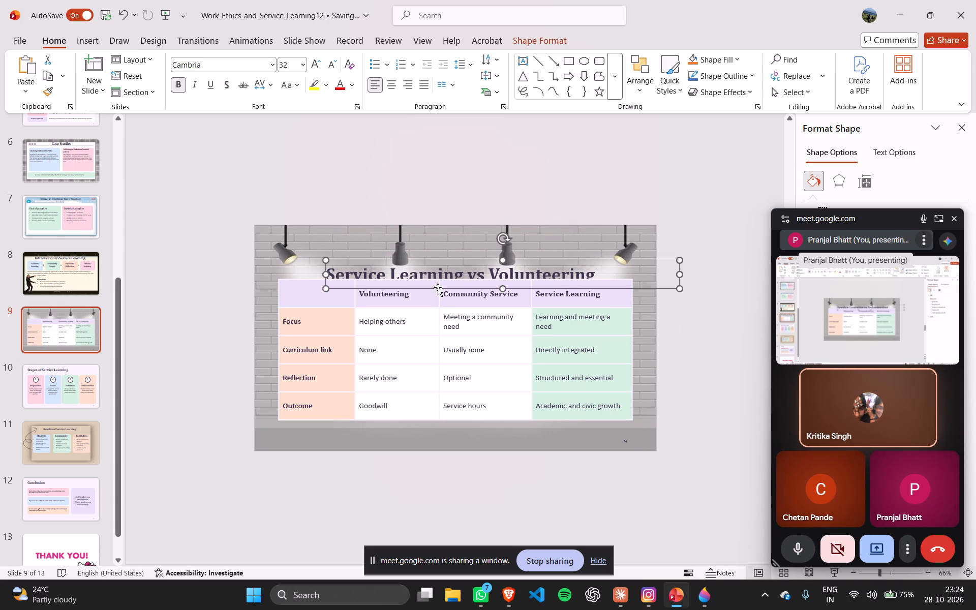
pyautogui.click(701, 355)
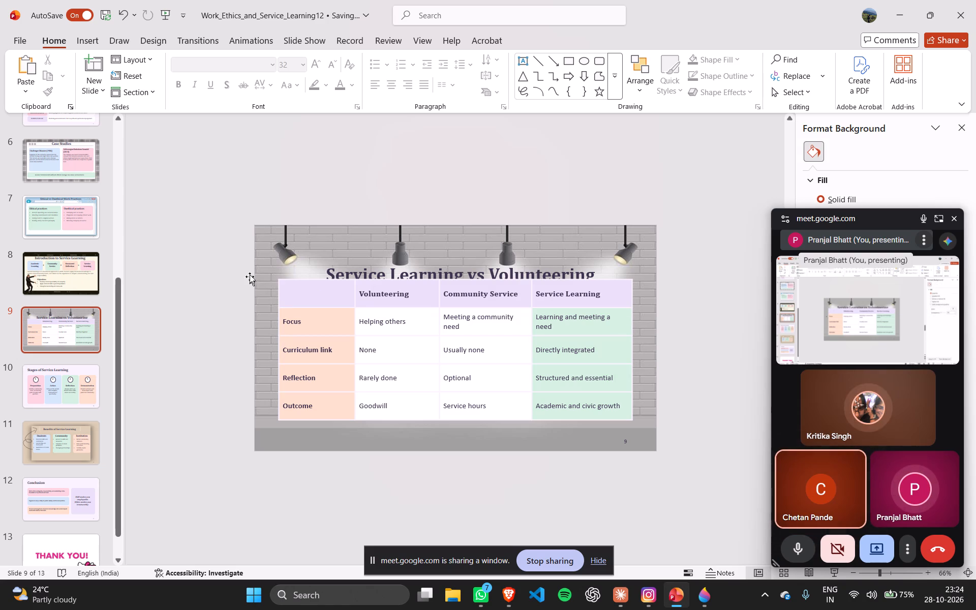
# Move the comparison table down so that it starts just beneath the title and stays within the slide.
pyautogui.moveTo(226, 263); pyautogui.dragTo(700, 445)
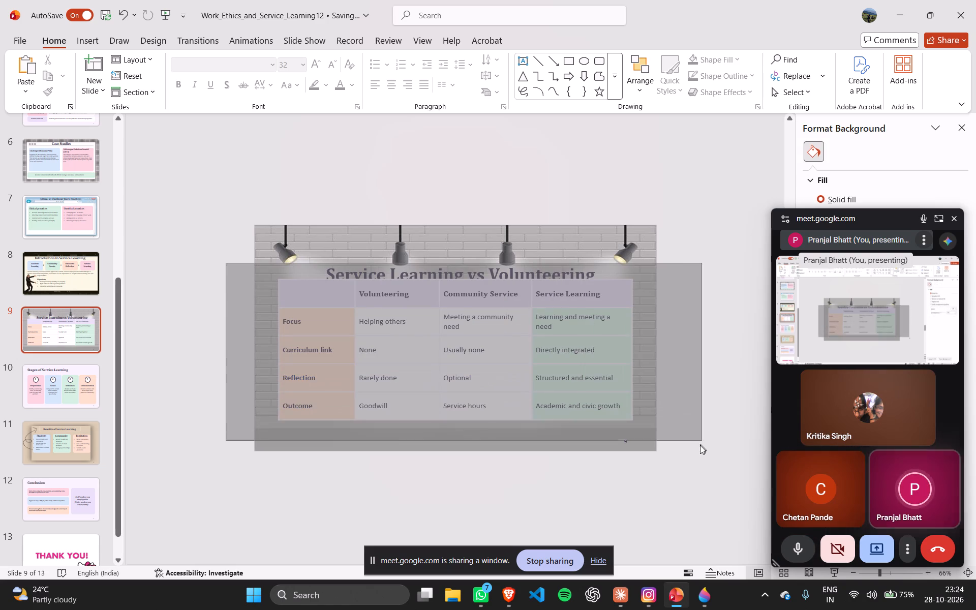
pyautogui.moveTo(700, 445); pyautogui.dragTo(699, 447)
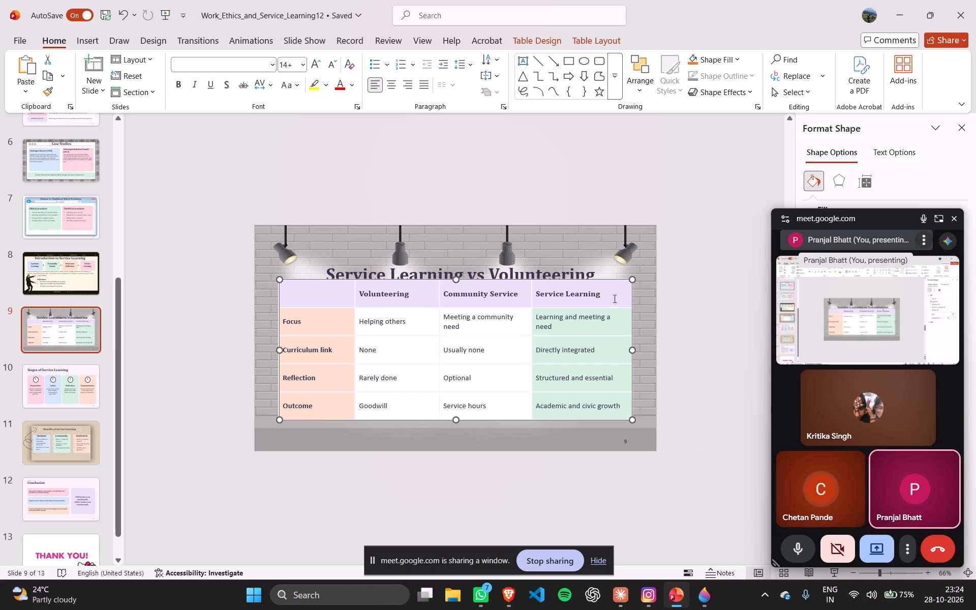
pyautogui.moveTo(632, 319); pyautogui.dragTo(631, 331)
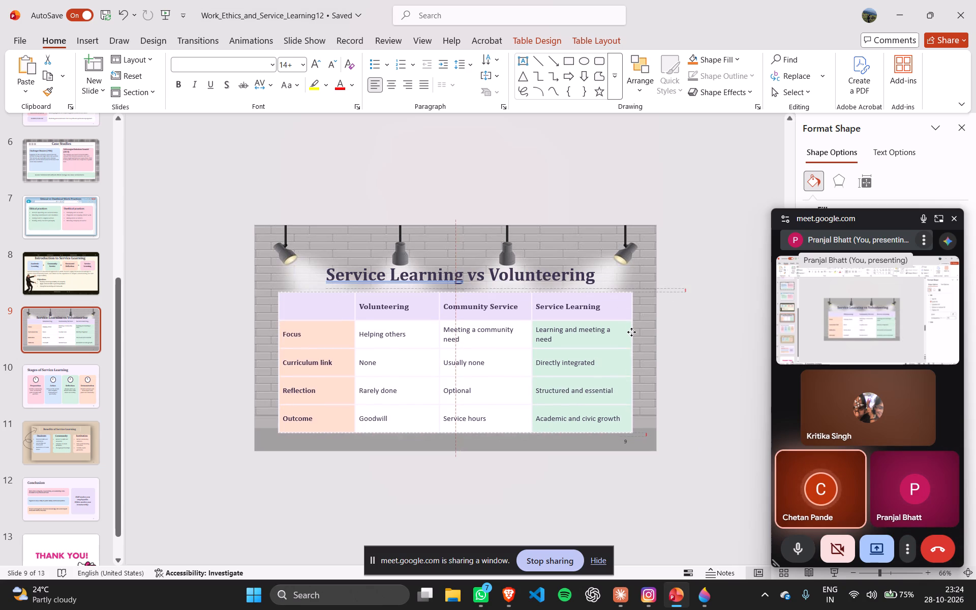
pyautogui.moveTo(631, 331); pyautogui.dragTo(632, 368)
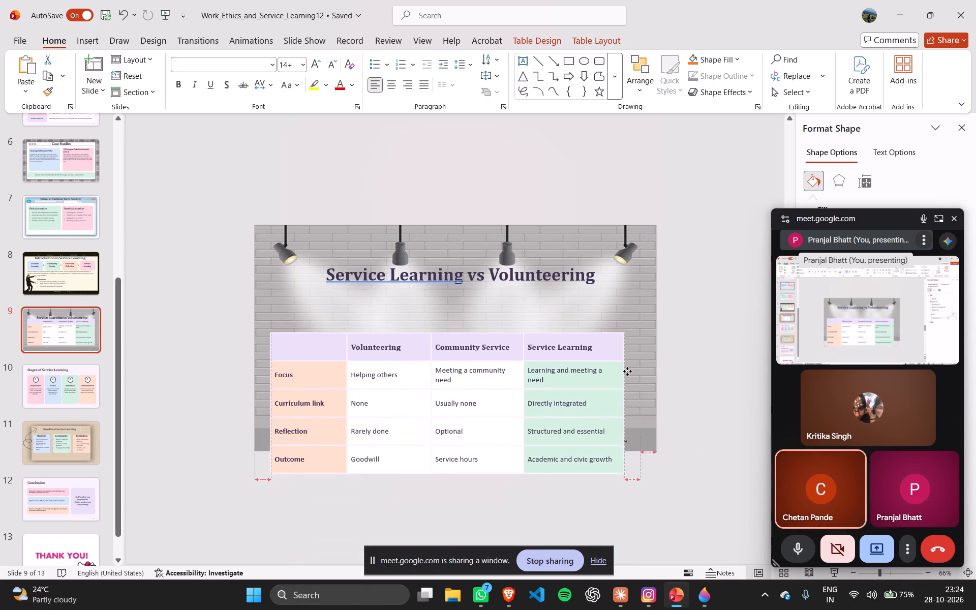
pyautogui.moveTo(632, 368); pyautogui.dragTo(637, 330)
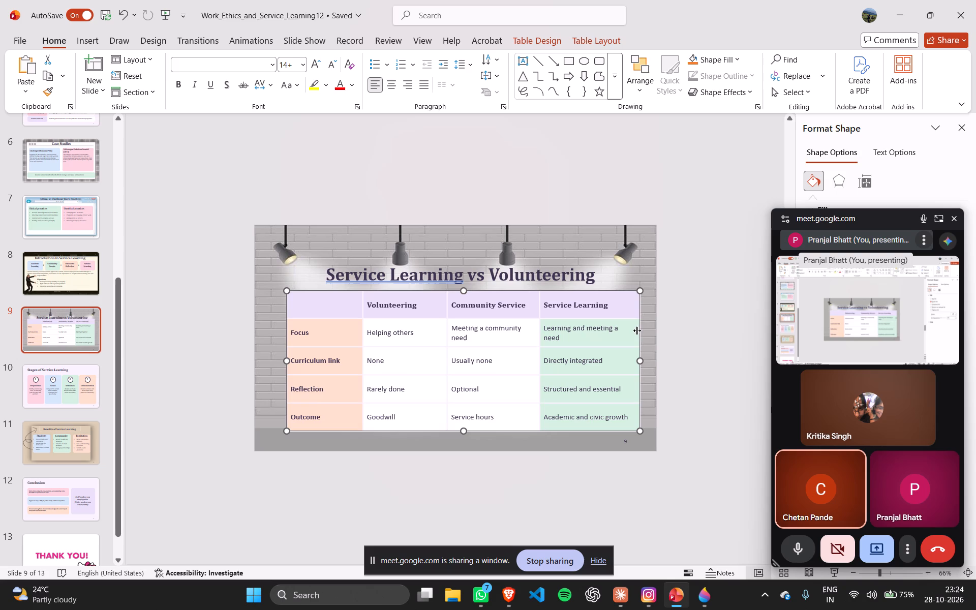
# Shrink the comparison table by lowering its upper edge and narrowing it slightly, keeping the "Community Service" heading on one line.
pyautogui.moveTo(464, 290); pyautogui.dragTo(468, 309)
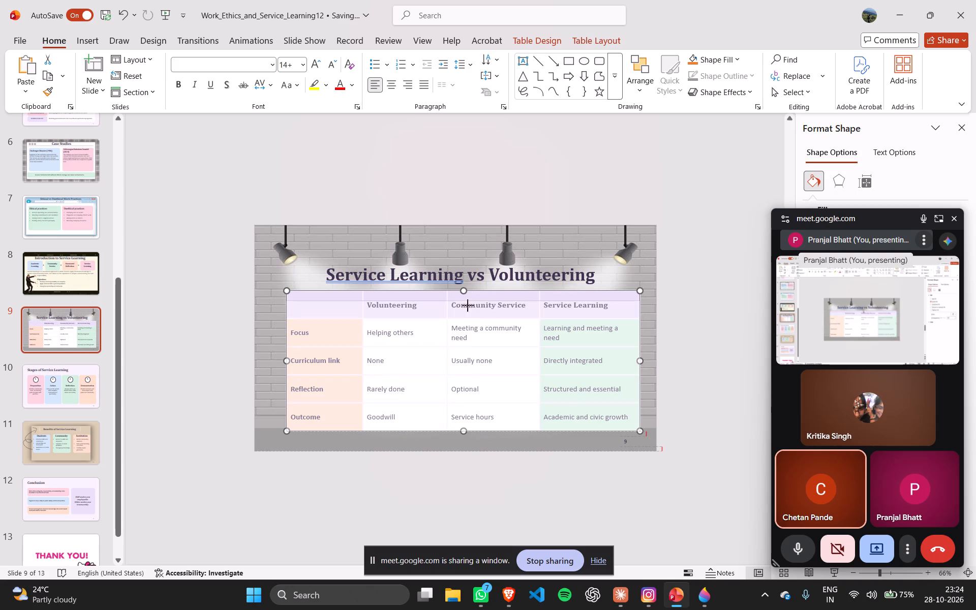
pyautogui.moveTo(468, 309); pyautogui.dragTo(468, 312)
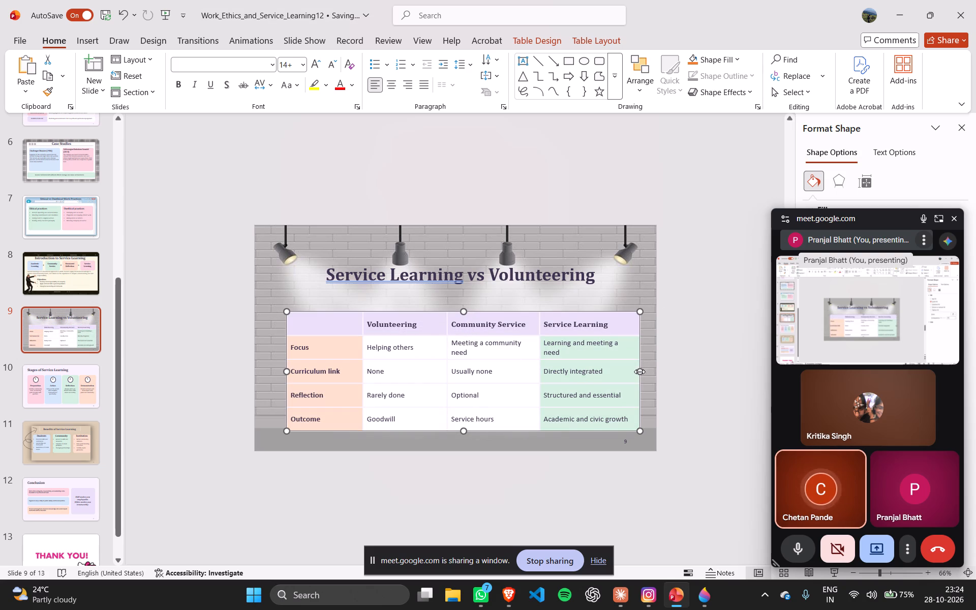
pyautogui.moveTo(639, 372); pyautogui.dragTo(599, 375)
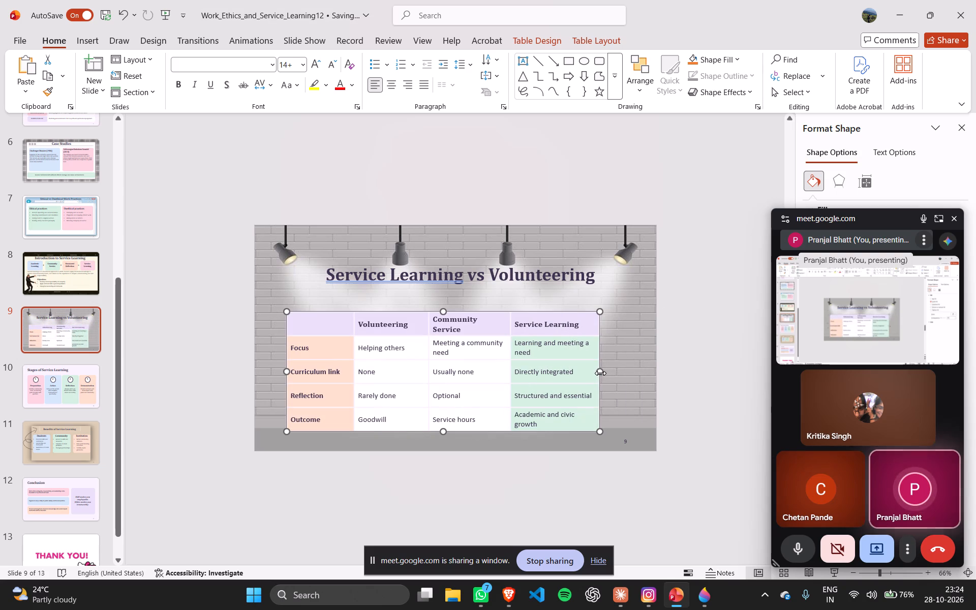
pyautogui.moveTo(600, 373); pyautogui.dragTo(609, 373)
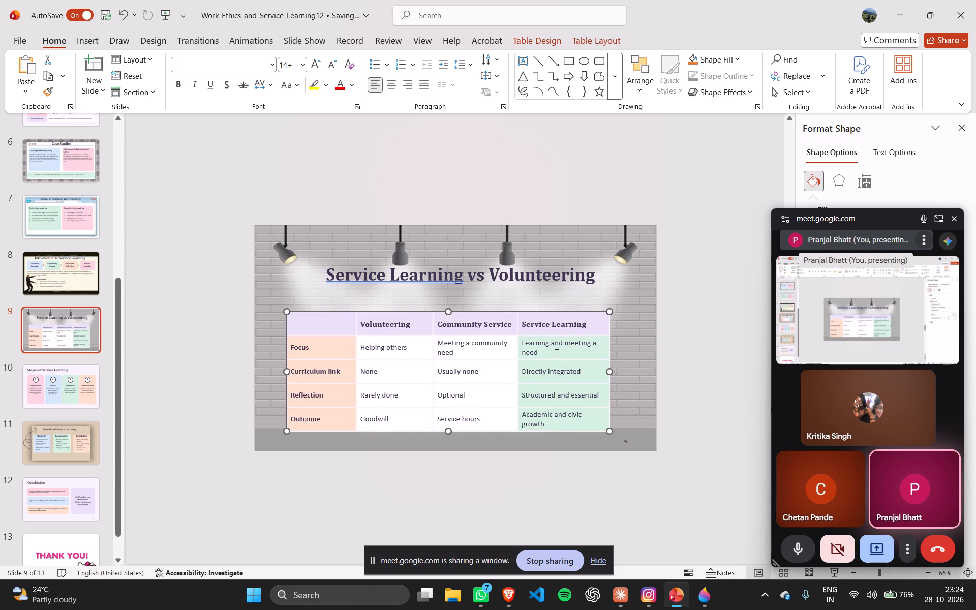
# Move the smaller table up close beneath the title, with its lower edge at the bottom of the brick wall.
pyautogui.moveTo(469, 312); pyautogui.dragTo(485, 295)
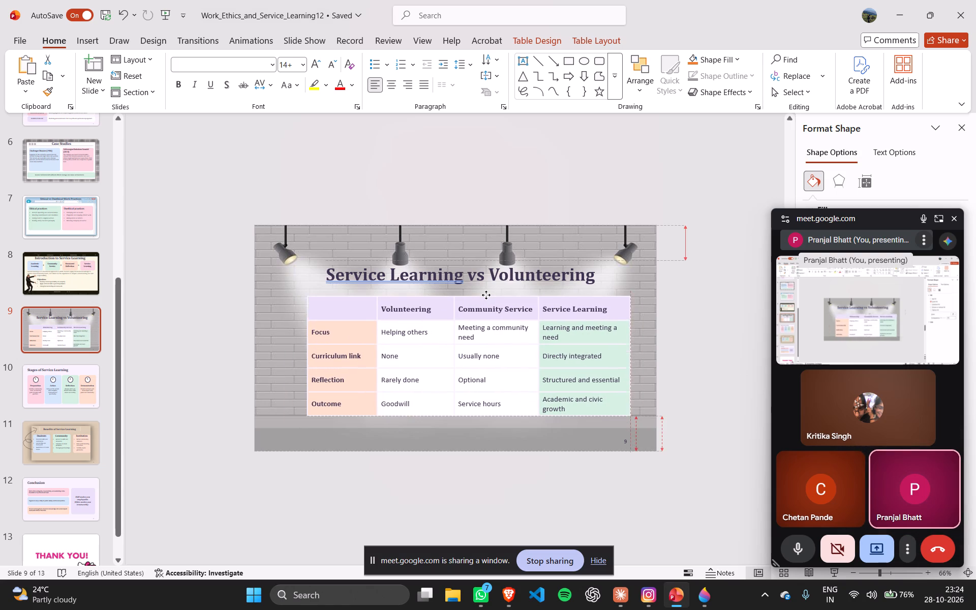
pyautogui.moveTo(485, 295); pyautogui.dragTo(483, 300)
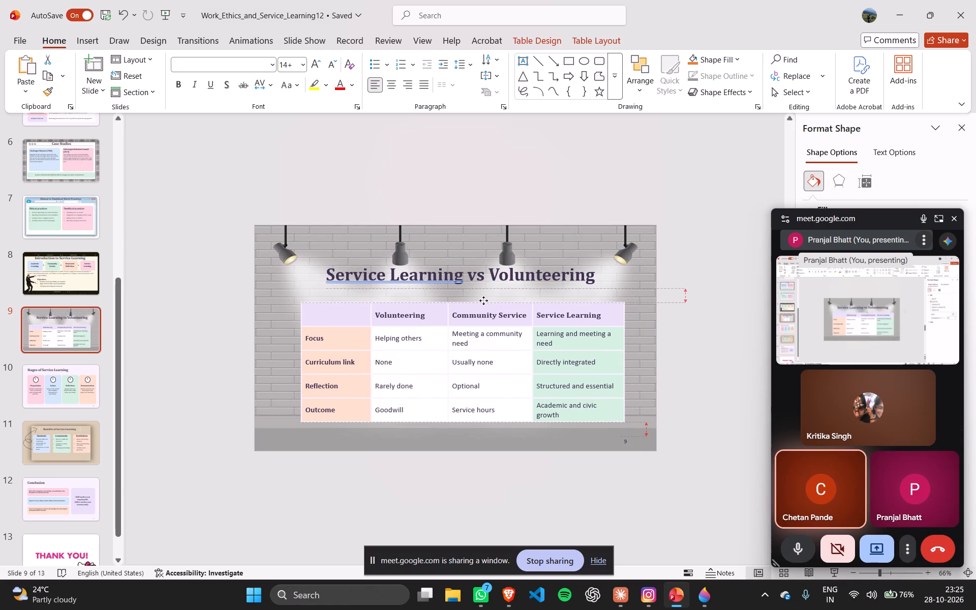
pyautogui.moveTo(483, 300); pyautogui.dragTo(483, 298)
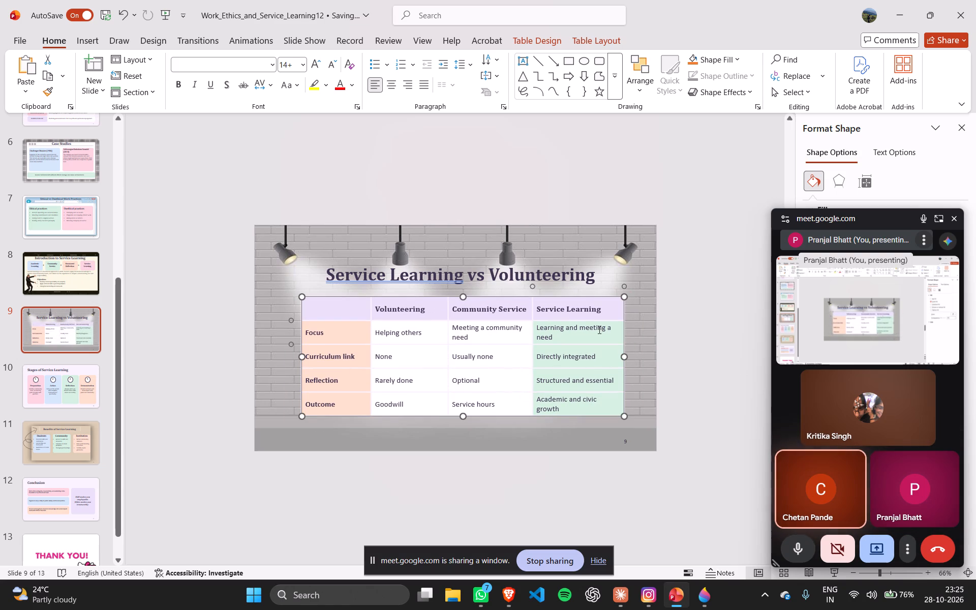
pyautogui.click(725, 338)
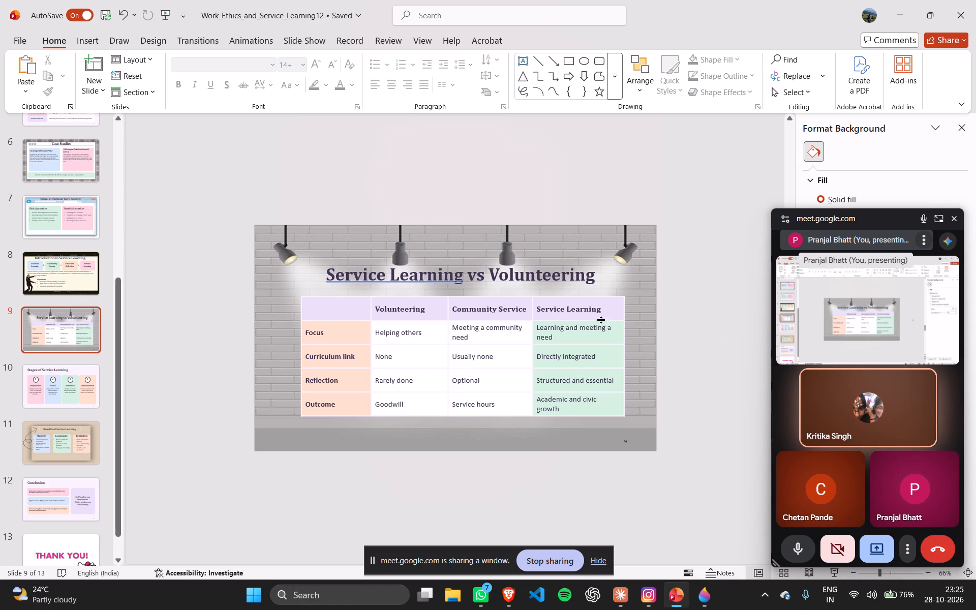
# Fill the comparison table's header row with a light grey shade of white.
pyautogui.click(308, 312)
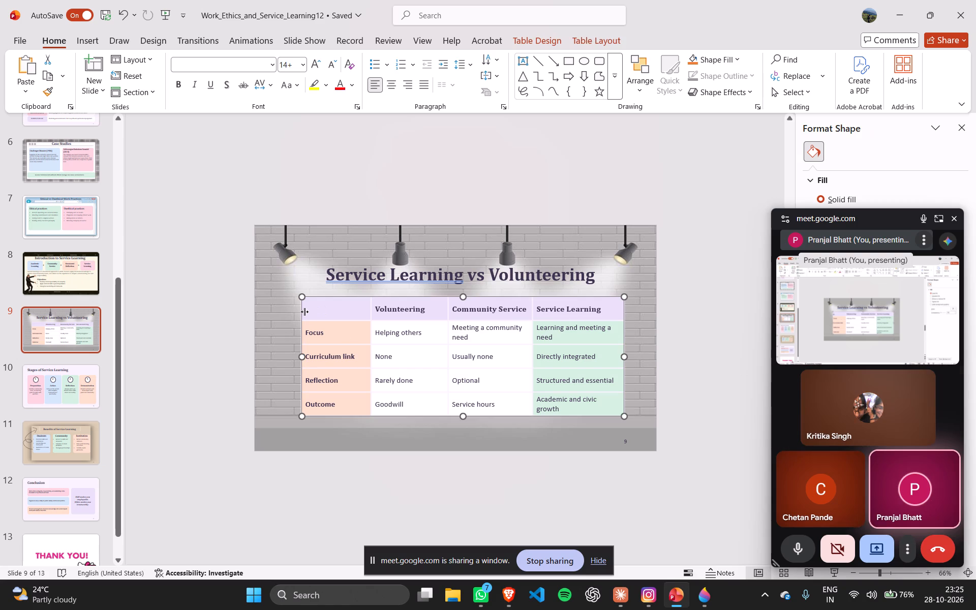
pyautogui.click(299, 310)
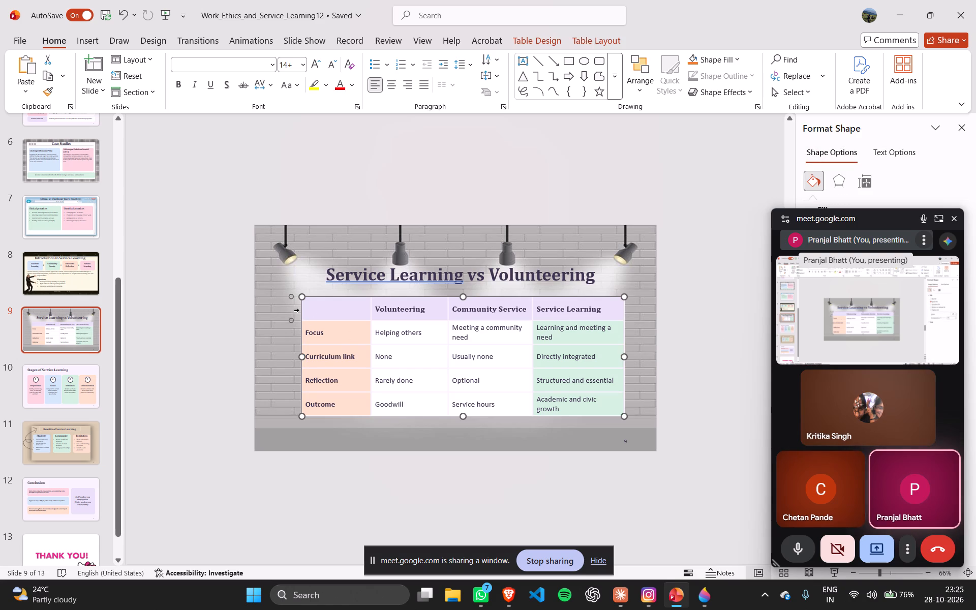
pyautogui.click(299, 310)
pyautogui.click(296, 309)
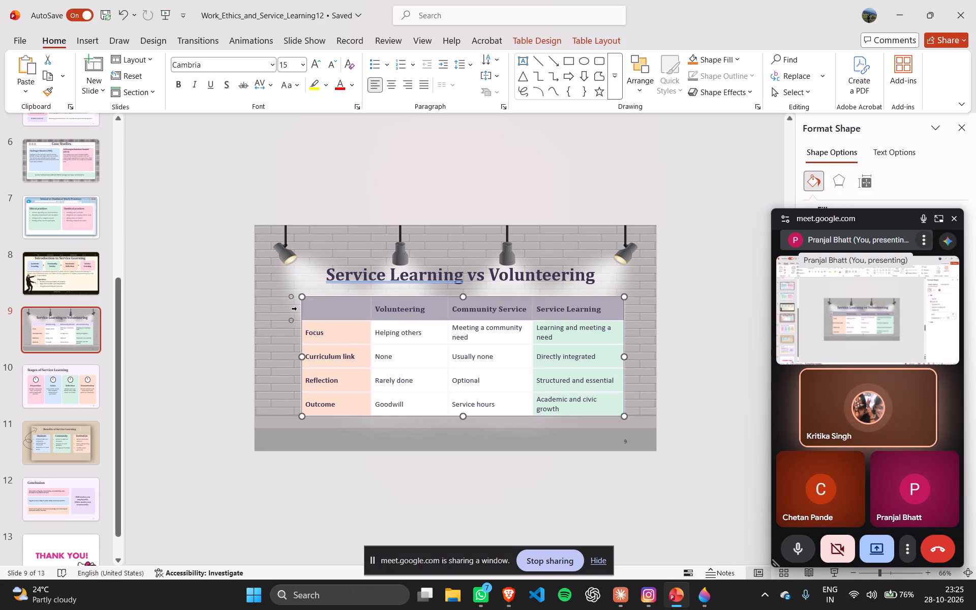
pyautogui.rightClick(296, 309)
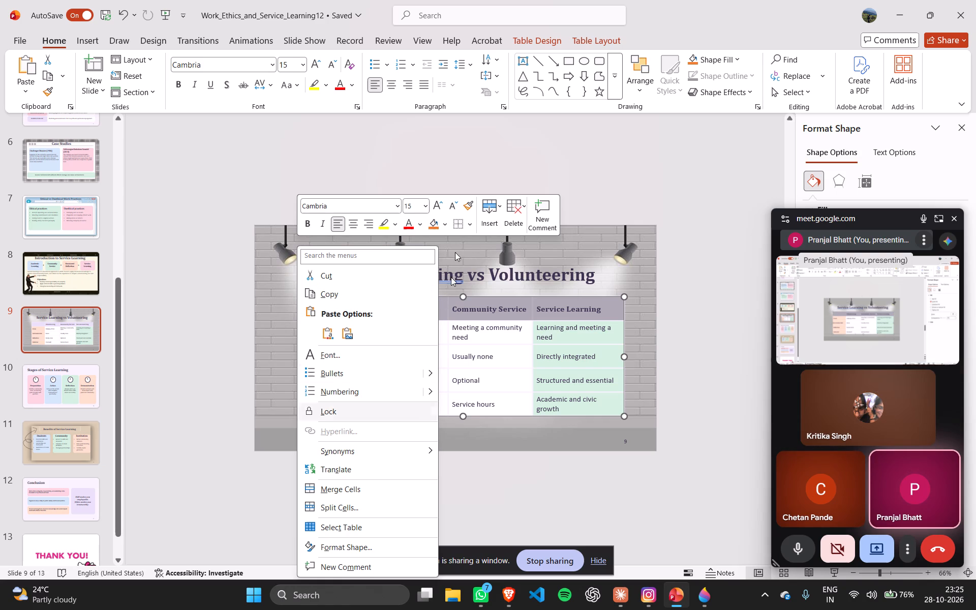
pyautogui.click(445, 227)
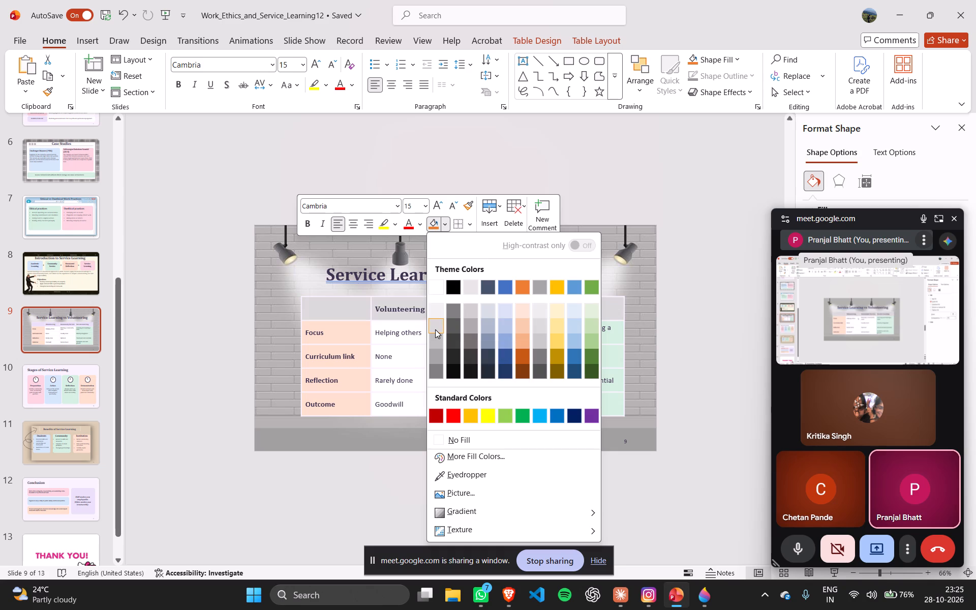
pyautogui.click(435, 329)
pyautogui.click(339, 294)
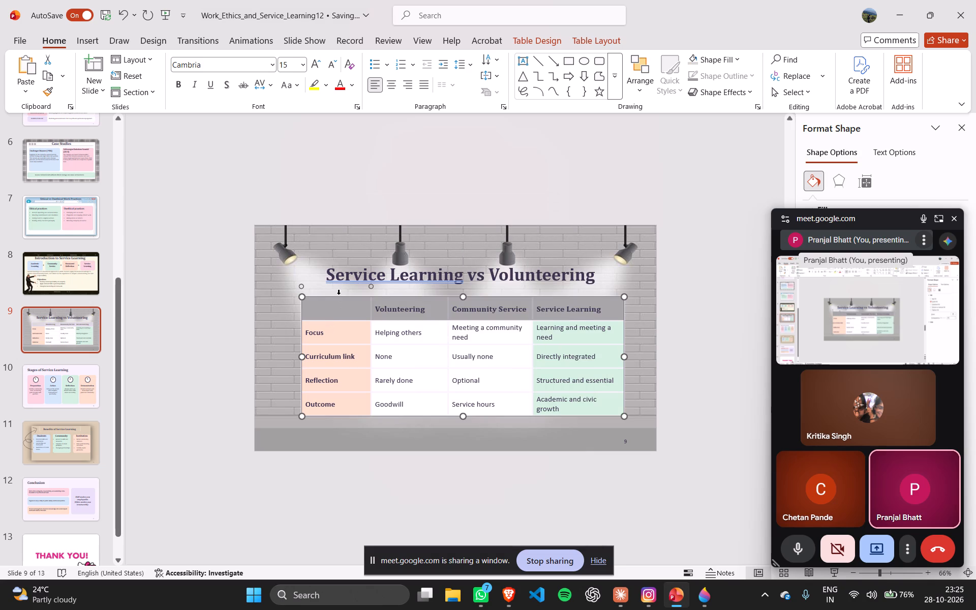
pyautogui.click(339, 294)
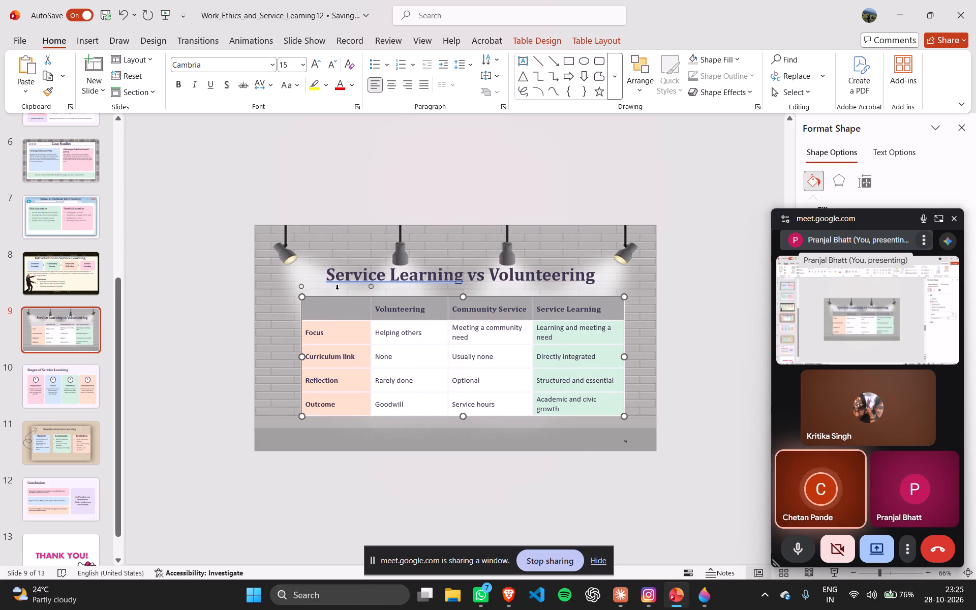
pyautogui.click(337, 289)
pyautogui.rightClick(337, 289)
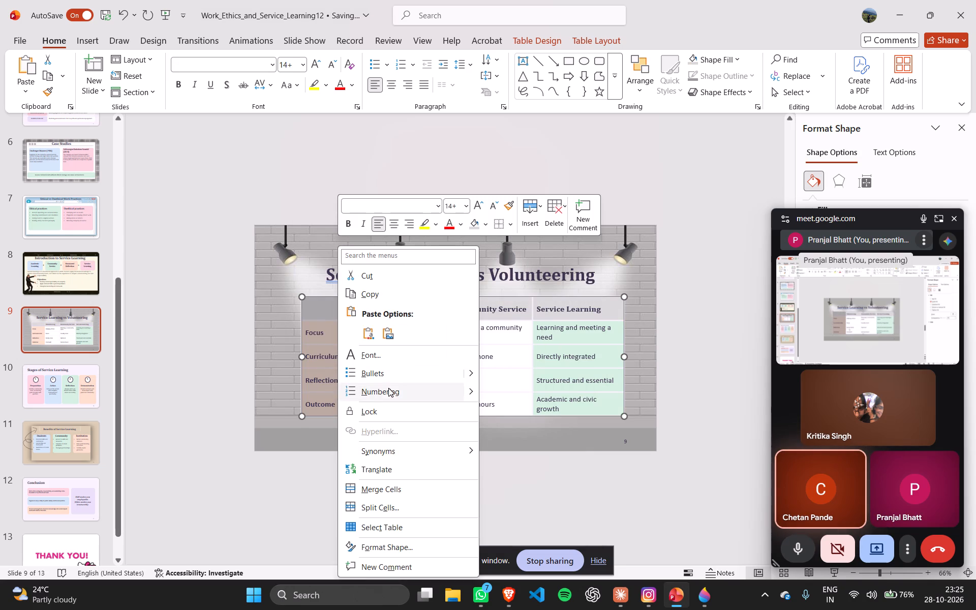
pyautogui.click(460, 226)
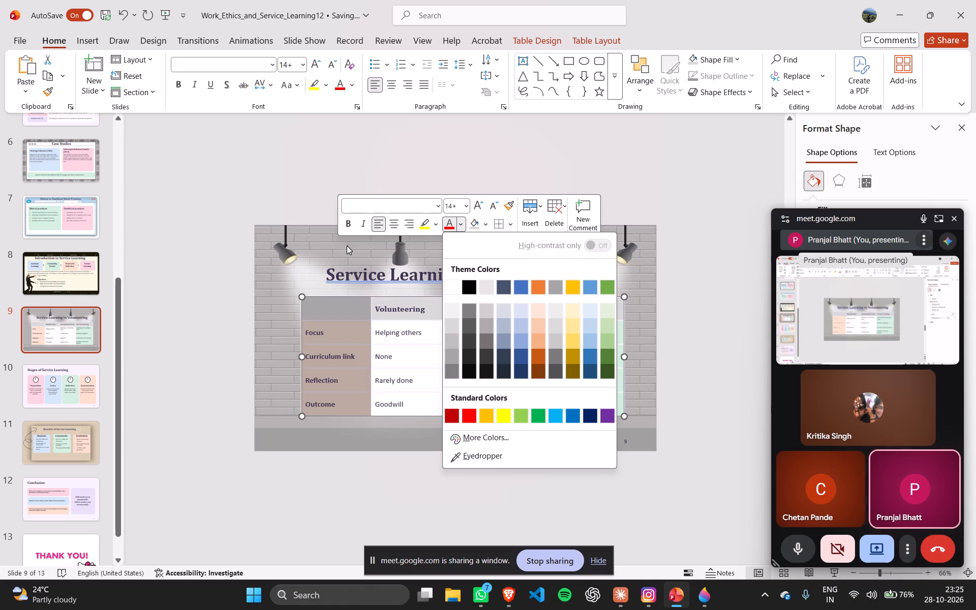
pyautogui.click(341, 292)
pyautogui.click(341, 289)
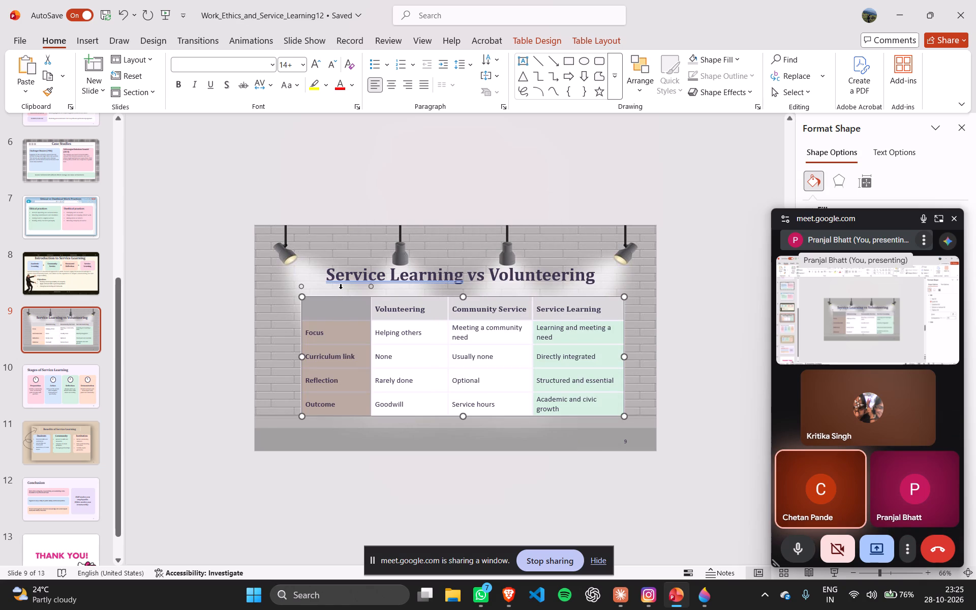
# Fill the entire "Service Learning" column, including its heading, with White, Background 1, Darker 25%.
pyautogui.click(582, 287)
pyautogui.click(586, 292)
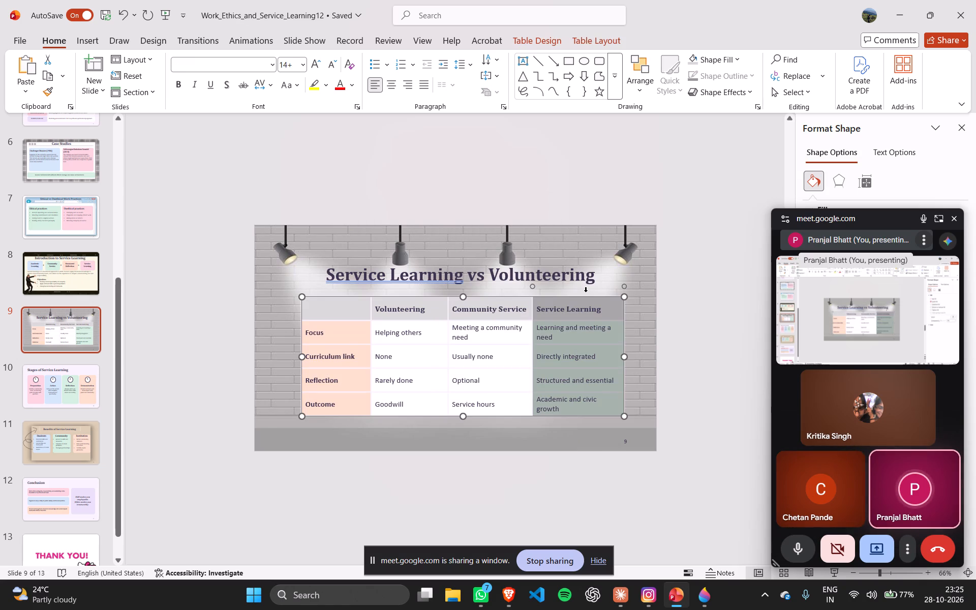
pyautogui.rightClick(586, 292)
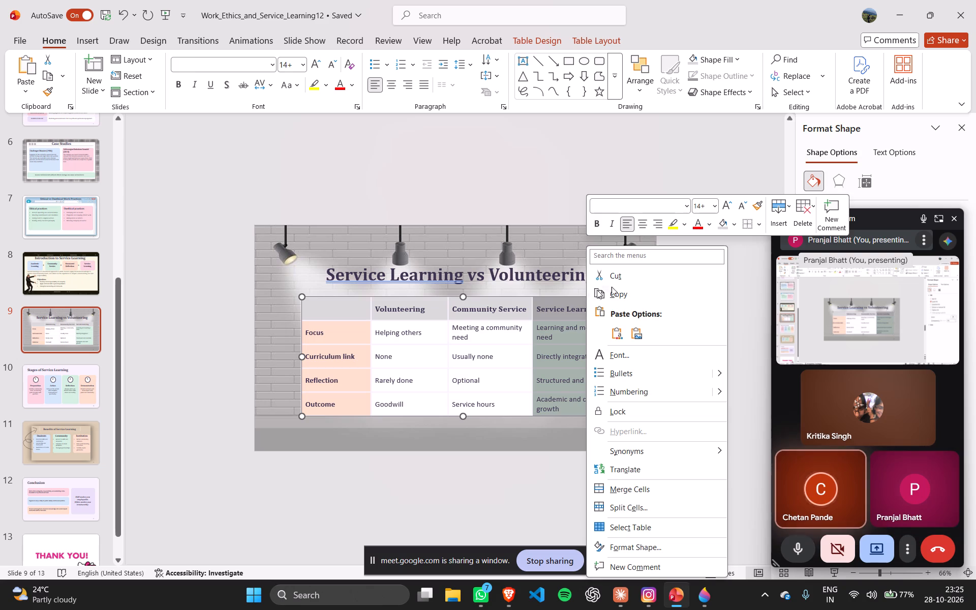
pyautogui.click(733, 225)
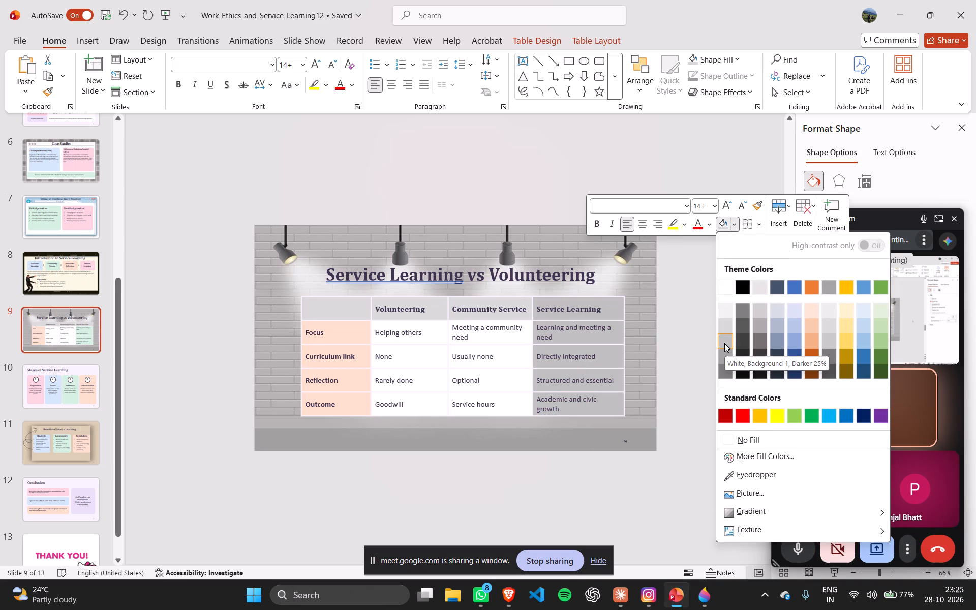
pyautogui.click(725, 343)
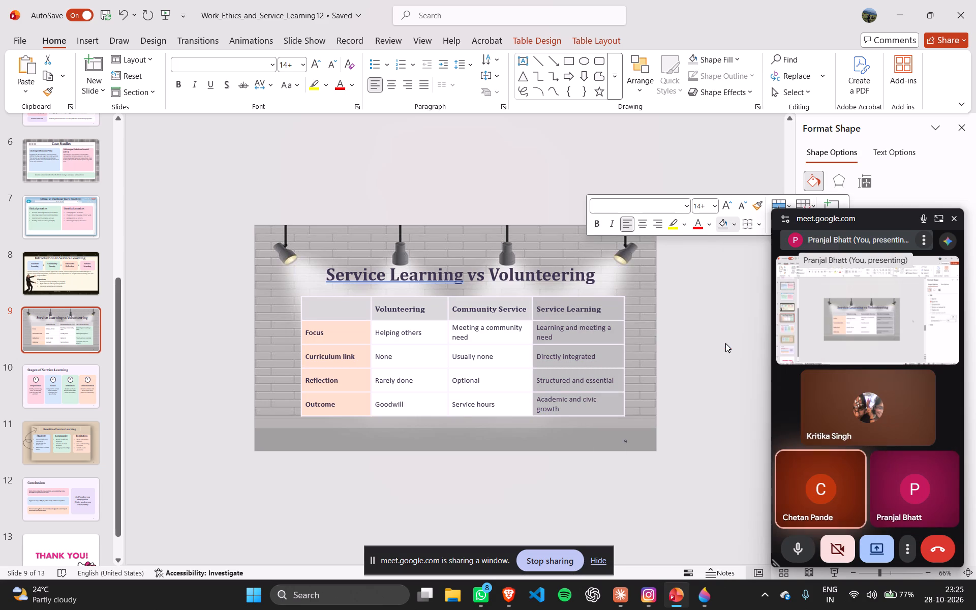
# Fill the table's first column, from the blank heading cell to "Outcome", with White, Background 1, Darker 35%.
pyautogui.click(337, 294)
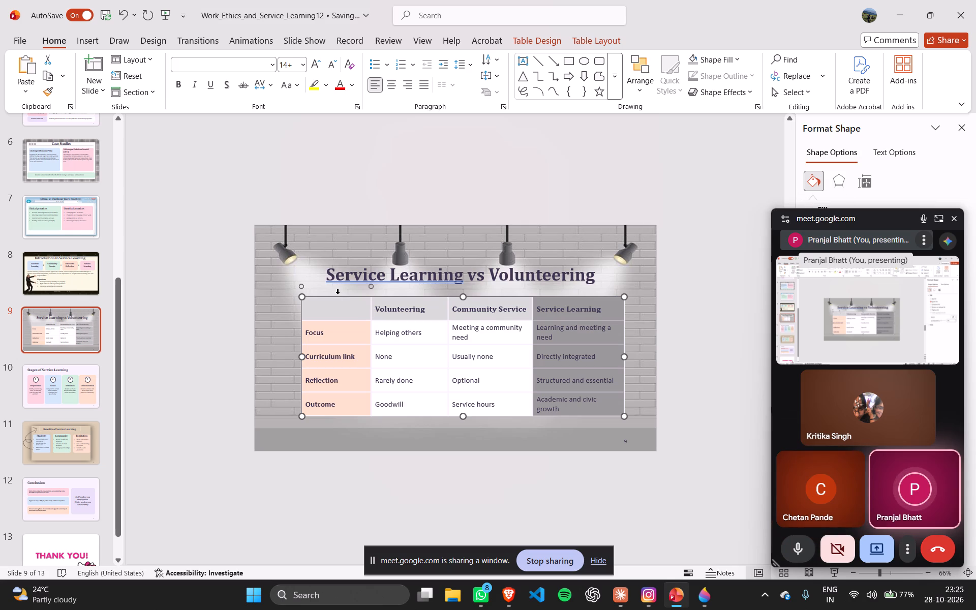
pyautogui.click(338, 294)
pyautogui.click(338, 294)
pyautogui.click(338, 293)
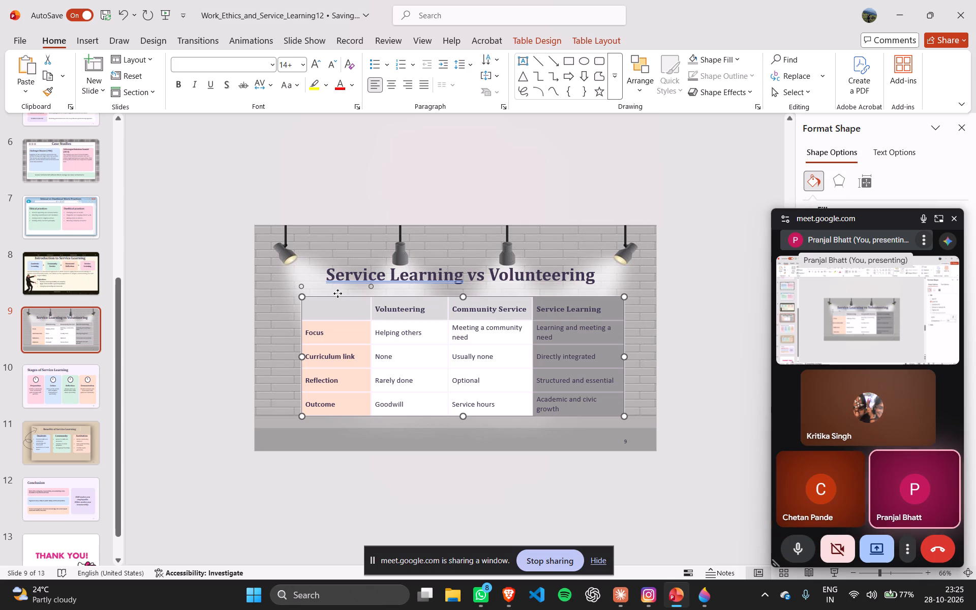
pyautogui.click(338, 291)
pyautogui.rightClick(338, 291)
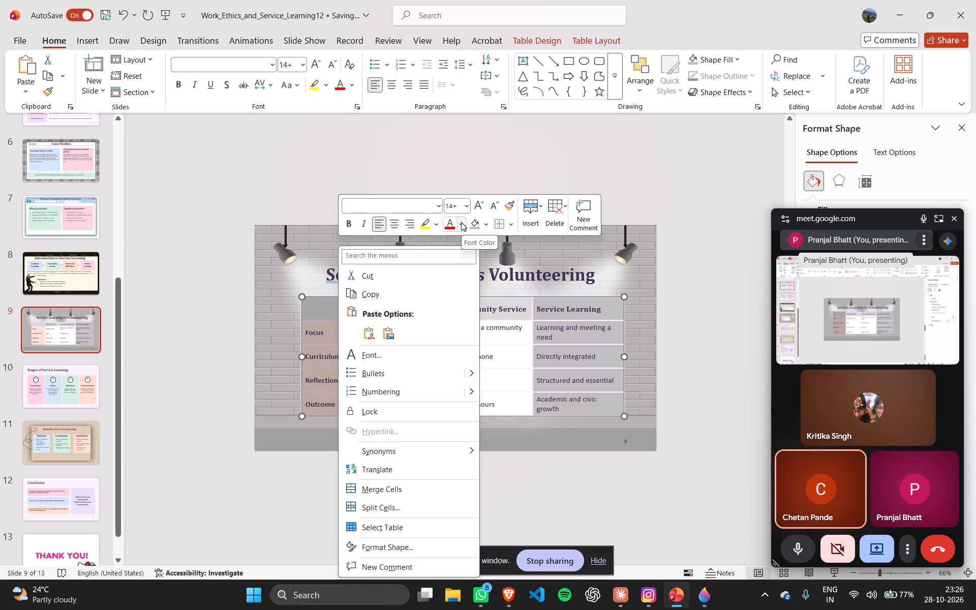
pyautogui.click(486, 222)
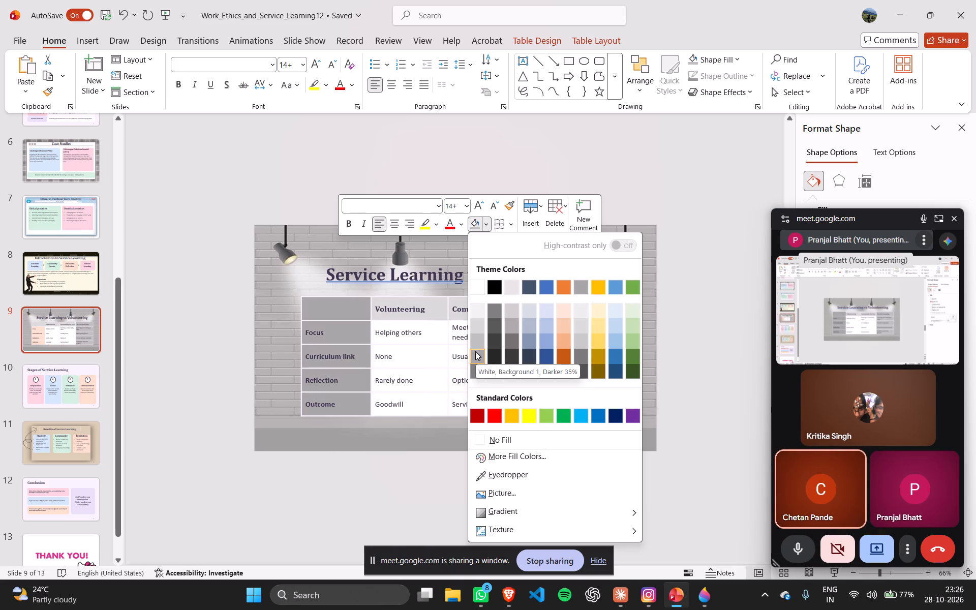
pyautogui.click(475, 351)
pyautogui.click(731, 432)
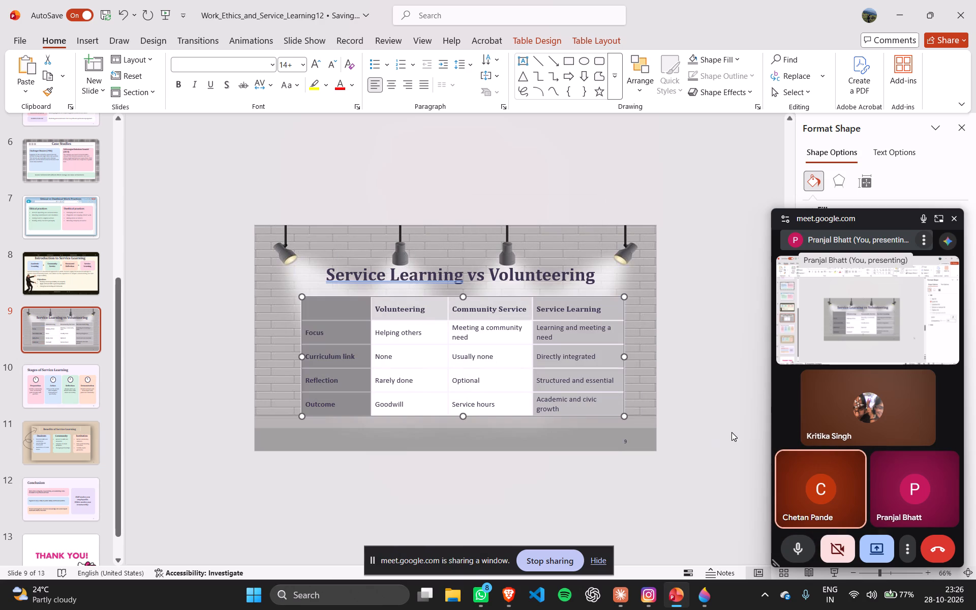
# Change the text colour of the first column's row labels, "Focus" through "Outcome", to black.
pyautogui.click(334, 294)
pyautogui.rightClick(334, 294)
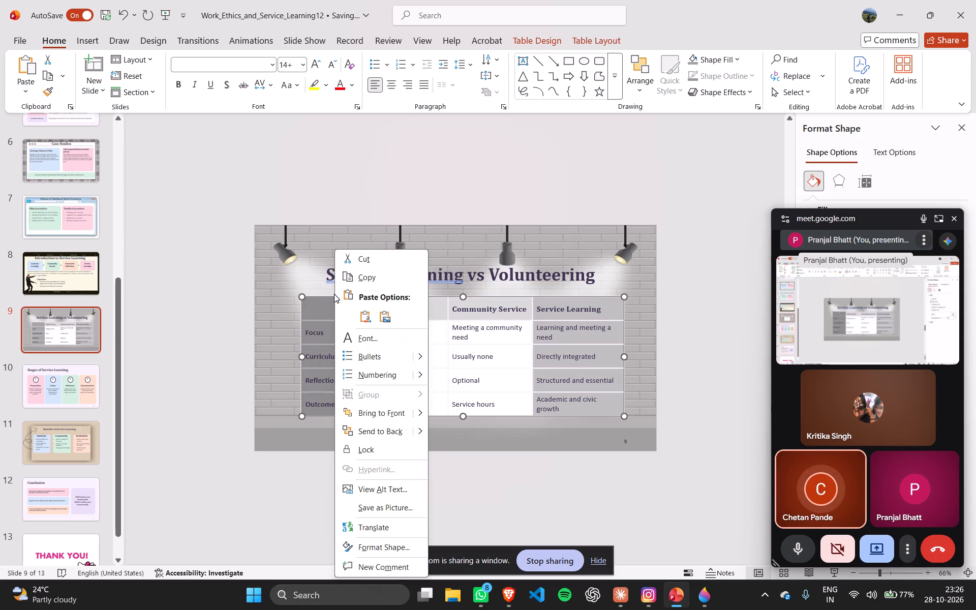
pyautogui.click(326, 293)
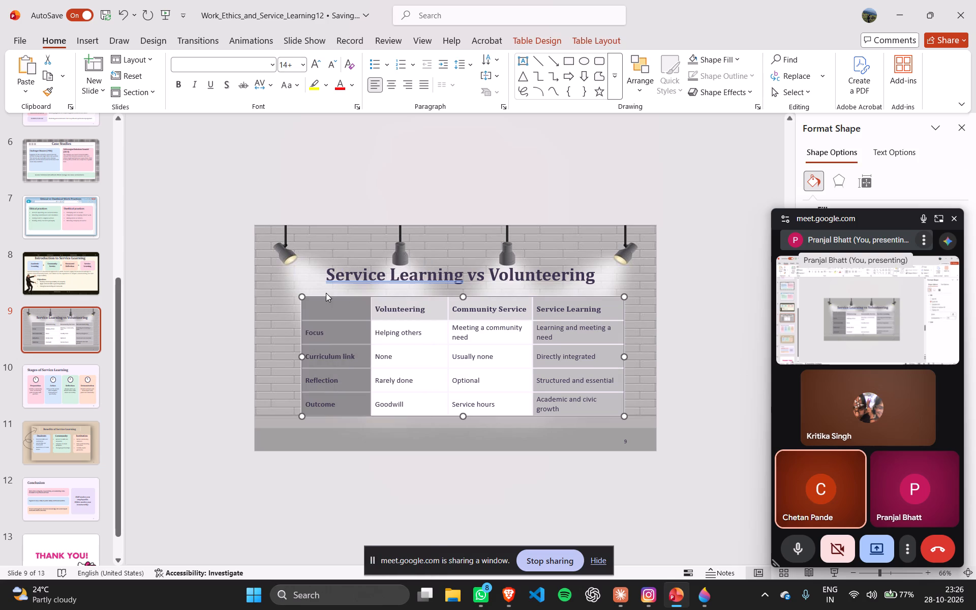
pyautogui.rightClick(326, 293)
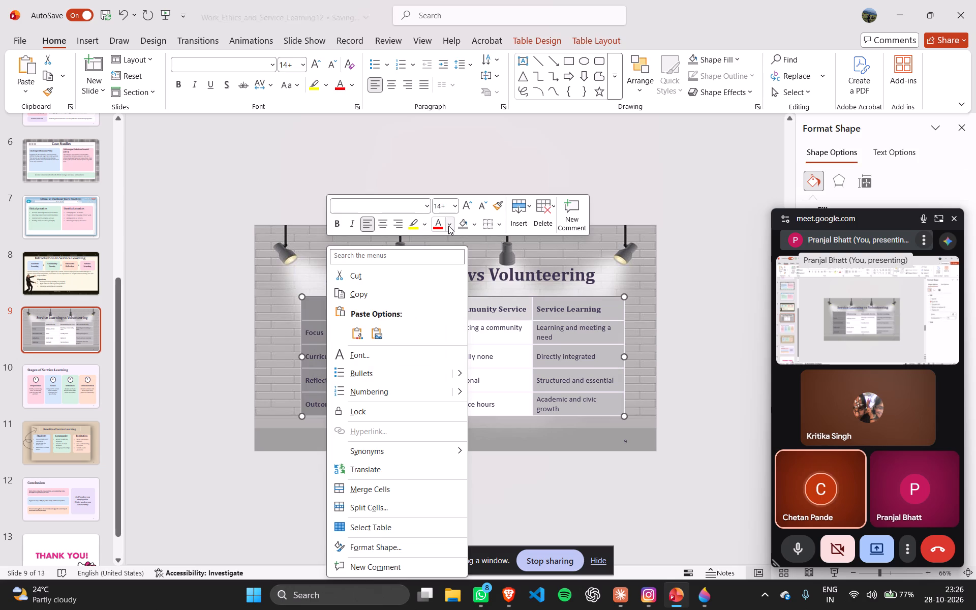
pyautogui.click(448, 226)
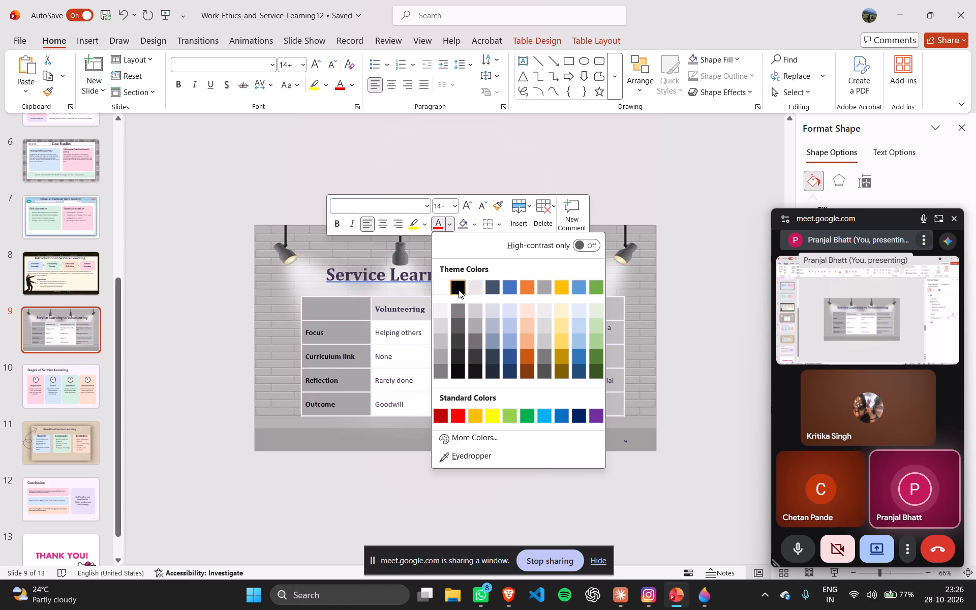
pyautogui.click(459, 290)
pyautogui.click(669, 369)
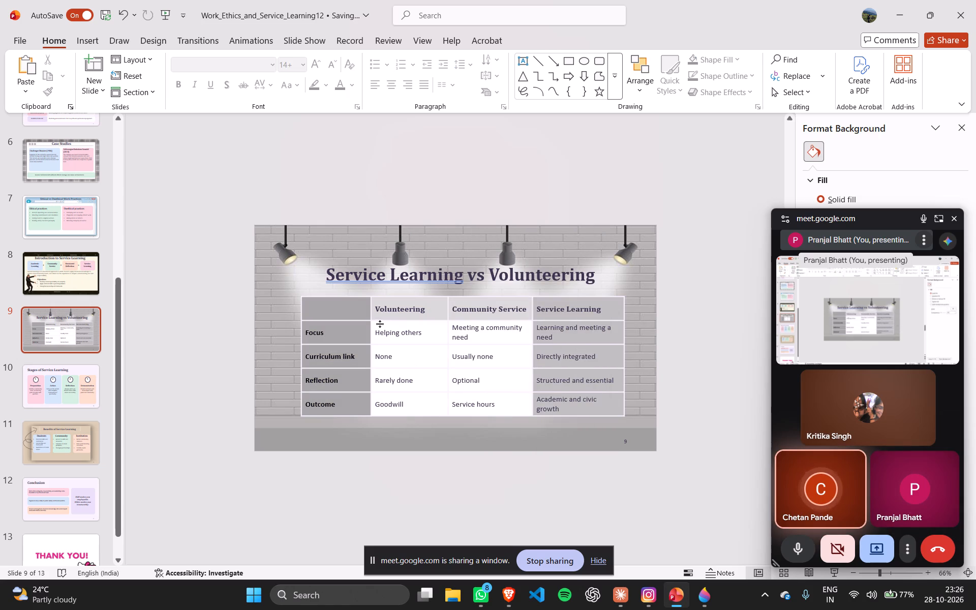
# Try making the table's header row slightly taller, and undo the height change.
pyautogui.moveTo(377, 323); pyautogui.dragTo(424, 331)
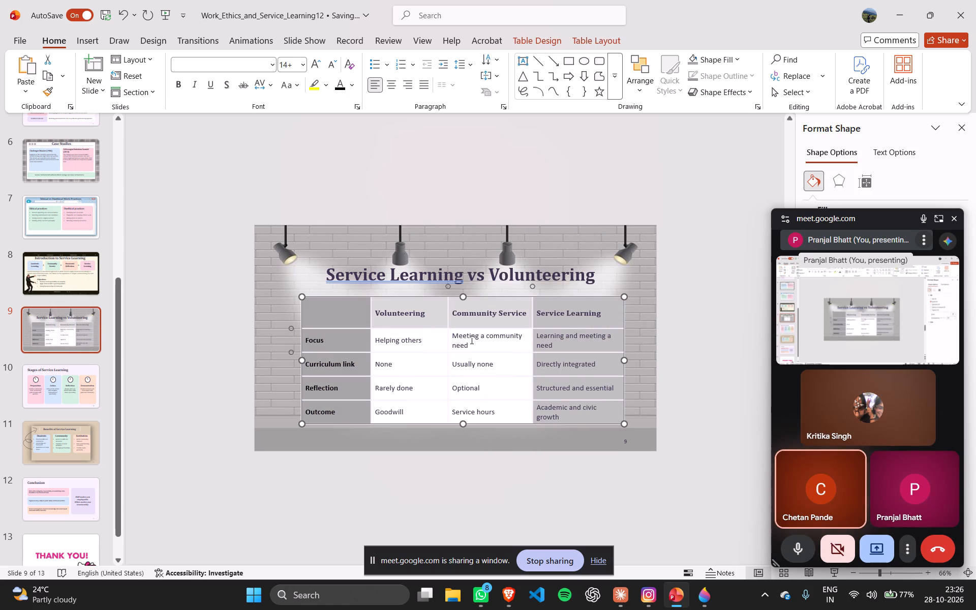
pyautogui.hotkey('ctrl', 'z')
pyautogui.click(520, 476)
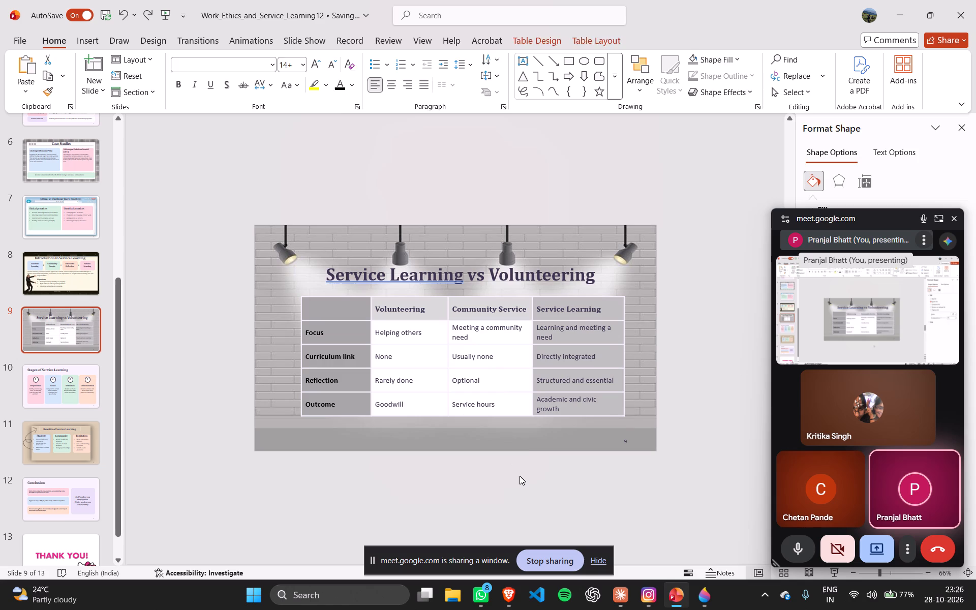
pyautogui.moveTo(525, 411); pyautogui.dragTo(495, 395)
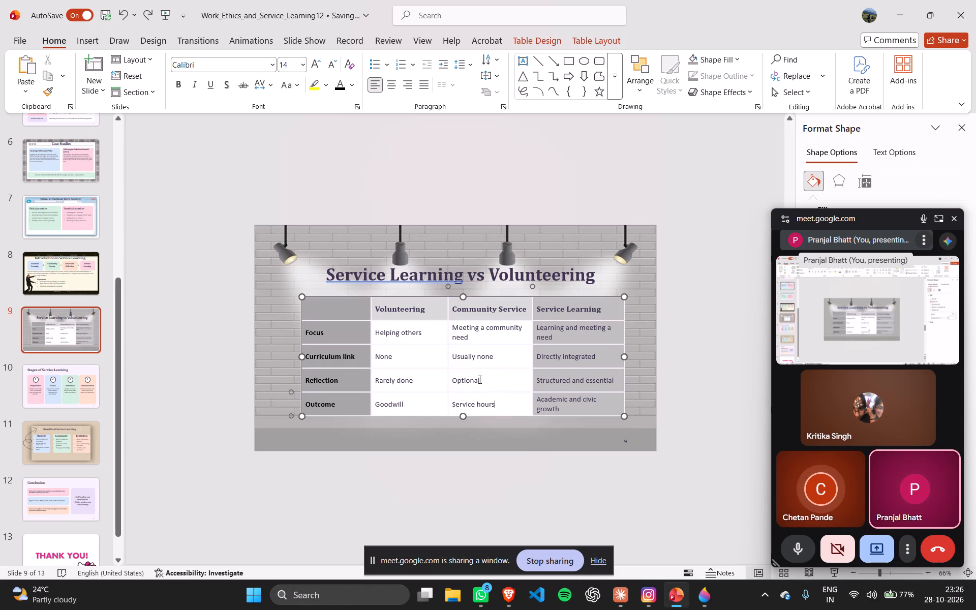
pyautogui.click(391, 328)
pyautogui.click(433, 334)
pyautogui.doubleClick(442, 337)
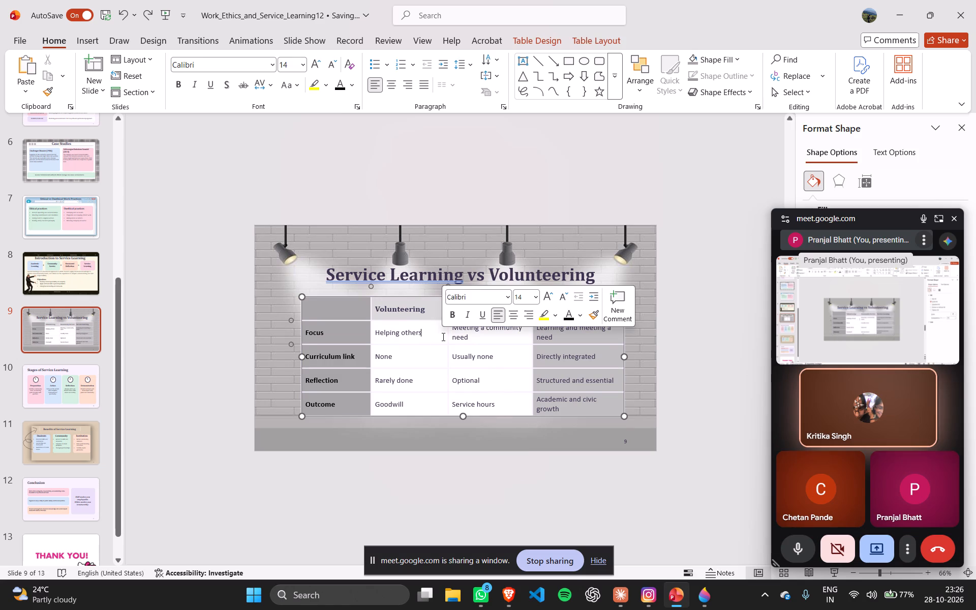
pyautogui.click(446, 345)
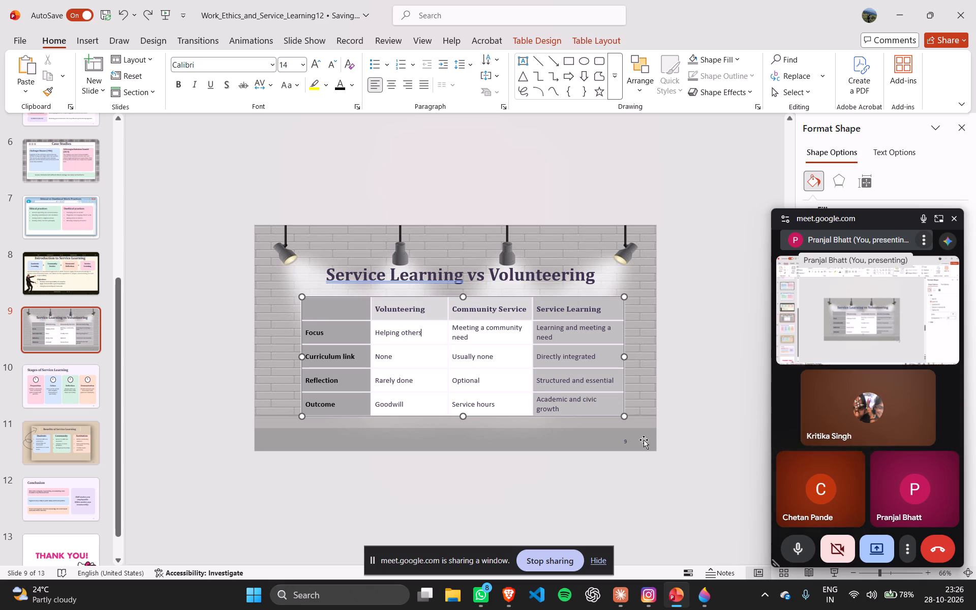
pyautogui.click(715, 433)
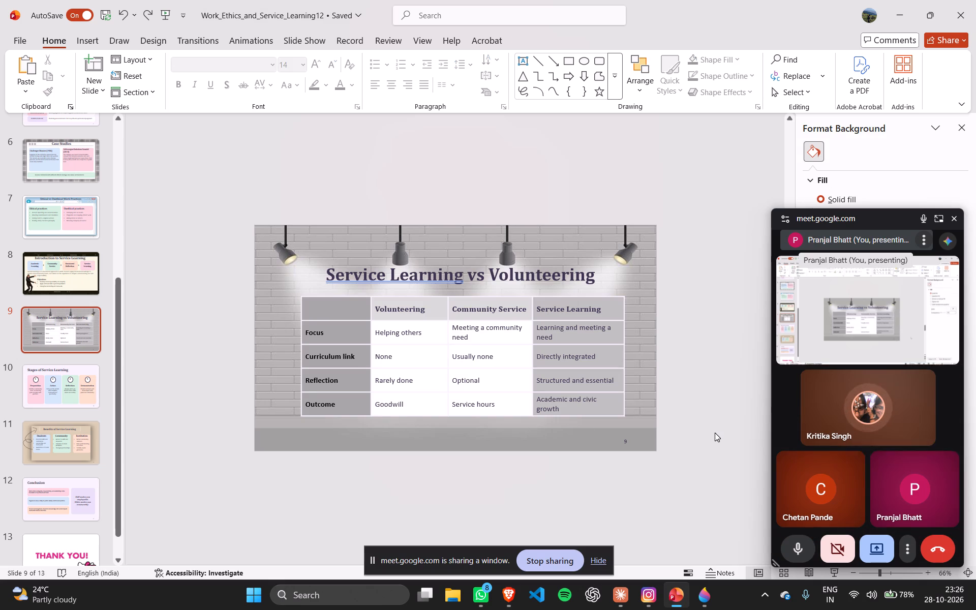
# Select the "Academic and civic growth" cell in the "Service Learning" column.
pyautogui.click(533, 407)
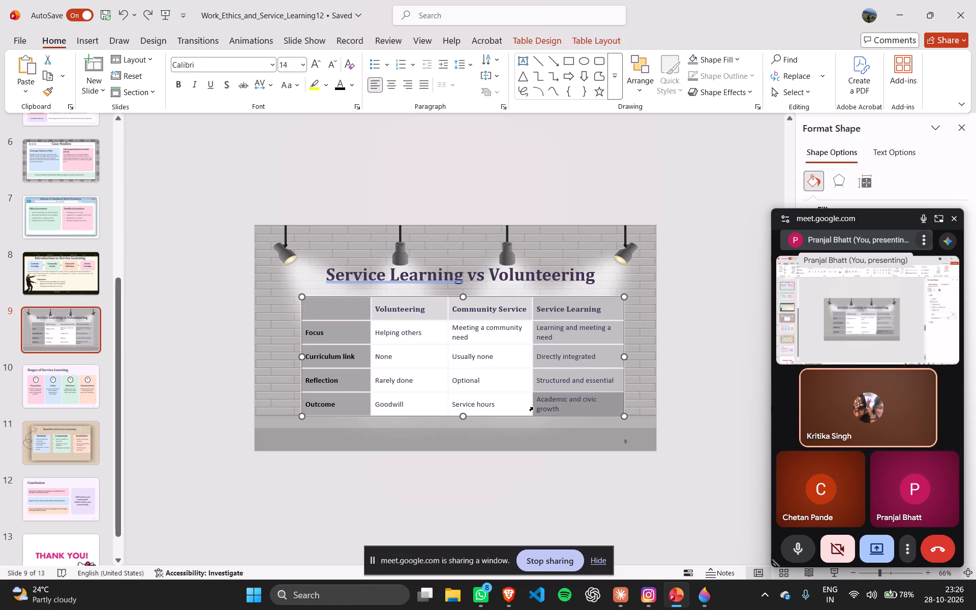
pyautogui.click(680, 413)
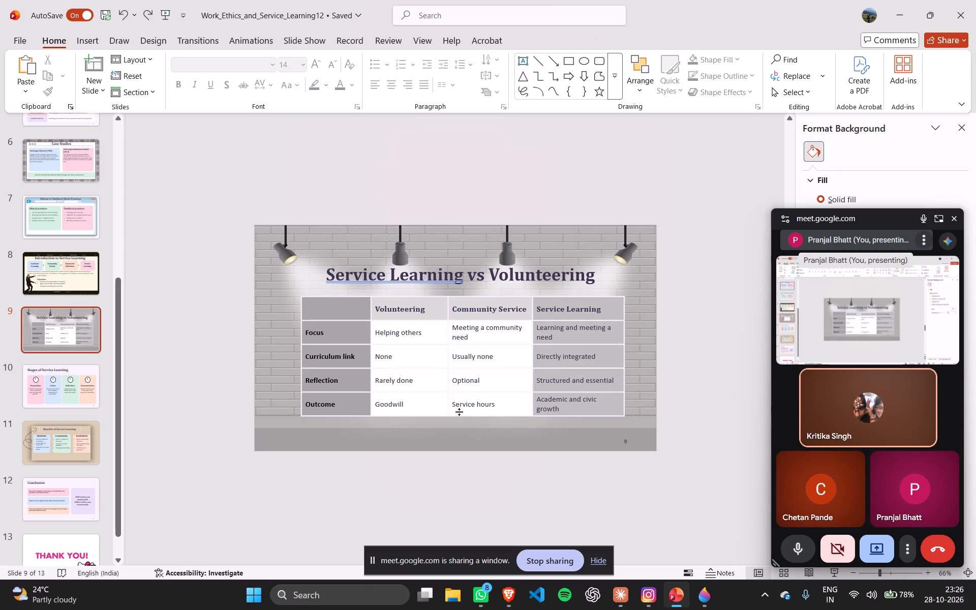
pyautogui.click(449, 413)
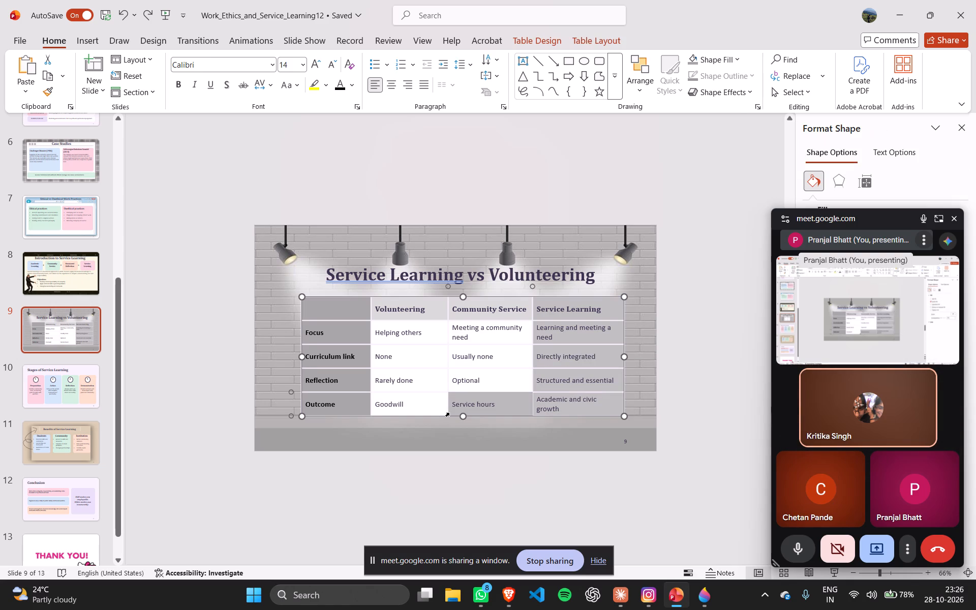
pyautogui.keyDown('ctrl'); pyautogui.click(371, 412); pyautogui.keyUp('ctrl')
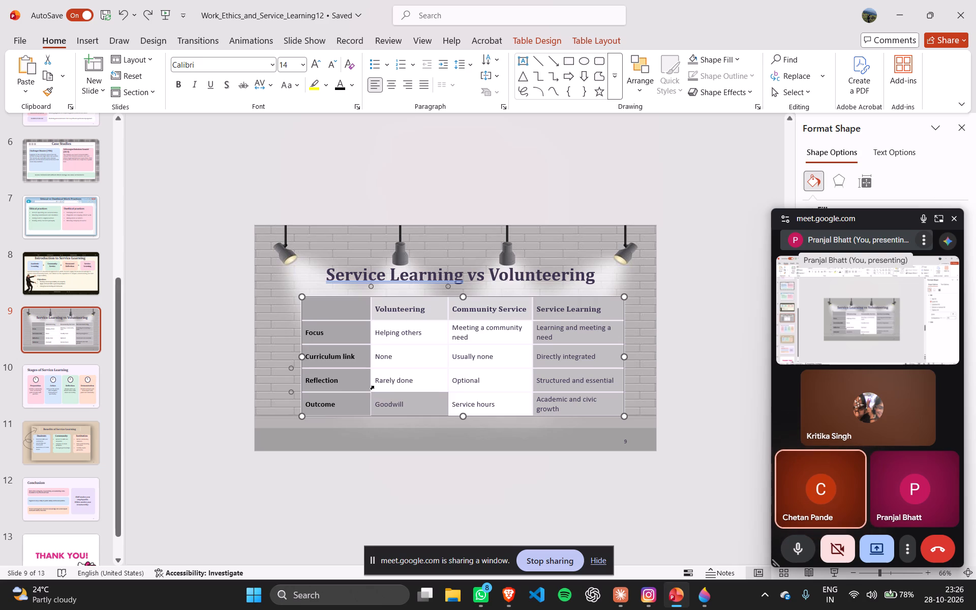
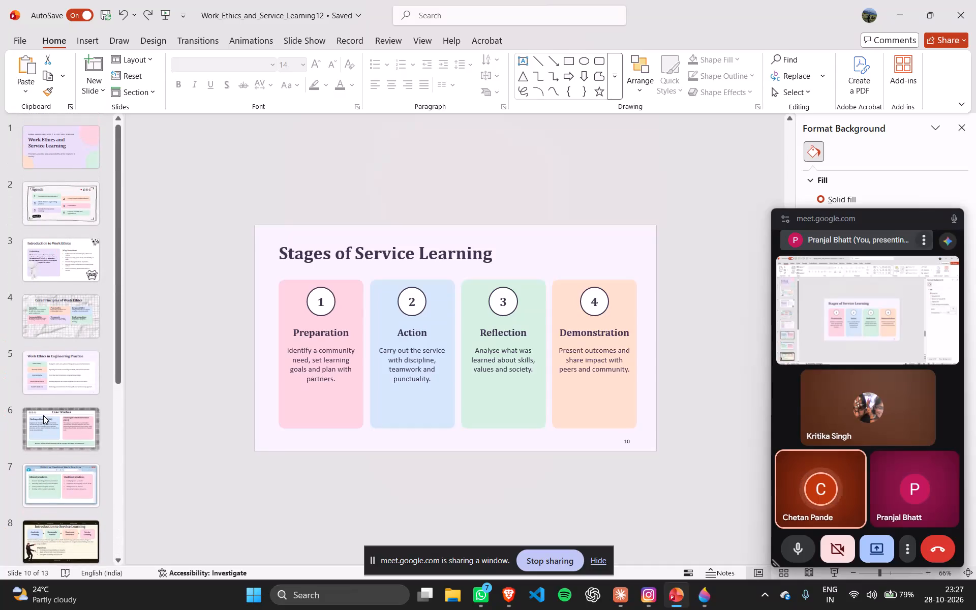
# Select the five coloured label boxes, "Public safety" through "Conflict of interest", on the Work Ethics in Engineering Practice slide.
pyautogui.scroll(8, 43, 415)
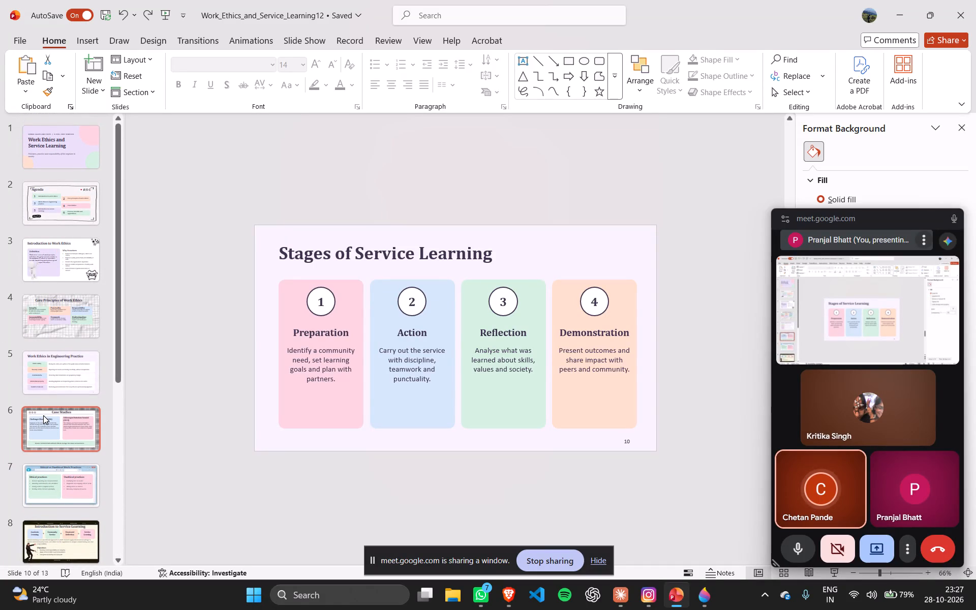
pyautogui.scroll(-2, 43, 415)
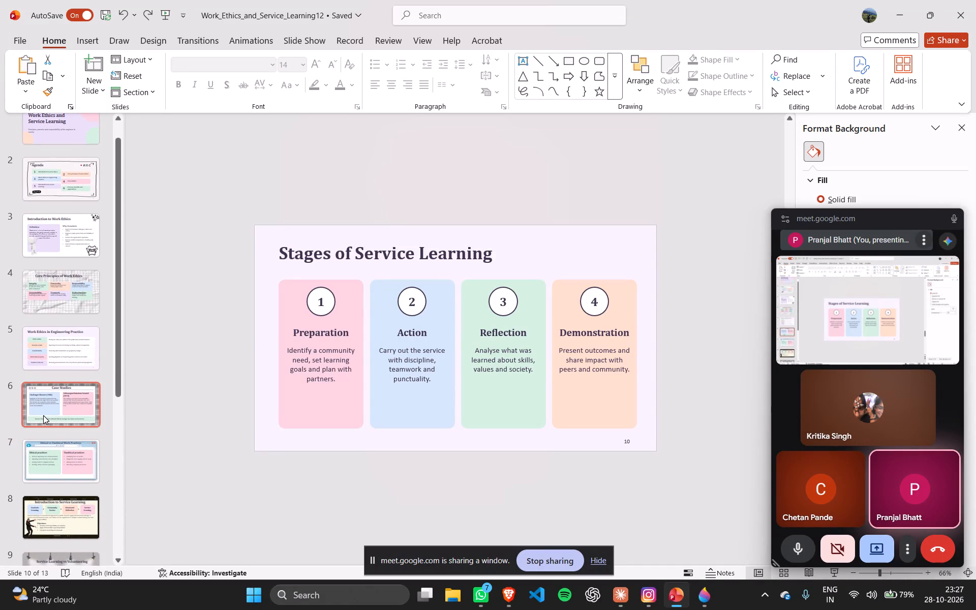
pyautogui.scroll(-2, 43, 415)
pyautogui.click(59, 290)
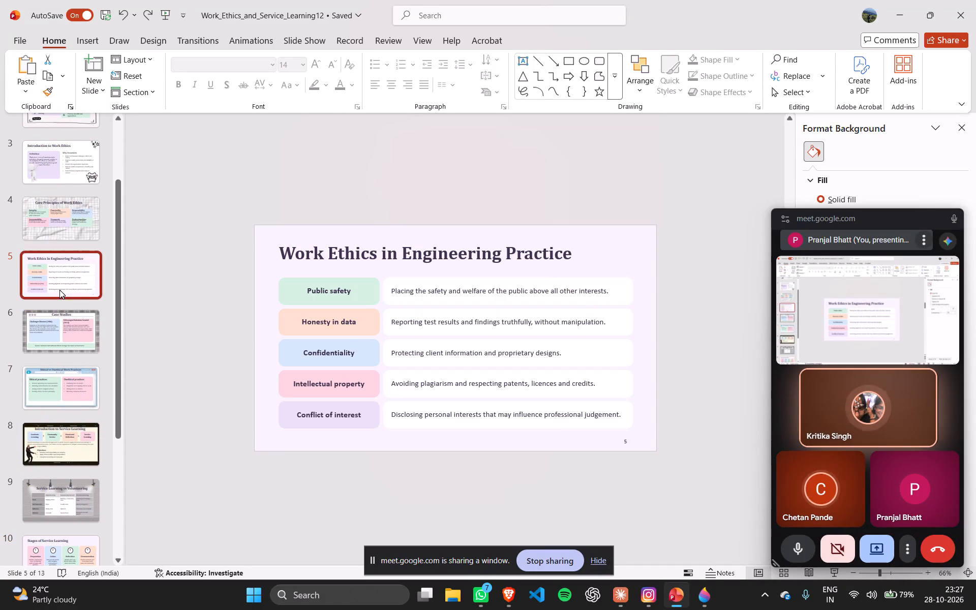
pyautogui.moveTo(250, 258); pyautogui.dragTo(315, 313)
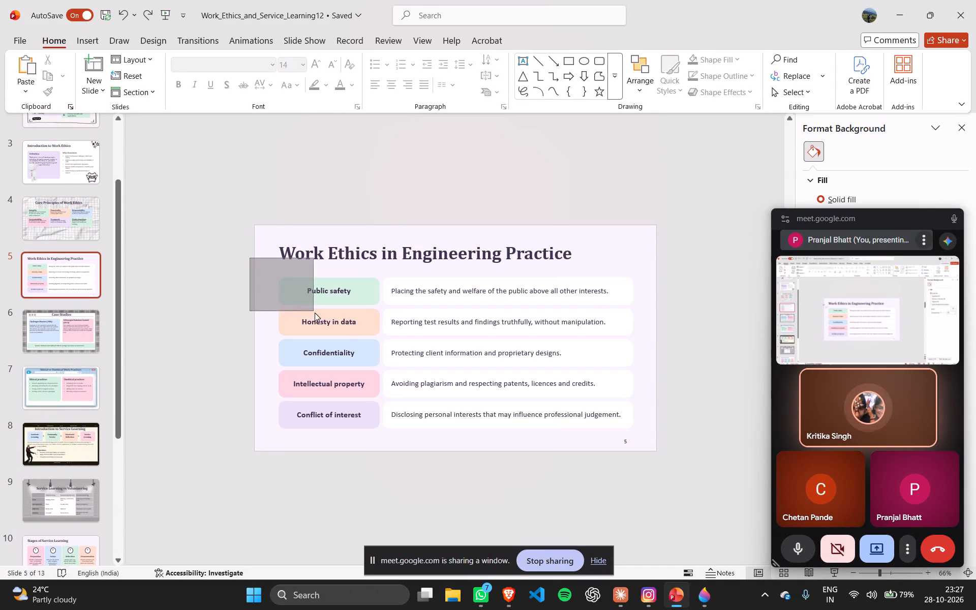
pyautogui.moveTo(315, 313); pyautogui.dragTo(390, 482)
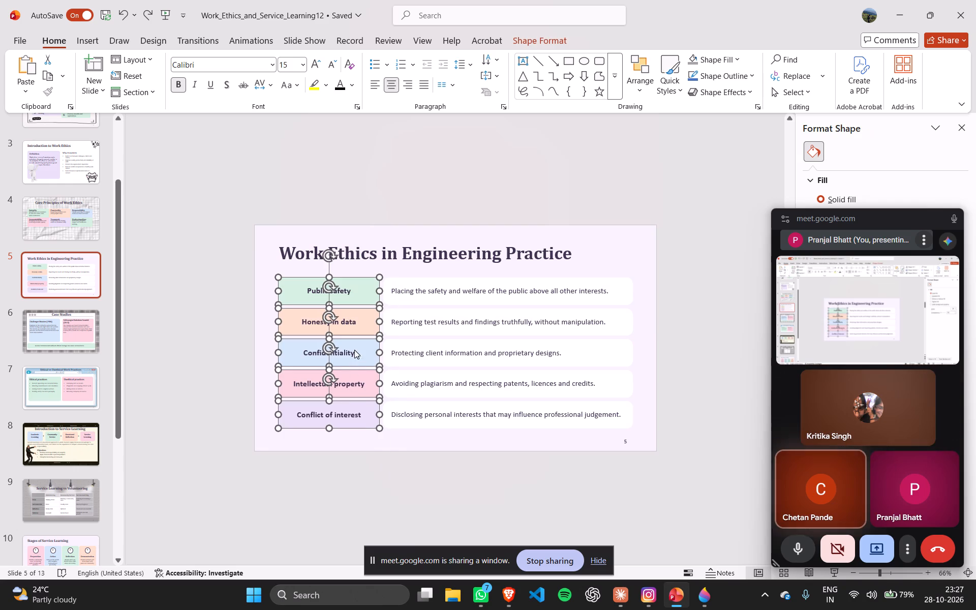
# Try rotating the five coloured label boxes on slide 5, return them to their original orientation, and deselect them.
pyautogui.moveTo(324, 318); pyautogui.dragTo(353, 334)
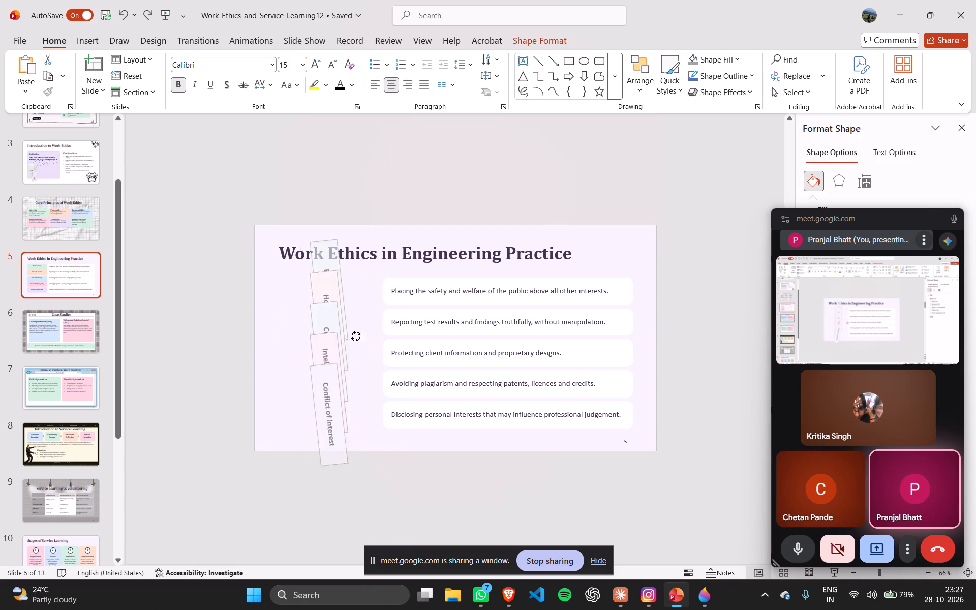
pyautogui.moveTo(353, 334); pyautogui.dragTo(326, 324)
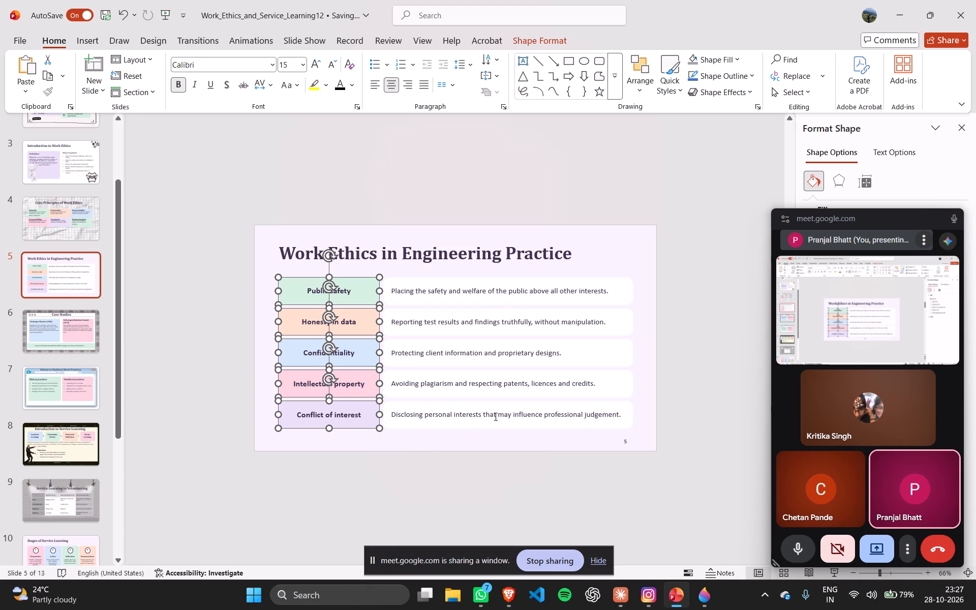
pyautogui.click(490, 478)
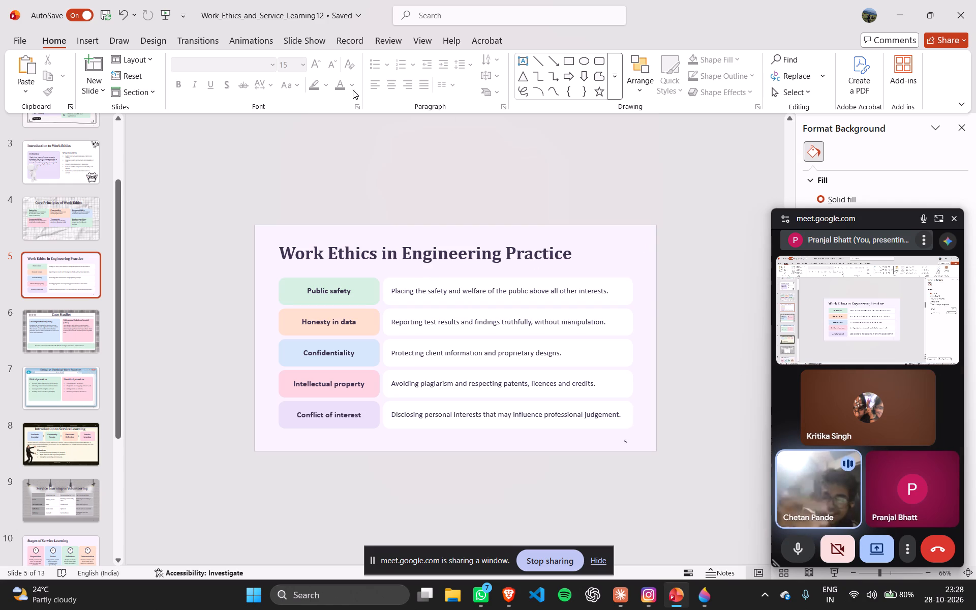
# Draw a 25.4 by 14.29 cm rectangle covering the whole of slide 5.
pyautogui.click(85, 44)
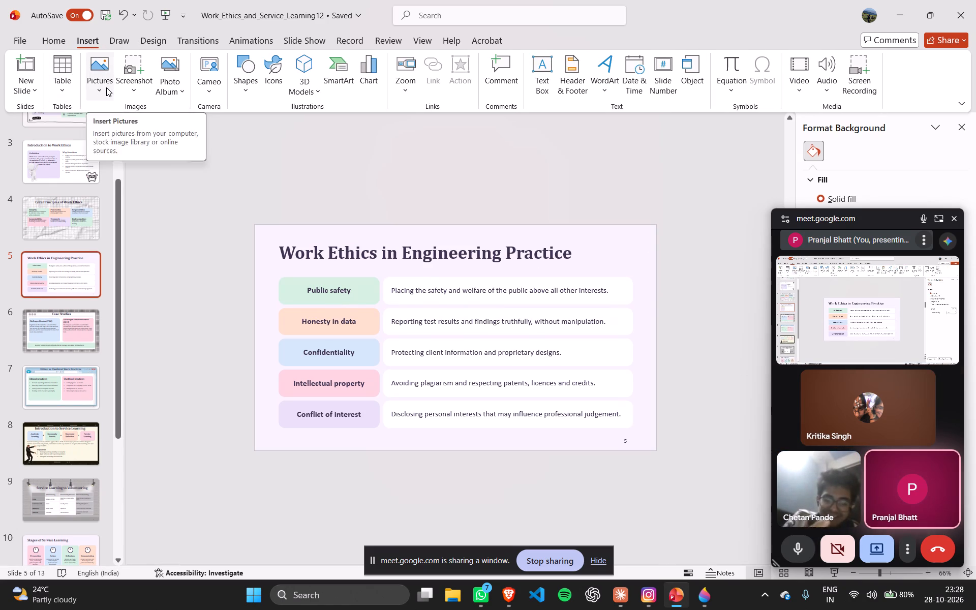
pyautogui.click(106, 87)
pyautogui.click(251, 177)
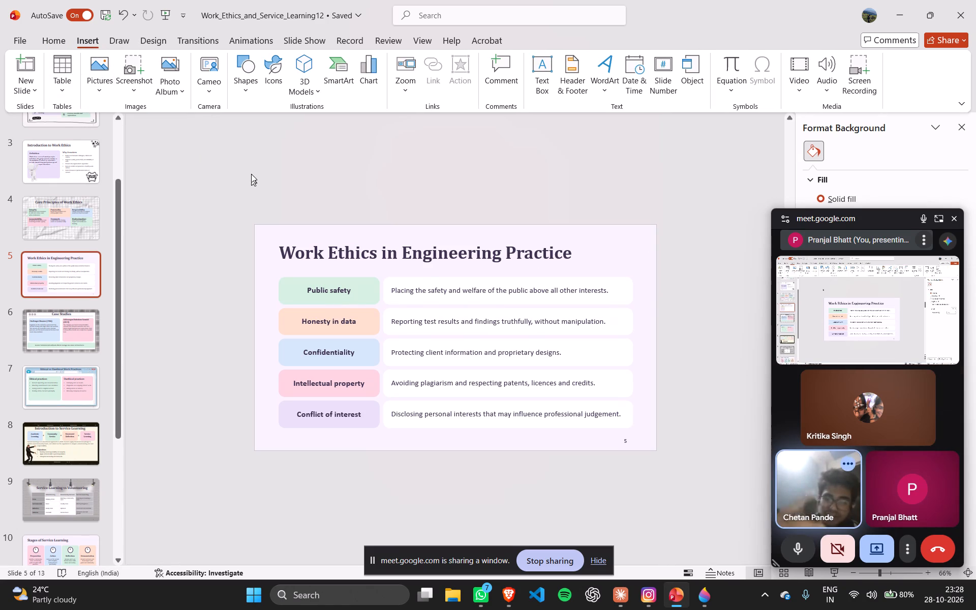
pyautogui.click(247, 87)
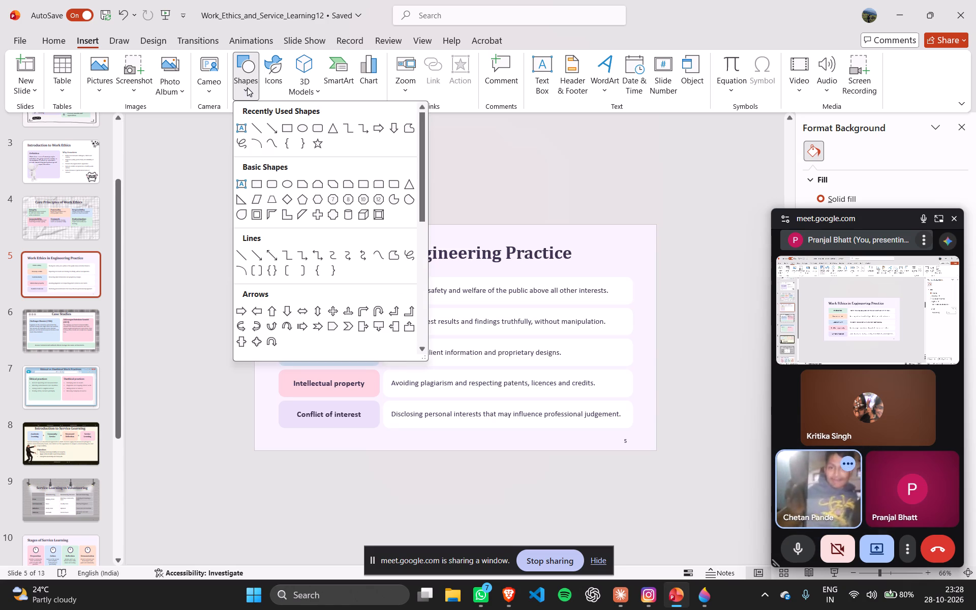
pyautogui.click(293, 132)
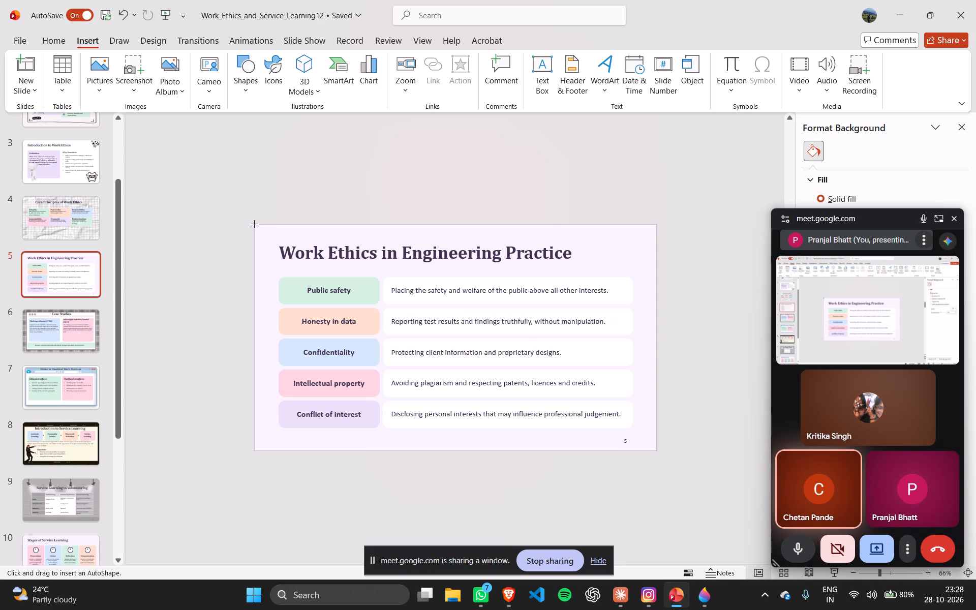
pyautogui.moveTo(254, 224); pyautogui.dragTo(657, 450)
pyautogui.click(721, 443)
# Fill the full-slide rectangle with the darkest shade of the grey theme accent.
pyautogui.rightClick(546, 347)
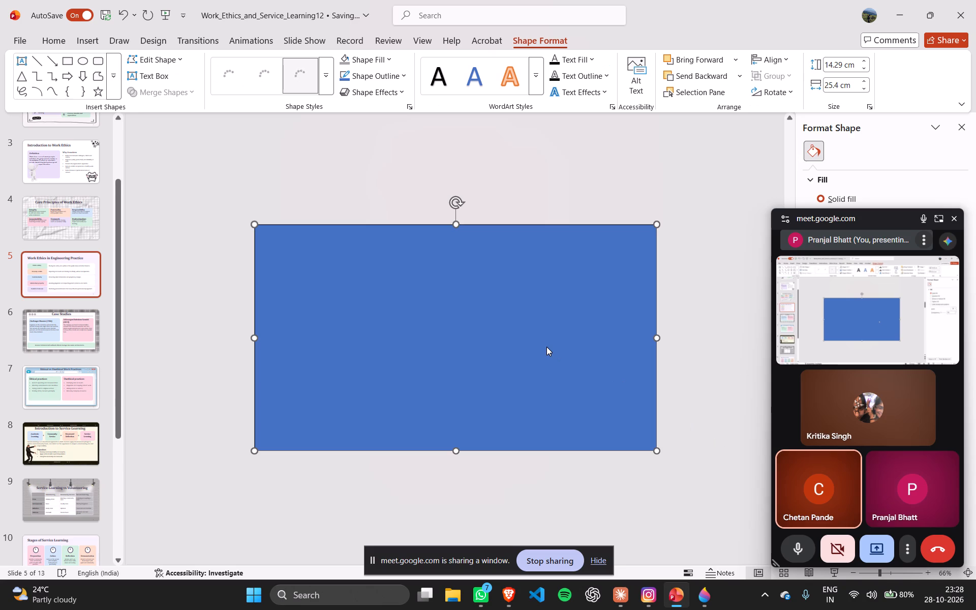
pyautogui.click(622, 181)
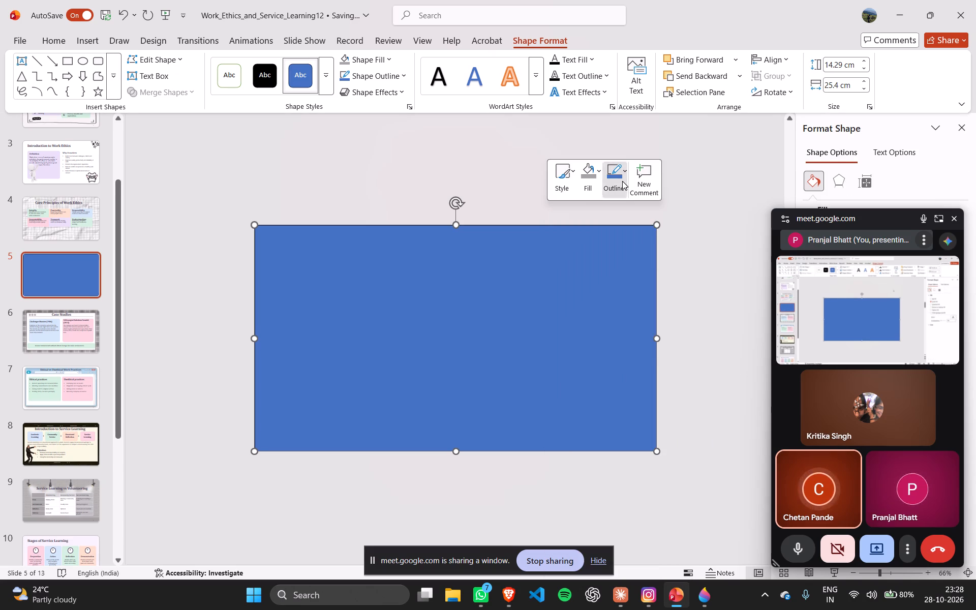
pyautogui.click(682, 404)
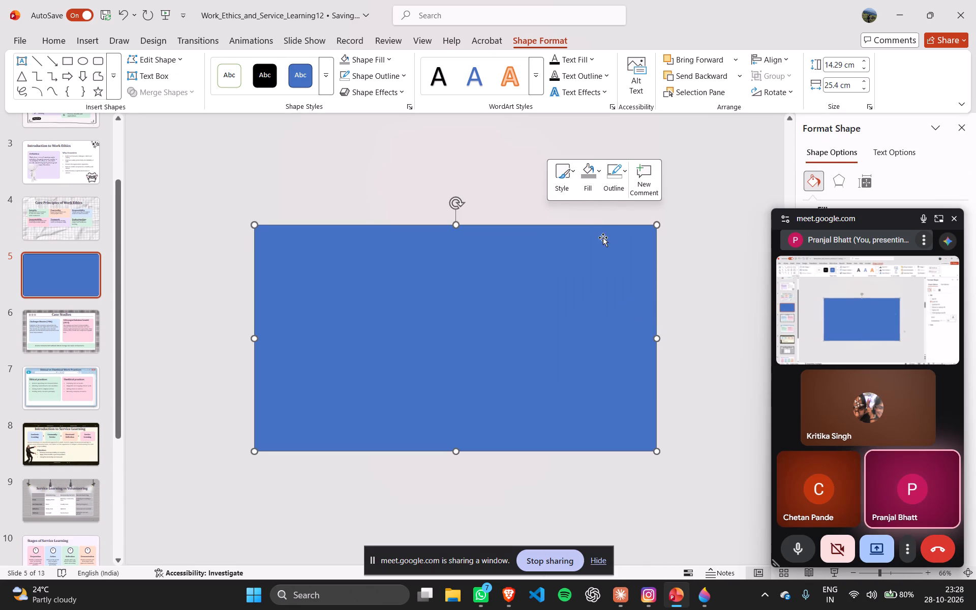
pyautogui.click(604, 178)
pyautogui.click(599, 178)
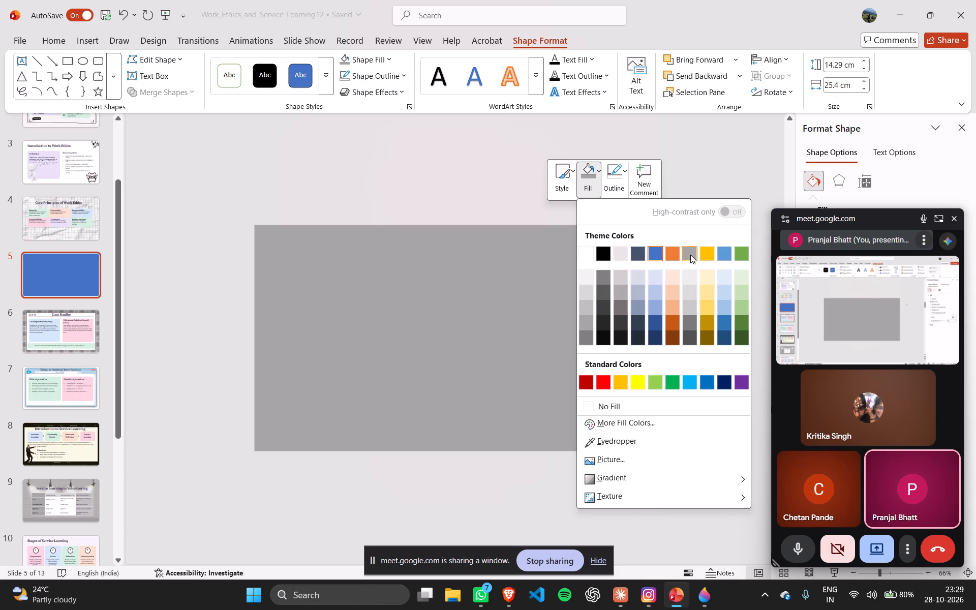
pyautogui.click(687, 333)
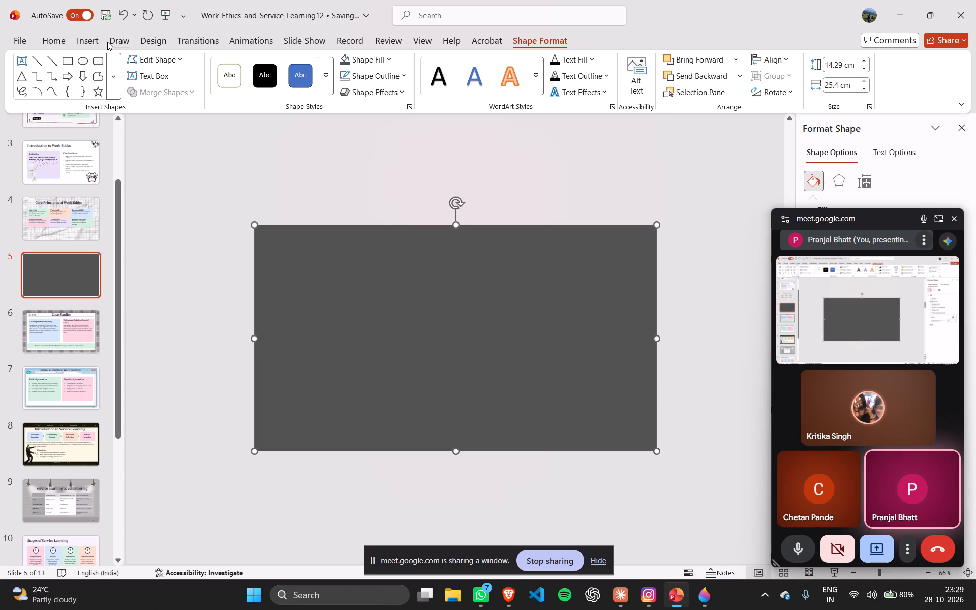
# Draw a second rectangle about 9.7 cm wide and 9.5 cm high on top of the dark grey one.
pyautogui.click(107, 42)
pyautogui.click(61, 42)
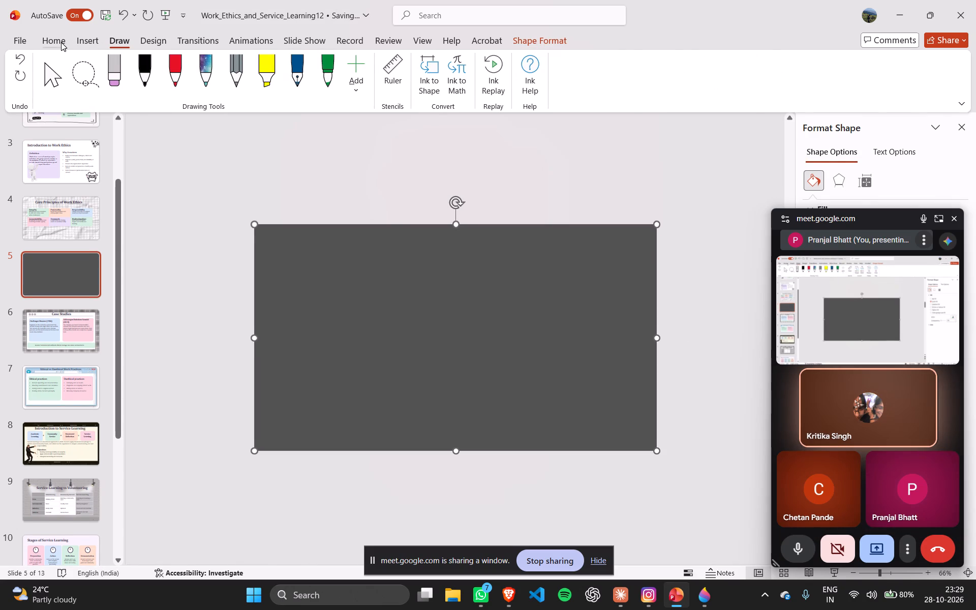
pyautogui.click(87, 44)
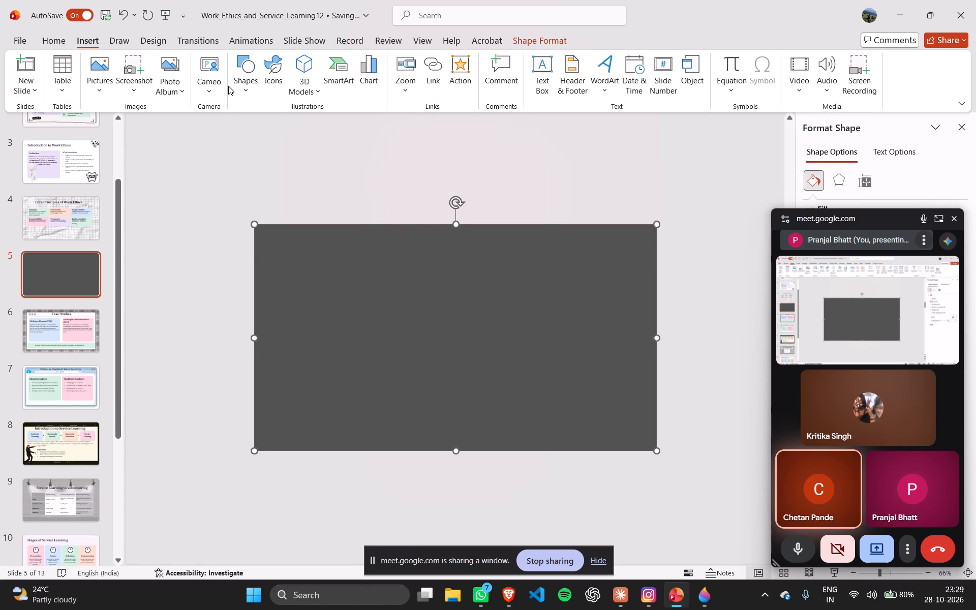
pyautogui.click(260, 89)
pyautogui.click(255, 89)
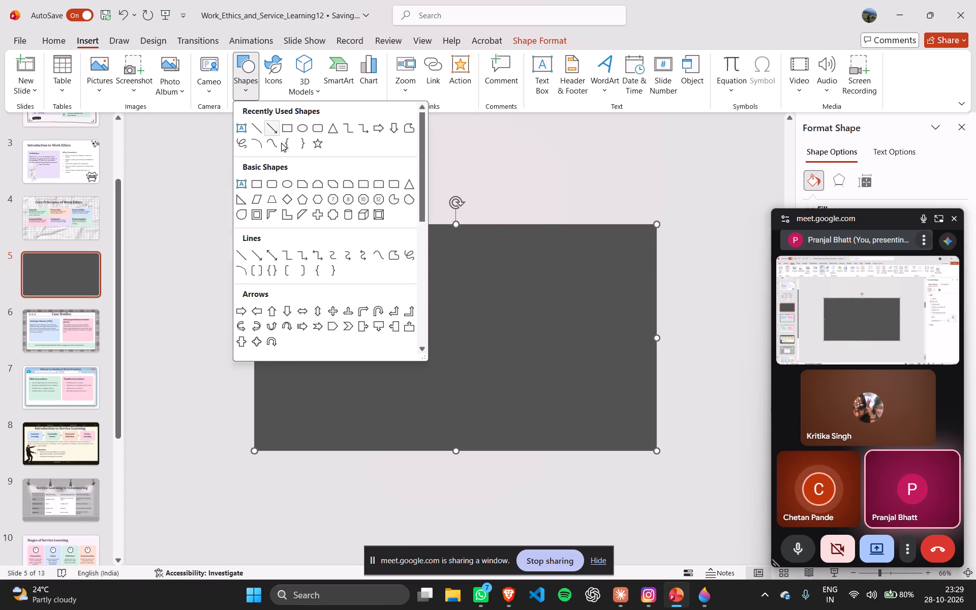
pyautogui.click(284, 134)
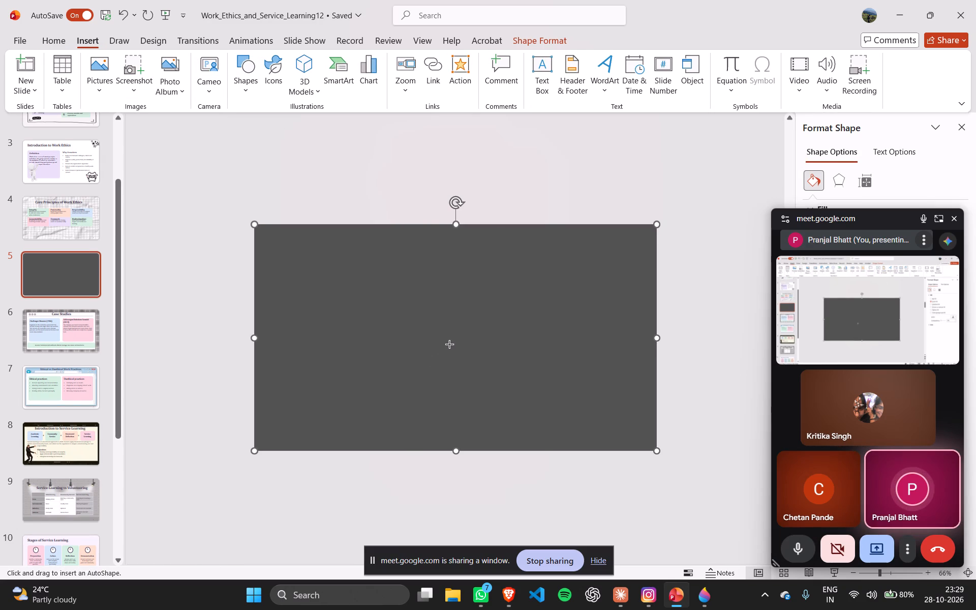
pyautogui.moveTo(293, 251); pyautogui.dragTo(412, 340)
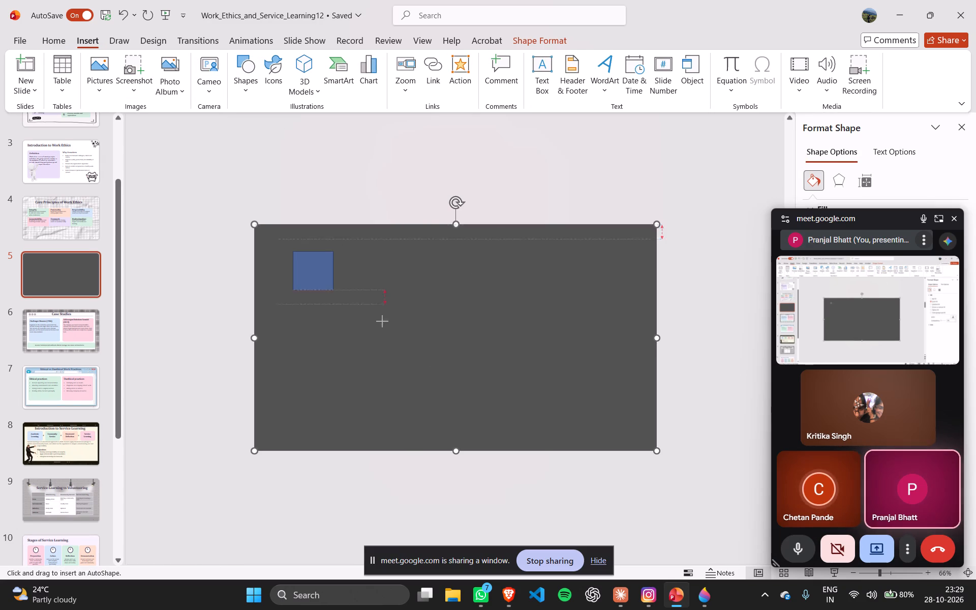
pyautogui.moveTo(412, 340); pyautogui.dragTo(446, 403)
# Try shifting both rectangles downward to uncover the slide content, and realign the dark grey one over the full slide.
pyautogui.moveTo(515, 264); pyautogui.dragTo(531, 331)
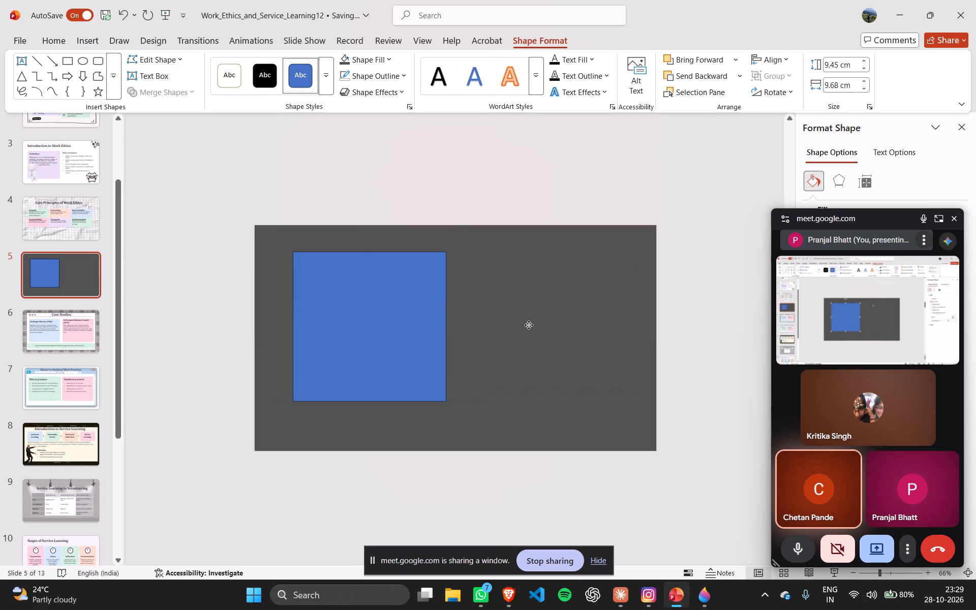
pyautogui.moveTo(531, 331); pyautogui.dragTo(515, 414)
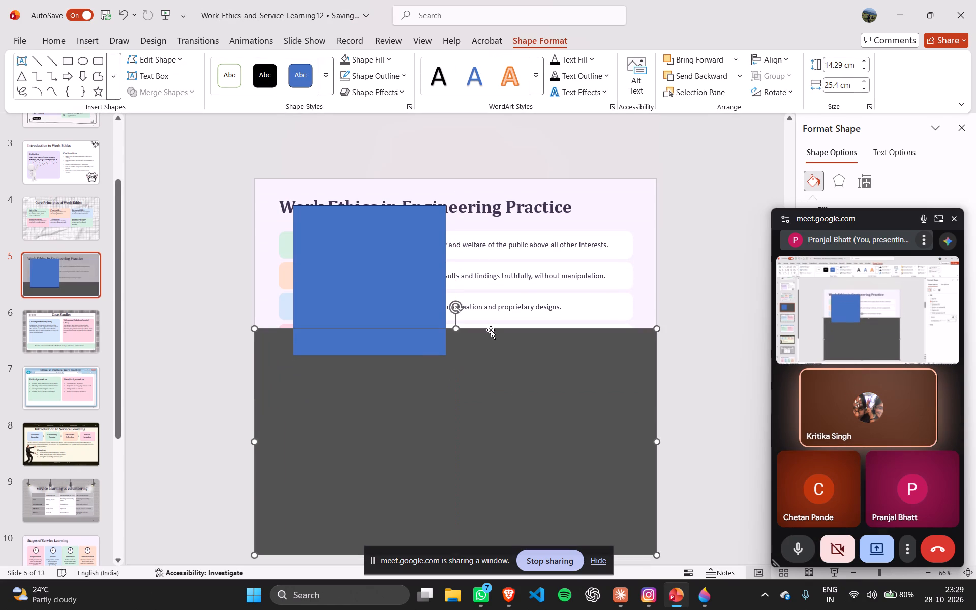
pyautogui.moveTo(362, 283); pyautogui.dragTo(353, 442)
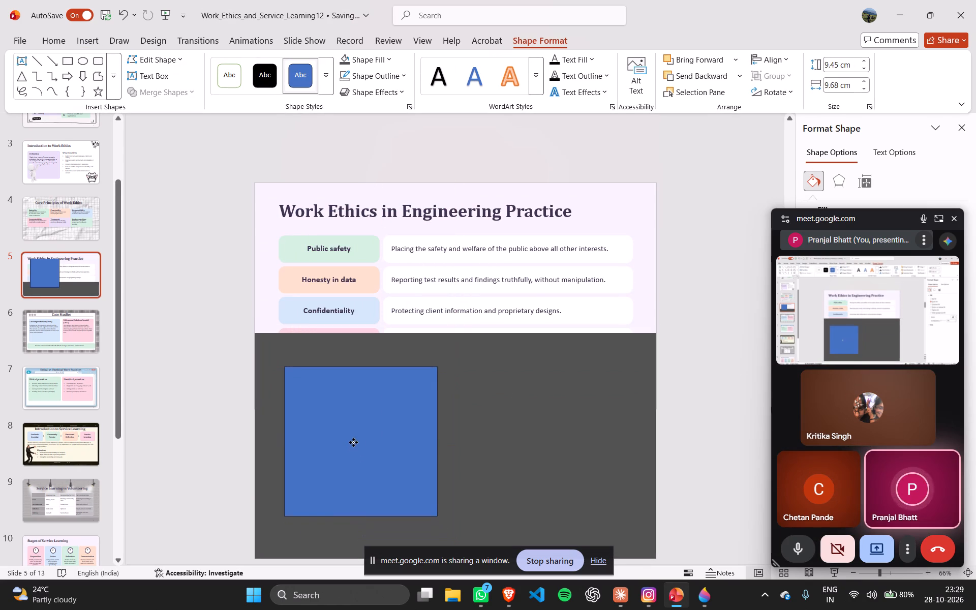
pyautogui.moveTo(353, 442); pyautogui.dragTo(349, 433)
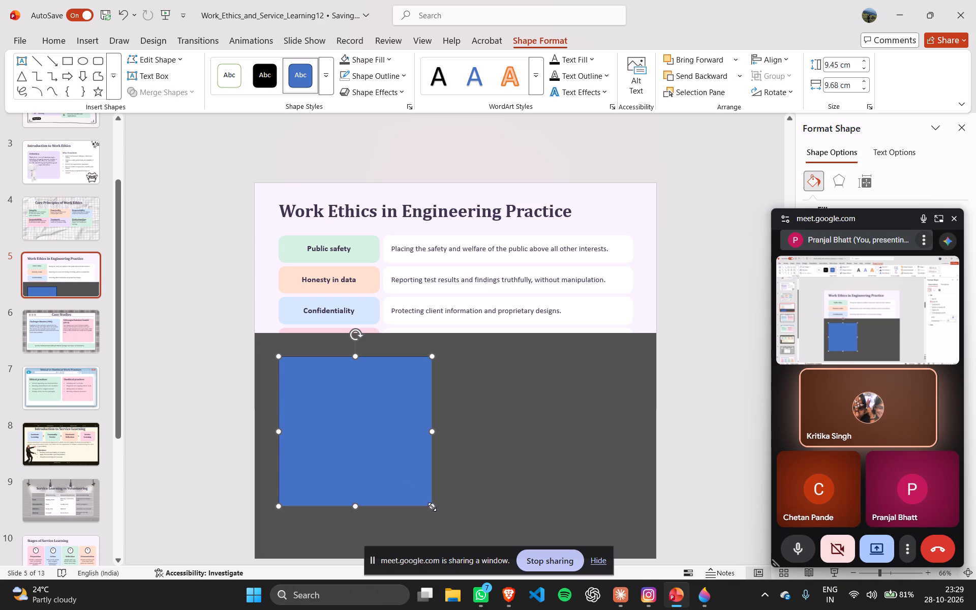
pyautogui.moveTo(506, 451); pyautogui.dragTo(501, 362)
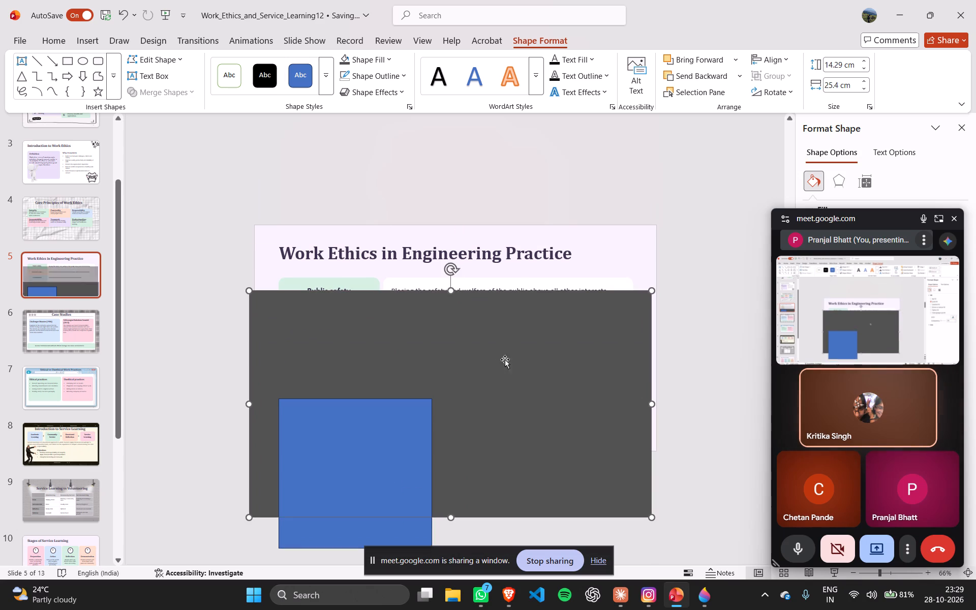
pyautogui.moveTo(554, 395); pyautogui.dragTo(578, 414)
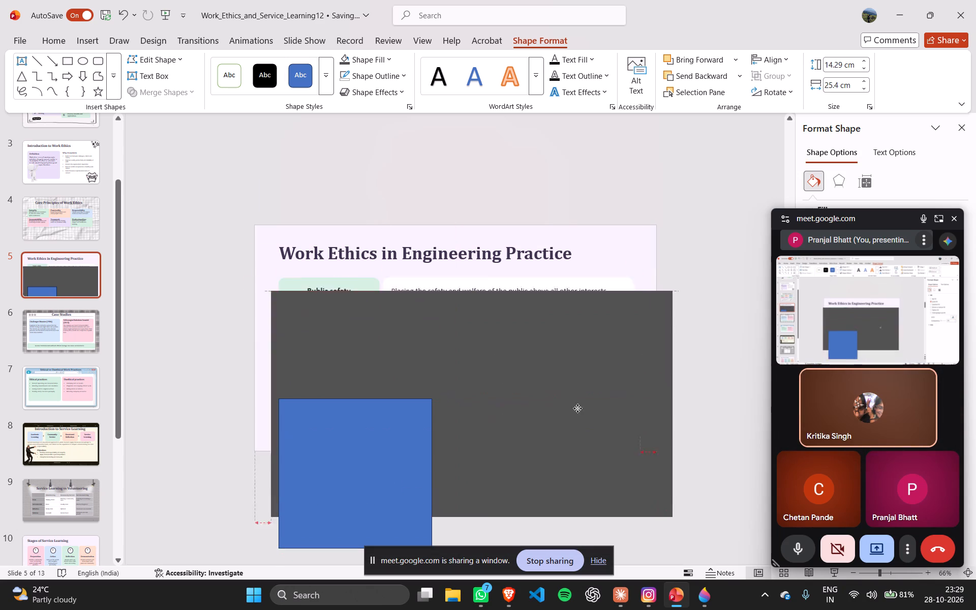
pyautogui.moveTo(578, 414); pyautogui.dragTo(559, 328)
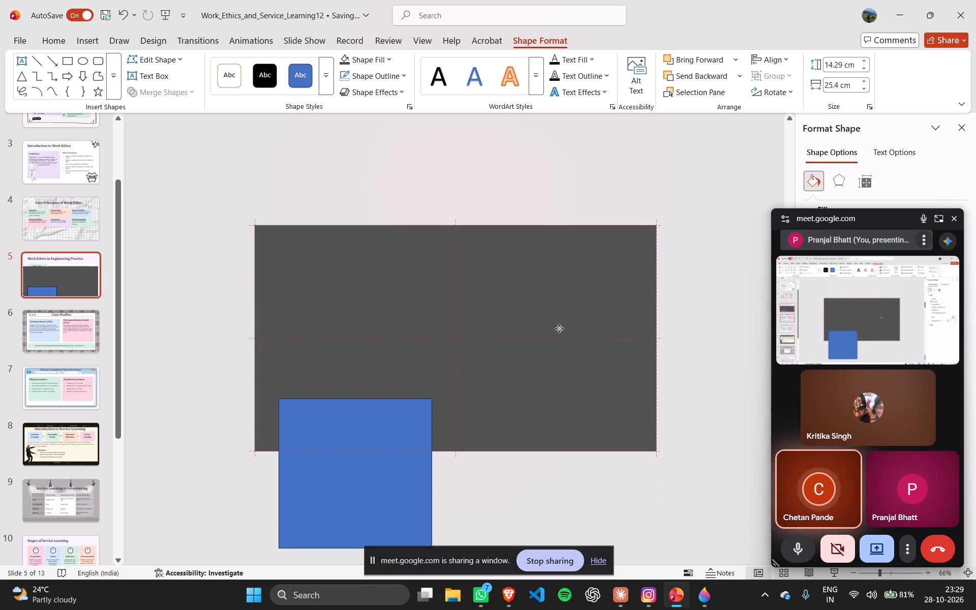
# Send the dark grey full-slide rectangle to the back, behind the title and content boxes.
pyautogui.rightClick(559, 328)
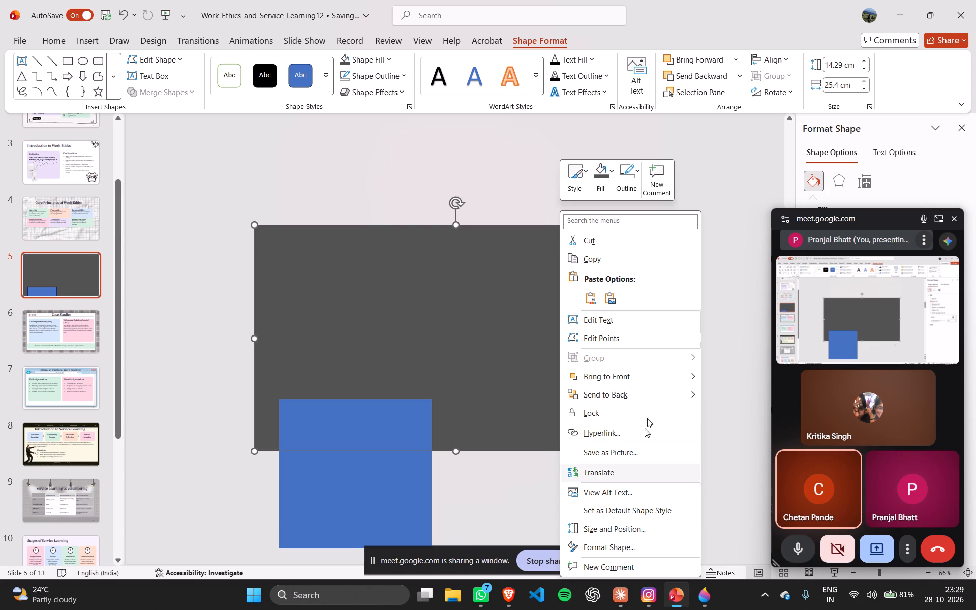
pyautogui.click(656, 393)
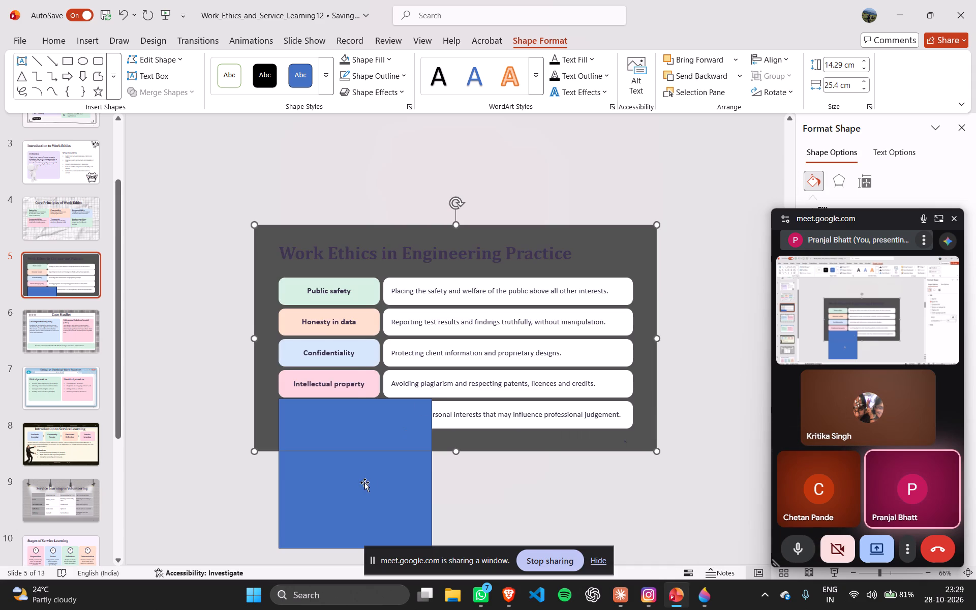
# Position the blue rectangle over the five content rows and resize it to about 22.35 by 9.53 cm to span them.
pyautogui.moveTo(364, 482); pyautogui.dragTo(362, 364)
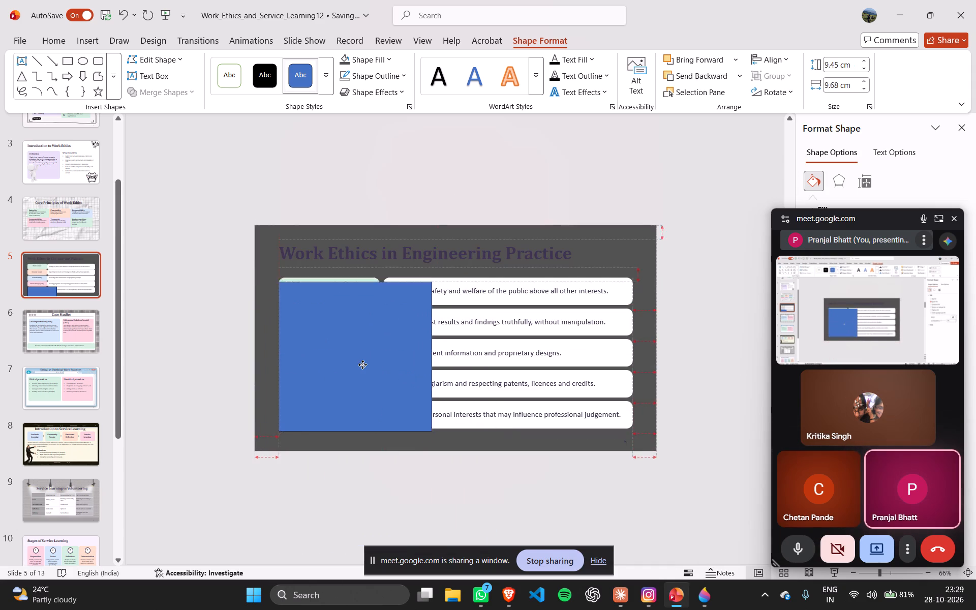
pyautogui.moveTo(362, 364); pyautogui.dragTo(365, 361)
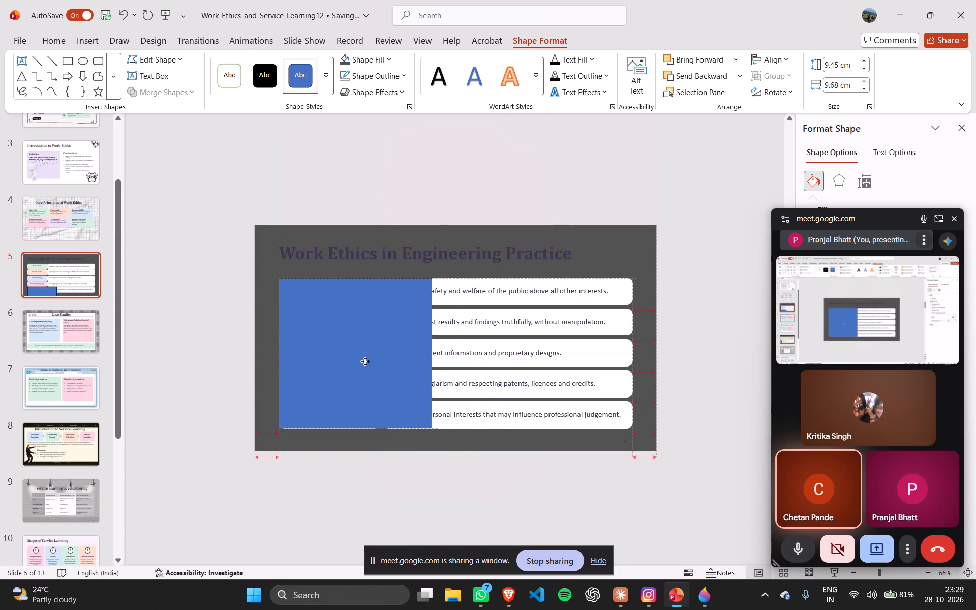
pyautogui.moveTo(365, 361); pyautogui.dragTo(366, 361)
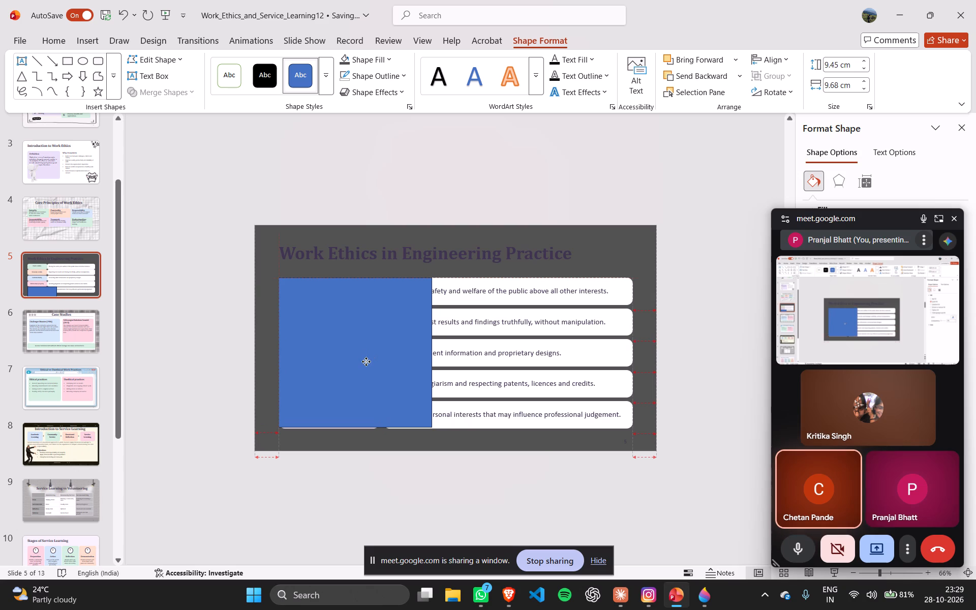
pyautogui.moveTo(366, 361); pyautogui.dragTo(364, 360)
pyautogui.moveTo(434, 353); pyautogui.dragTo(632, 350)
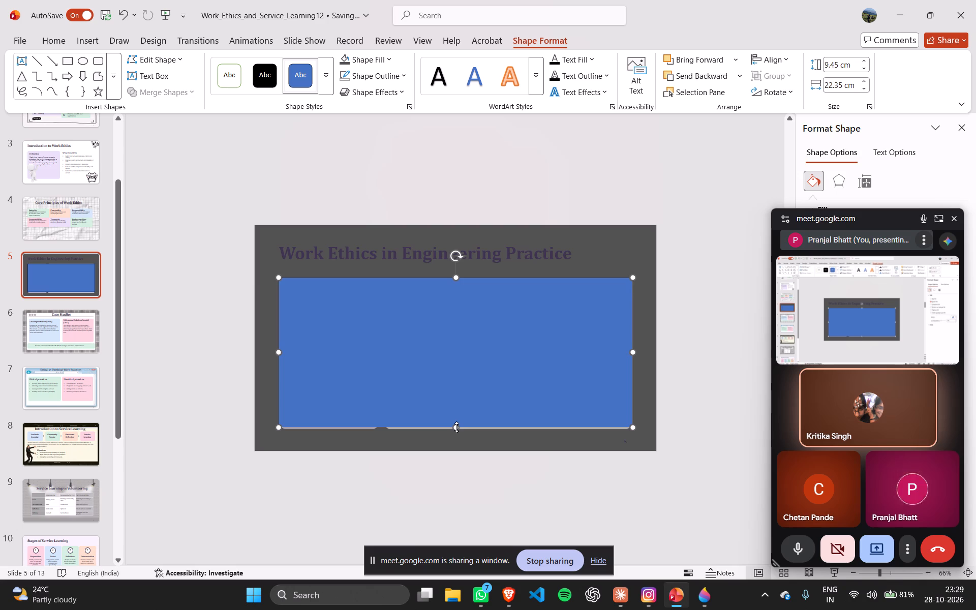
pyautogui.click(456, 427)
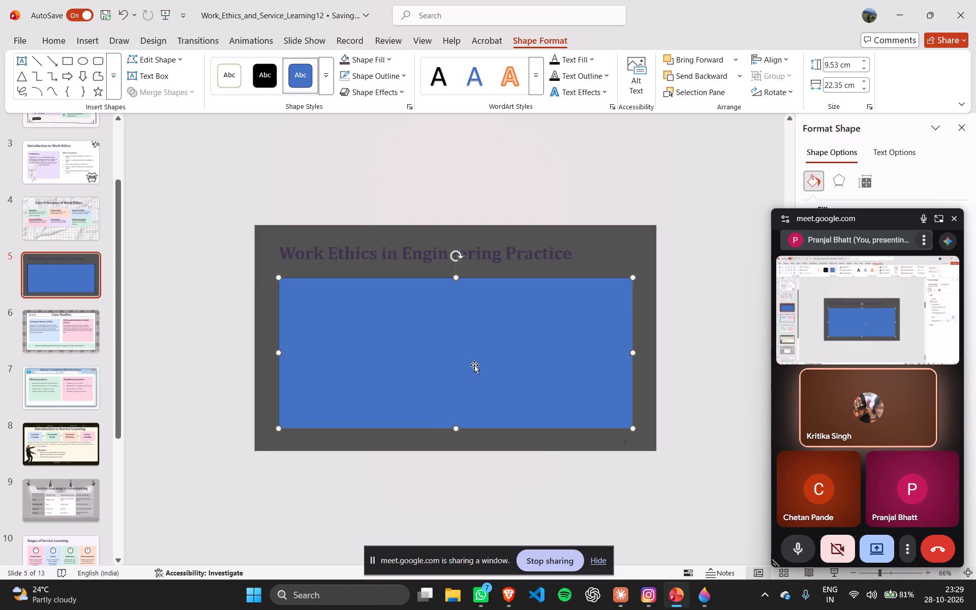
# Remove the outline of the blue rectangle covering the content rows and fill it with light grey.
pyautogui.rightClick(474, 365)
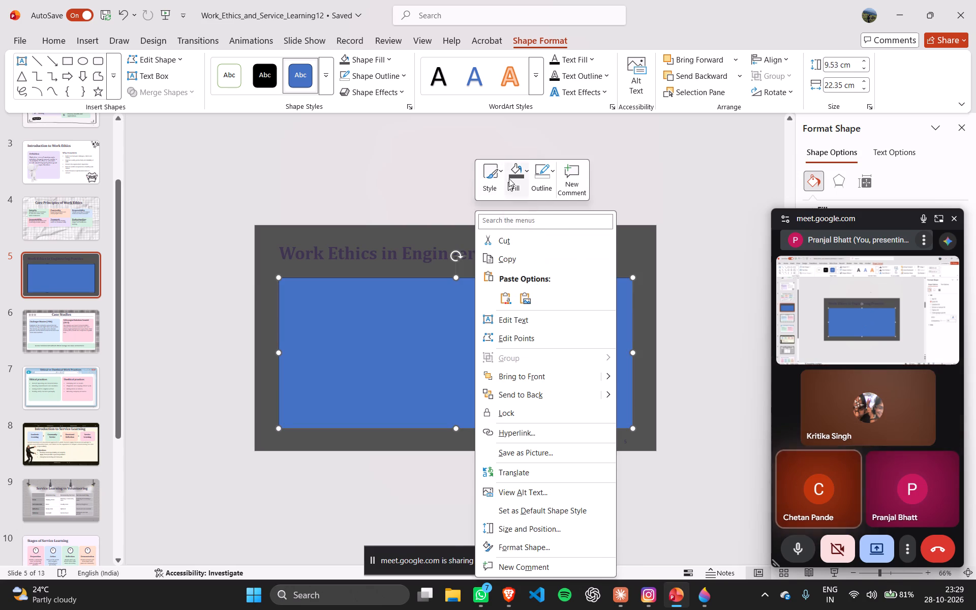
pyautogui.click(527, 172)
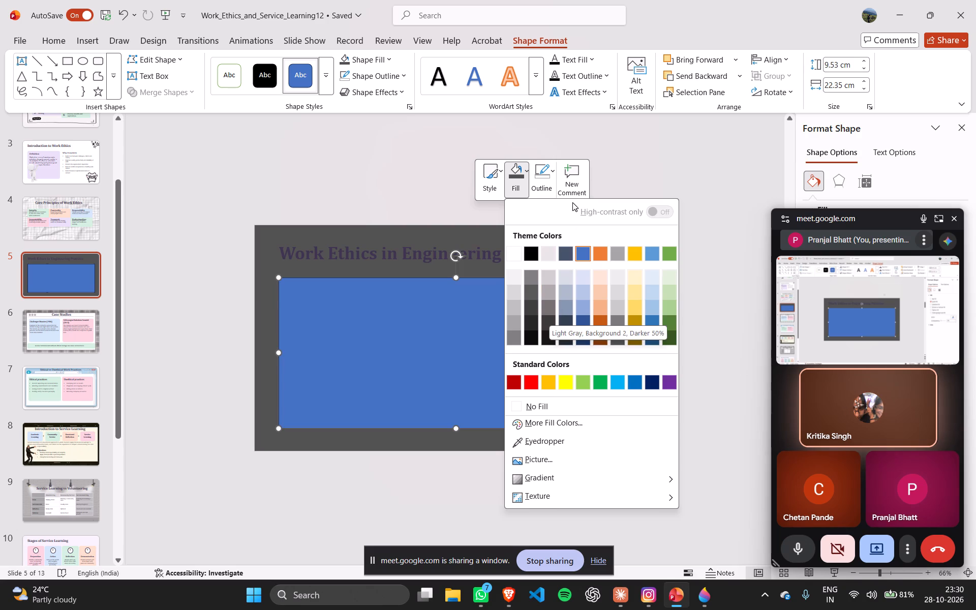
pyautogui.click(553, 177)
pyautogui.click(565, 404)
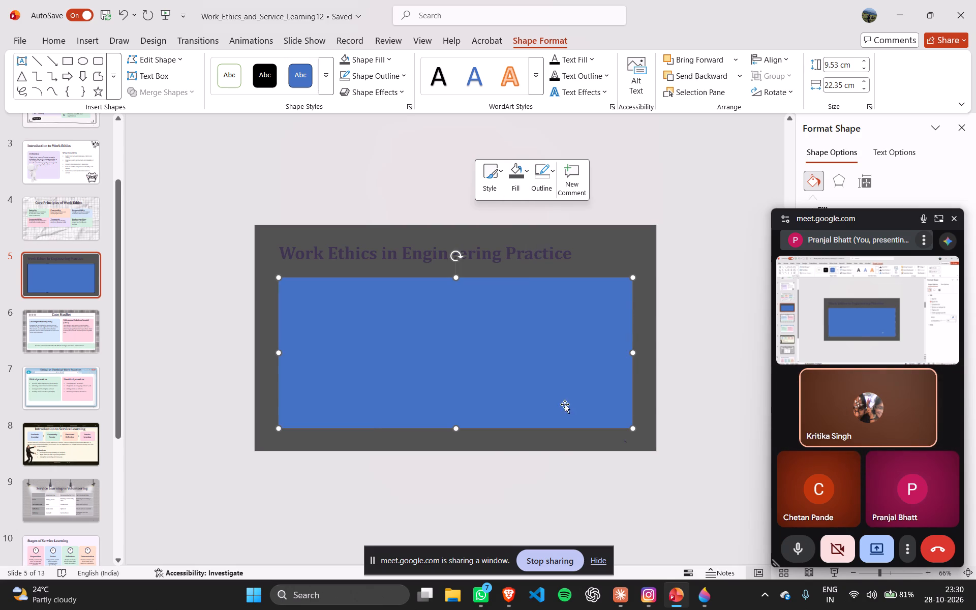
pyautogui.click(524, 180)
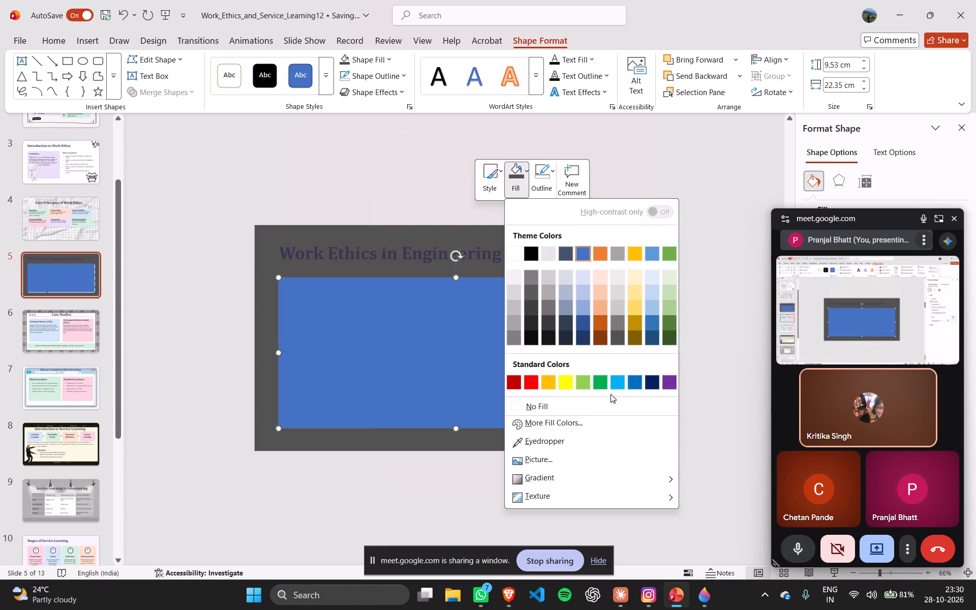
pyautogui.click(516, 300)
# Change the text colour of the title "Work Ethics in Engineering Practice" to Black, Text 1.
pyautogui.click(478, 254)
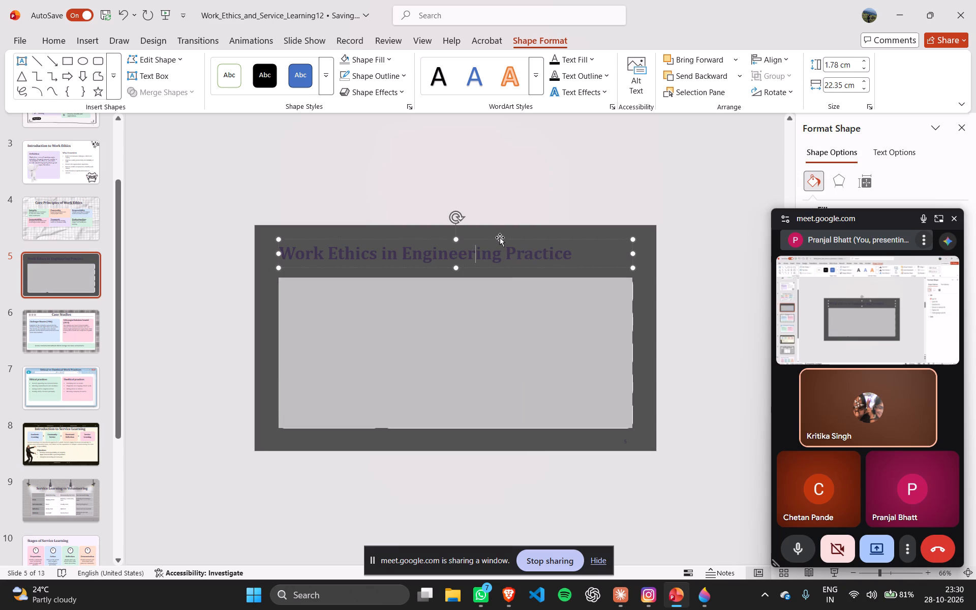
pyautogui.click(498, 238)
pyautogui.click(56, 42)
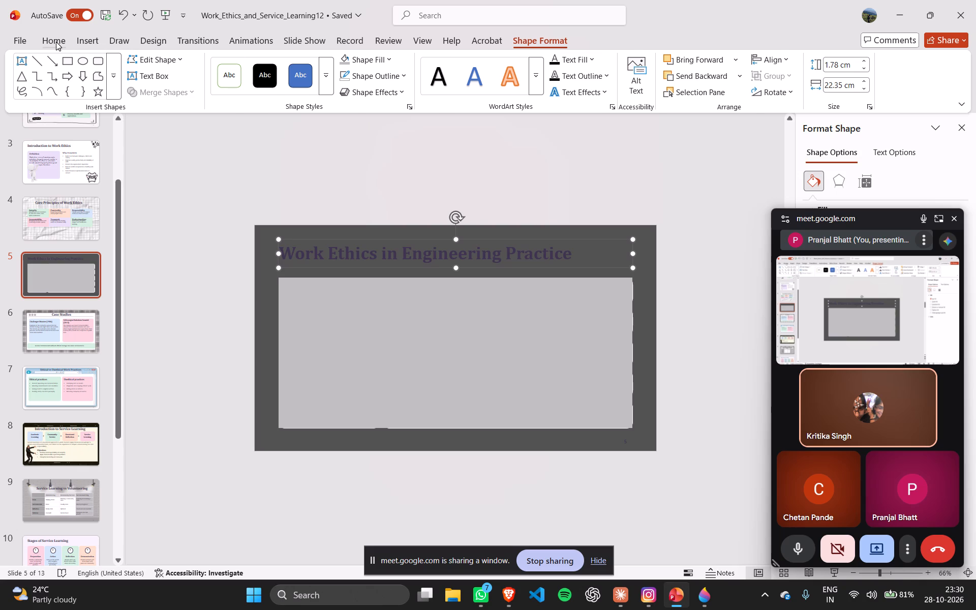
pyautogui.click(350, 88)
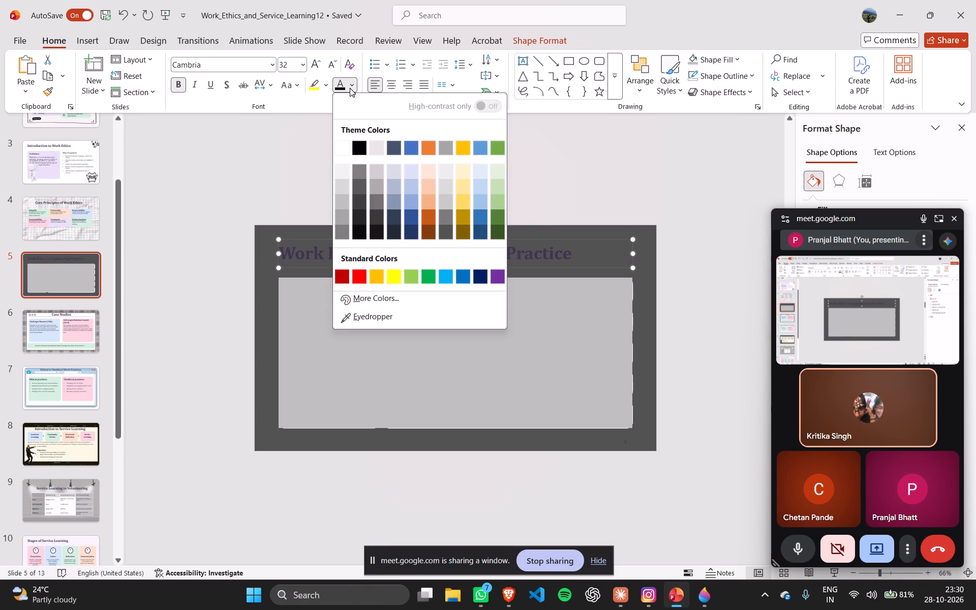
pyautogui.click(360, 149)
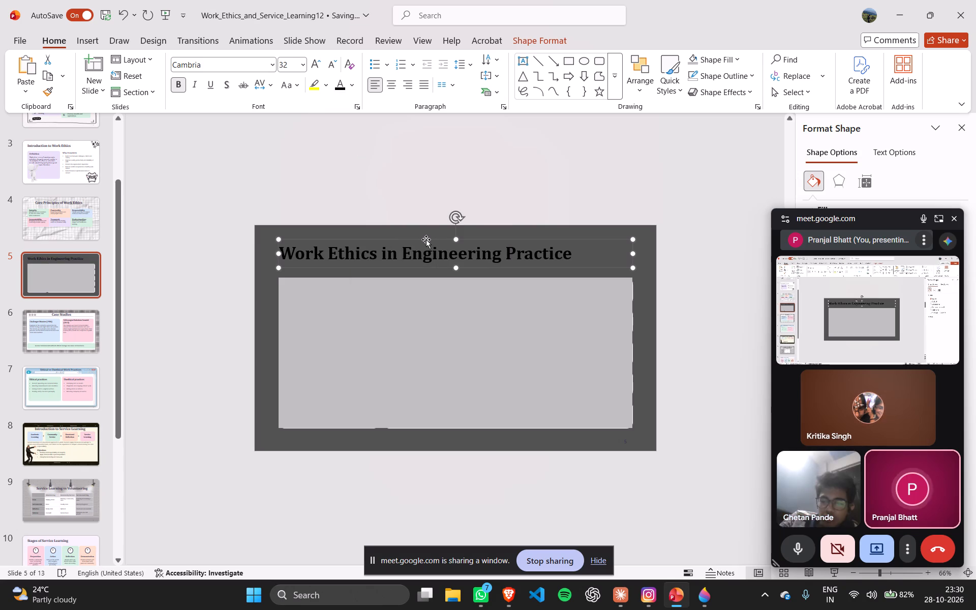
# Move the title box so its text sits centred above the light grey rectangle.
pyautogui.moveTo(426, 239); pyautogui.dragTo(455, 237)
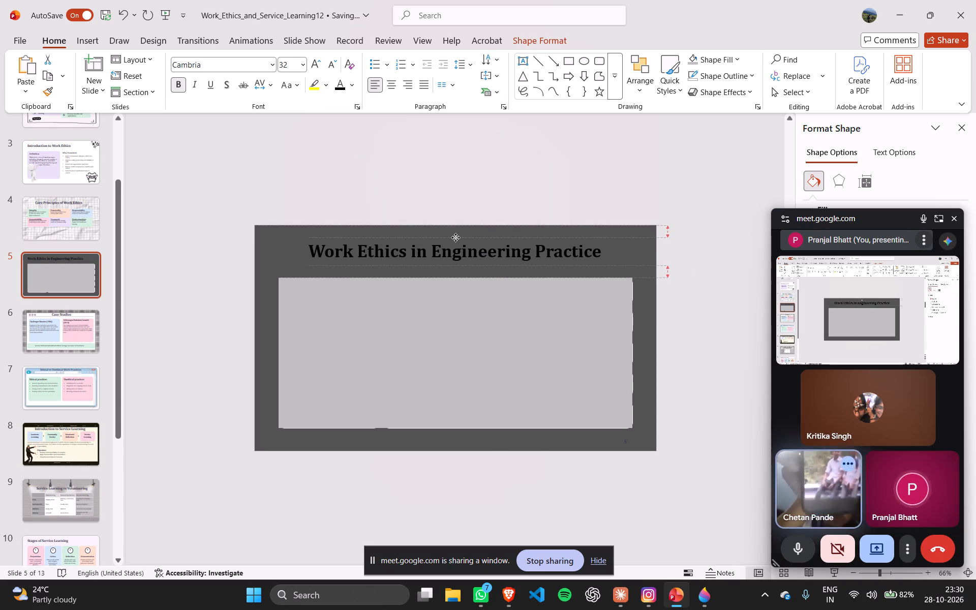
pyautogui.moveTo(455, 237); pyautogui.dragTo(454, 242)
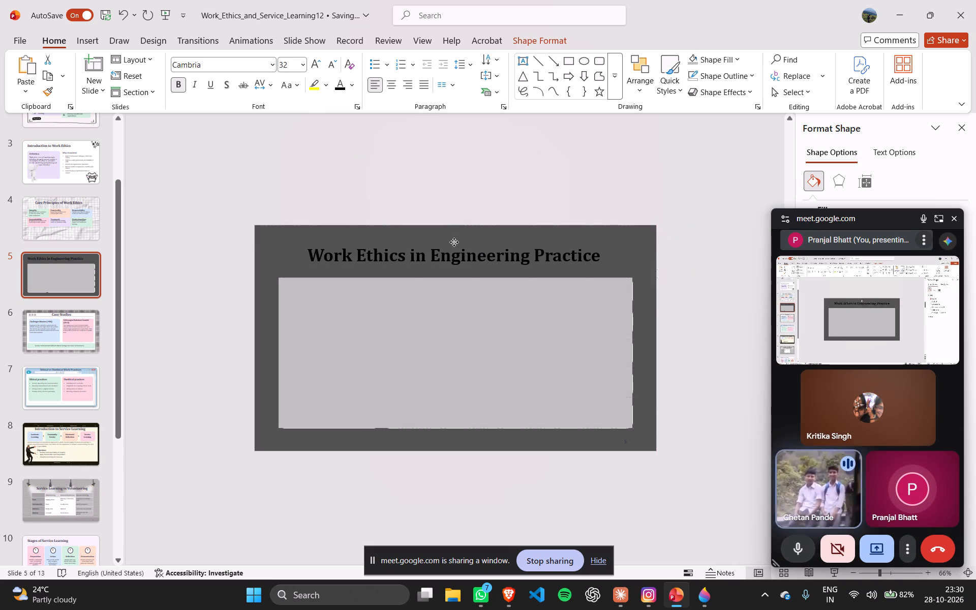
pyautogui.moveTo(454, 242); pyautogui.dragTo(448, 242)
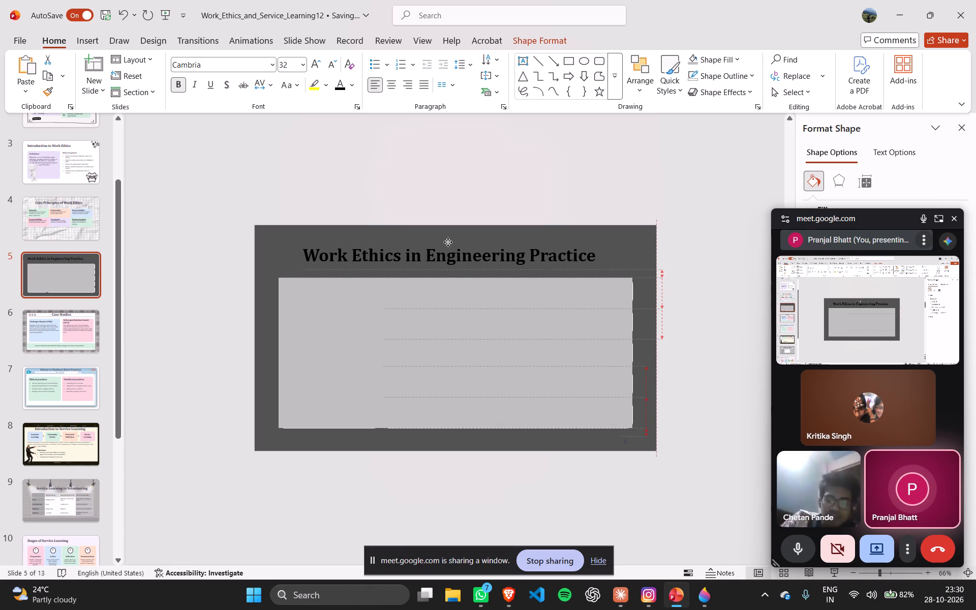
pyautogui.moveTo(448, 242); pyautogui.dragTo(449, 241)
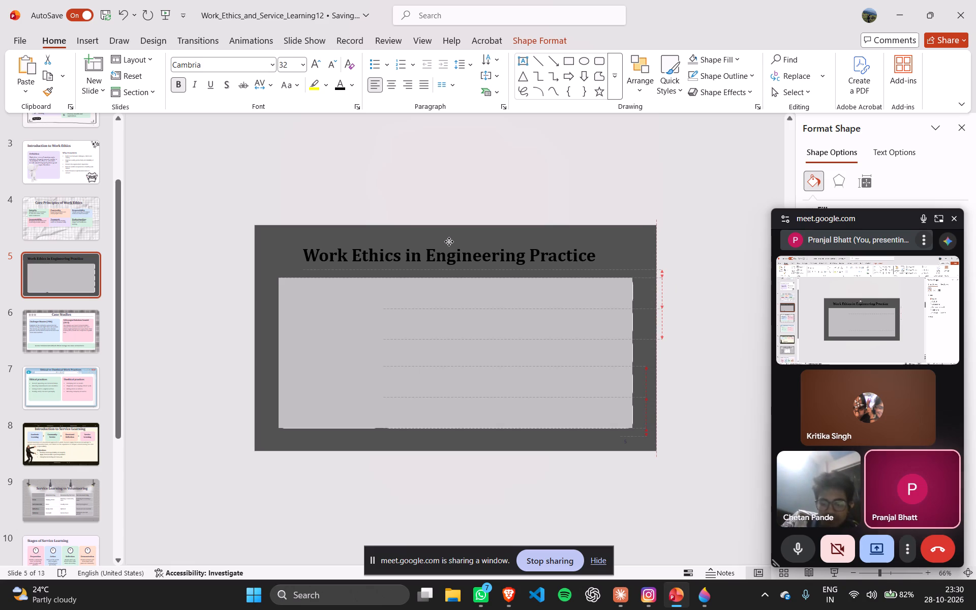
pyautogui.moveTo(449, 241); pyautogui.dragTo(453, 242)
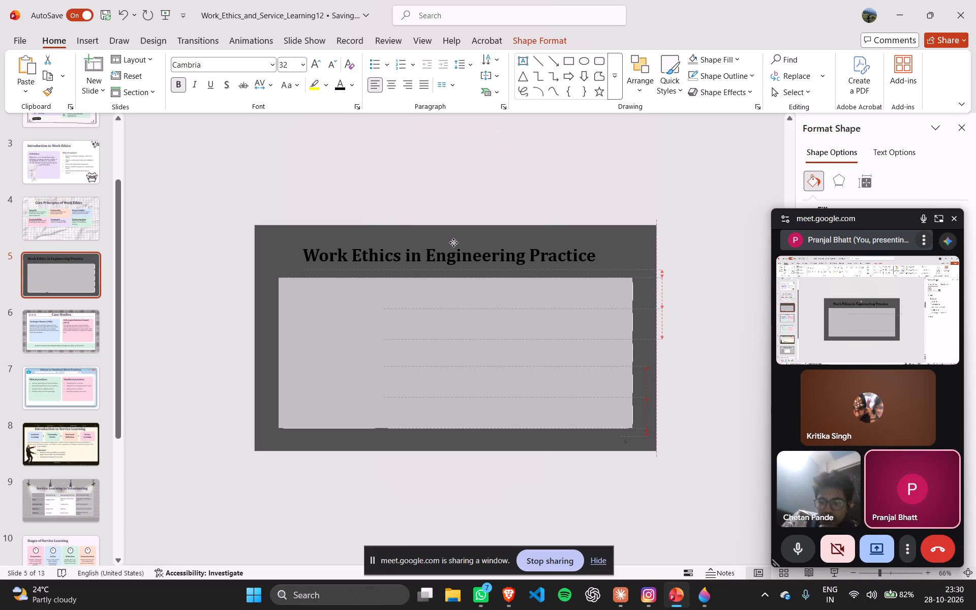
pyautogui.moveTo(453, 242); pyautogui.dragTo(454, 243)
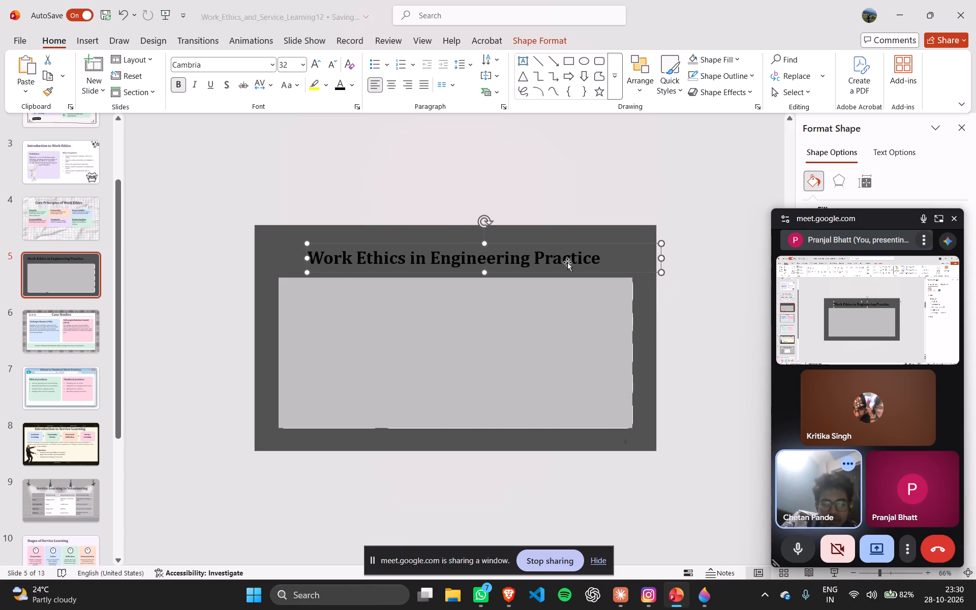
pyautogui.click(741, 297)
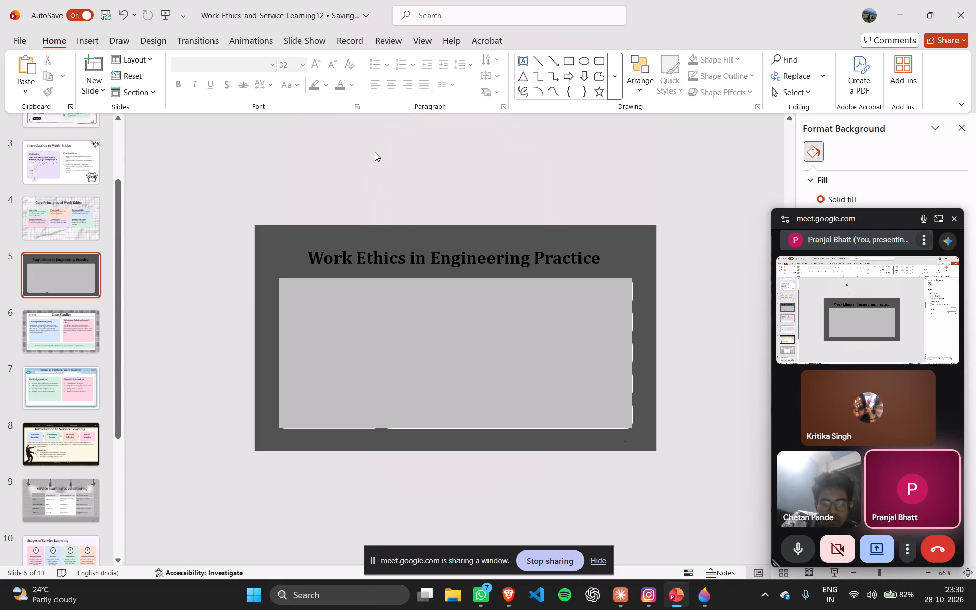
# Extend the light grey rectangle slightly past the right and bottom edges of the content rows.
pyautogui.click(86, 38)
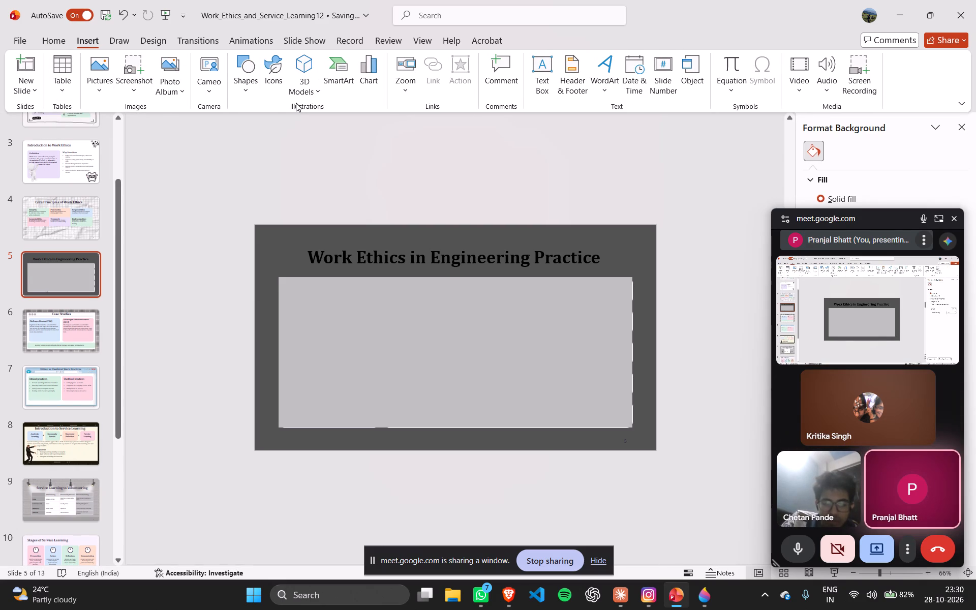
pyautogui.click(572, 329)
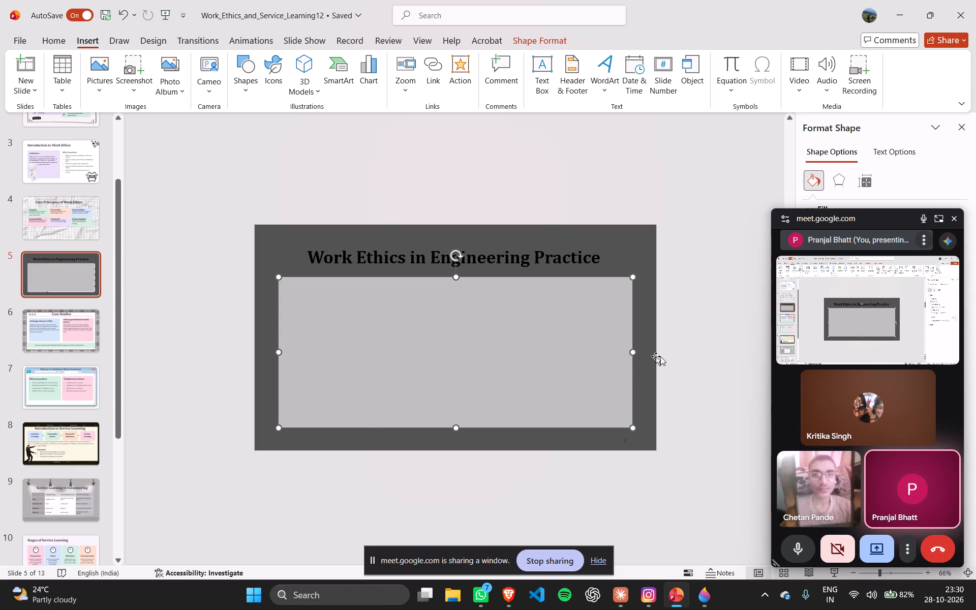
pyautogui.click(739, 339)
pyautogui.click(615, 356)
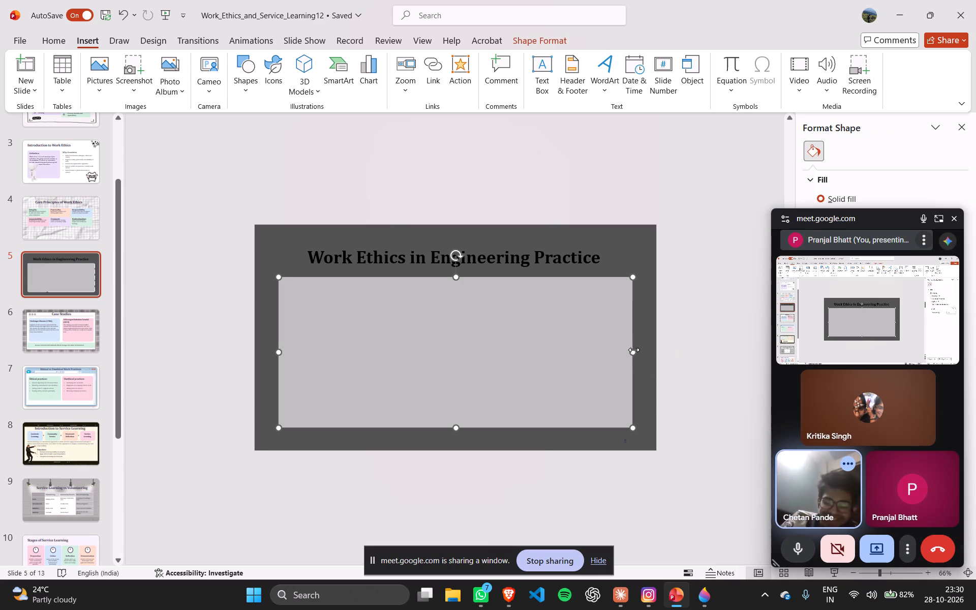
pyautogui.click(632, 354)
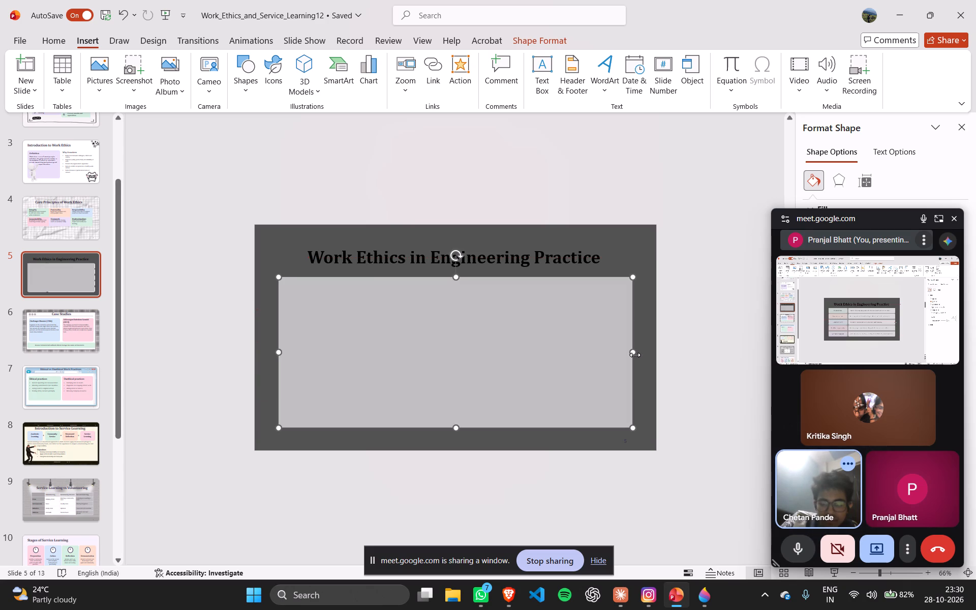
pyautogui.click(703, 354)
pyautogui.click(610, 354)
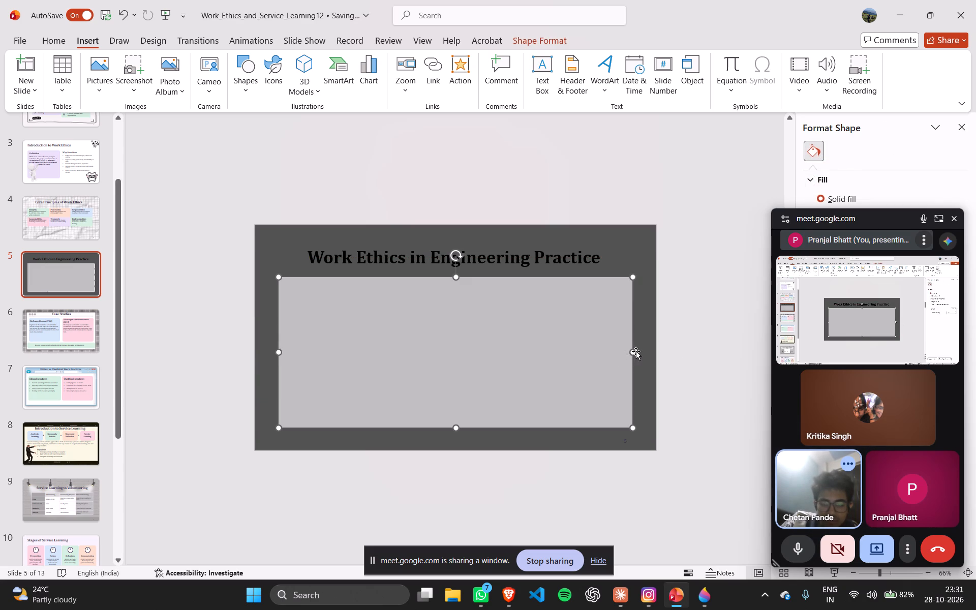
pyautogui.click(632, 353)
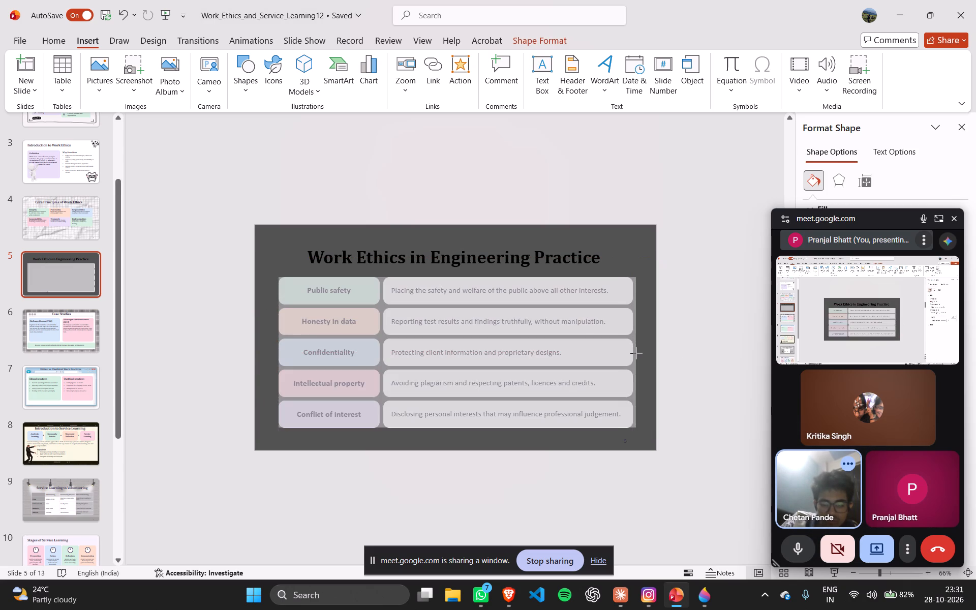
pyautogui.moveTo(460, 426); pyautogui.dragTo(460, 431)
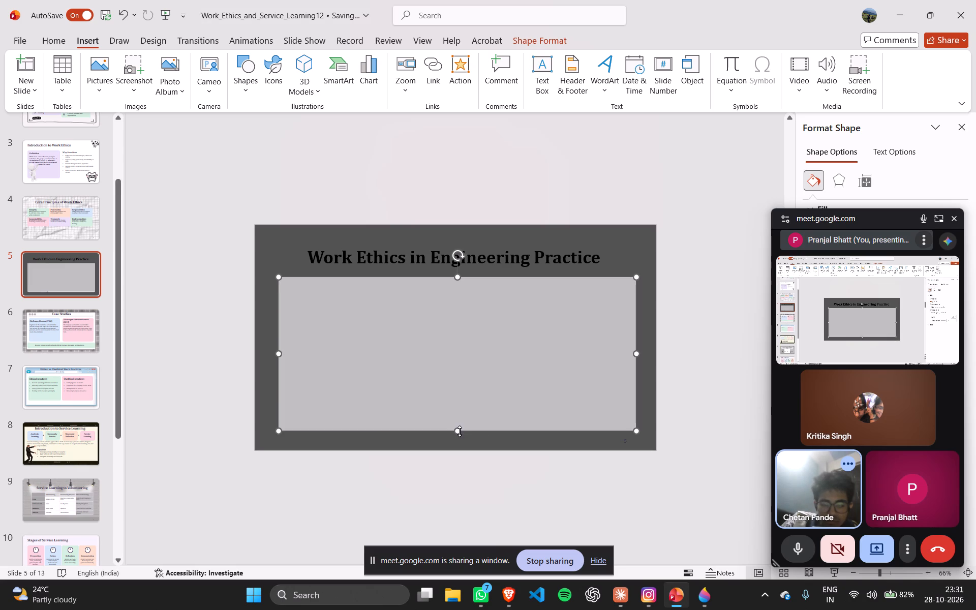
pyautogui.click(730, 320)
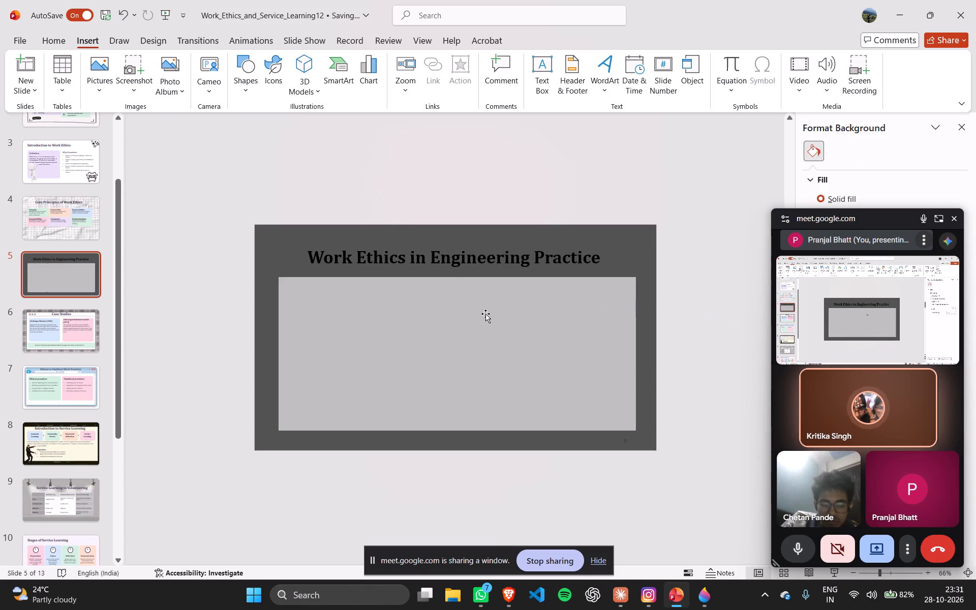
# Nudge the light grey rectangle three increments to the left to centre it on the slide.
pyautogui.click(515, 346)
pyautogui.press('Left')
pyautogui.press('Left')
pyautogui.press('Left')
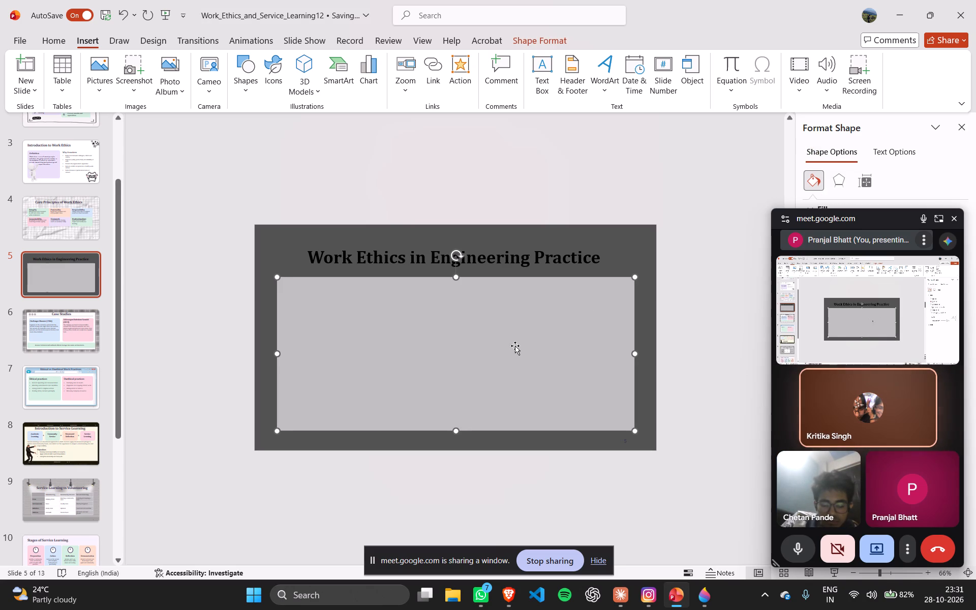
pyautogui.click(710, 334)
# Layer the light grey rectangle behind the five content rows but in front of the dark grey full-slide rectangle.
pyautogui.click(437, 331)
pyautogui.rightClick(437, 331)
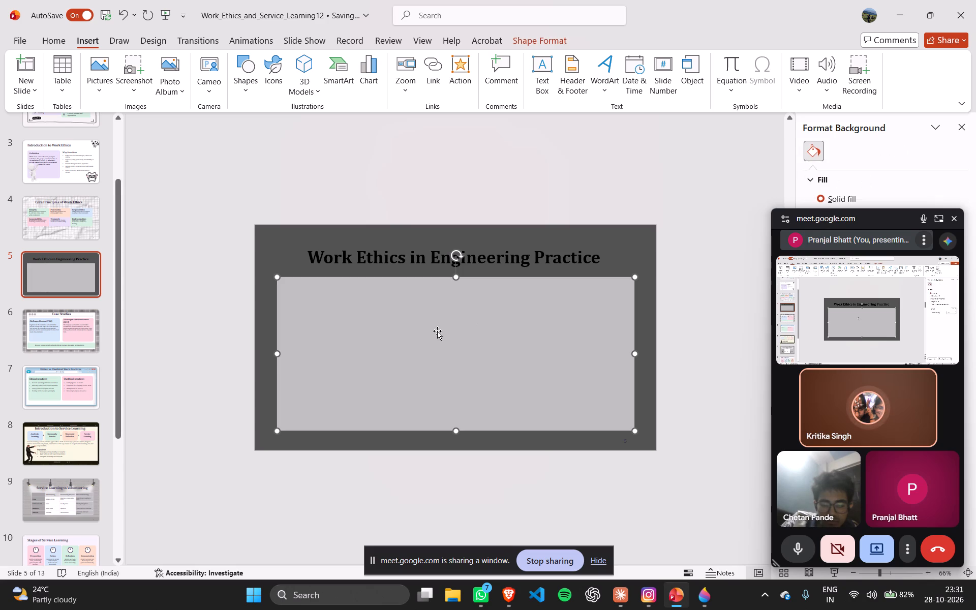
pyautogui.click(461, 343)
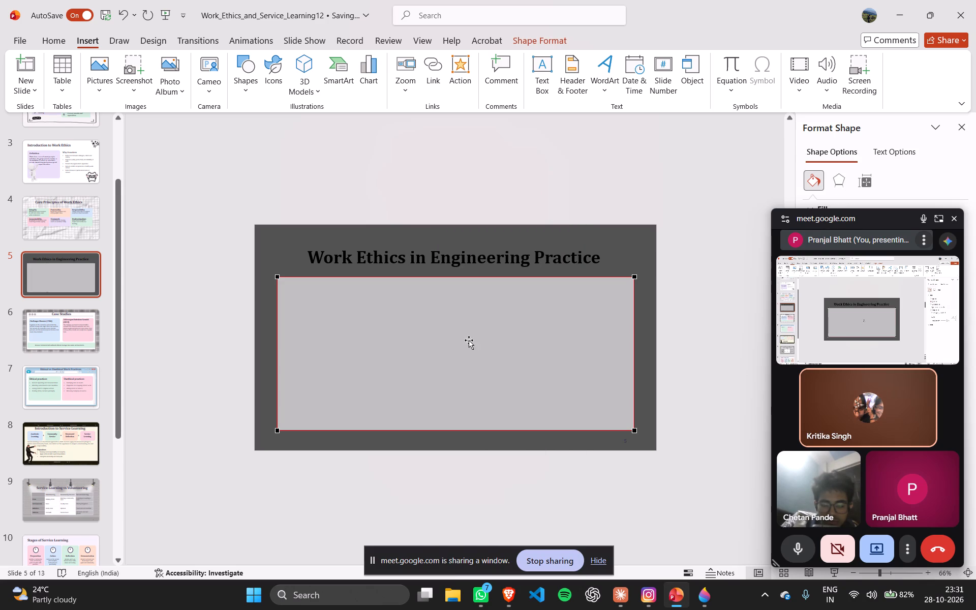
pyautogui.rightClick(469, 339)
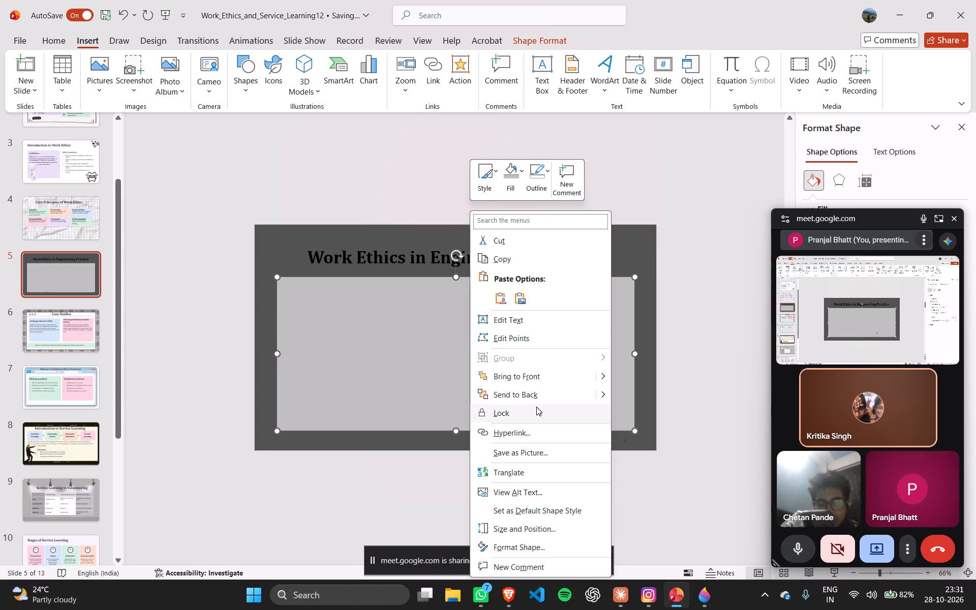
pyautogui.click(546, 400)
pyautogui.click(712, 374)
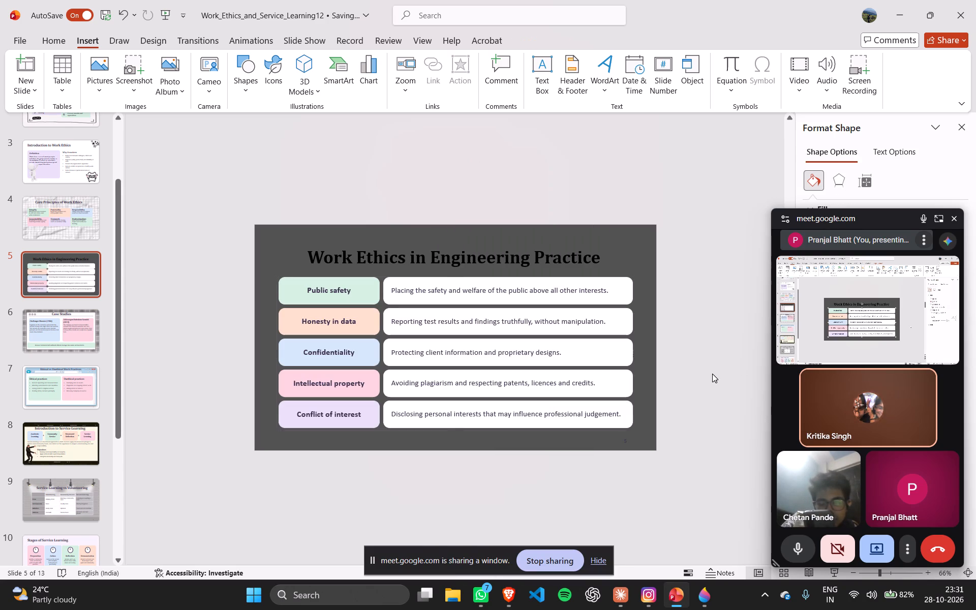
pyautogui.click(647, 323)
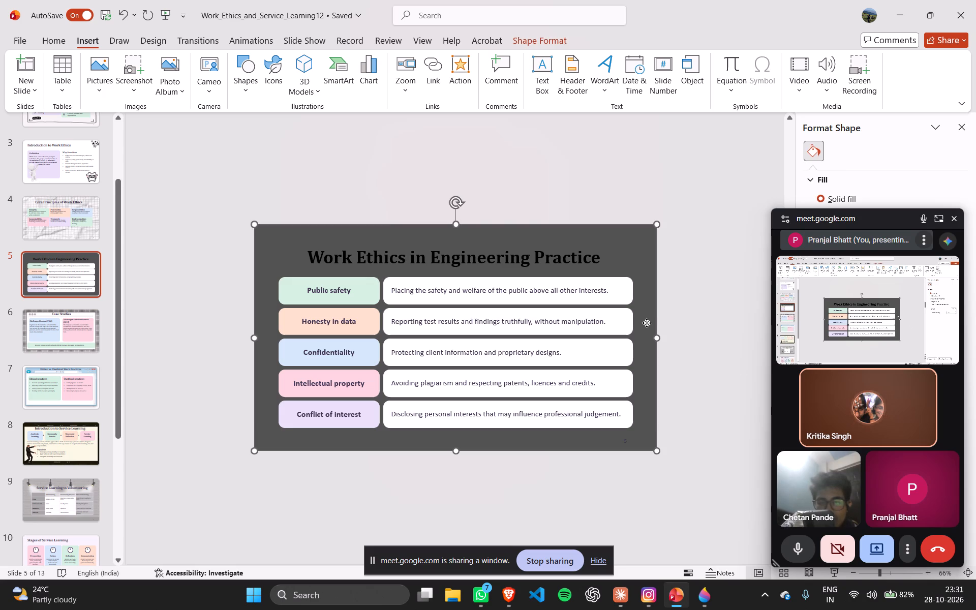
pyautogui.rightClick(647, 323)
pyautogui.click(688, 392)
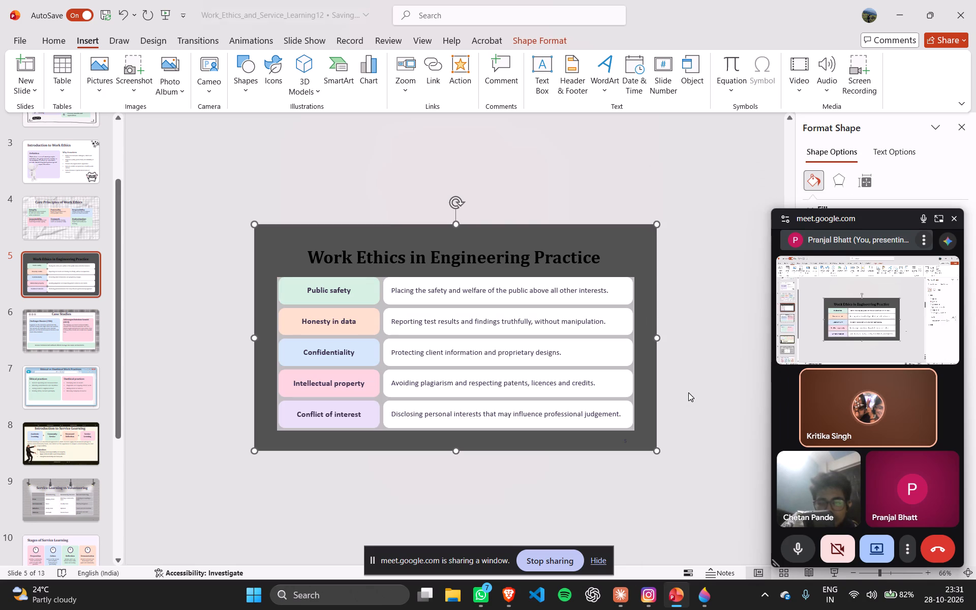
# Enlarge the light grey rectangle on all four sides so it forms a narrow, centred border around the five content rows.
pyautogui.click(633, 340)
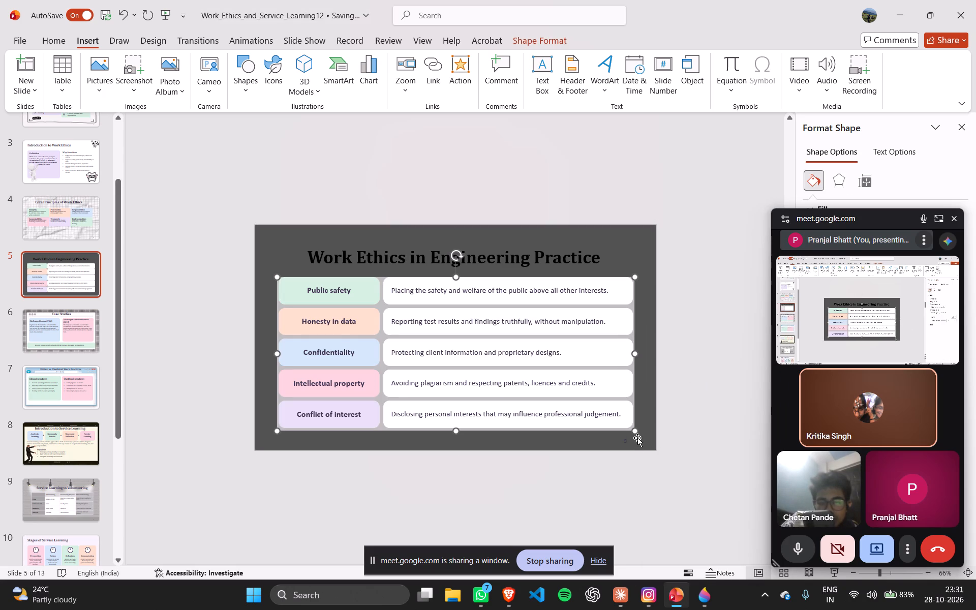
pyautogui.moveTo(634, 432); pyautogui.dragTo(642, 437)
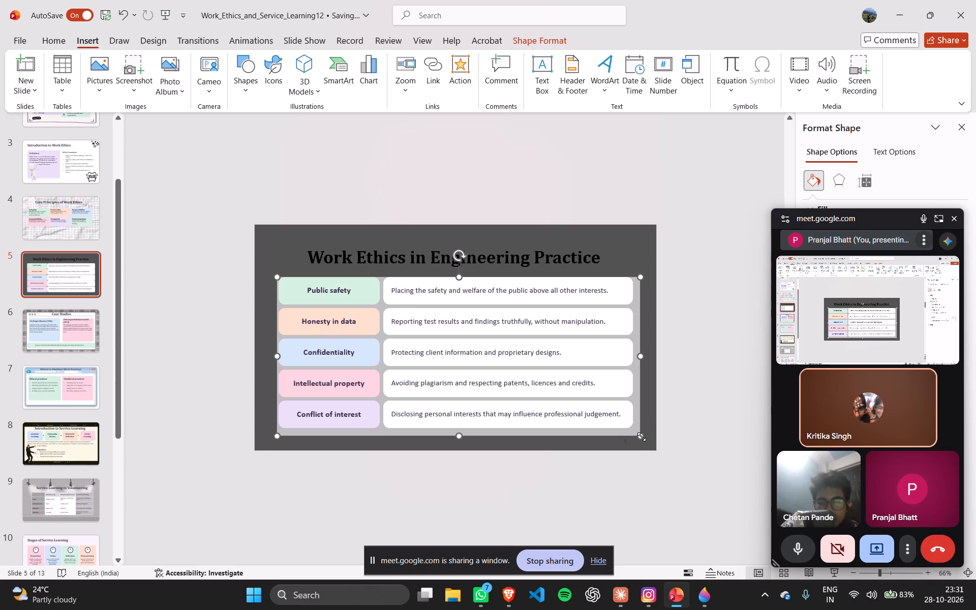
pyautogui.moveTo(278, 278); pyautogui.dragTo(273, 269)
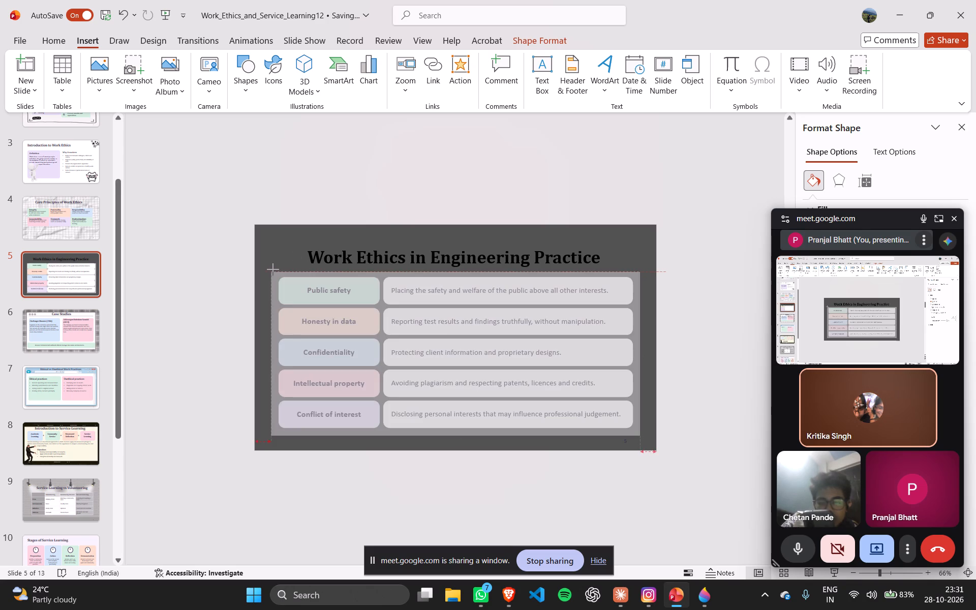
pyautogui.moveTo(273, 269); pyautogui.dragTo(274, 262)
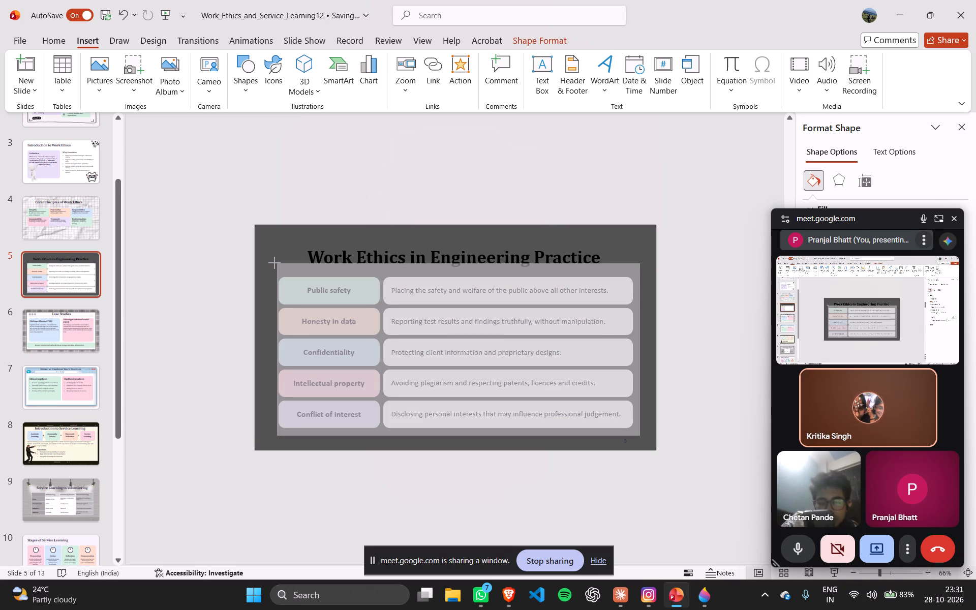
pyautogui.moveTo(274, 262); pyautogui.dragTo(272, 267)
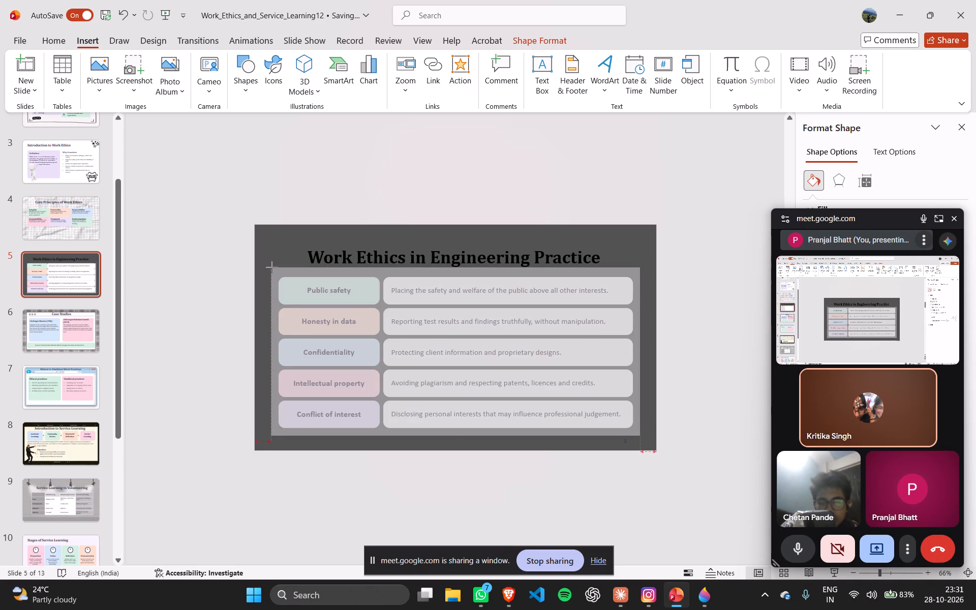
pyautogui.moveTo(272, 267); pyautogui.dragTo(272, 267)
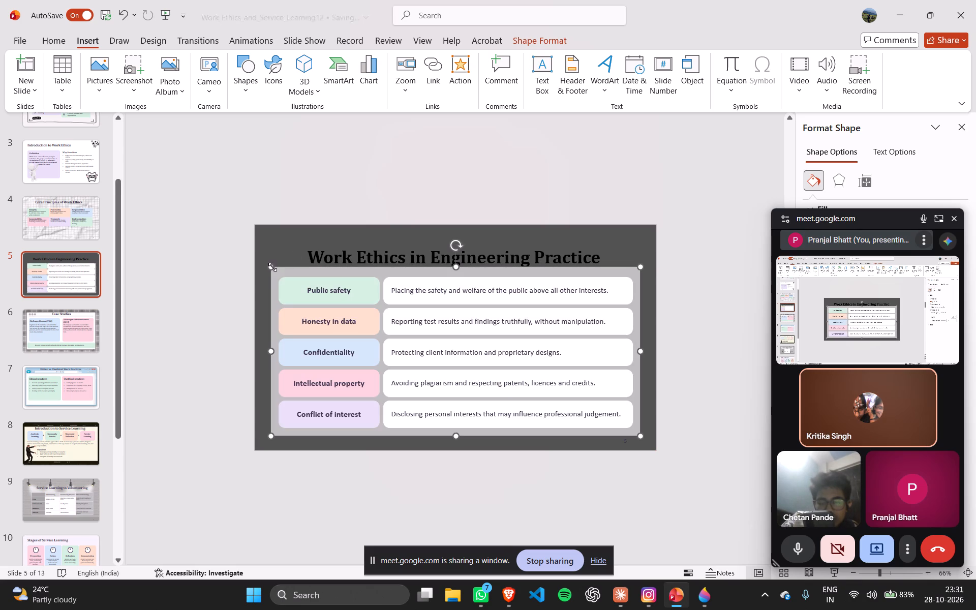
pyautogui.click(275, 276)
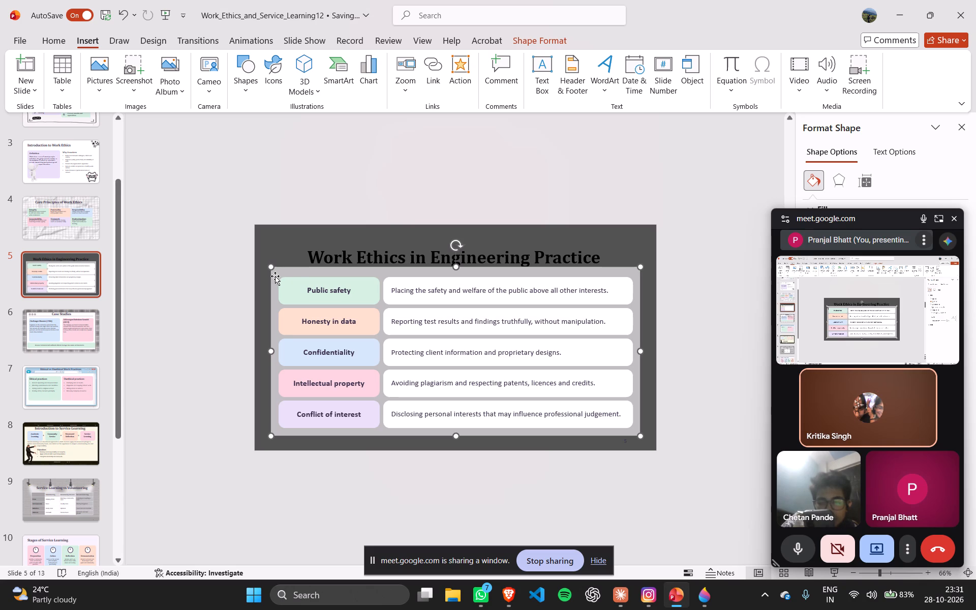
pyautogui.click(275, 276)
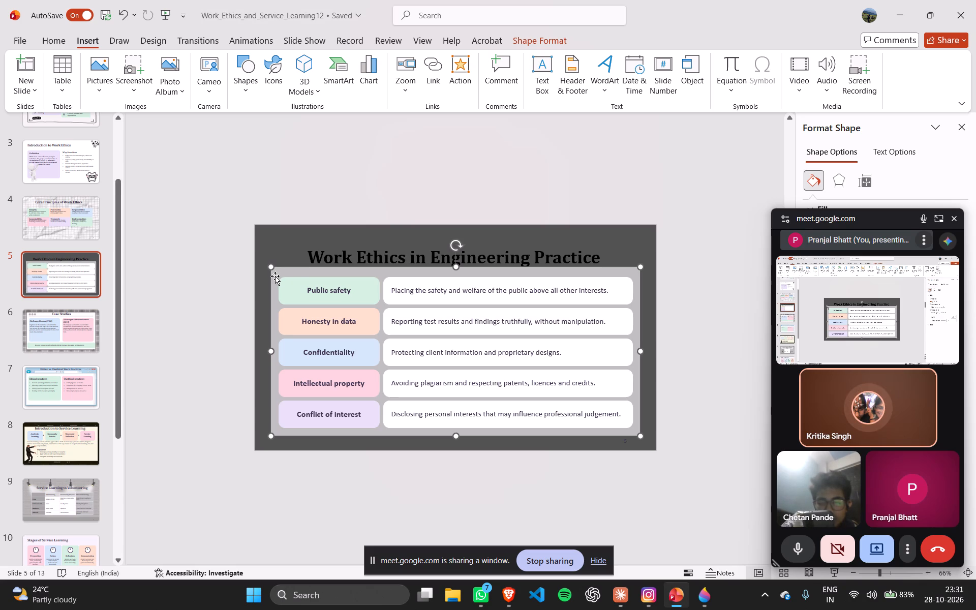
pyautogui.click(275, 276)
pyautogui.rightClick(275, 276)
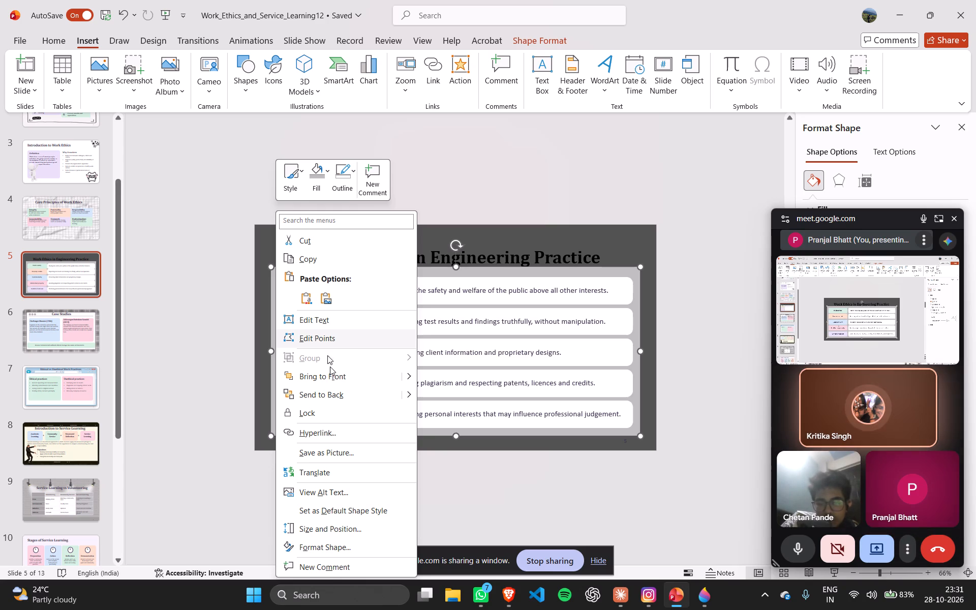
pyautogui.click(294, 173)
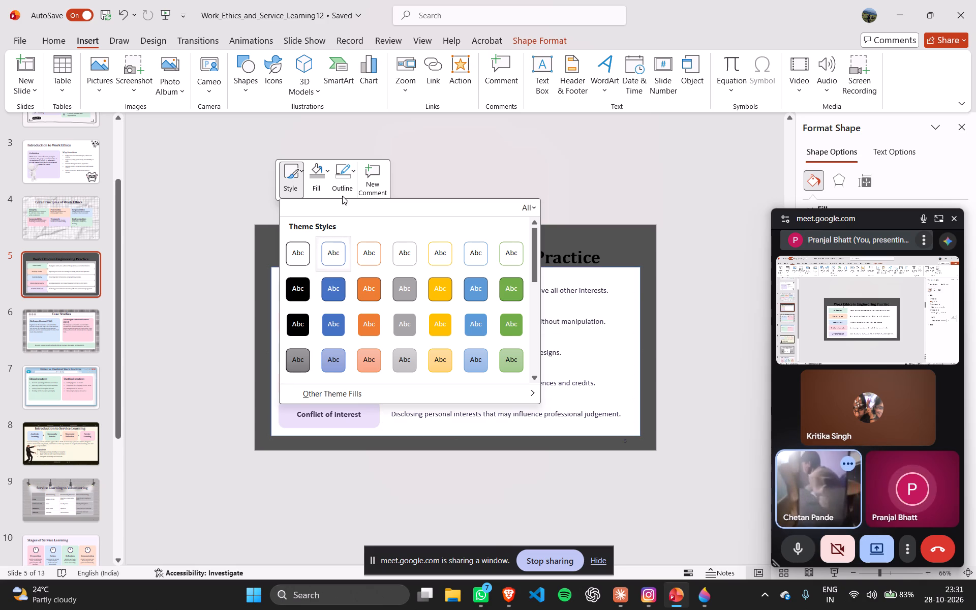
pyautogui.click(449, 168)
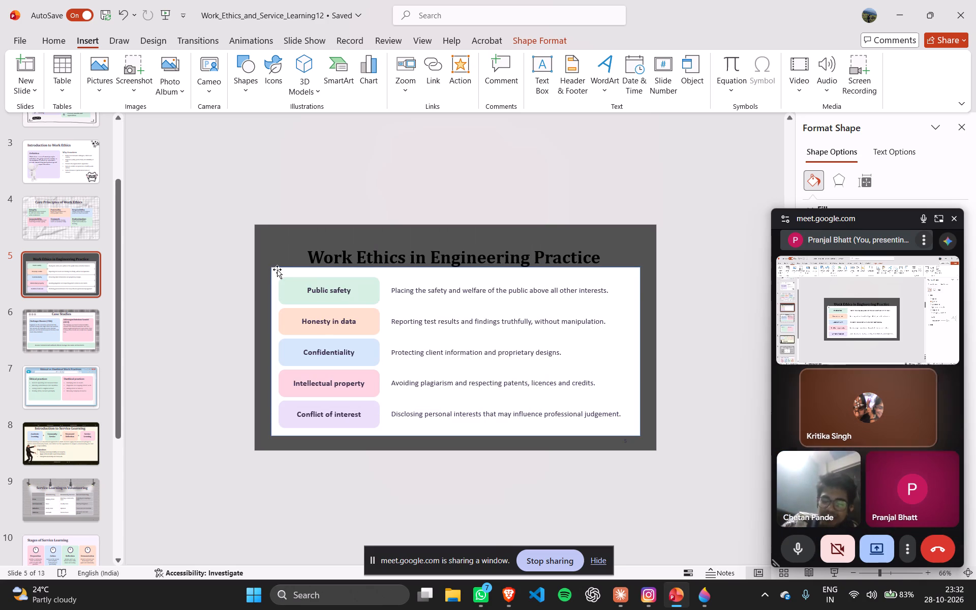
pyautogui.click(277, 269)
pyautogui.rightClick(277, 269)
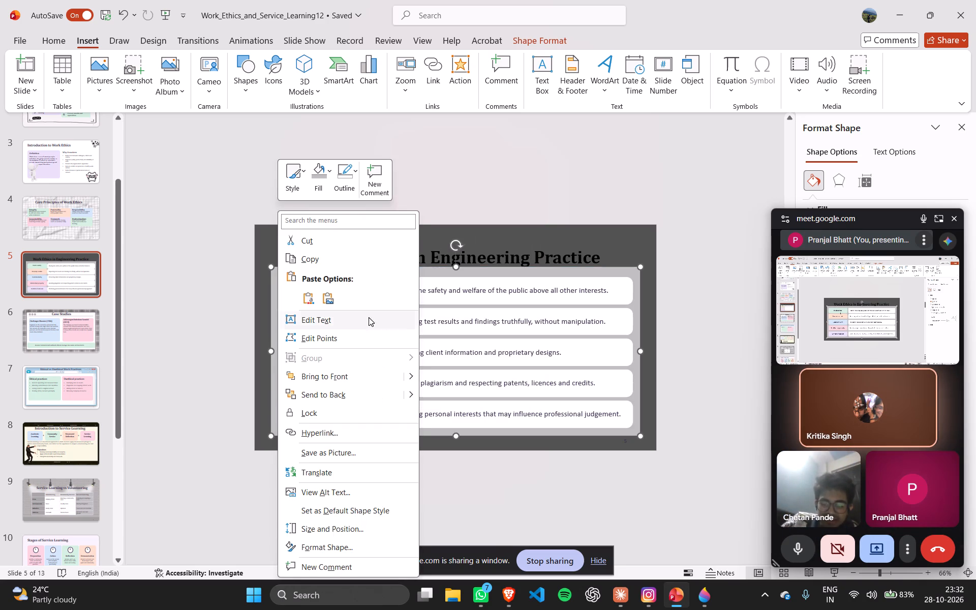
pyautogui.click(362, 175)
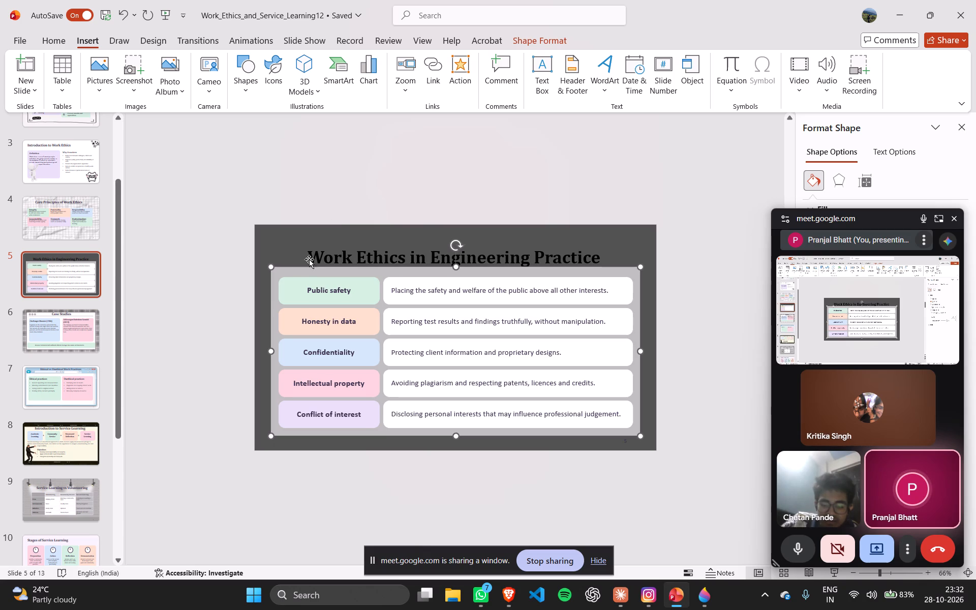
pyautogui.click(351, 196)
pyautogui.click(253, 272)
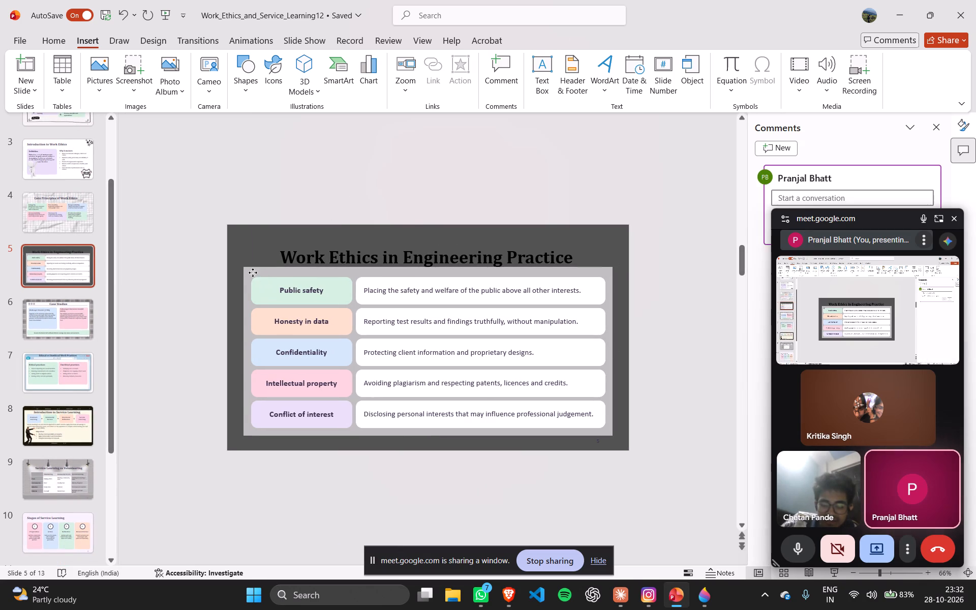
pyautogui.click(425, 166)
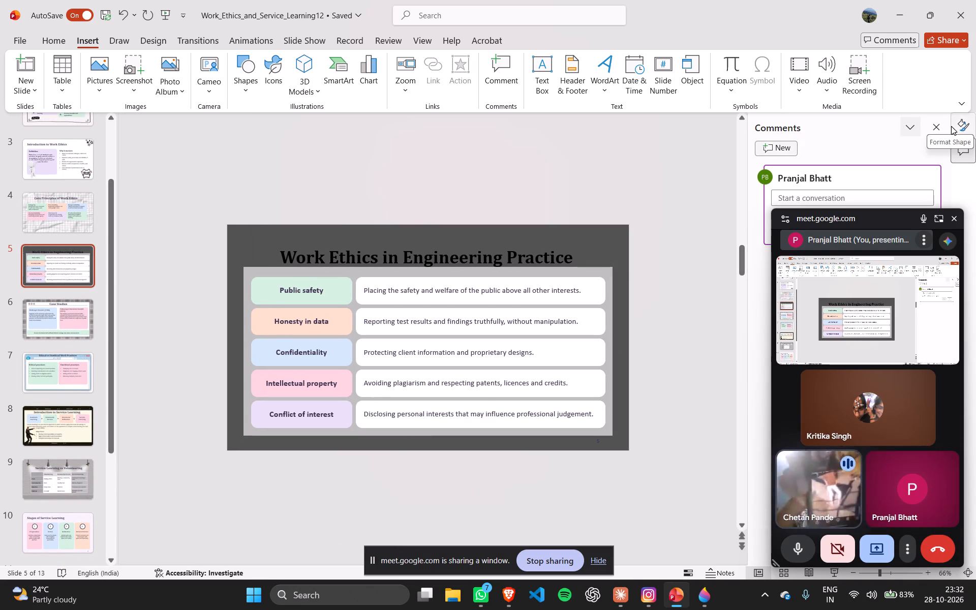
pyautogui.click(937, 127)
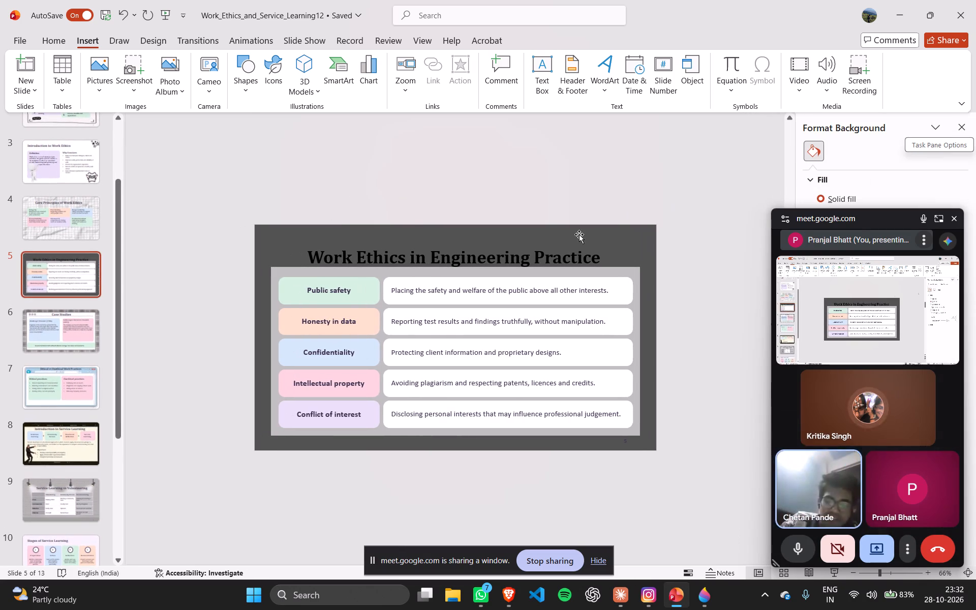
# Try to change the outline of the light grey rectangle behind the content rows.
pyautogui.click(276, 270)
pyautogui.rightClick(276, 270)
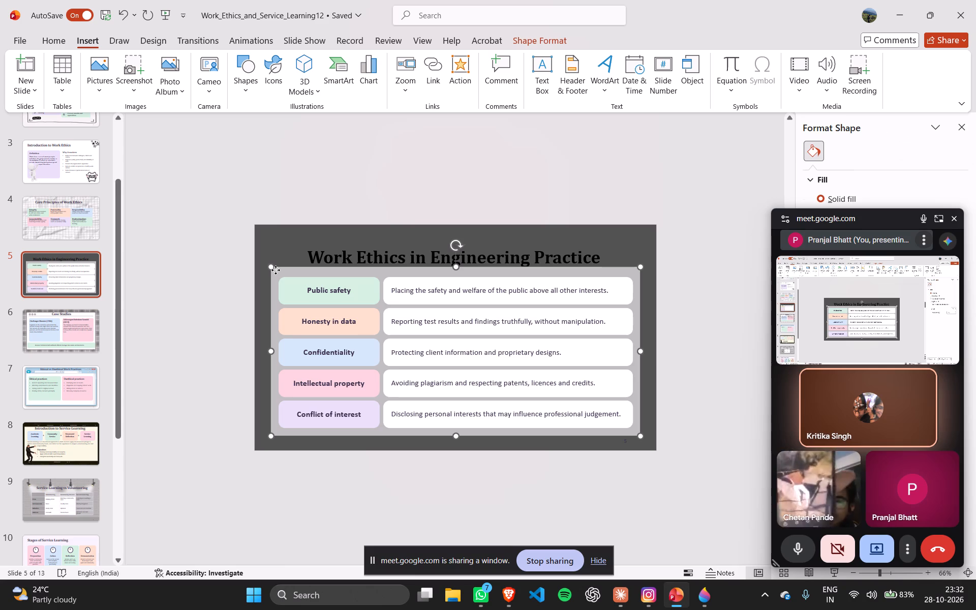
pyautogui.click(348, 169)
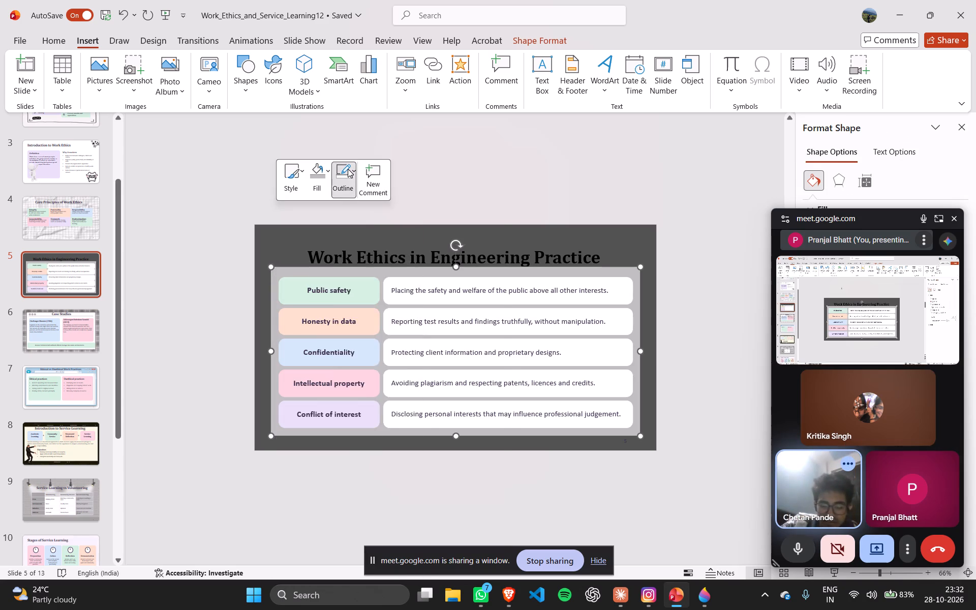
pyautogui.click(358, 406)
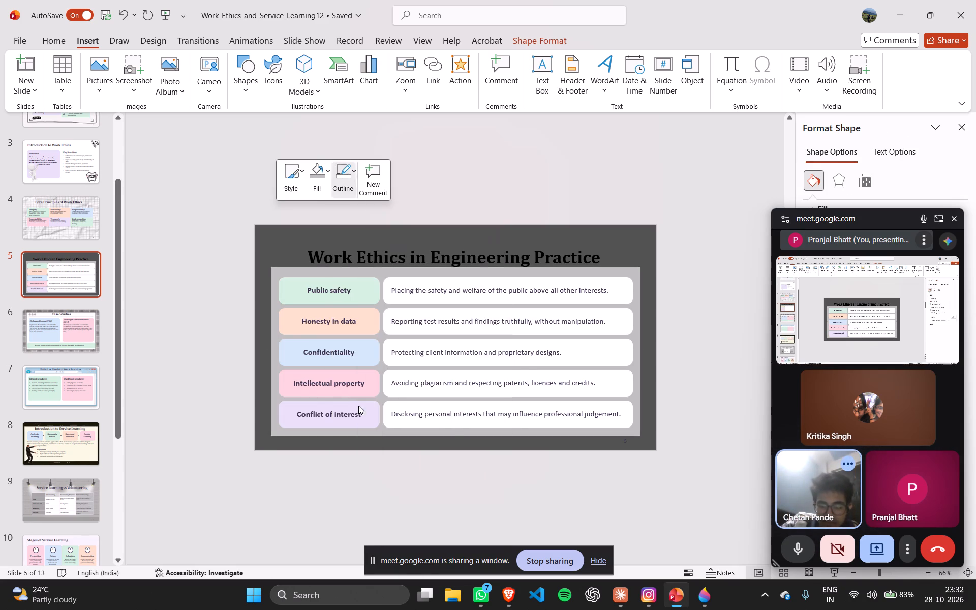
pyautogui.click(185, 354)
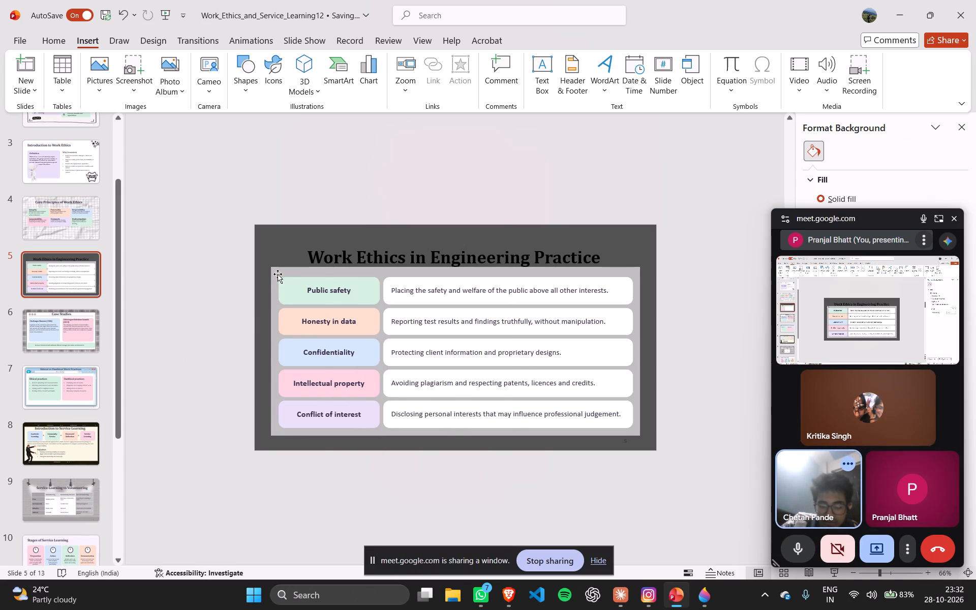
# Open the Format Shape settings for the light grey rectangle behind the content rows.
pyautogui.click(278, 274)
pyautogui.rightClick(278, 274)
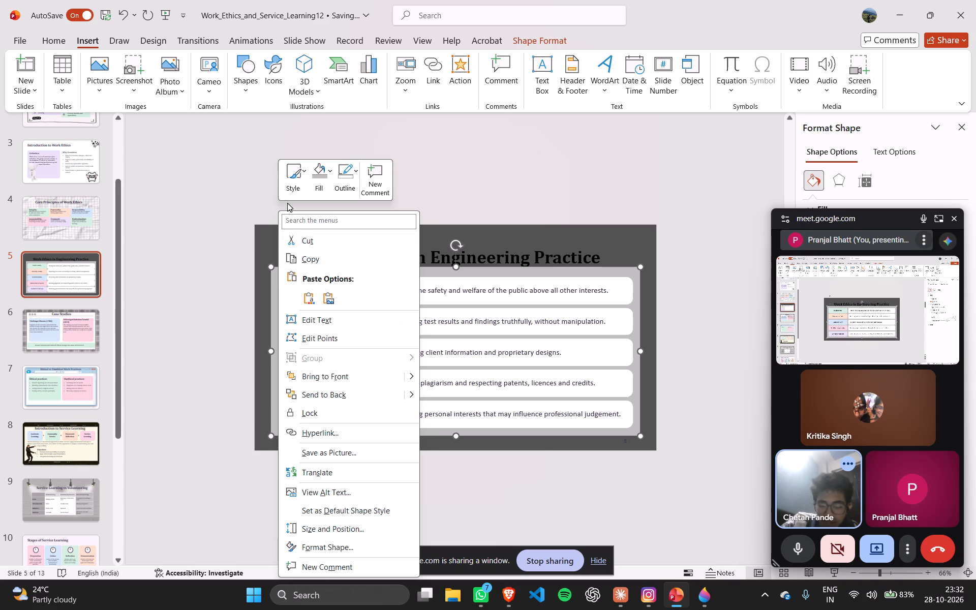
pyautogui.click(320, 552)
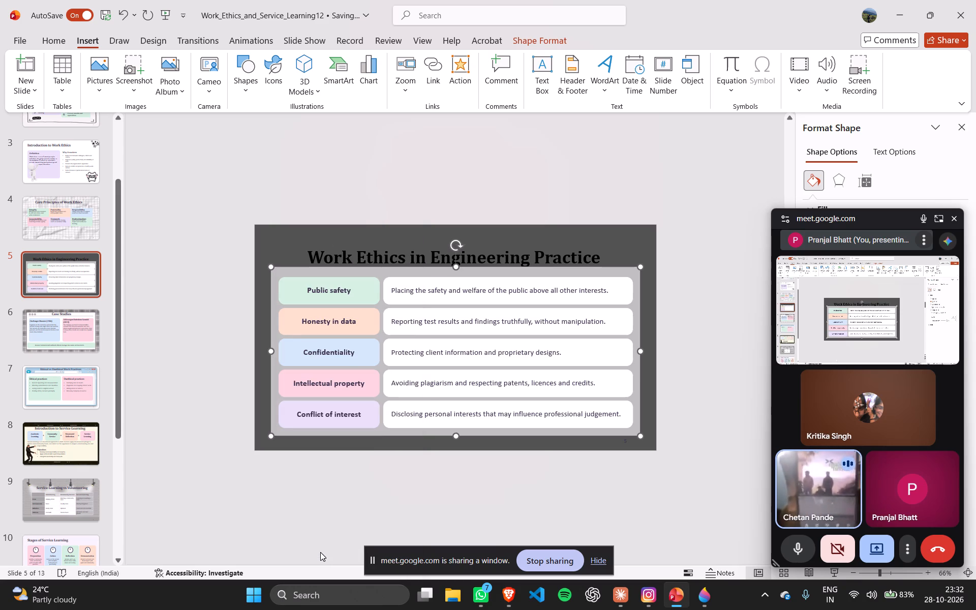
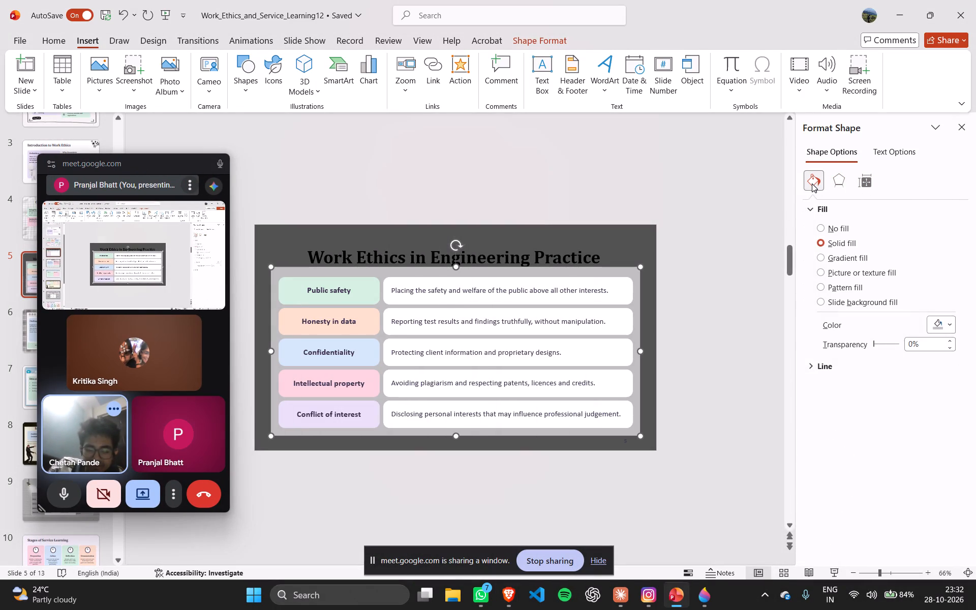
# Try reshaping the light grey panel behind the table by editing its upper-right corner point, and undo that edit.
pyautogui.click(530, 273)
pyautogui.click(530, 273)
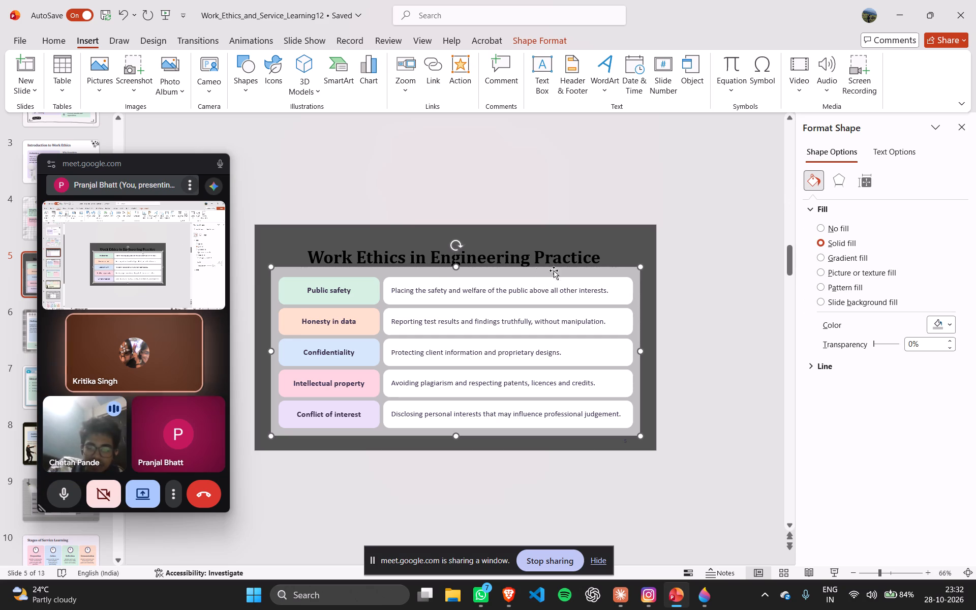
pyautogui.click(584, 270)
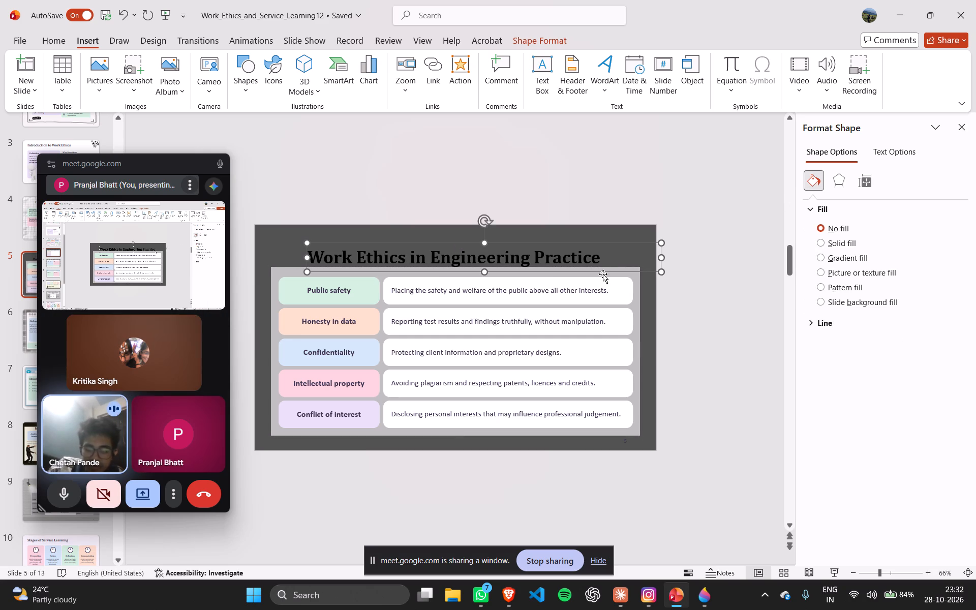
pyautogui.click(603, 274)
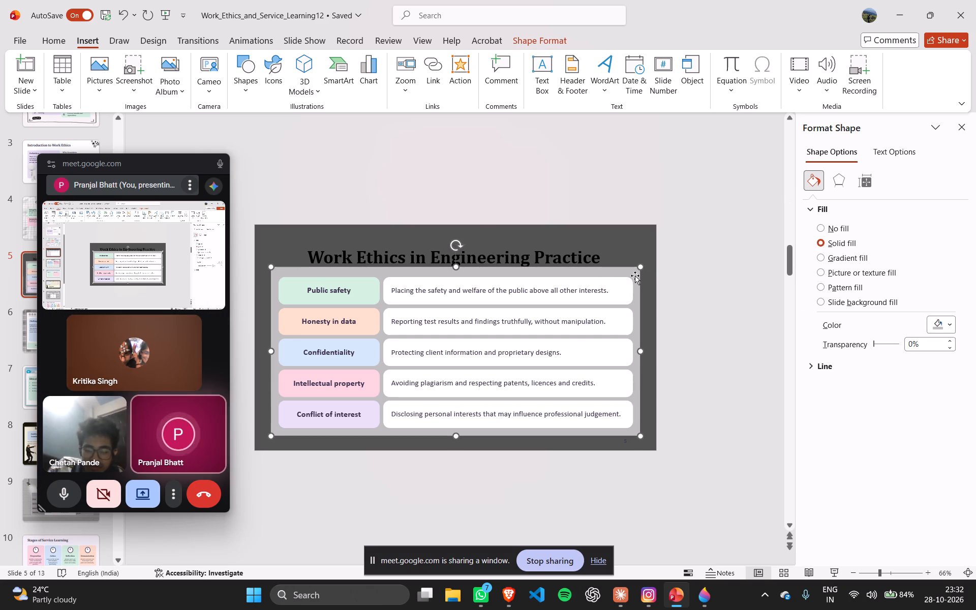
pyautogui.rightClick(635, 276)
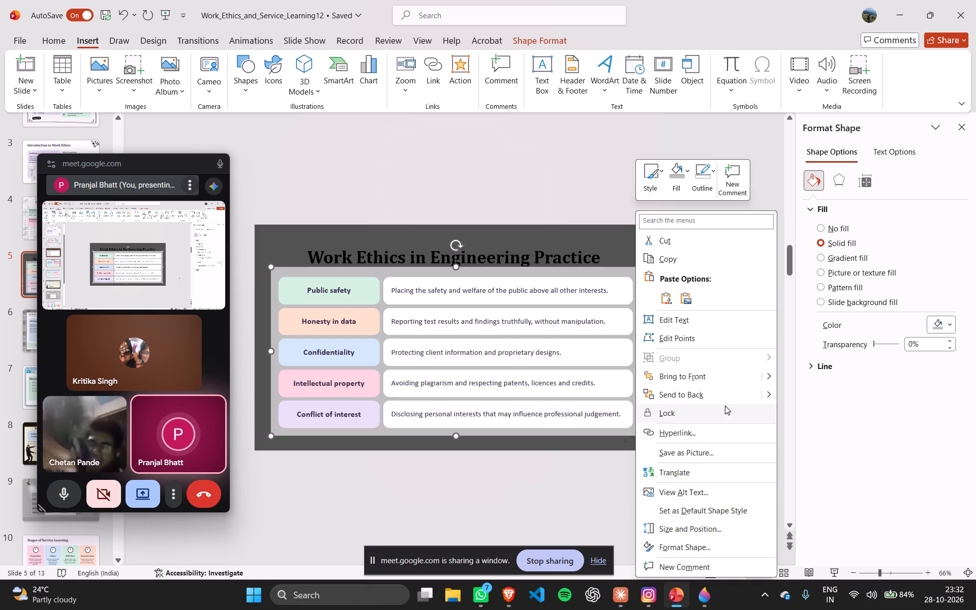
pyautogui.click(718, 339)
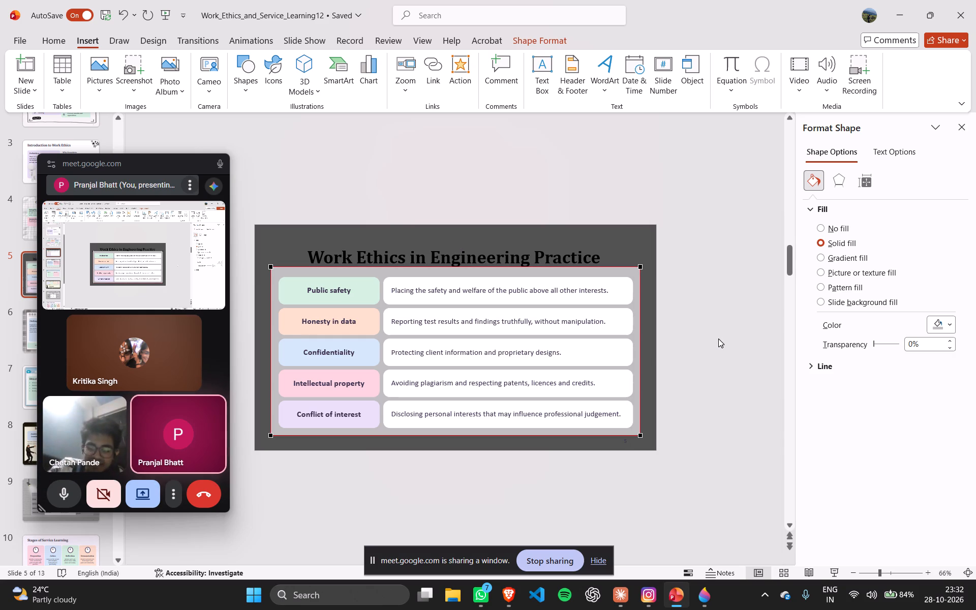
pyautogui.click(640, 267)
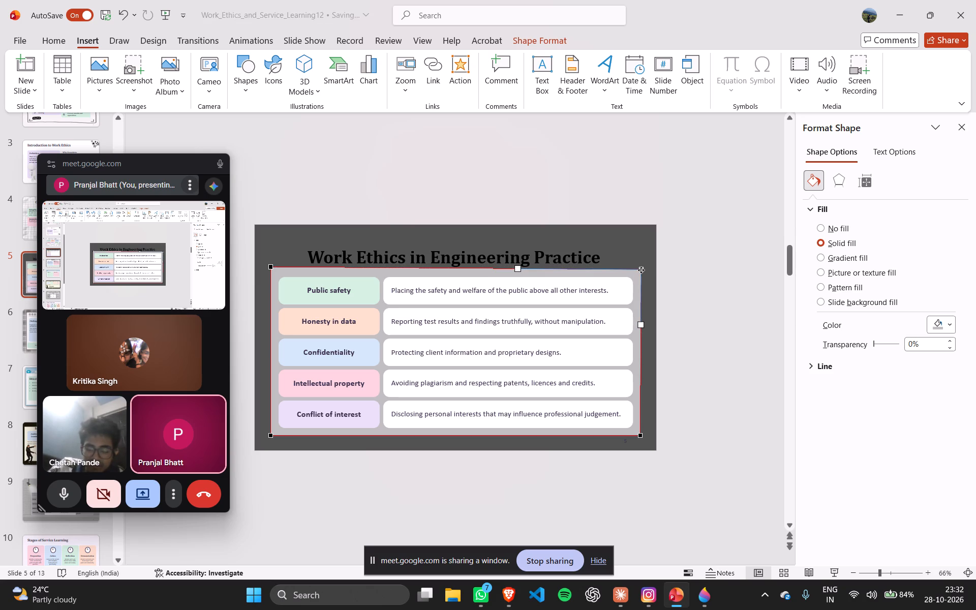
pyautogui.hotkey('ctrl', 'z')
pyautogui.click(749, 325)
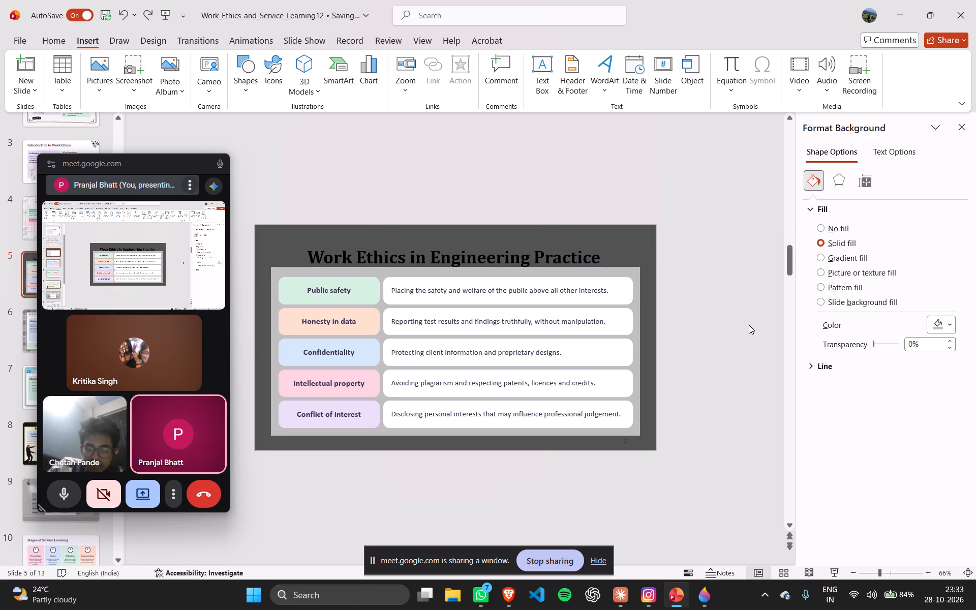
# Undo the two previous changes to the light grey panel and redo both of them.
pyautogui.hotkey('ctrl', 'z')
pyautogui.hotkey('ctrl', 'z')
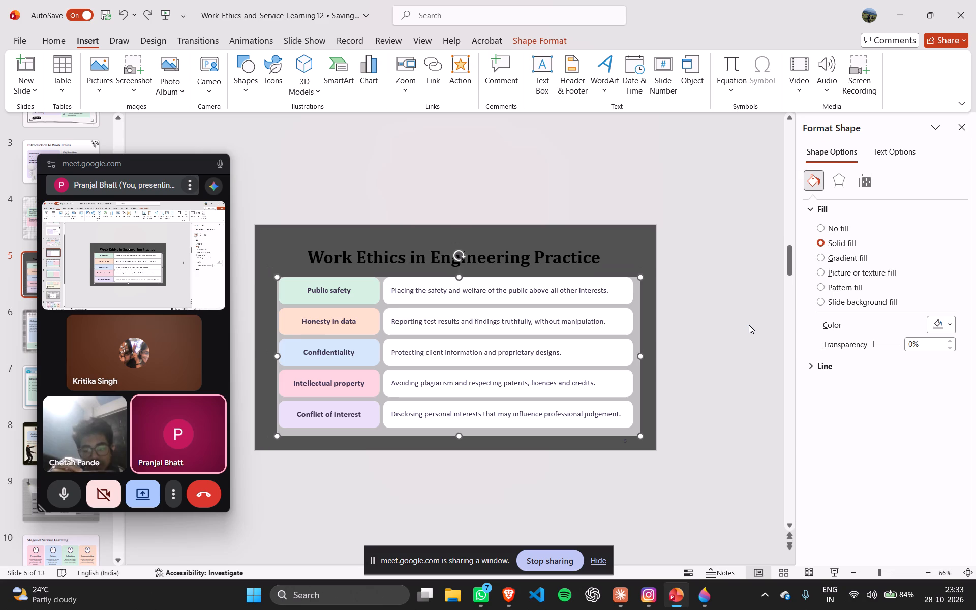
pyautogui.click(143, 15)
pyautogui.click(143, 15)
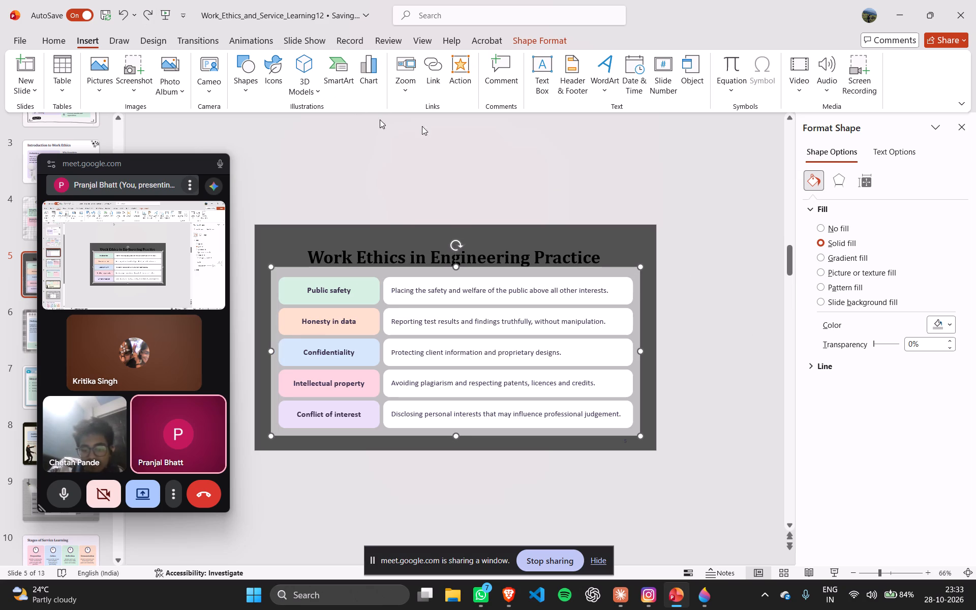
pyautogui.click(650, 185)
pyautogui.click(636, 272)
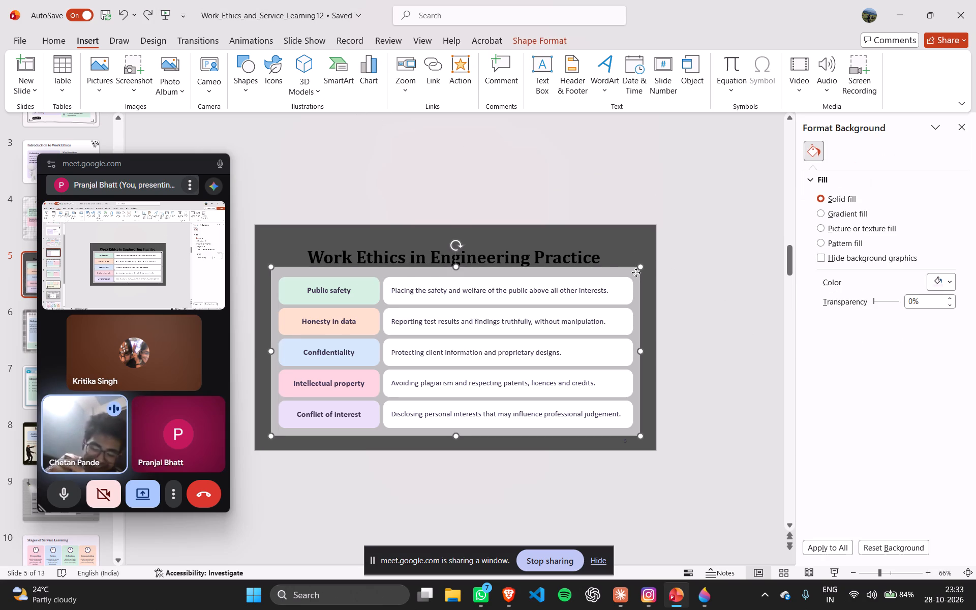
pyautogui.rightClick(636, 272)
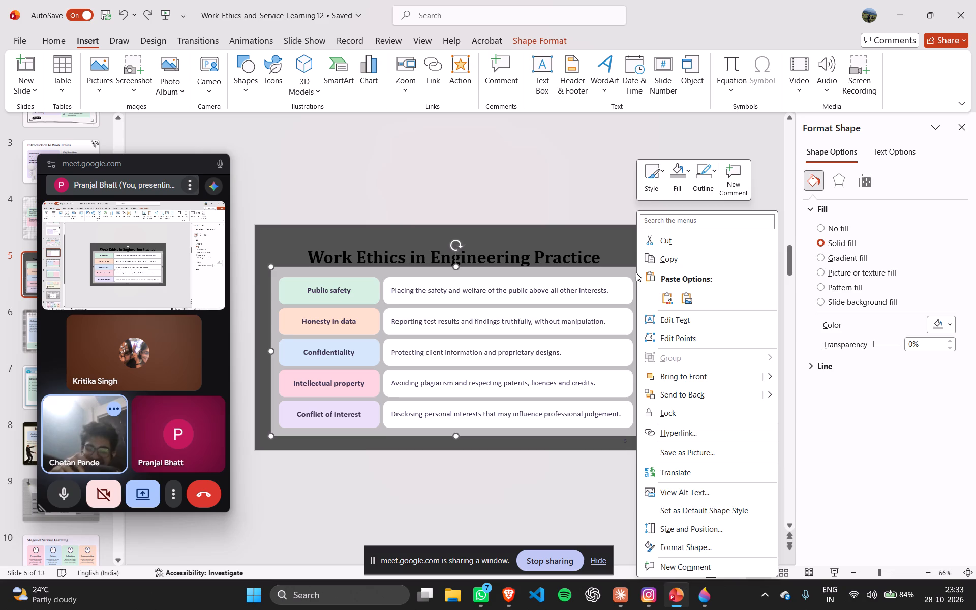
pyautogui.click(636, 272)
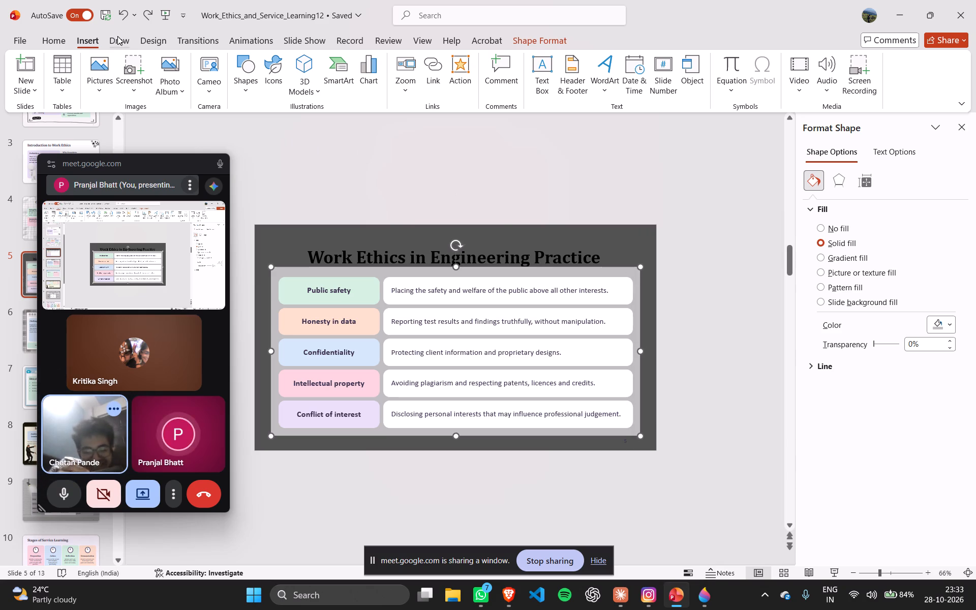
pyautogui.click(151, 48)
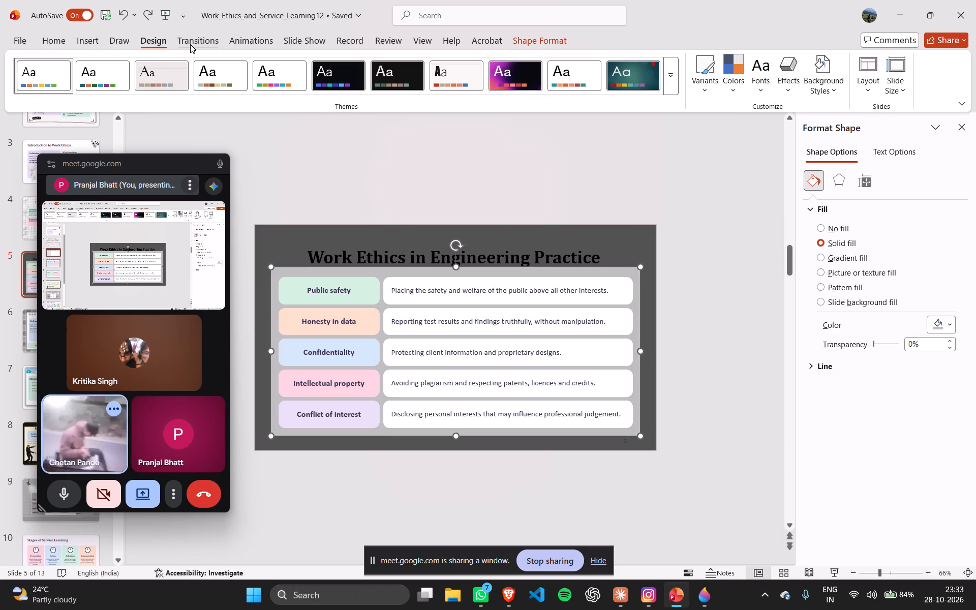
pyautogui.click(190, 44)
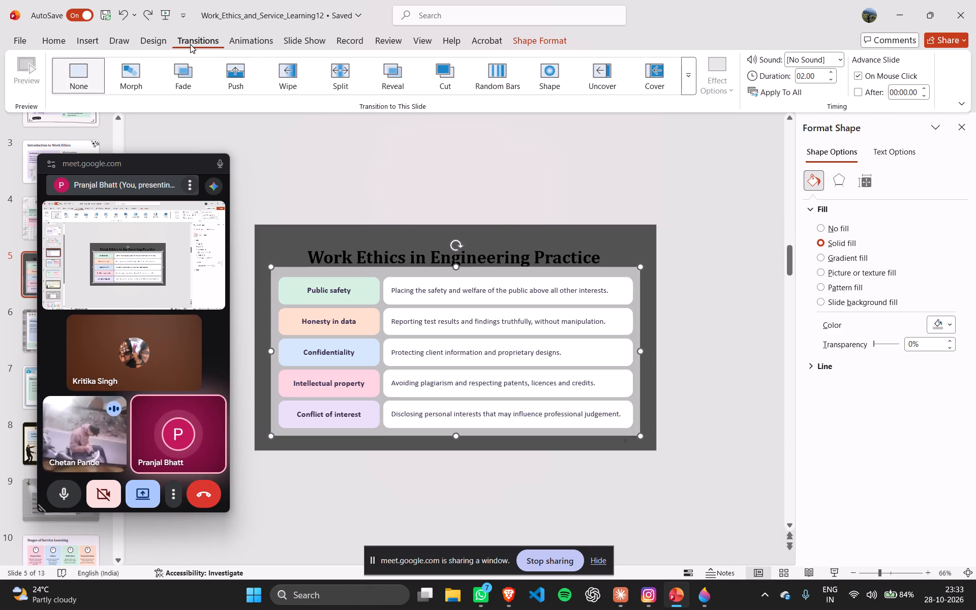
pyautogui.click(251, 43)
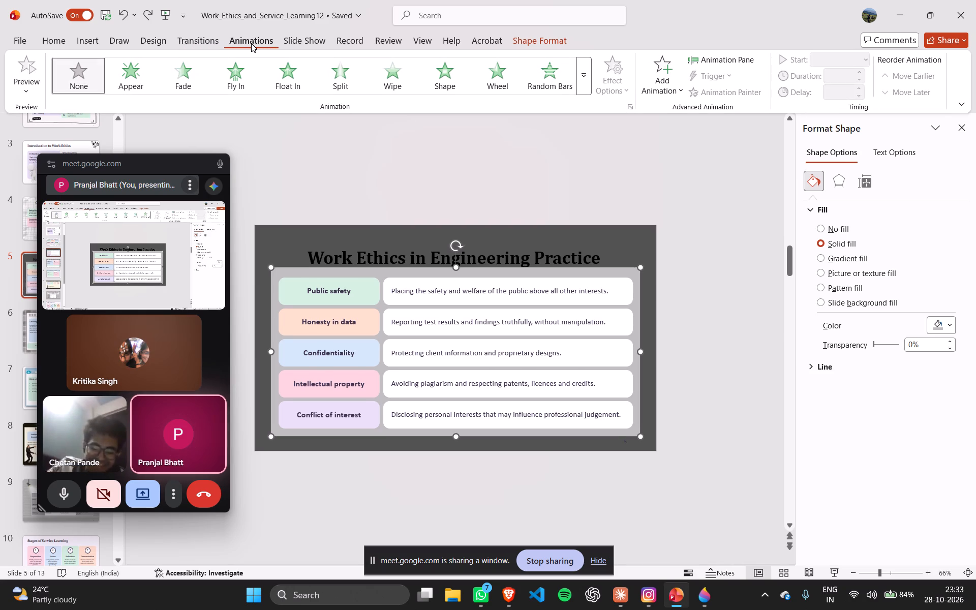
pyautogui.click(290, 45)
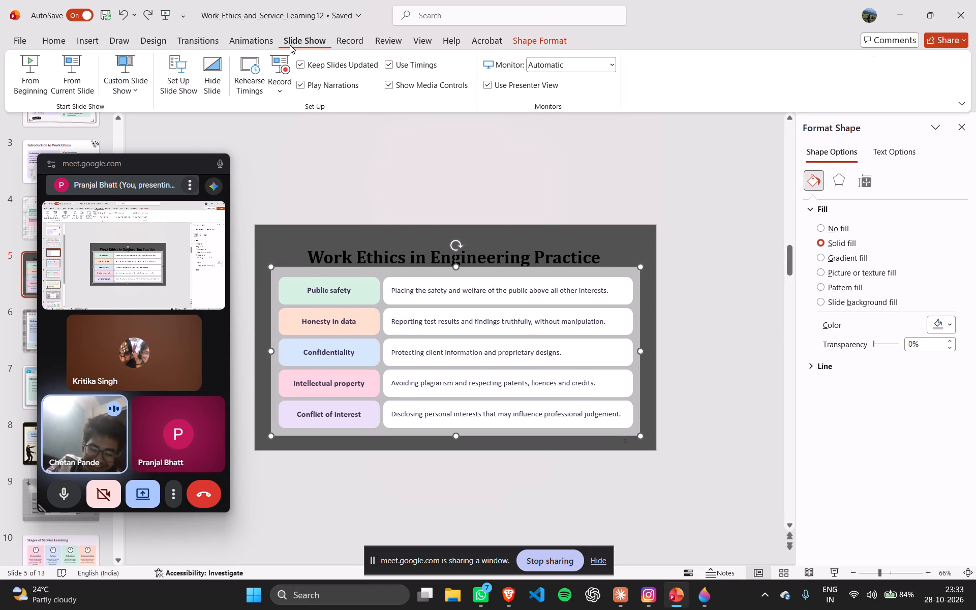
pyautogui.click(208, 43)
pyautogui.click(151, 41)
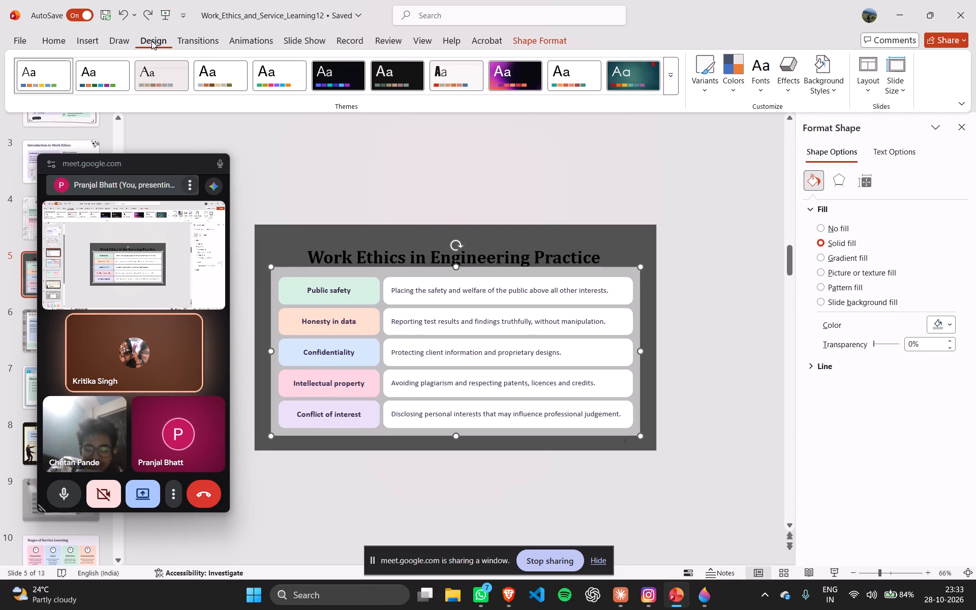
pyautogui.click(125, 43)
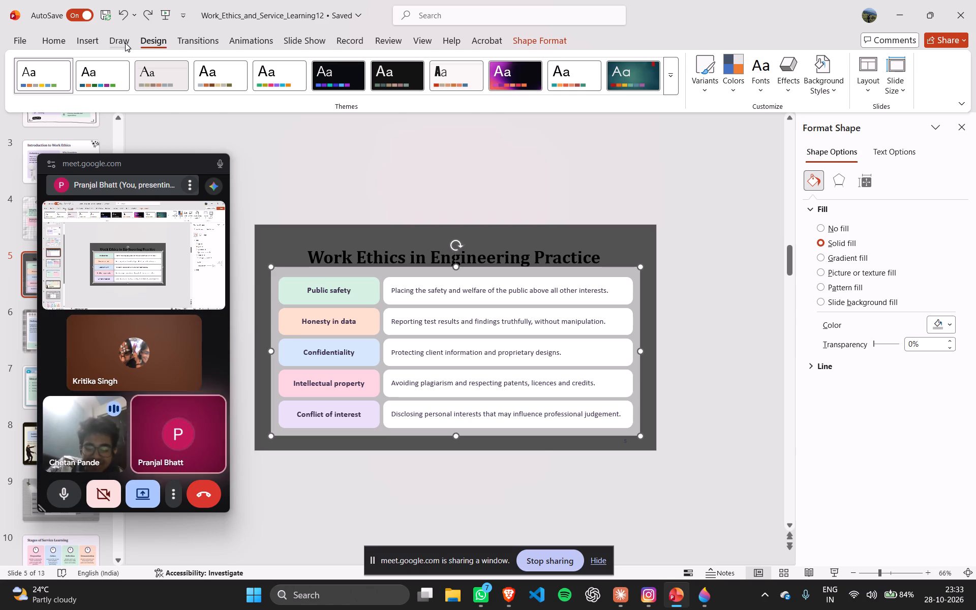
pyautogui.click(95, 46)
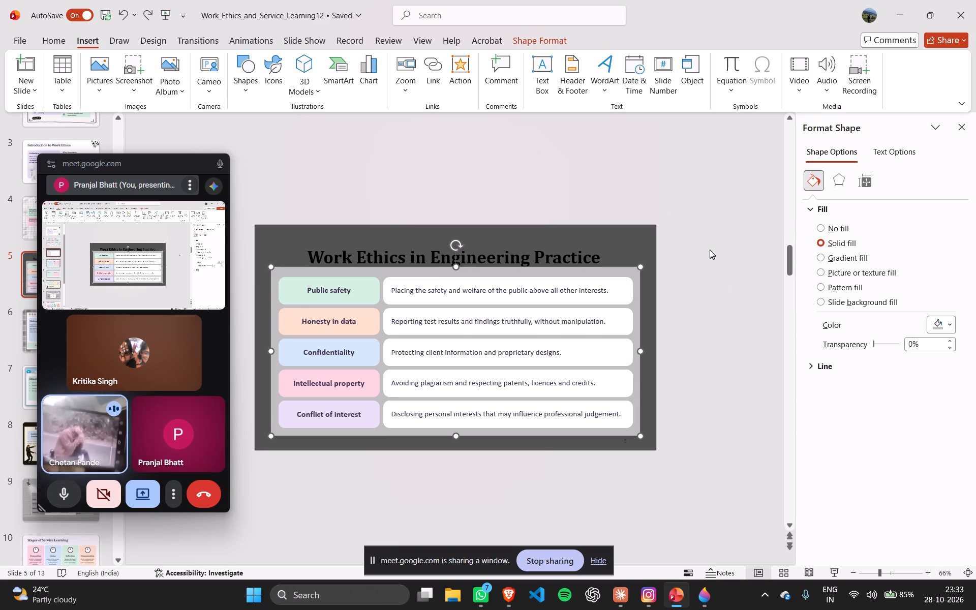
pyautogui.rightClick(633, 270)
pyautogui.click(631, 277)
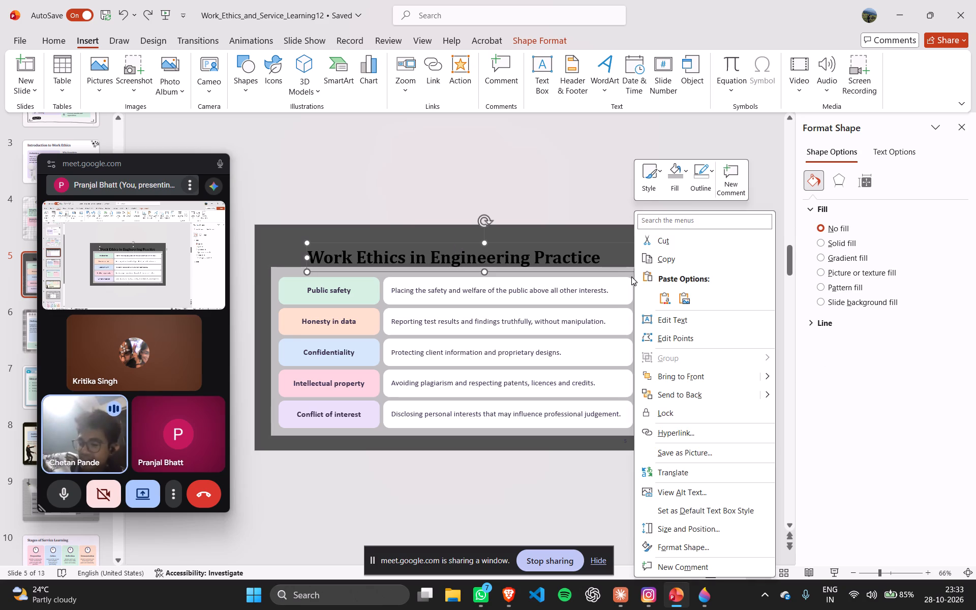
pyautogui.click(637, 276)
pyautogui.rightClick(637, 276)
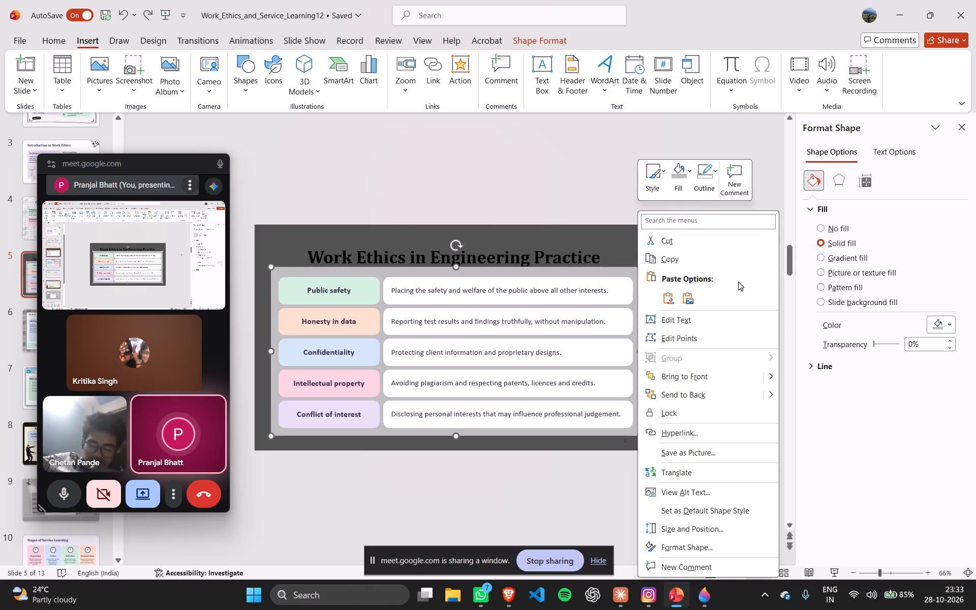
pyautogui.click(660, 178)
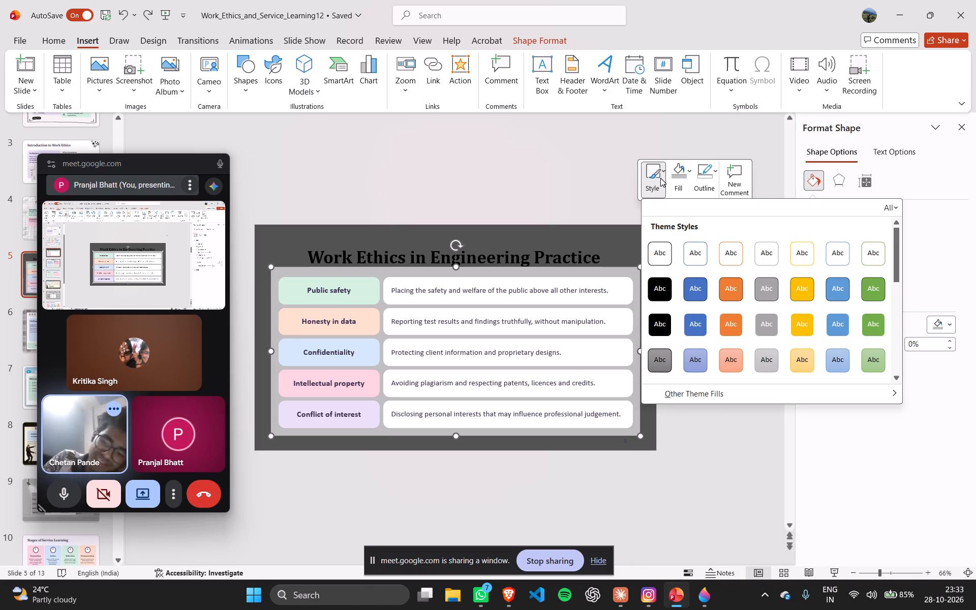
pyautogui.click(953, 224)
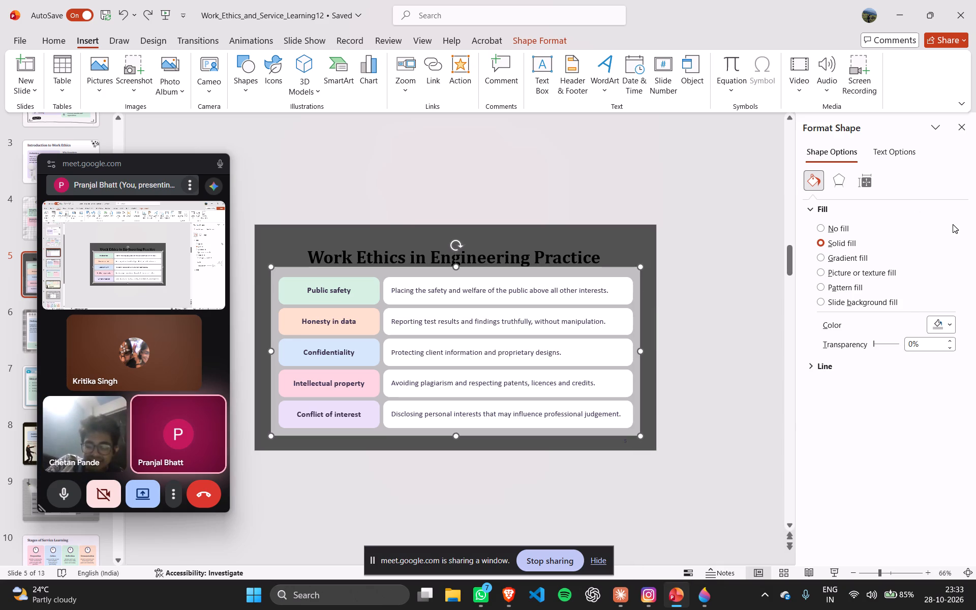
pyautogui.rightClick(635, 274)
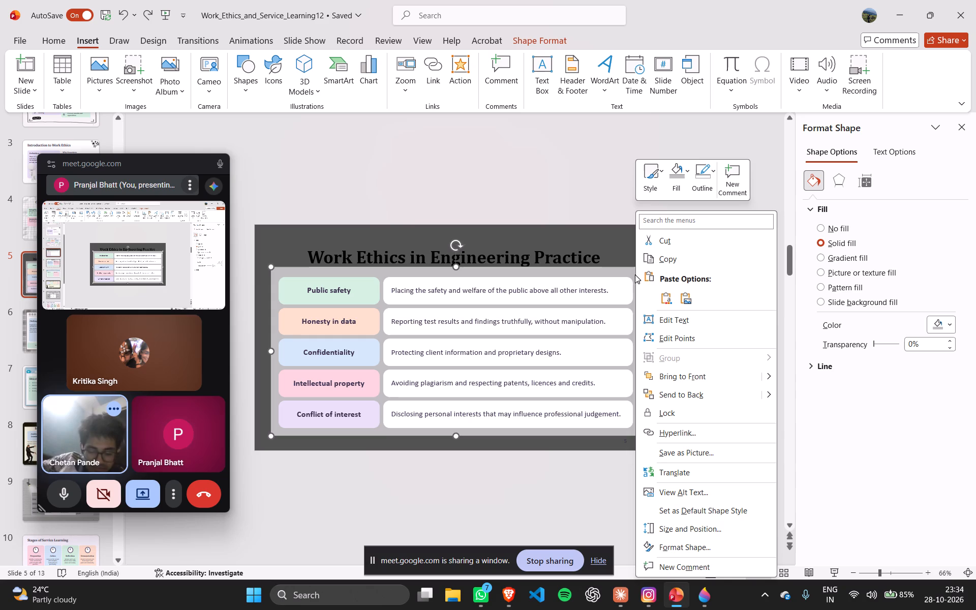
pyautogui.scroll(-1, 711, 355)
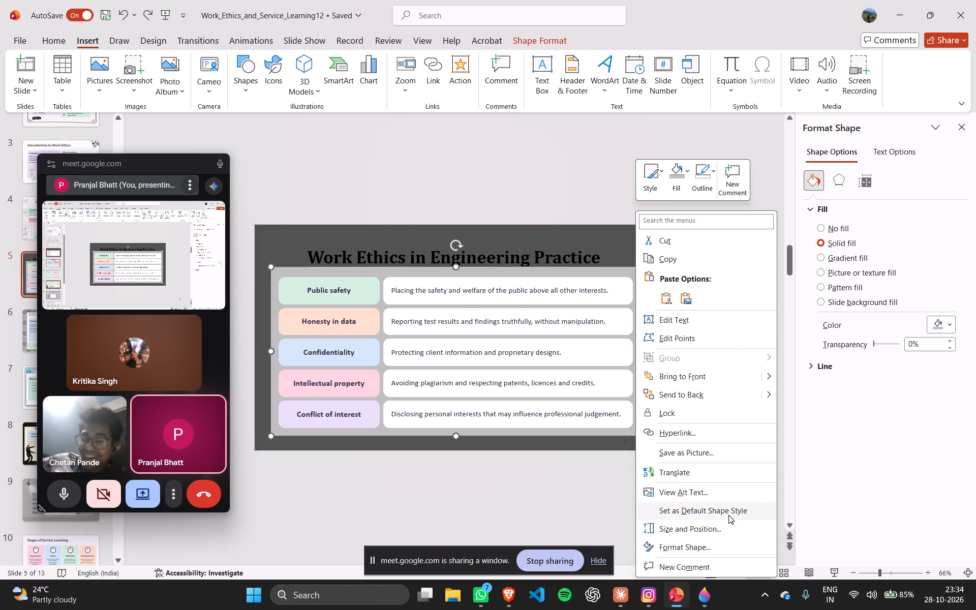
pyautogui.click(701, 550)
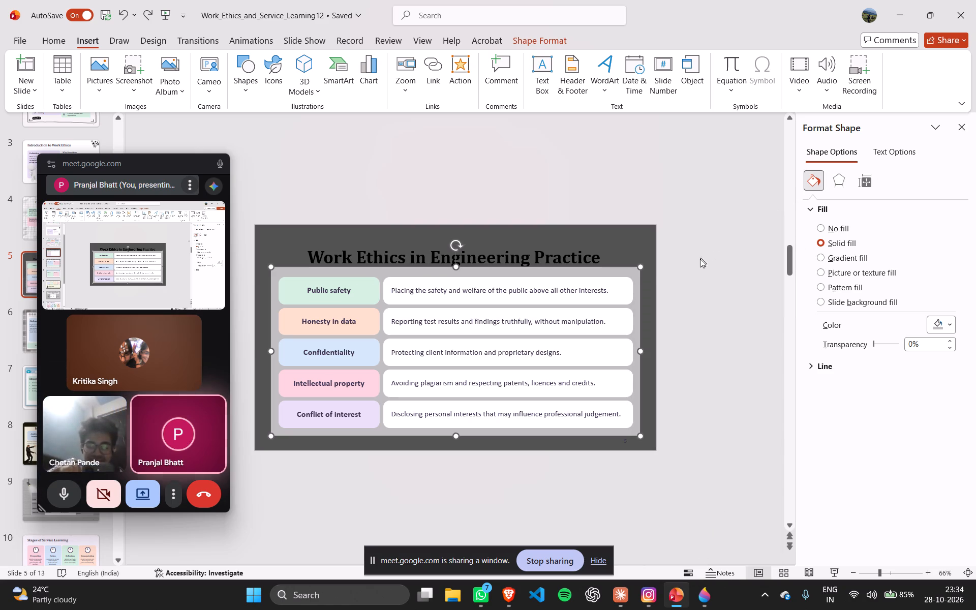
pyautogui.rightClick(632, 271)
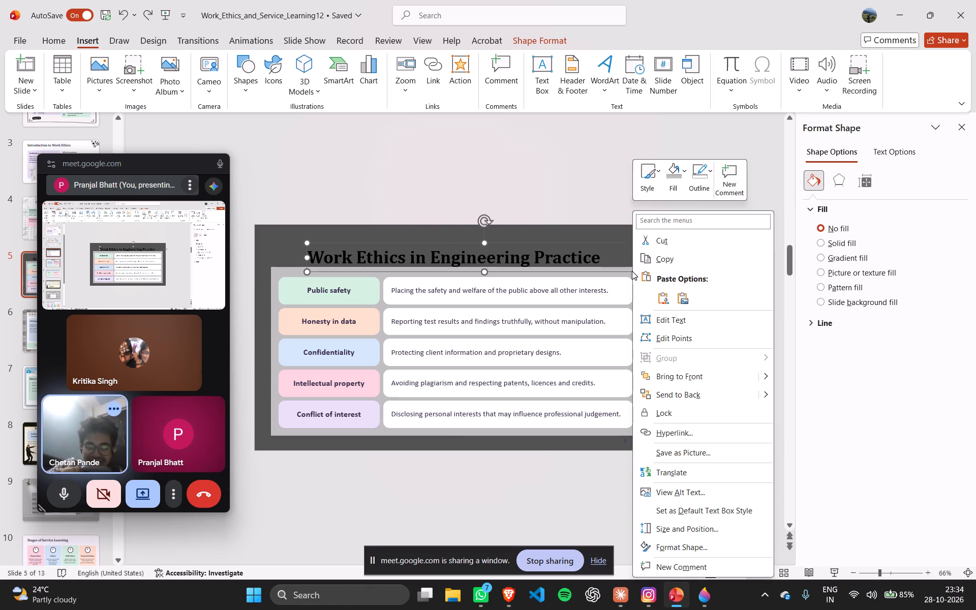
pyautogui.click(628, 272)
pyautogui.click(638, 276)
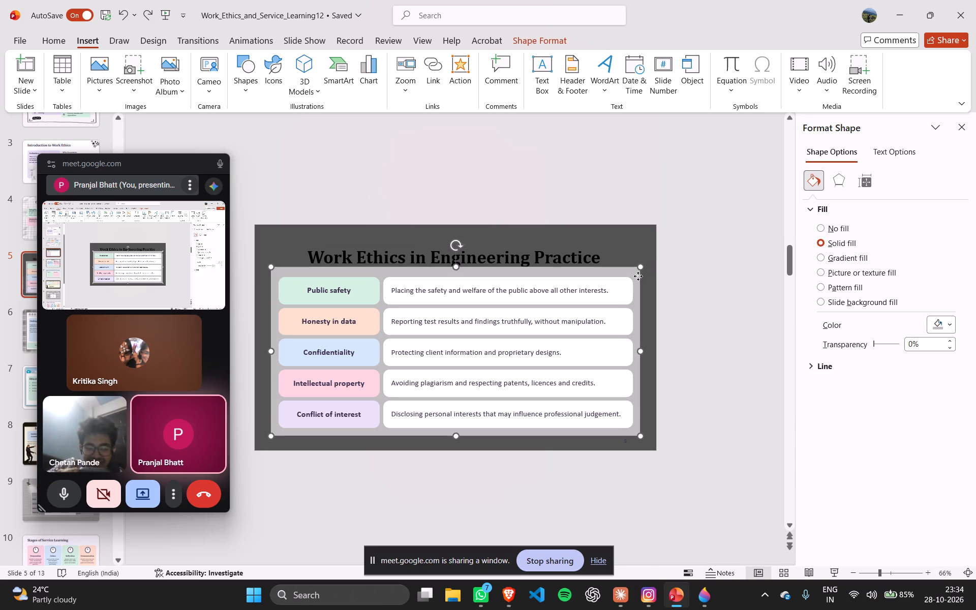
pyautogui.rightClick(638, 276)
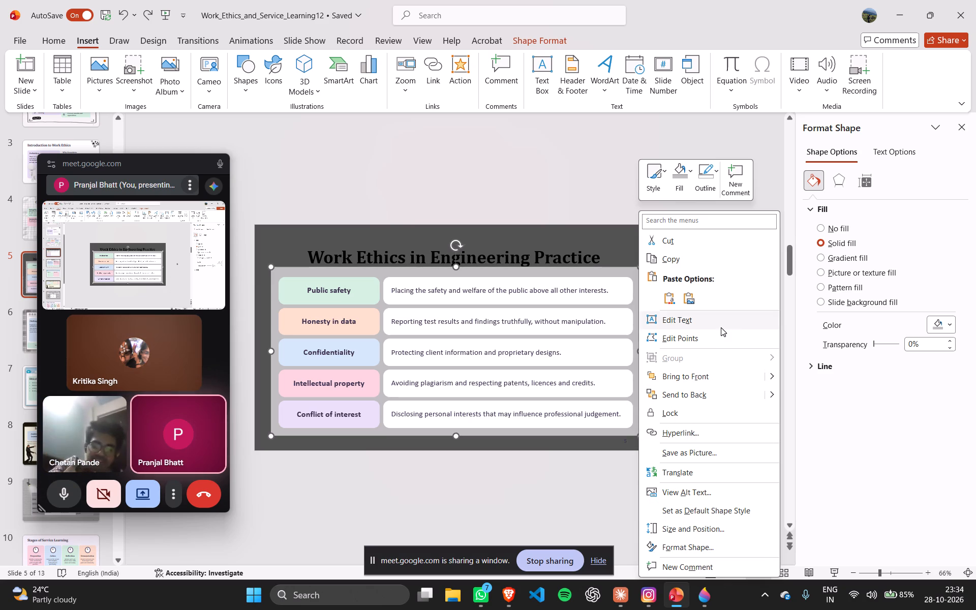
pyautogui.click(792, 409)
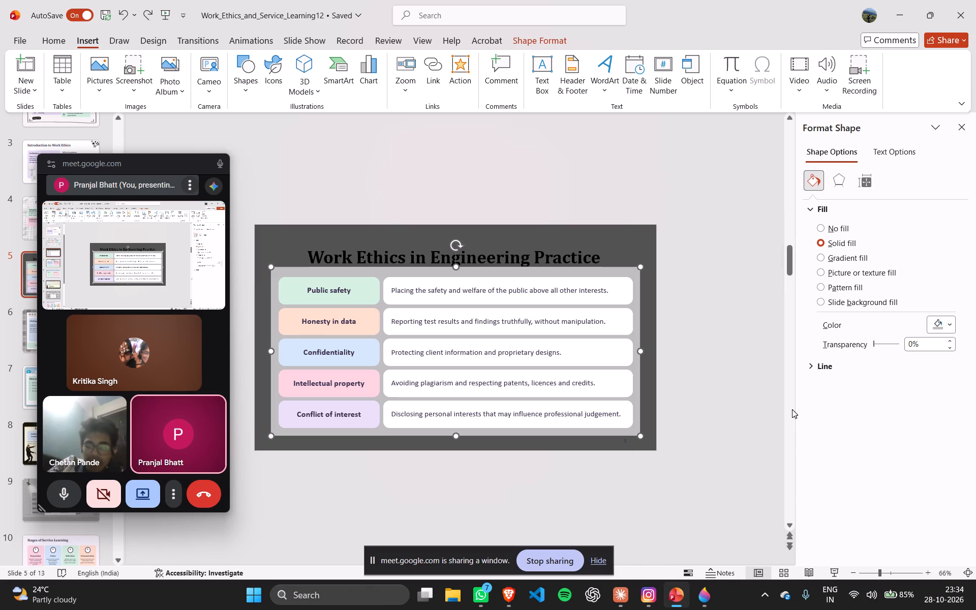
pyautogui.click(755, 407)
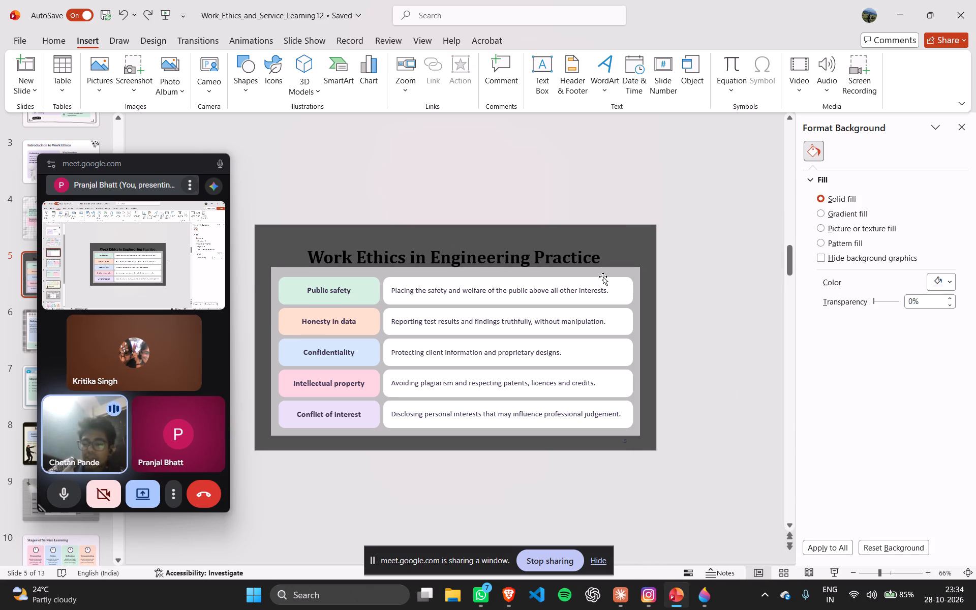
pyautogui.click(525, 255)
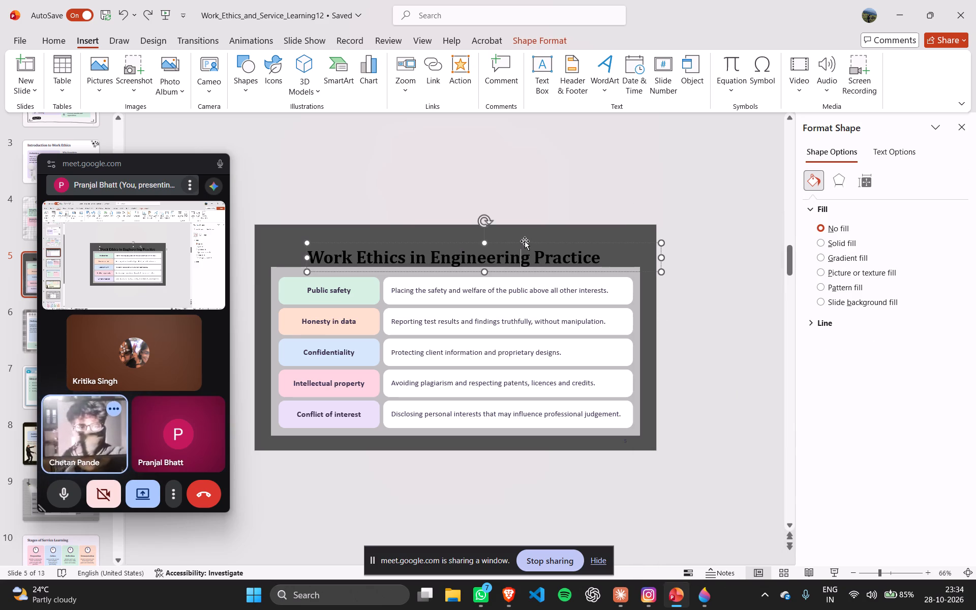
pyautogui.click(525, 241)
pyautogui.press('Up')
pyautogui.press('Up')
pyautogui.press('Up')
pyautogui.press('Up')
pyautogui.press('Up')
pyautogui.press('Up')
pyautogui.press('Up')
pyautogui.press('Up')
pyautogui.press('Up')
pyautogui.press('Up')
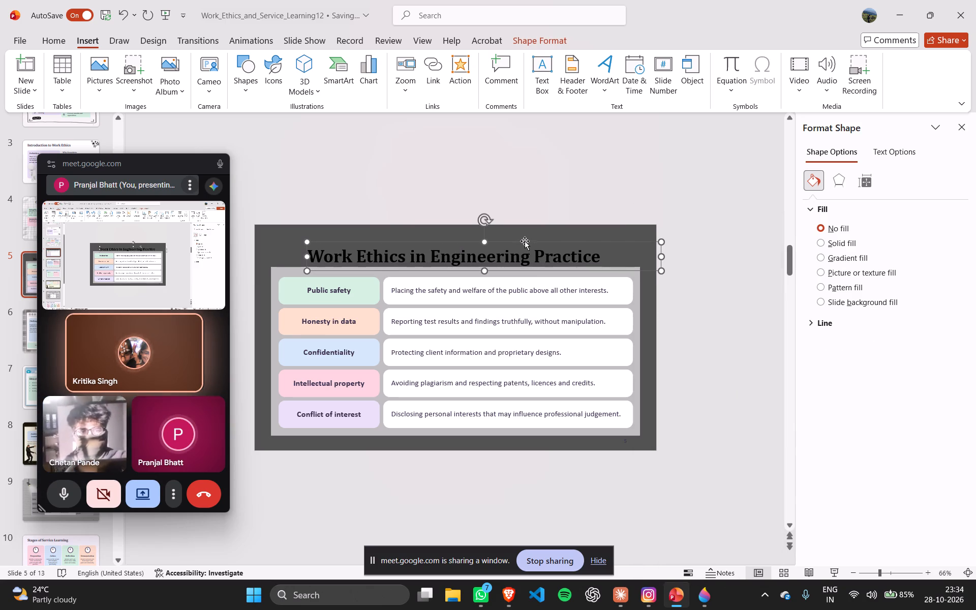
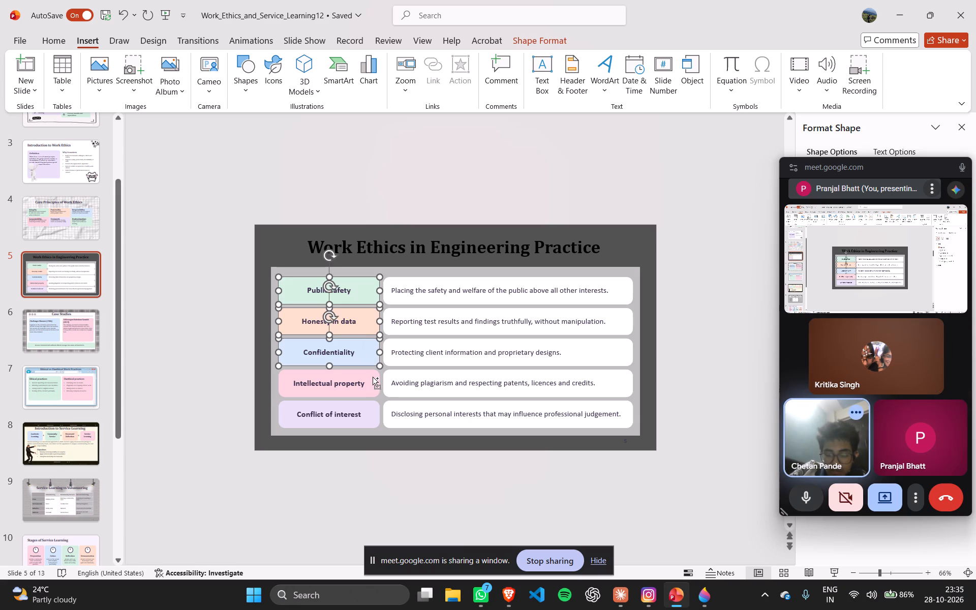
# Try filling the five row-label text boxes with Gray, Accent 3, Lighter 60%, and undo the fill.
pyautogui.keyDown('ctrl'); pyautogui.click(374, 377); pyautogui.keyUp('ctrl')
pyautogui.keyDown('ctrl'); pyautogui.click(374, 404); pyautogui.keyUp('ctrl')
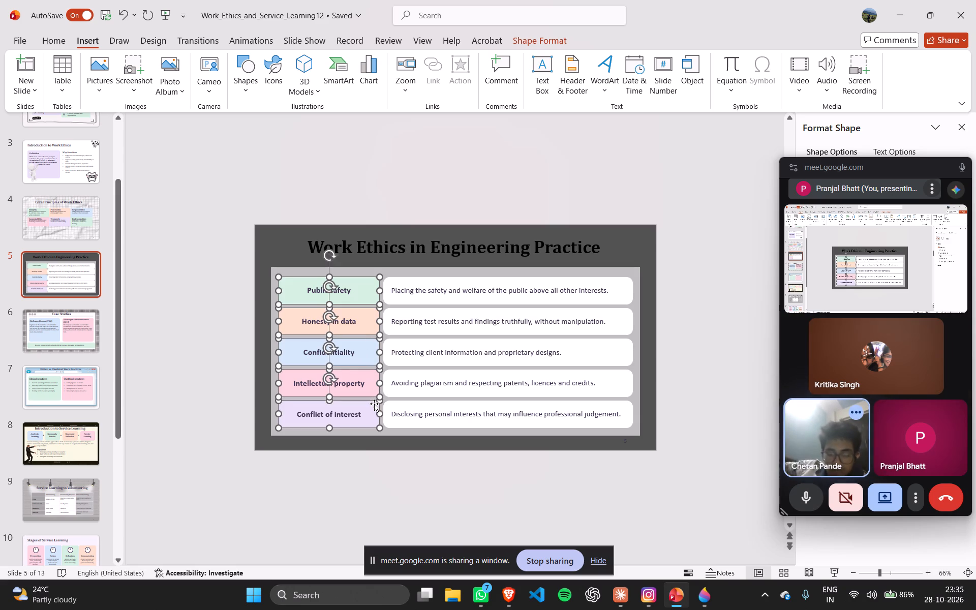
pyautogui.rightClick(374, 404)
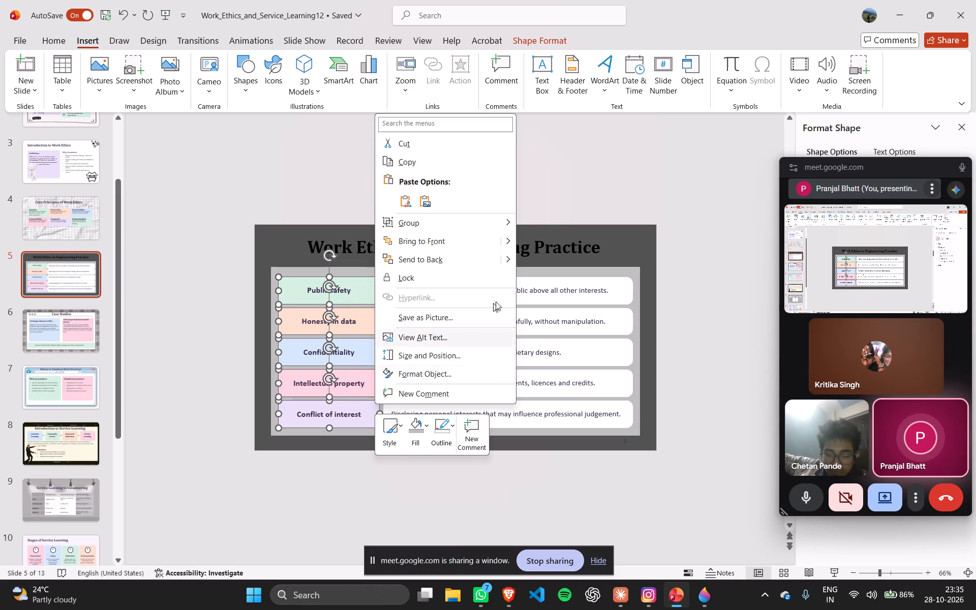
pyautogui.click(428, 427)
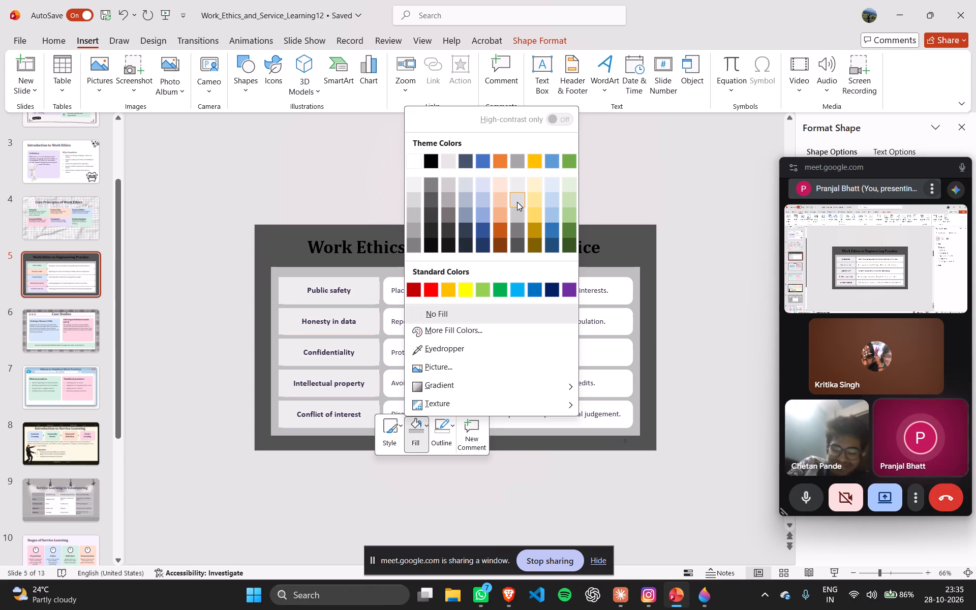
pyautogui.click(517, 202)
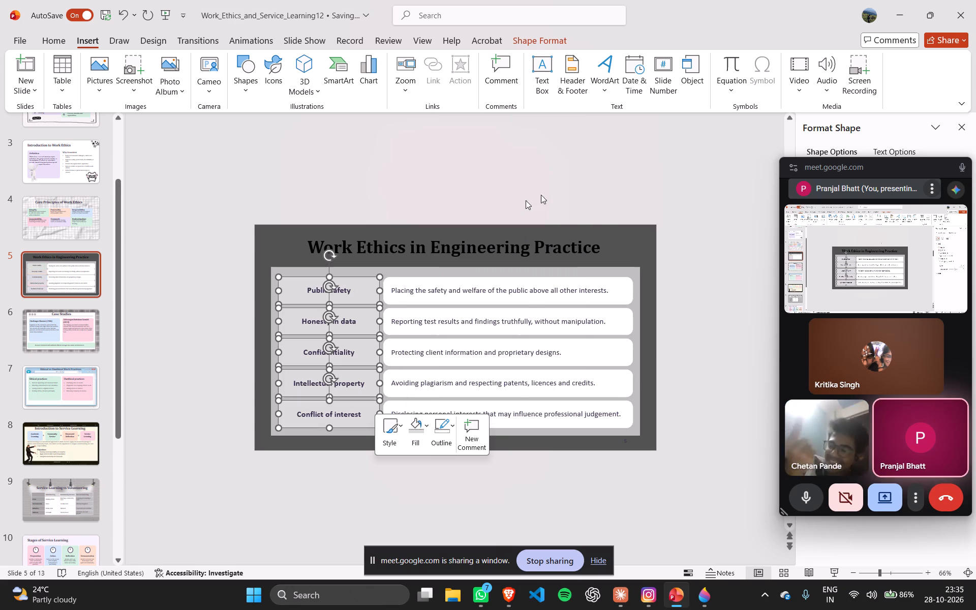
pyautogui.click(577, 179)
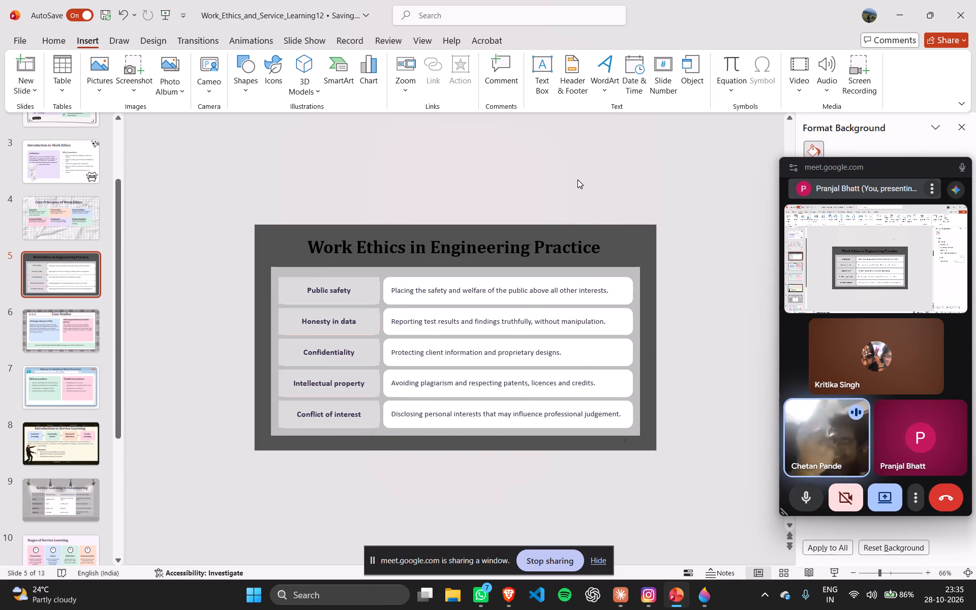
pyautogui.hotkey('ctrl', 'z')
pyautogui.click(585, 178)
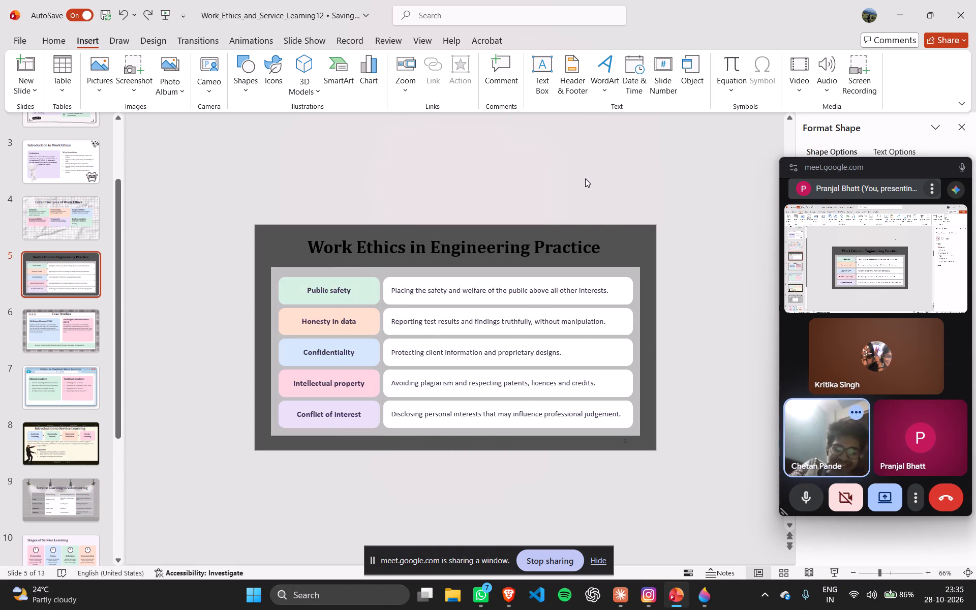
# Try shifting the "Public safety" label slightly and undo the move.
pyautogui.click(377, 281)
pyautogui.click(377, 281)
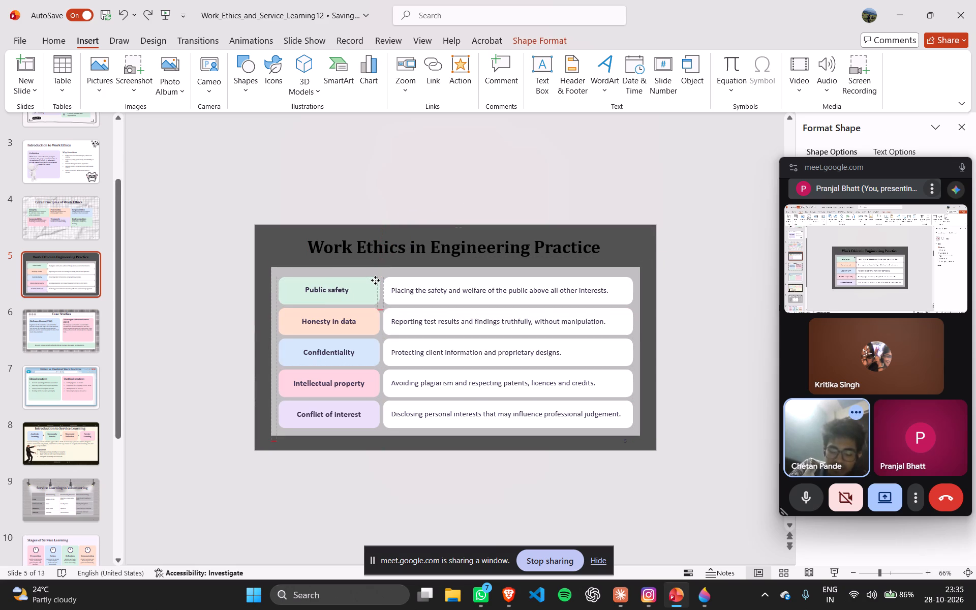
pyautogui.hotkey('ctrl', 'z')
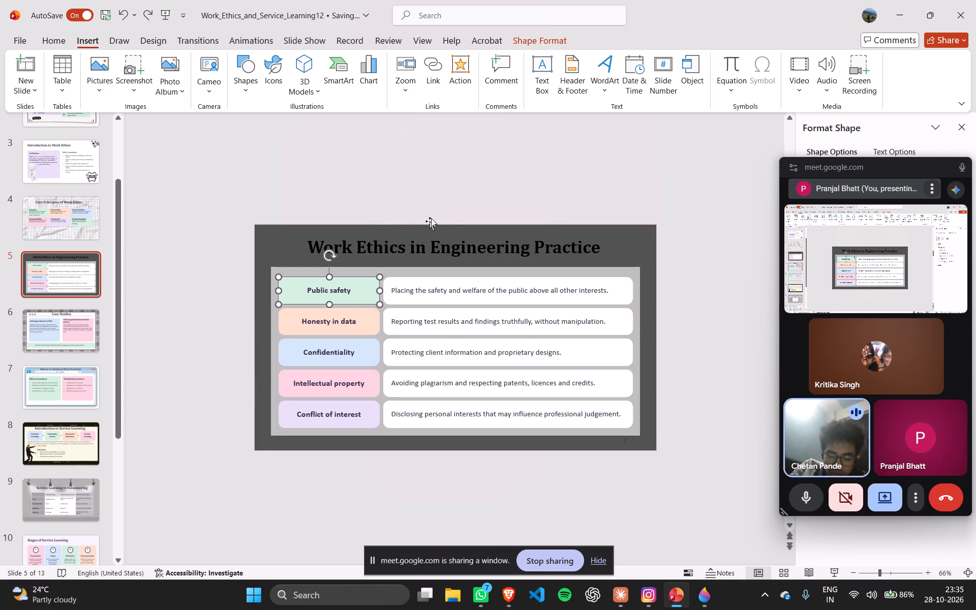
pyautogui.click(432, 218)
# Move the "Public safety" and "Honesty in data" labels off their coloured boxes to the empty area above the slide.
pyautogui.moveTo(352, 289); pyautogui.dragTo(390, 237)
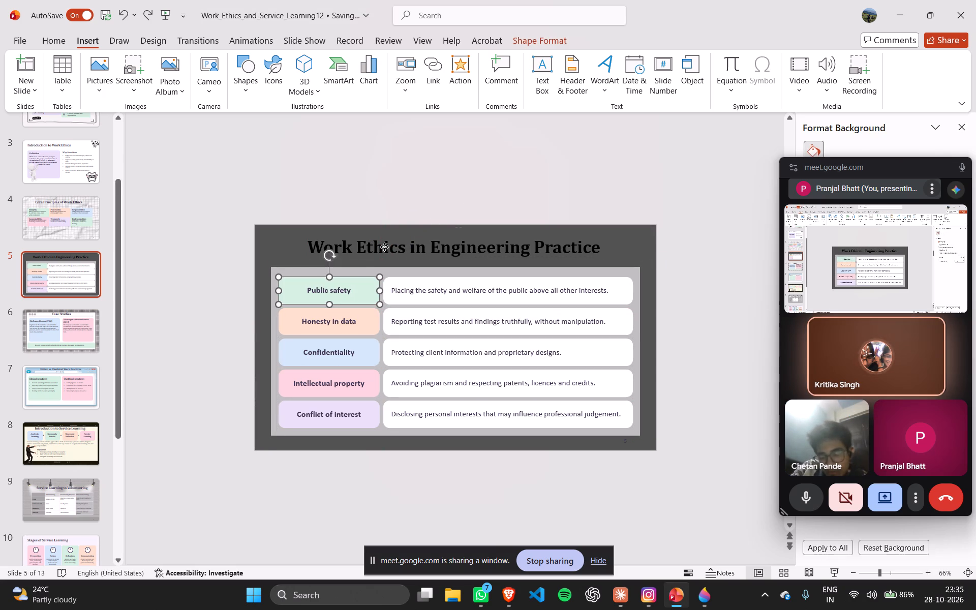
pyautogui.moveTo(390, 237); pyautogui.dragTo(413, 200)
pyautogui.click(320, 315)
pyautogui.click(371, 291)
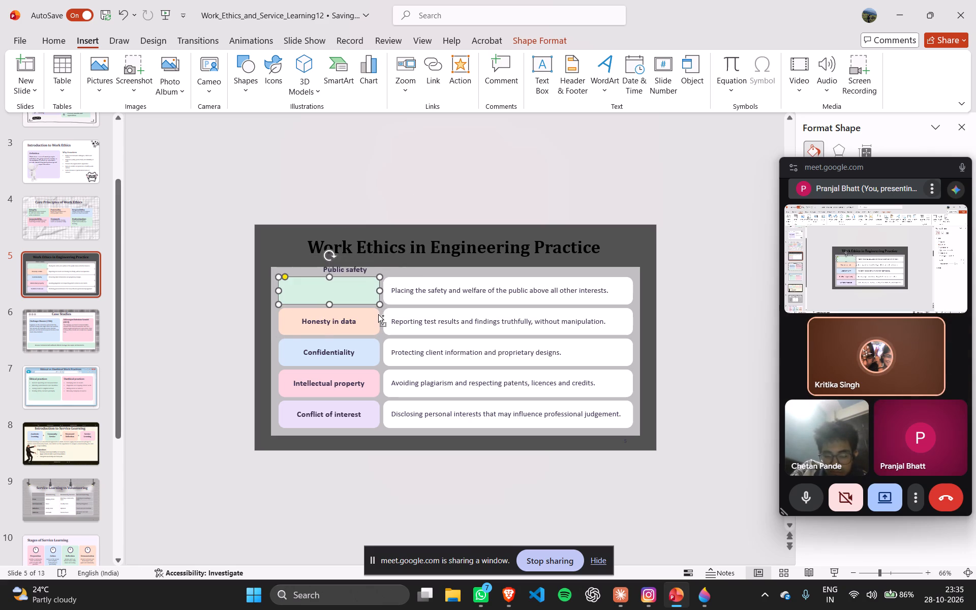
pyautogui.keyDown('ctrl'); pyautogui.click(378, 314); pyautogui.keyUp('ctrl')
pyautogui.keyDown('ctrl'); pyautogui.click(378, 314); pyautogui.keyUp('ctrl')
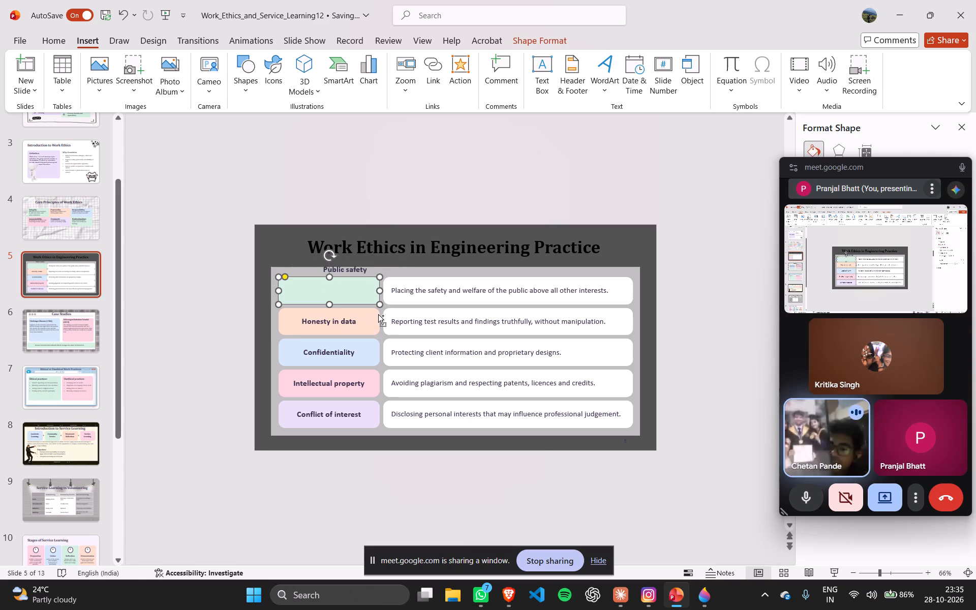
pyautogui.click(350, 319)
pyautogui.moveTo(369, 322); pyautogui.dragTo(387, 300)
pyautogui.click(363, 270)
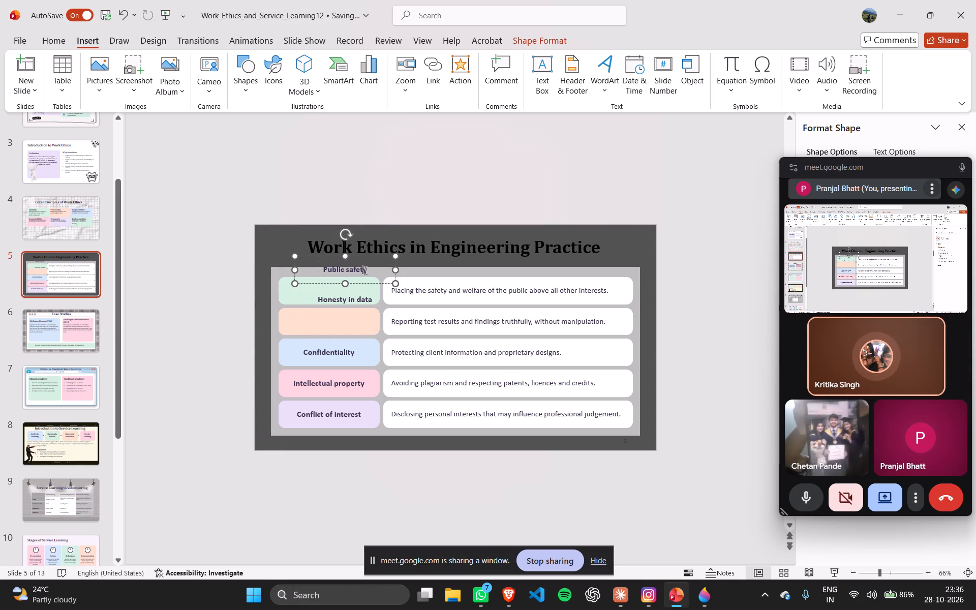
pyautogui.moveTo(385, 283); pyautogui.dragTo(472, 172)
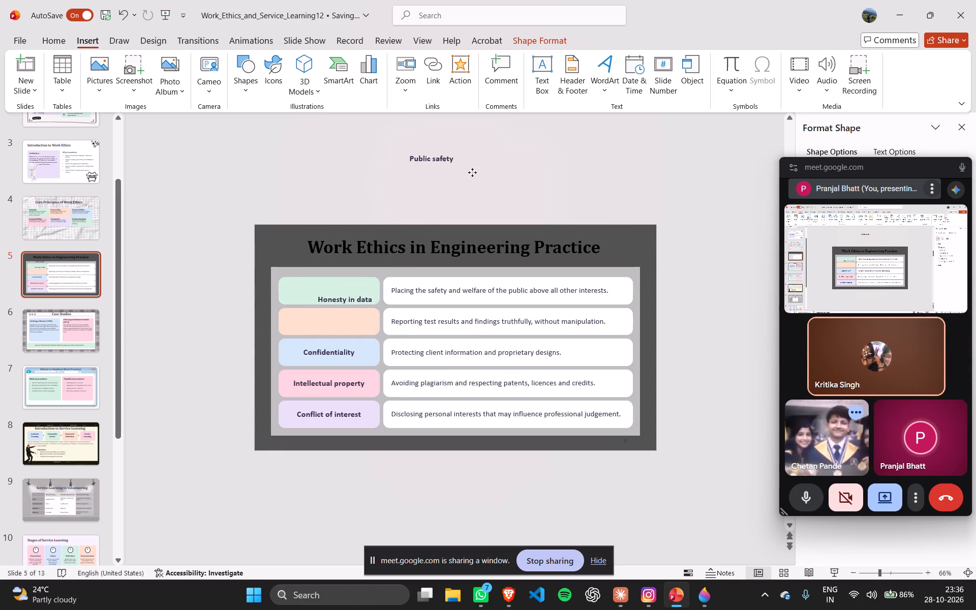
pyautogui.click(360, 301)
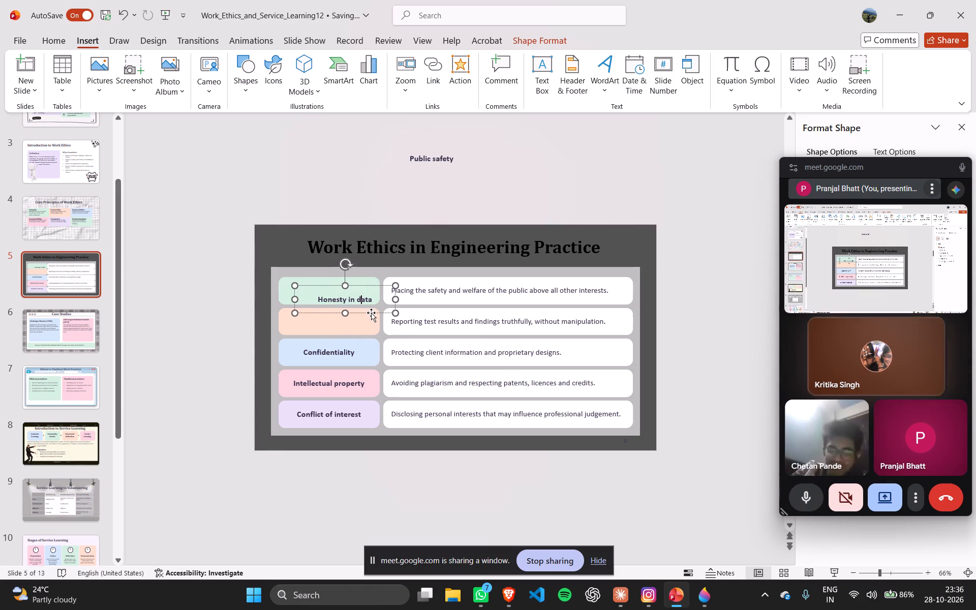
pyautogui.moveTo(371, 313); pyautogui.dragTo(459, 183)
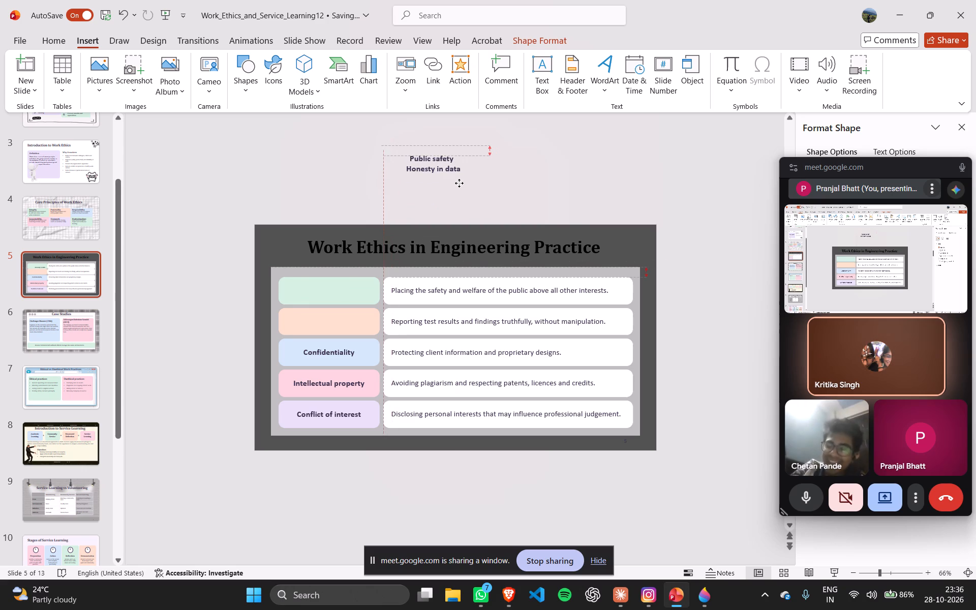
pyautogui.moveTo(459, 183); pyautogui.dragTo(463, 181)
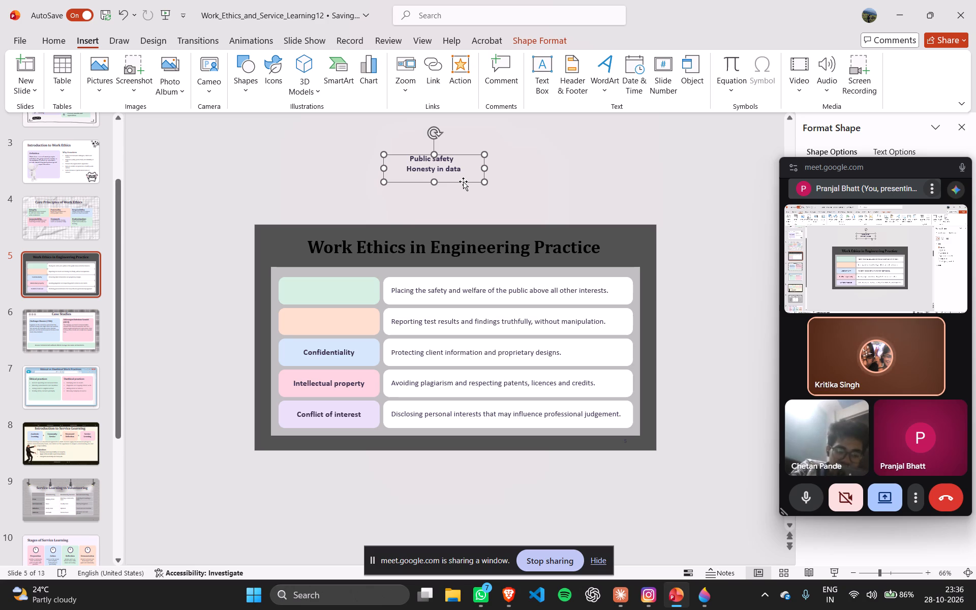
# Move the "Confidentiality", "Intellectual property" and "Conflict of interest" labels above the slide, stacked beneath the other two labels.
pyautogui.click(348, 352)
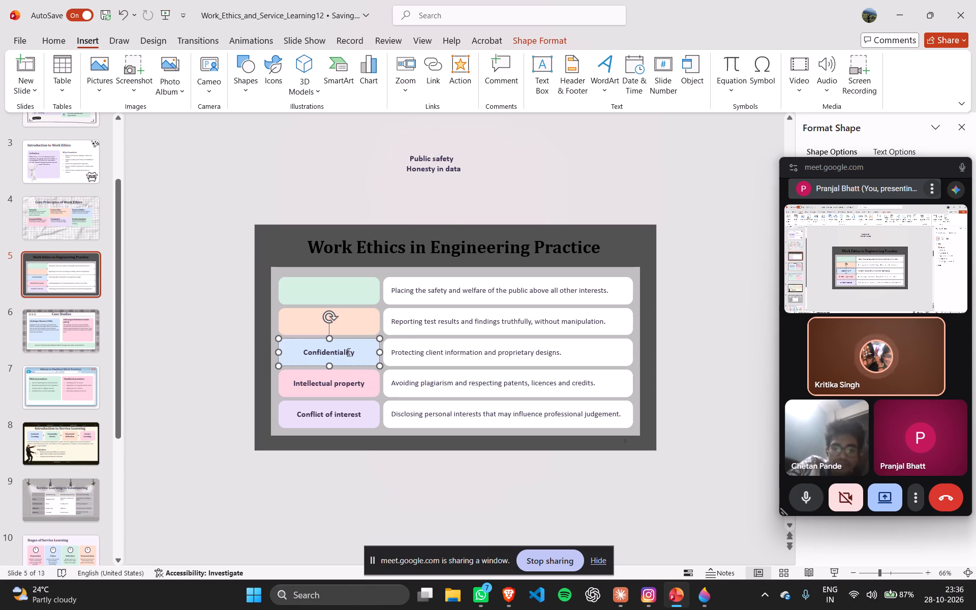
pyautogui.moveTo(356, 367); pyautogui.dragTo(466, 215)
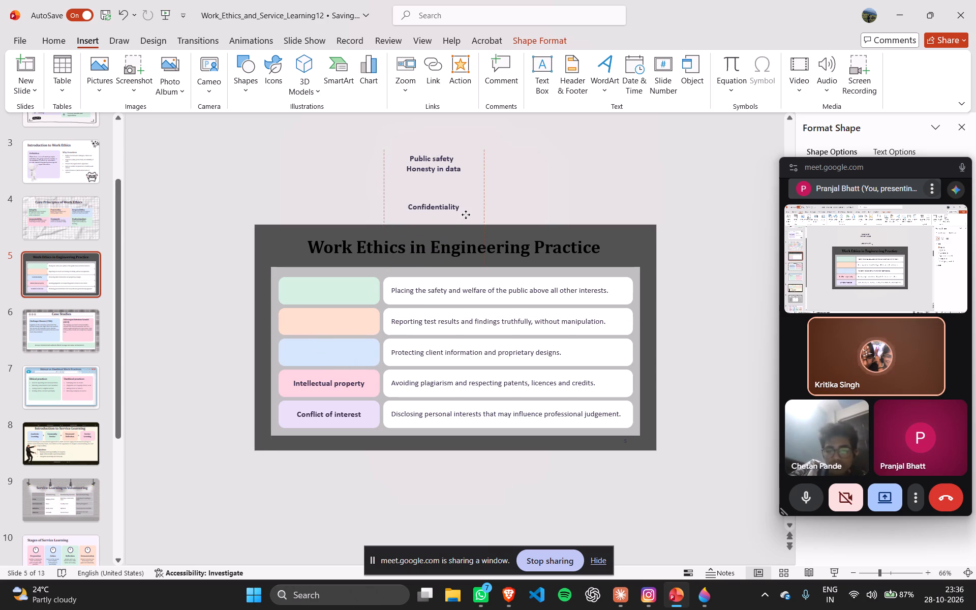
pyautogui.moveTo(466, 215); pyautogui.dragTo(458, 196)
pyautogui.click(352, 383)
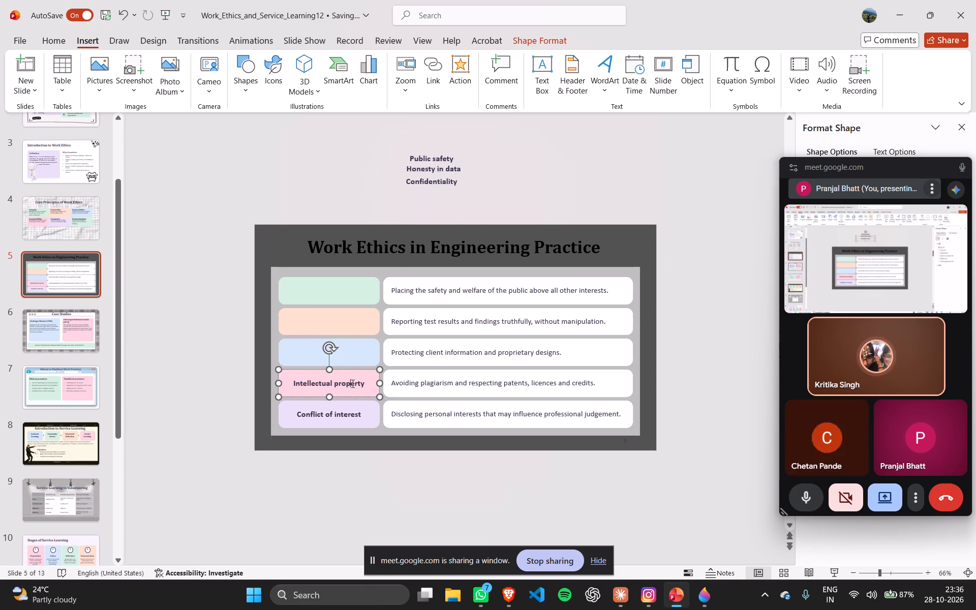
pyautogui.moveTo(354, 393); pyautogui.dragTo(461, 202)
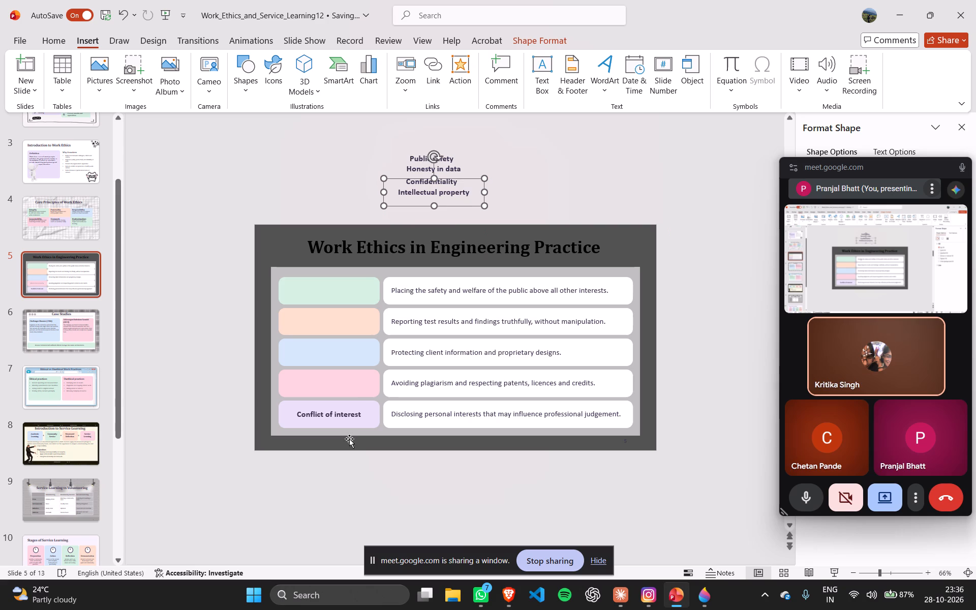
pyautogui.click(355, 418)
pyautogui.moveTo(358, 426); pyautogui.dragTo(461, 269)
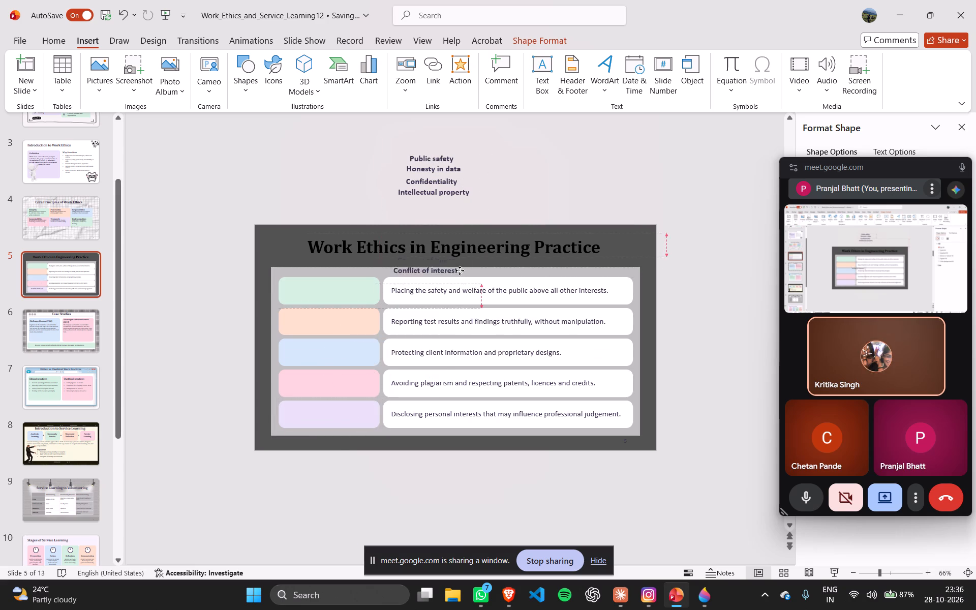
pyautogui.moveTo(461, 269); pyautogui.dragTo(464, 215)
# Fill all five emptied coloured boxes in the first column with Gray, Accent 3, Lighter 60%.
pyautogui.click(345, 301)
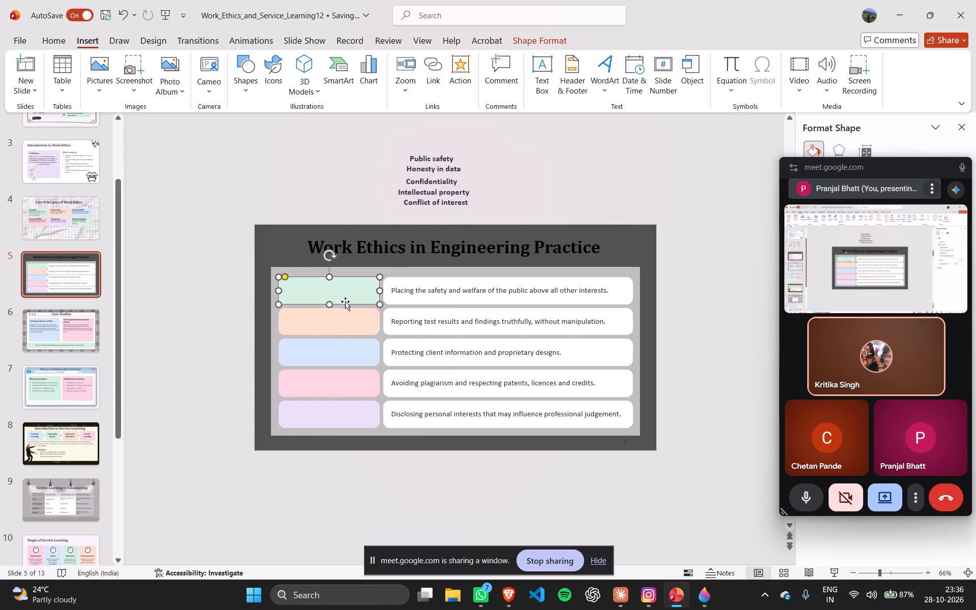
pyautogui.keyDown('ctrl'); pyautogui.click(347, 319); pyautogui.keyUp('ctrl')
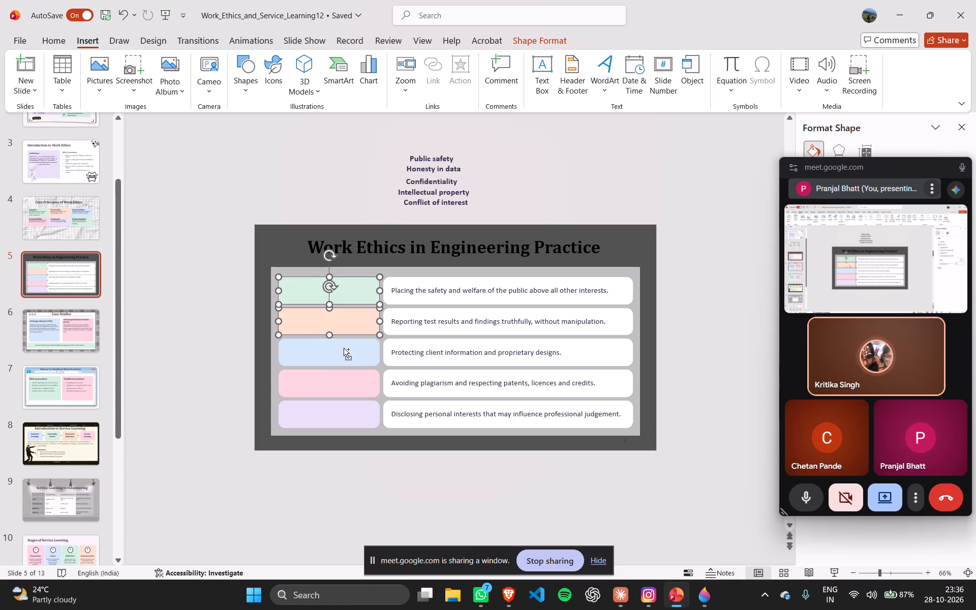
pyautogui.keyDown('ctrl'); pyautogui.click(344, 348); pyautogui.keyUp('ctrl')
pyautogui.keyDown('ctrl'); pyautogui.click(343, 382); pyautogui.keyUp('ctrl')
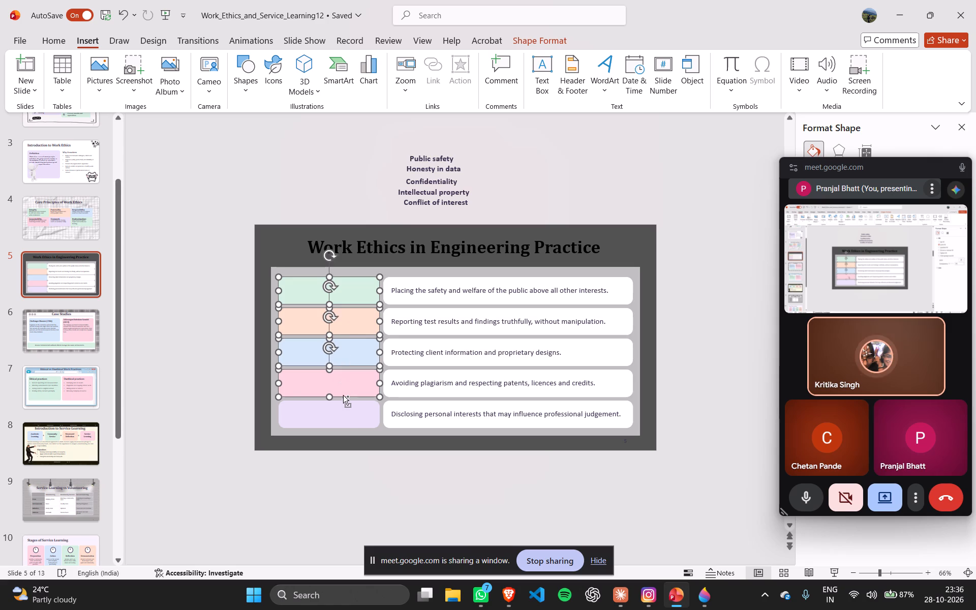
pyautogui.keyDown('ctrl'); pyautogui.click(342, 415); pyautogui.keyUp('ctrl')
pyautogui.click(342, 415)
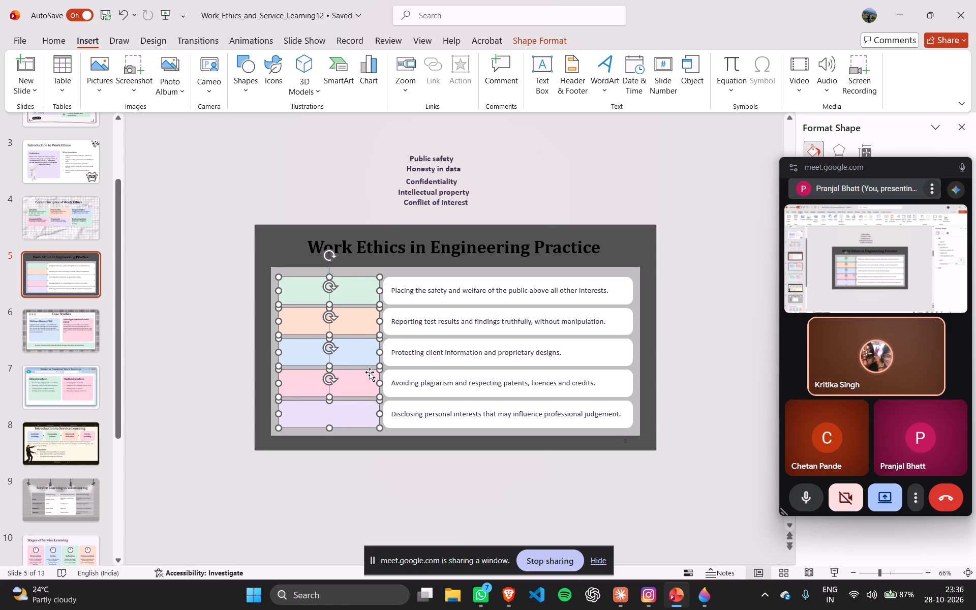
pyautogui.click(364, 412)
pyautogui.rightClick(357, 385)
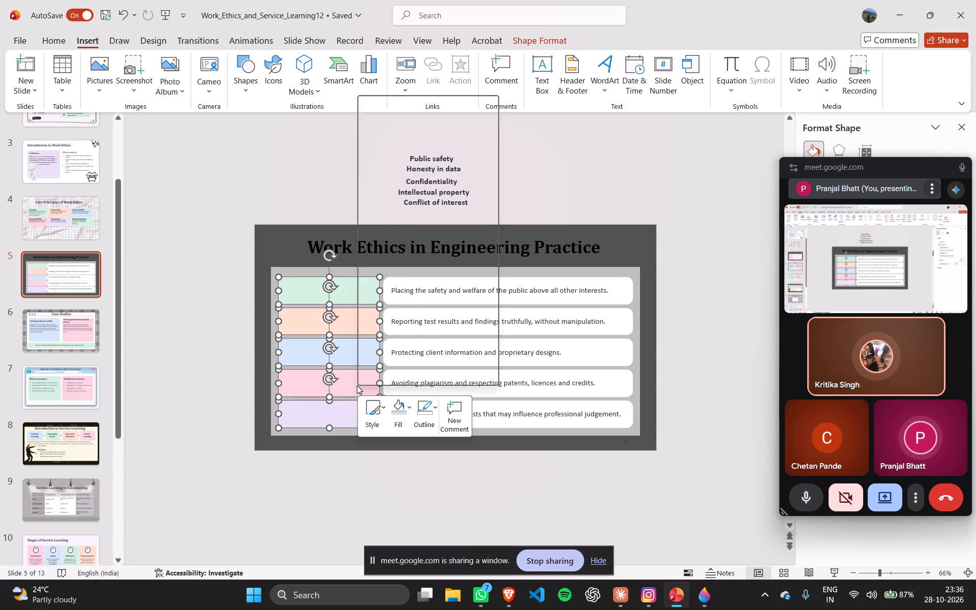
pyautogui.scroll(-1, 380, 313)
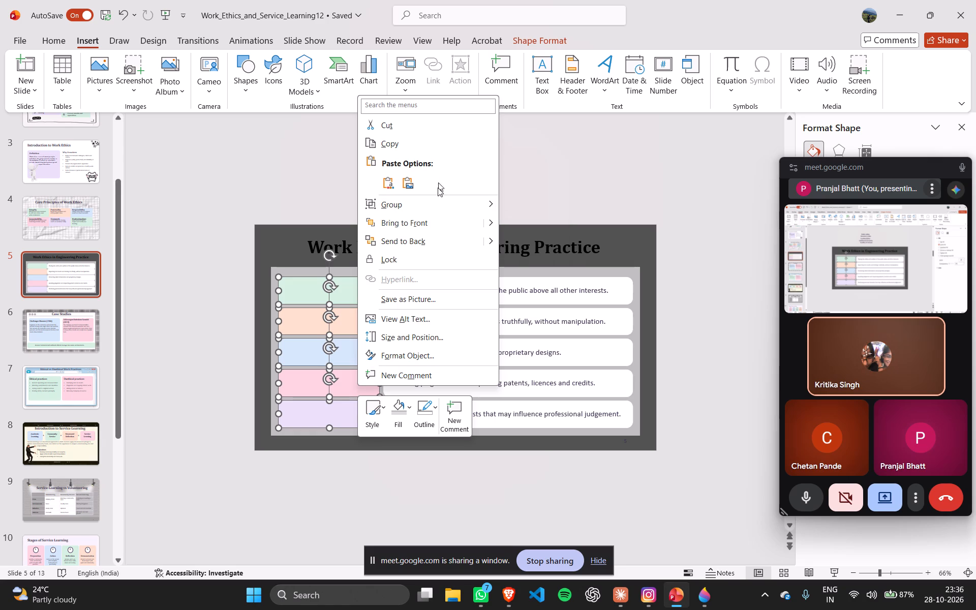
pyautogui.click(409, 404)
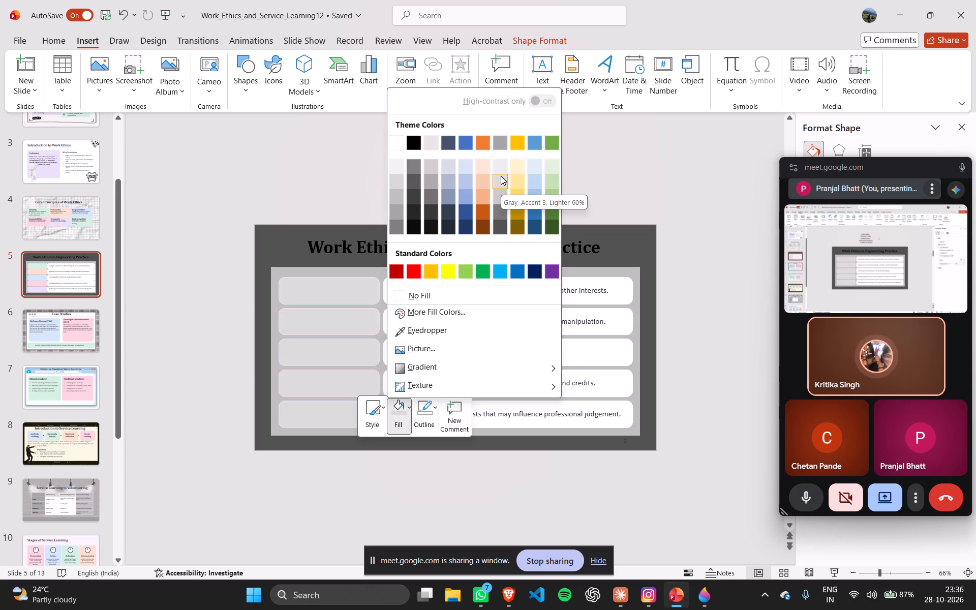
pyautogui.click(501, 176)
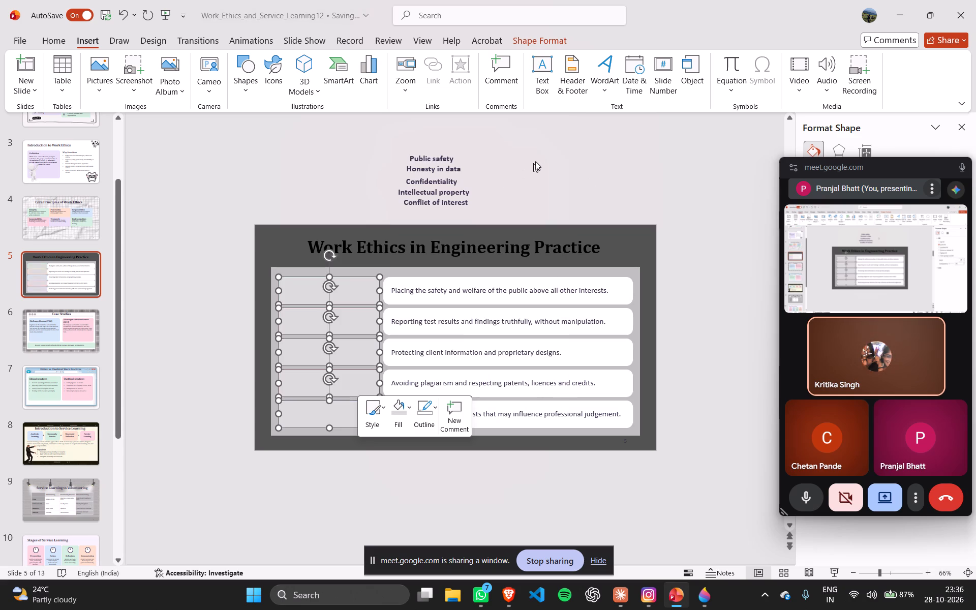
pyautogui.click(538, 159)
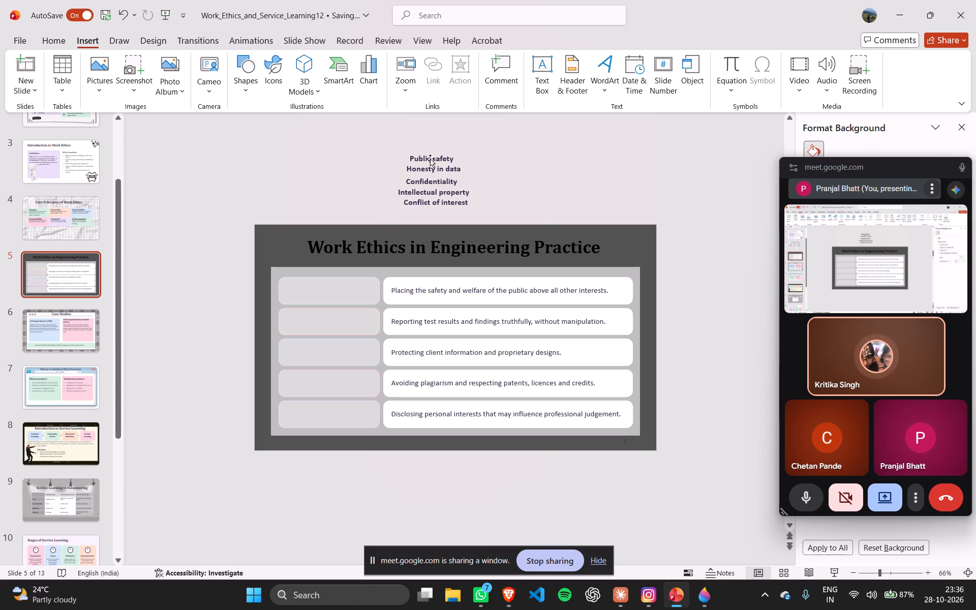
# Move the "Honesty in data" label back onto the second grey box and "Public safety" onto the first.
pyautogui.click(430, 159)
pyautogui.moveTo(430, 159); pyautogui.dragTo(326, 316)
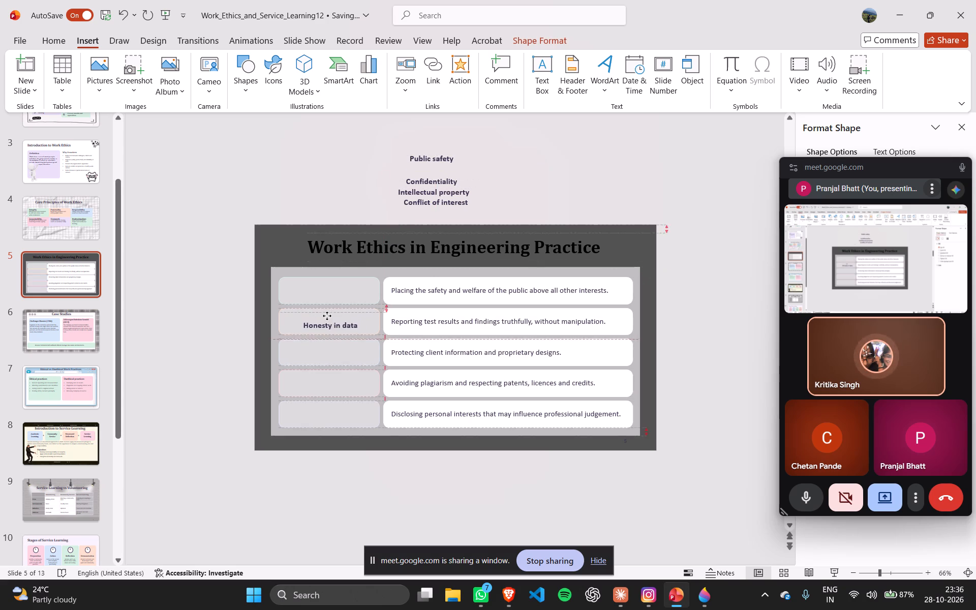
pyautogui.moveTo(326, 316); pyautogui.dragTo(325, 310)
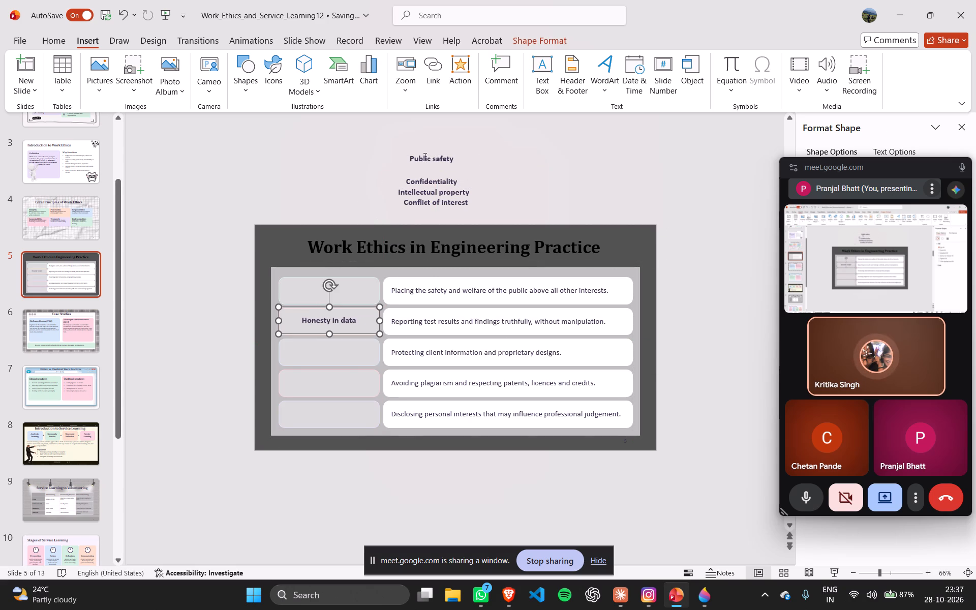
pyautogui.click(428, 154)
pyautogui.moveTo(446, 149); pyautogui.dragTo(345, 284)
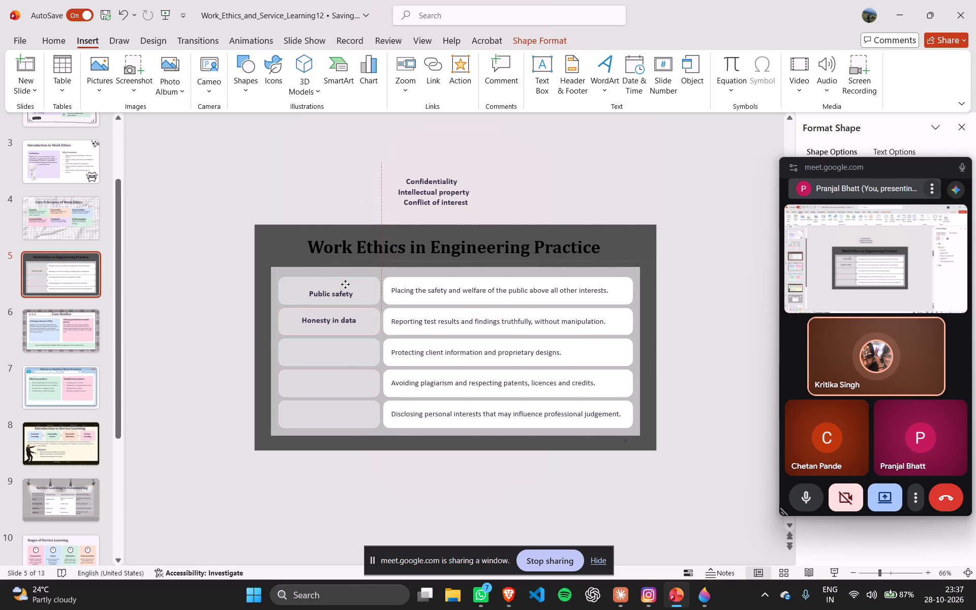
pyautogui.moveTo(345, 284); pyautogui.dragTo(343, 280)
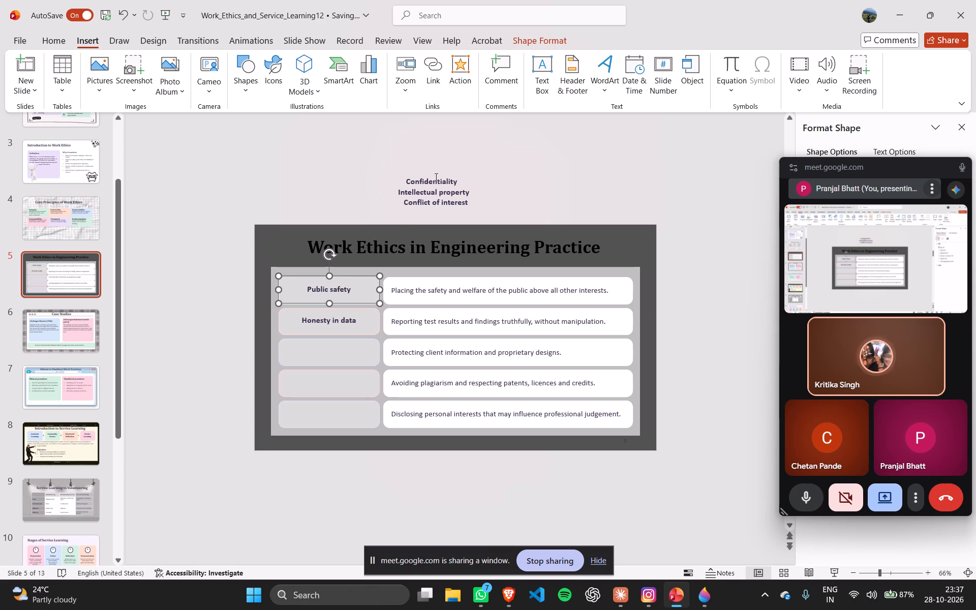
# Move the "Confidentiality", "Intellectual property" and "Conflict of interest" labels back onto the third, fourth and fifth grey boxes respectively.
pyautogui.click(436, 176)
pyautogui.moveTo(448, 172); pyautogui.dragTo(346, 343)
pyautogui.click(433, 183)
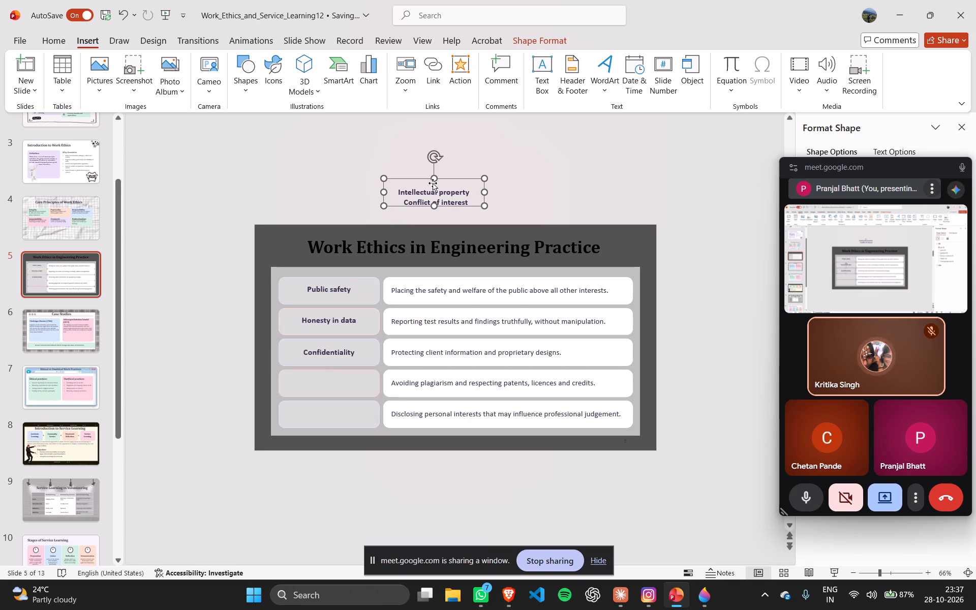
pyautogui.moveTo(443, 184); pyautogui.dragTo(345, 374)
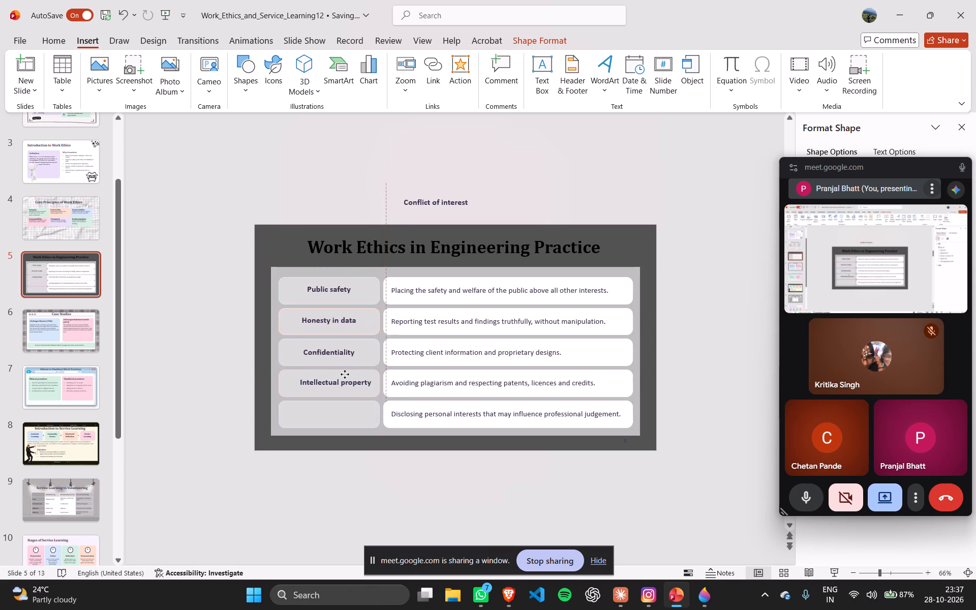
pyautogui.moveTo(345, 374); pyautogui.dragTo(341, 374)
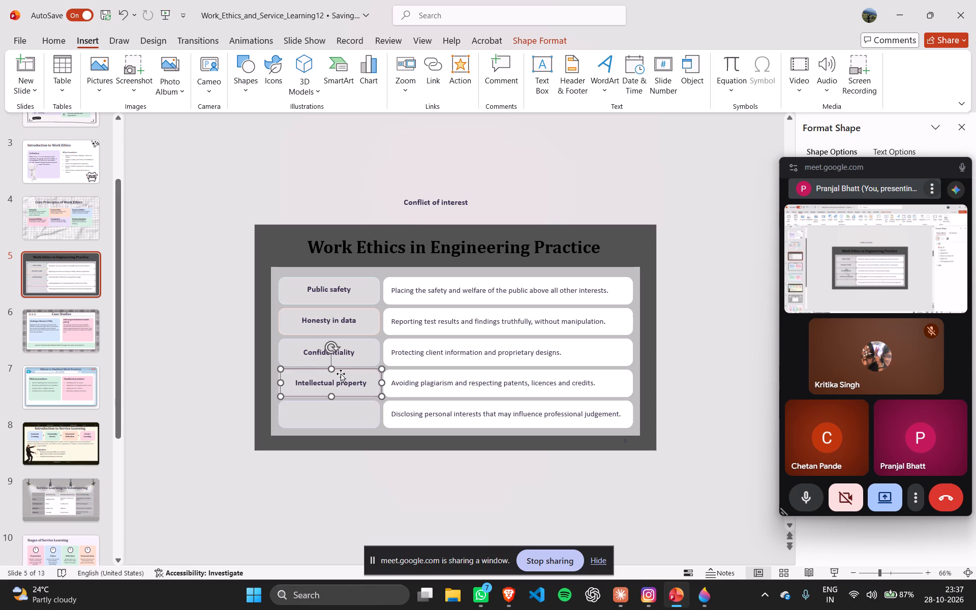
pyautogui.click(434, 197)
pyautogui.moveTo(441, 194); pyautogui.dragTo(402, 229)
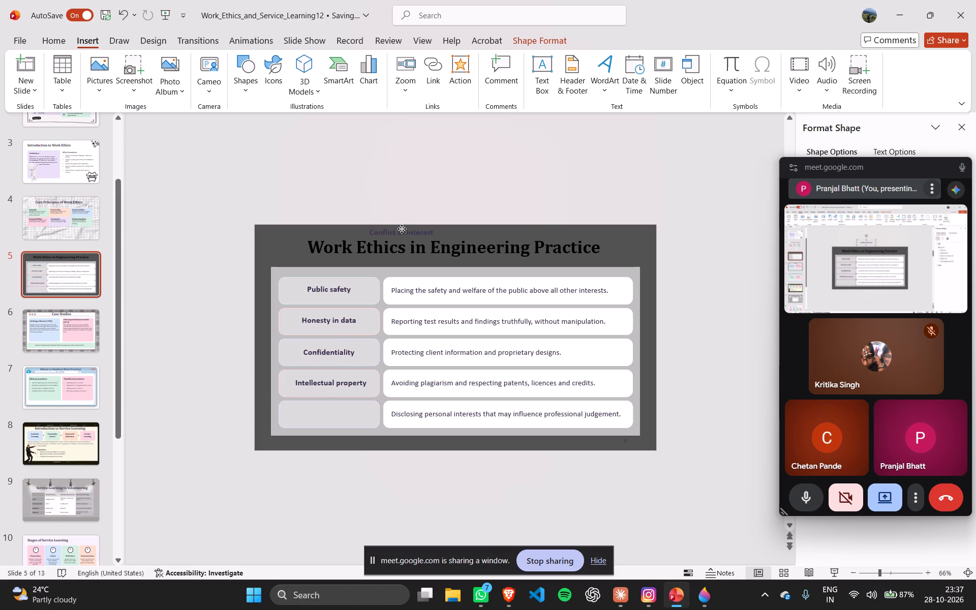
pyautogui.moveTo(402, 229); pyautogui.dragTo(335, 407)
pyautogui.click(471, 136)
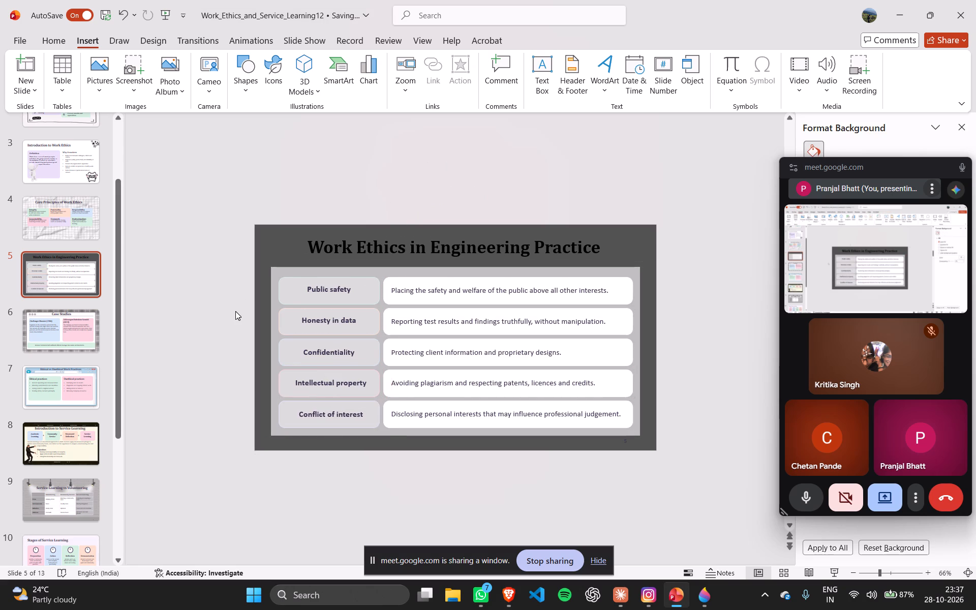
pyautogui.click(283, 496)
# Fill the header row of the "Service Learning vs Volunteering" table on slide 9 with White, Background 1, Darker 15%.
pyautogui.scroll(-11, 60, 477)
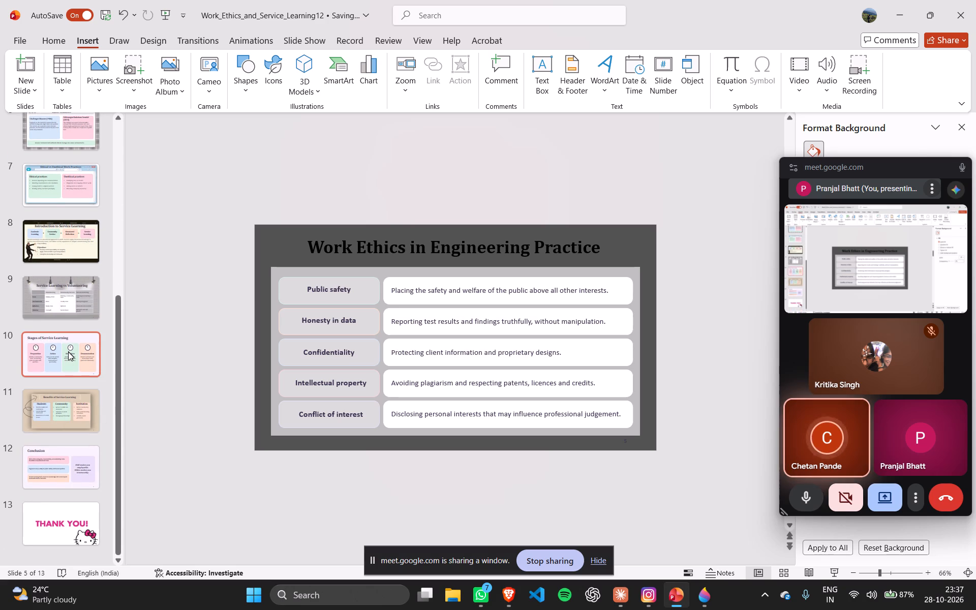
pyautogui.scroll(11, 68, 352)
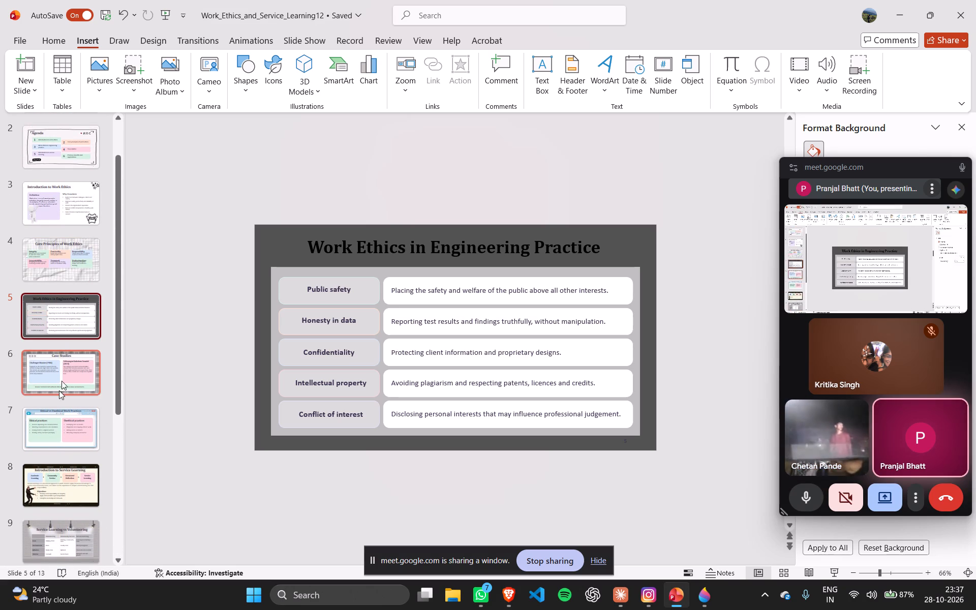
pyautogui.scroll(-2, 76, 436)
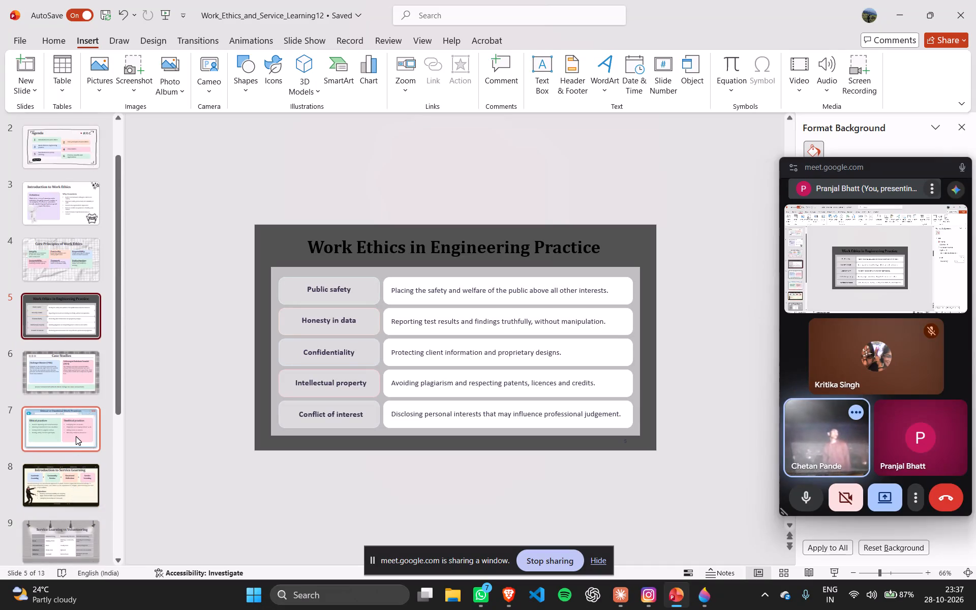
pyautogui.scroll(-8, 76, 436)
pyautogui.click(76, 389)
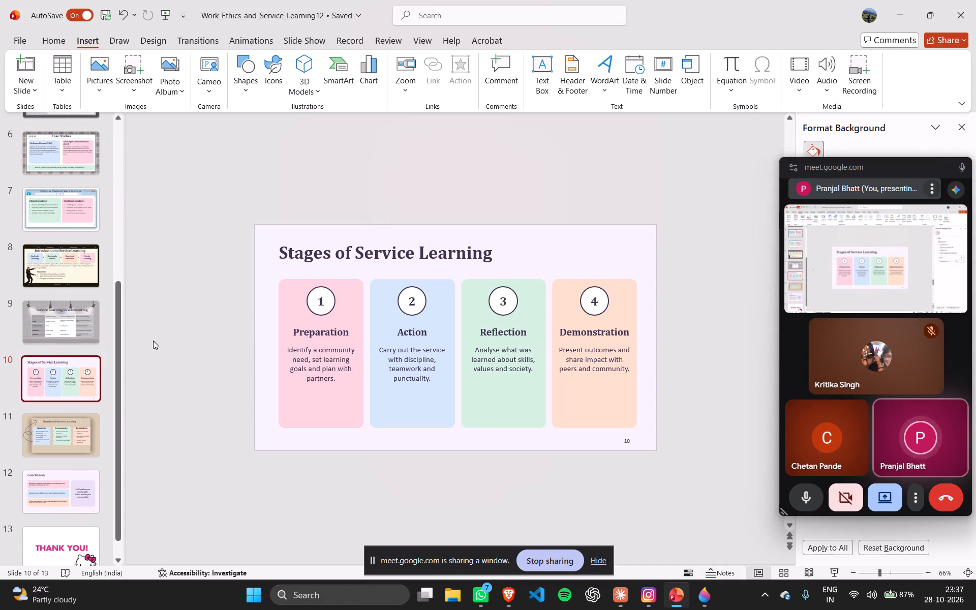
pyautogui.click(80, 333)
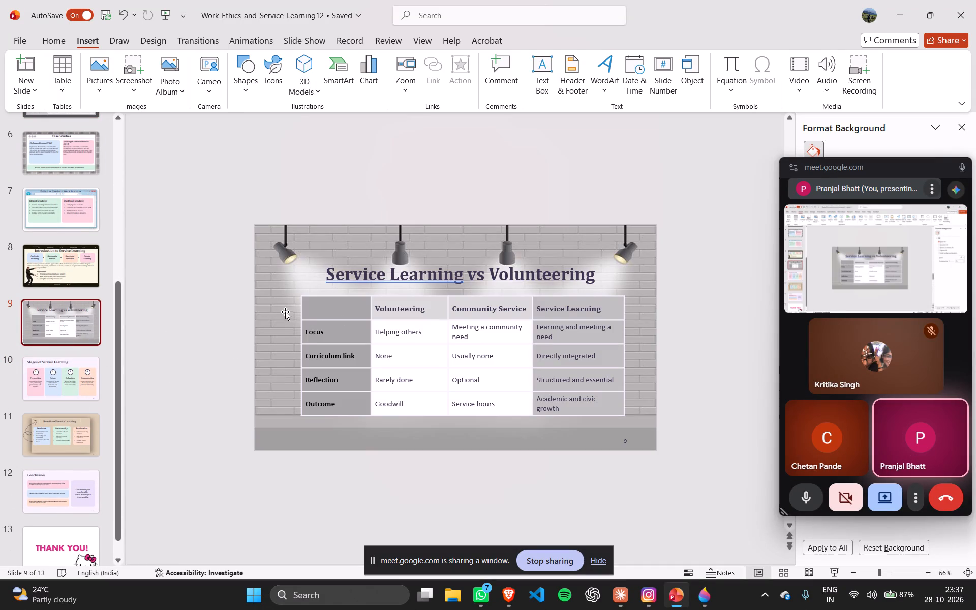
pyautogui.click(300, 307)
pyautogui.click(296, 312)
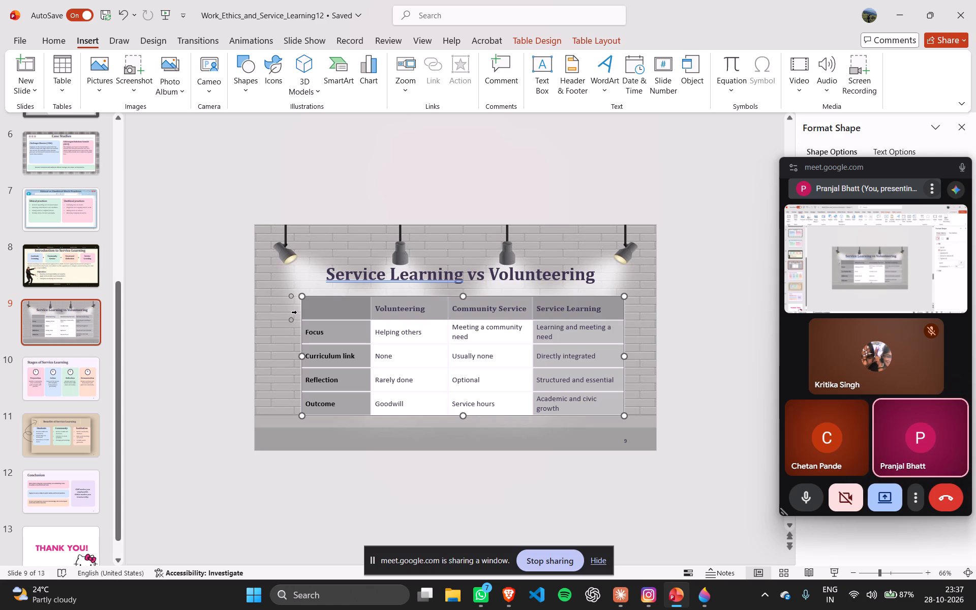
pyautogui.rightClick(296, 312)
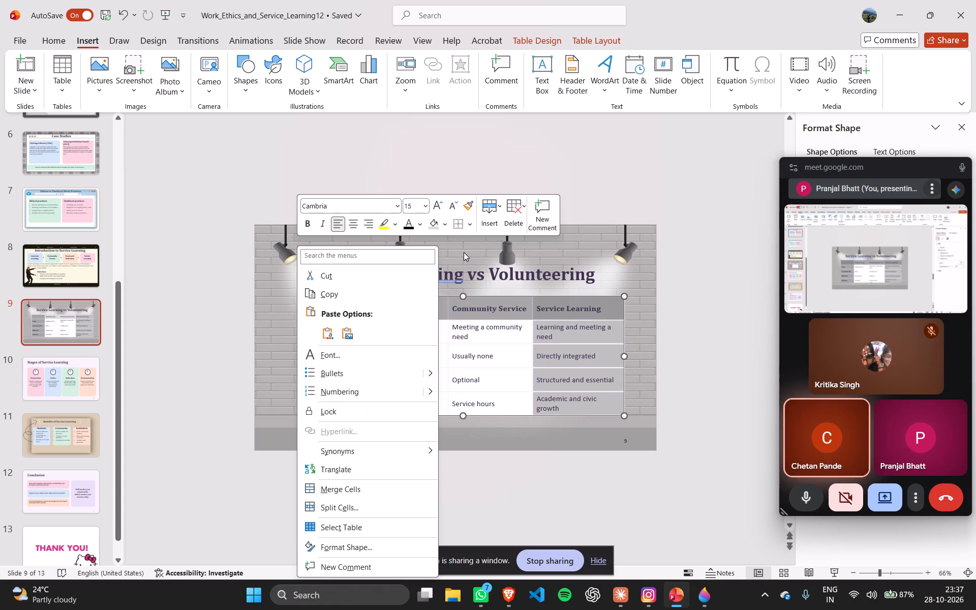
pyautogui.click(422, 227)
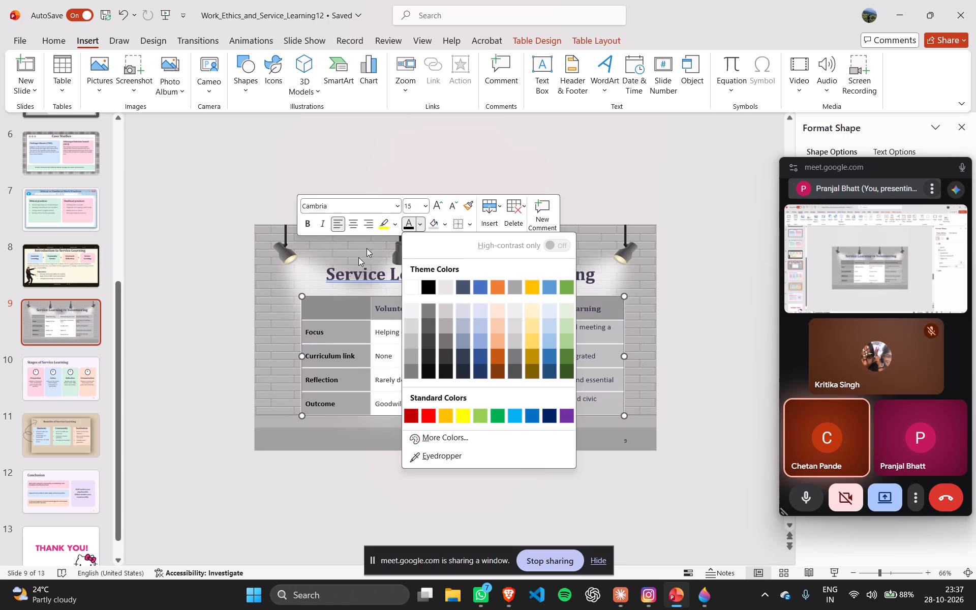
pyautogui.click(445, 225)
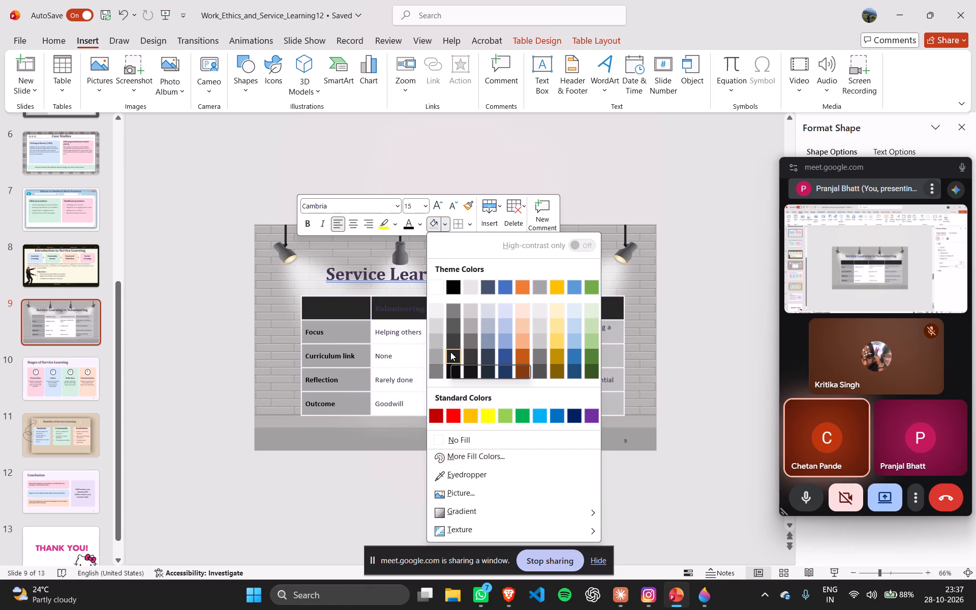
pyautogui.click(437, 330)
pyautogui.click(699, 417)
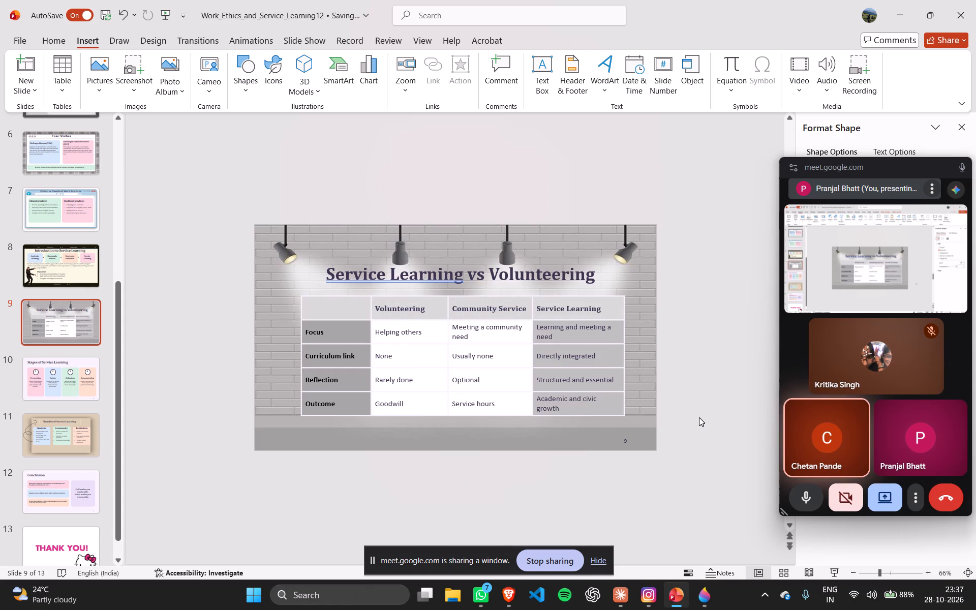
pyautogui.click(372, 490)
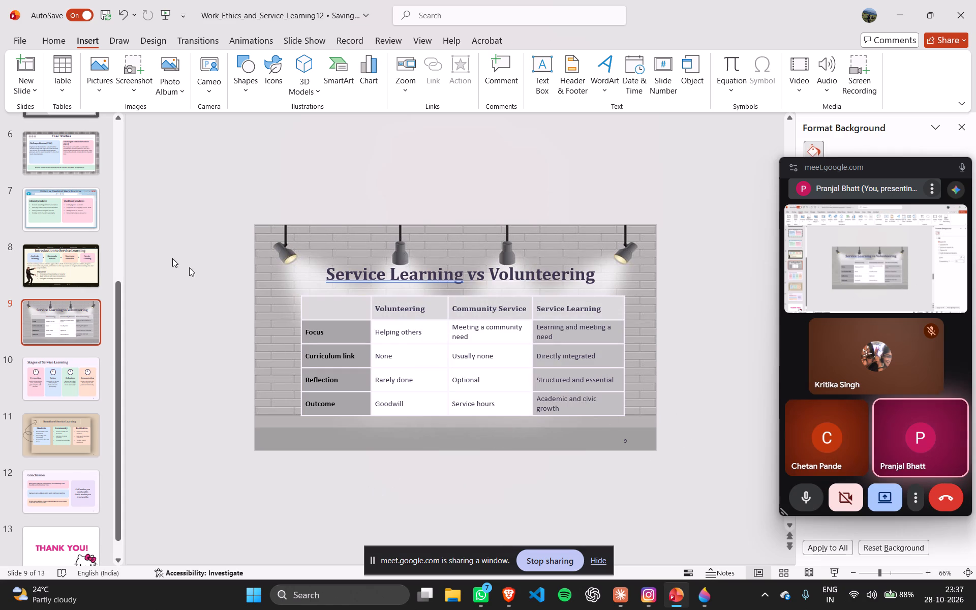
# Move the "Stages of Service Learning" title on slide 10 slightly upward, keeping it aligned with the first card's left edge.
pyautogui.click(64, 389)
pyautogui.click(357, 288)
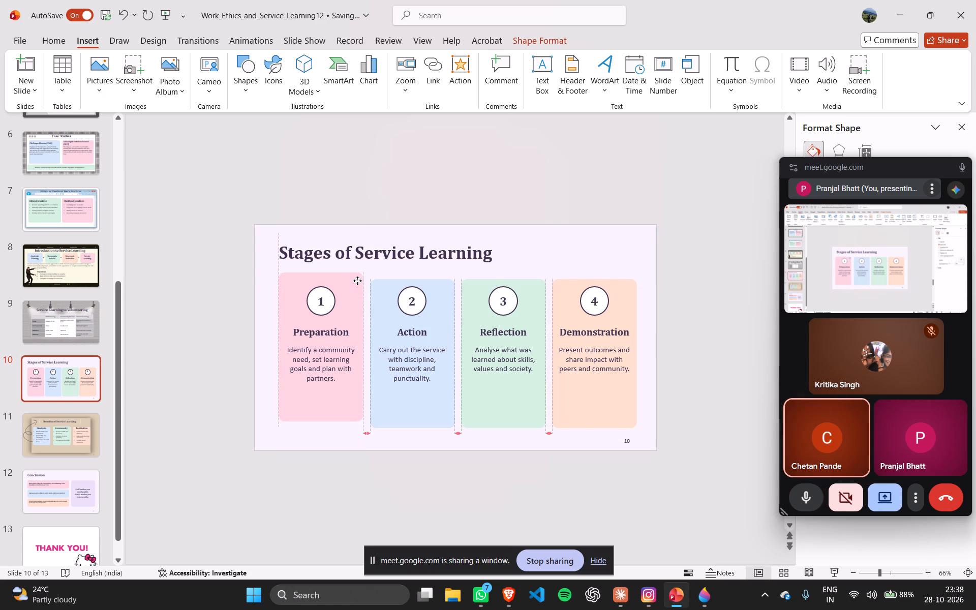
pyautogui.hotkey('ctrl', 'z')
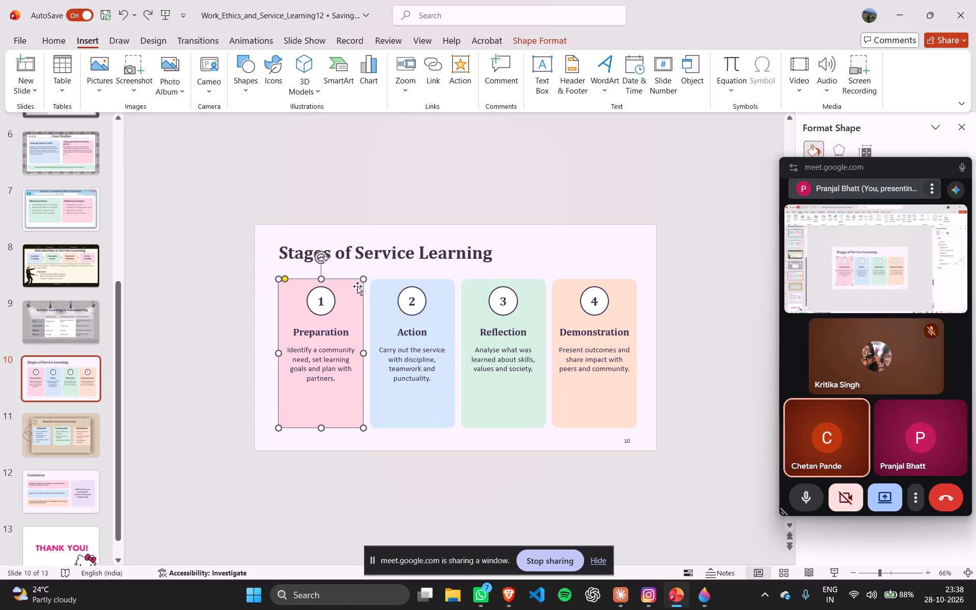
pyautogui.click(677, 341)
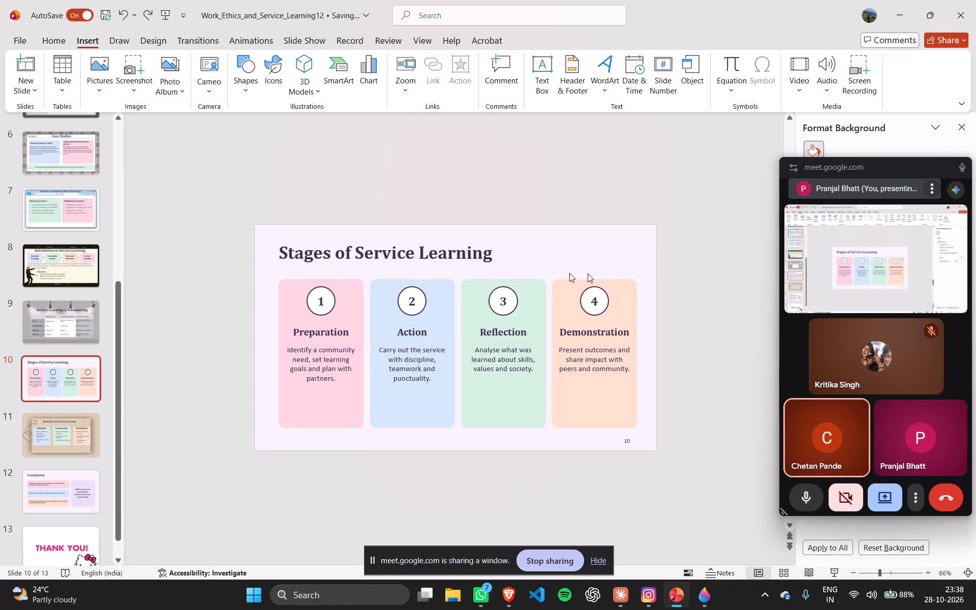
pyautogui.click(425, 248)
pyautogui.moveTo(440, 236); pyautogui.dragTo(496, 230)
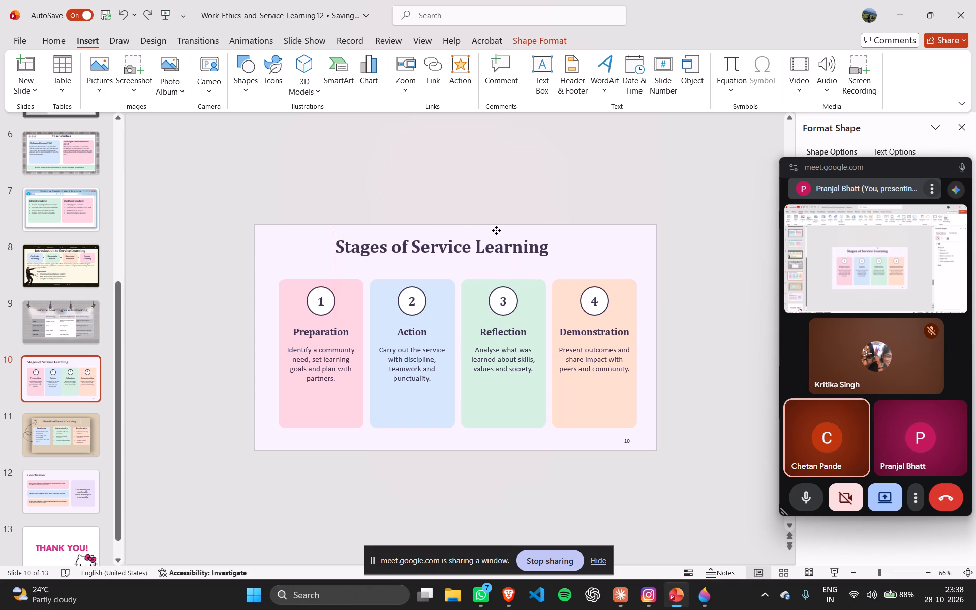
pyautogui.moveTo(496, 230); pyautogui.dragTo(436, 227)
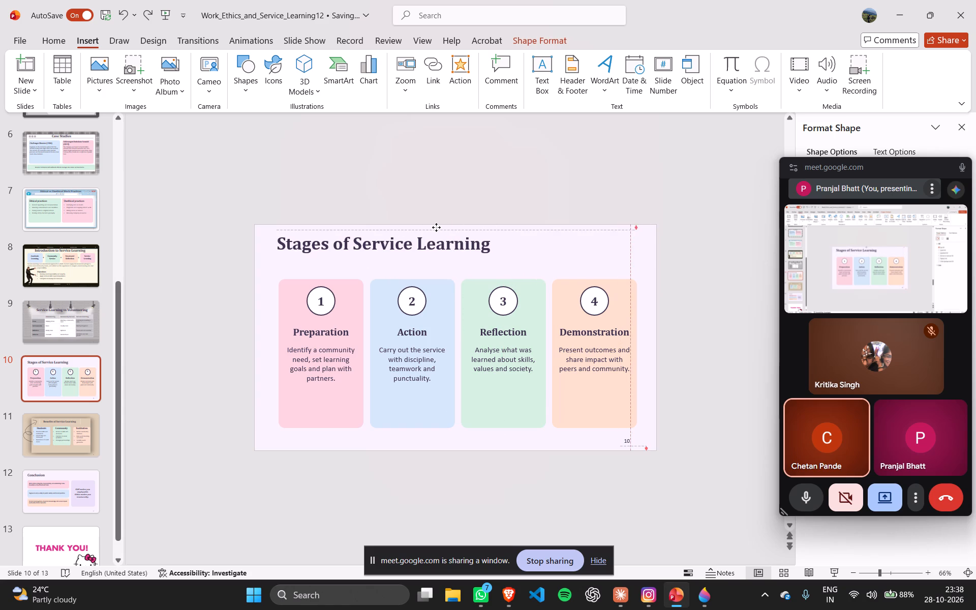
pyautogui.moveTo(436, 227); pyautogui.dragTo(440, 234)
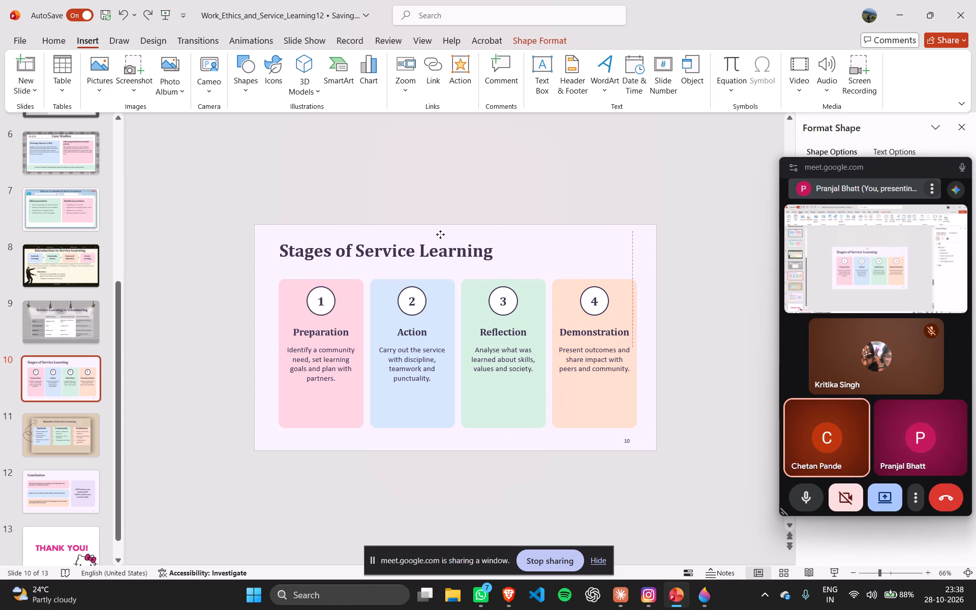
pyautogui.moveTo(440, 234); pyautogui.dragTo(440, 230)
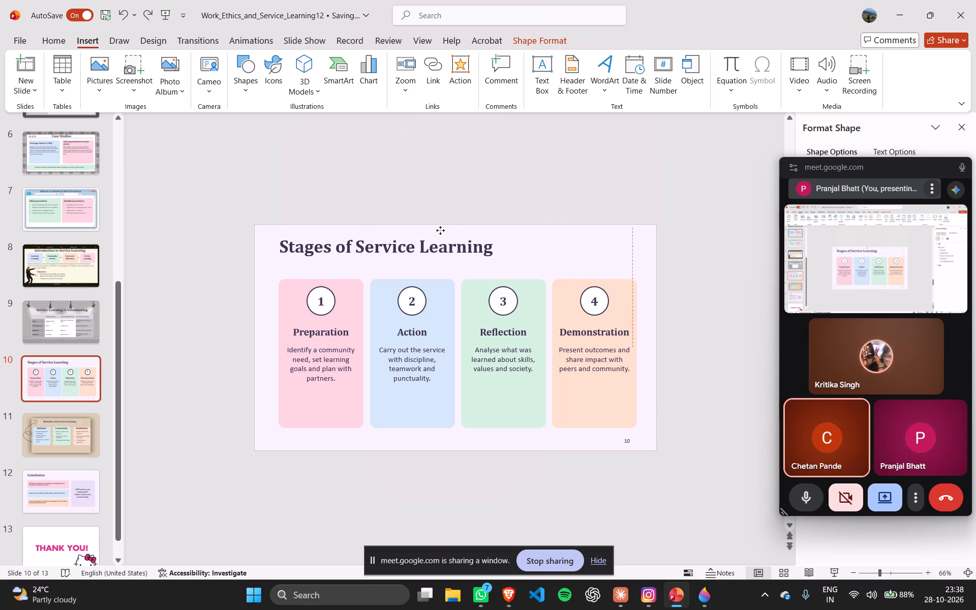
pyautogui.click(678, 313)
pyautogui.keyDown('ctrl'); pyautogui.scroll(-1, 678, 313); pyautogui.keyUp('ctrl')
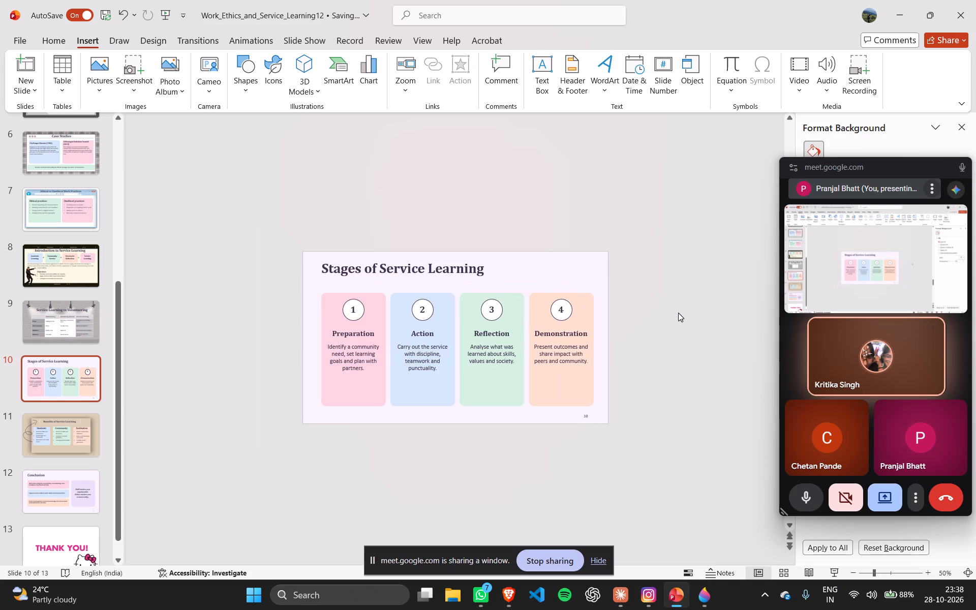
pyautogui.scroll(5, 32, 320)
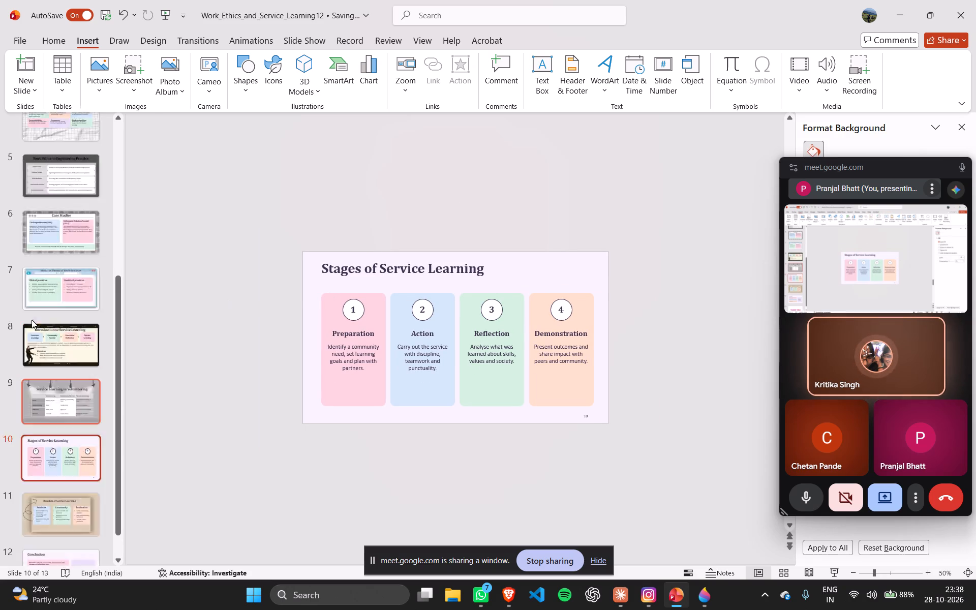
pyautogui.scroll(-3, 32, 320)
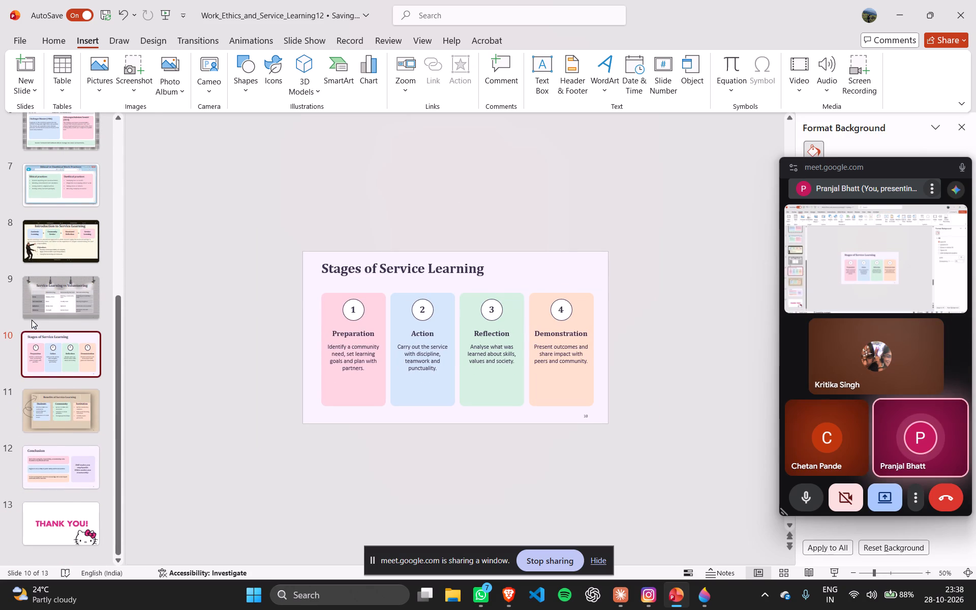
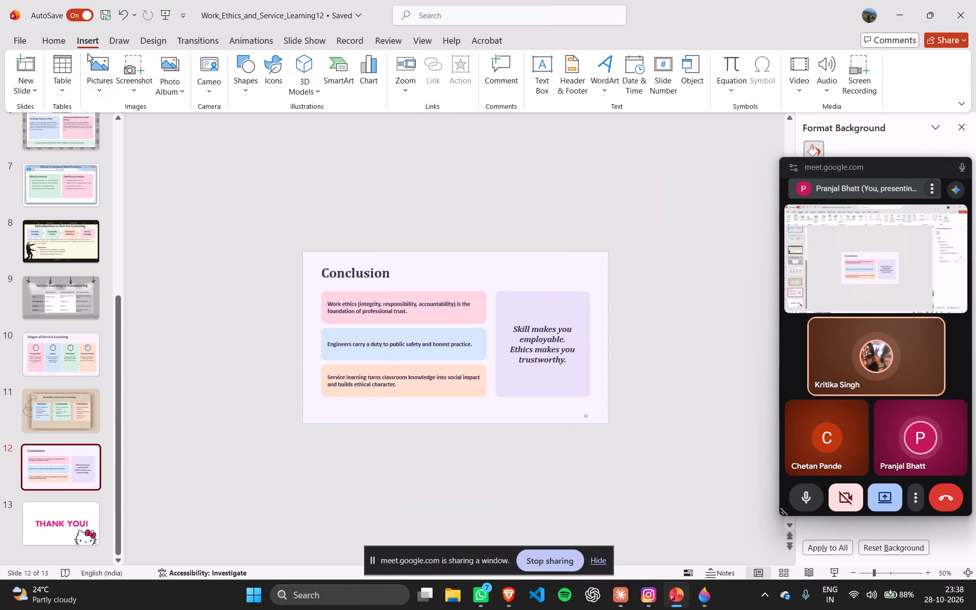
# Insert the blue window-frame picture from the Desktop on slide 12 and stretch it to cover the whole slide.
pyautogui.click(89, 99)
pyautogui.click(129, 136)
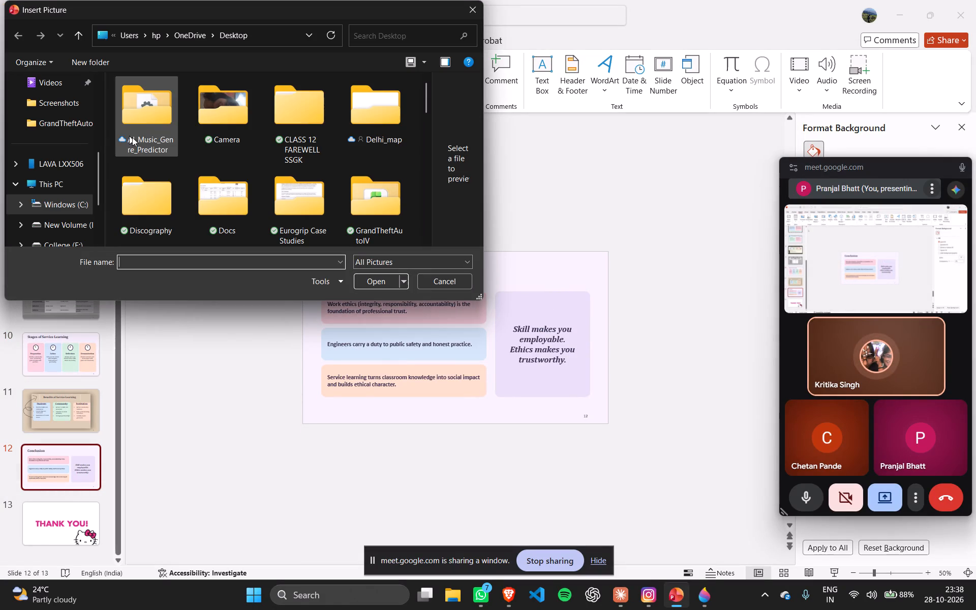
pyautogui.scroll(-20, 279, 163)
pyautogui.scroll(-20, 279, 163)
pyautogui.scroll(-20, 279, 163)
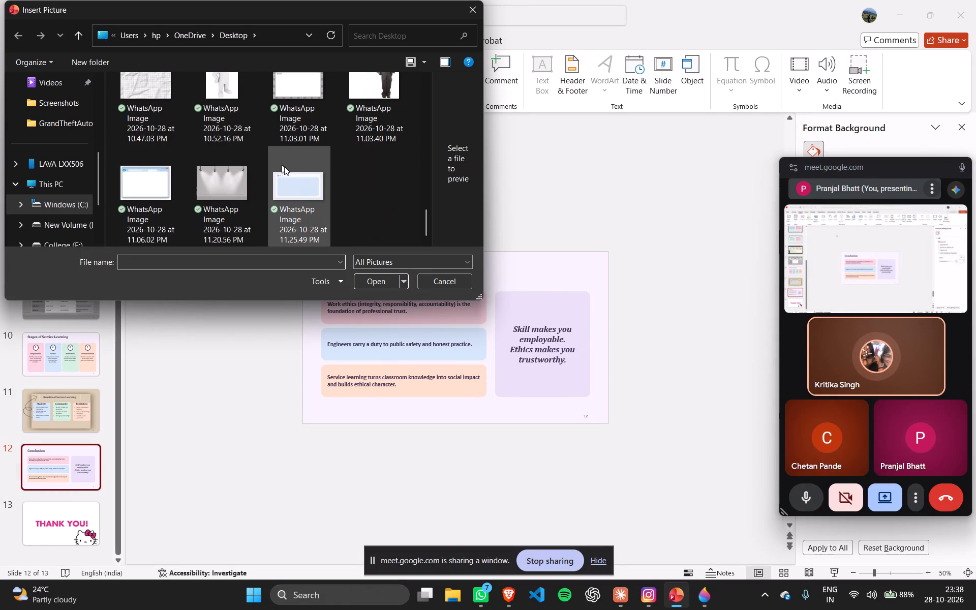
pyautogui.click(302, 175)
pyautogui.click(380, 279)
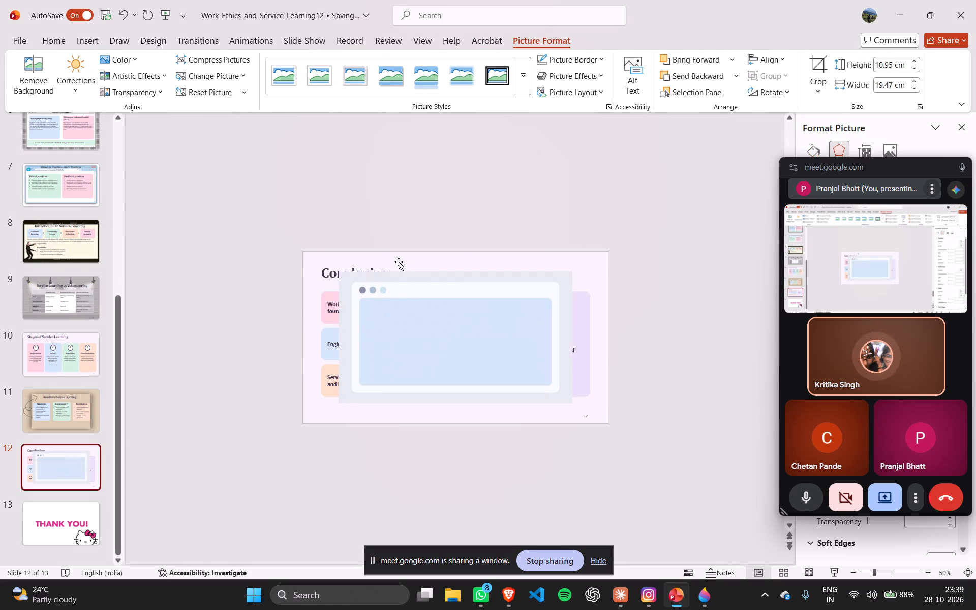
pyautogui.moveTo(445, 315); pyautogui.dragTo(408, 296)
pyautogui.moveTo(539, 385); pyautogui.dragTo(601, 416)
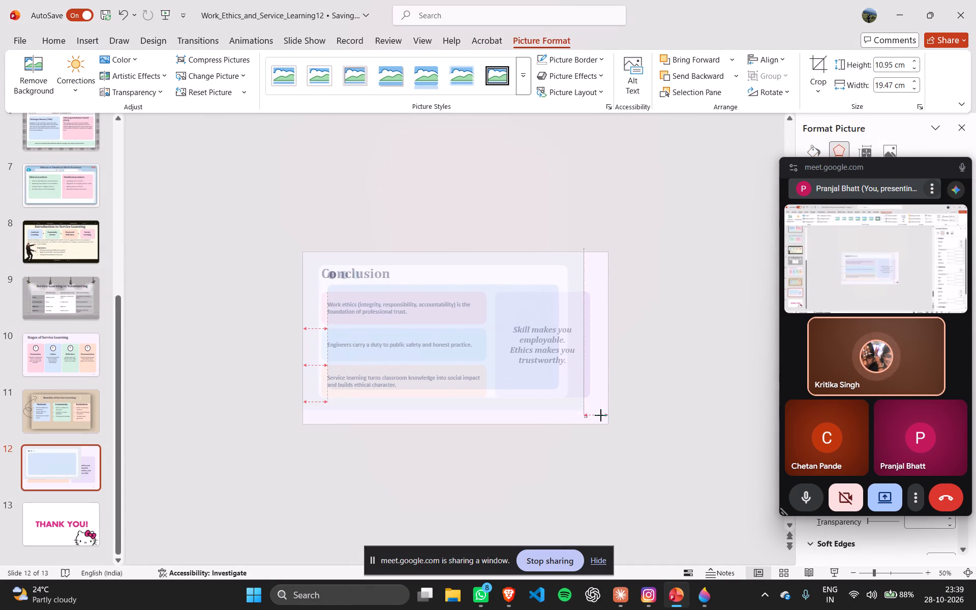
pyautogui.moveTo(601, 416); pyautogui.dragTo(608, 420)
pyautogui.click(644, 420)
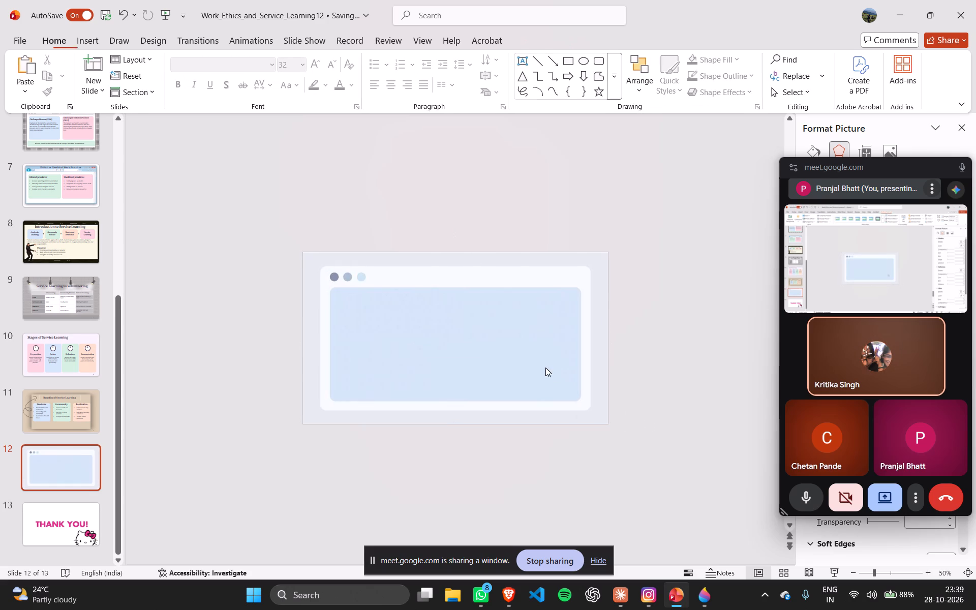
# Send the window-frame picture on the Conclusion slide to the back, behind the title and boxes.
pyautogui.click(545, 368)
pyautogui.rightClick(545, 368)
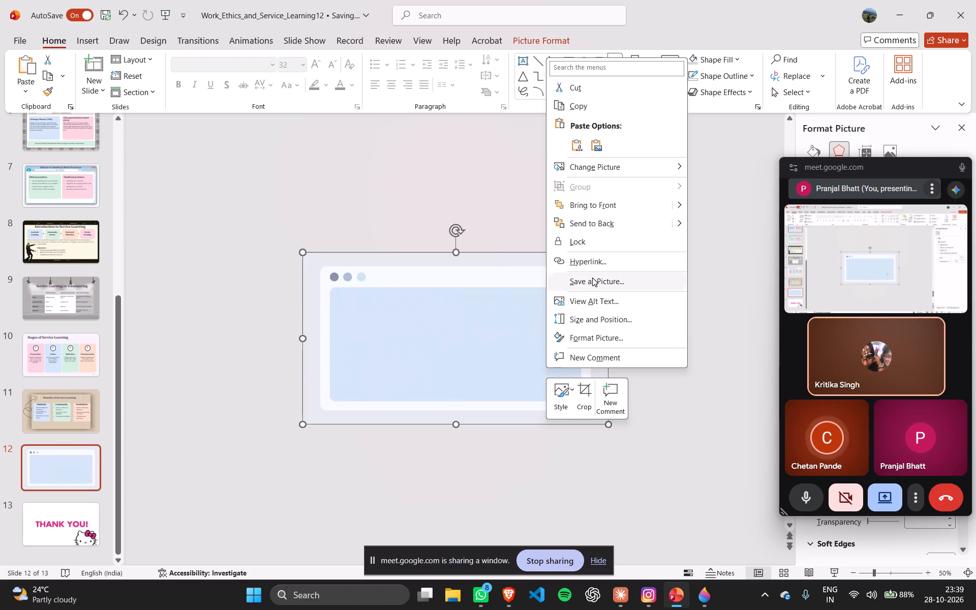
pyautogui.click(599, 220)
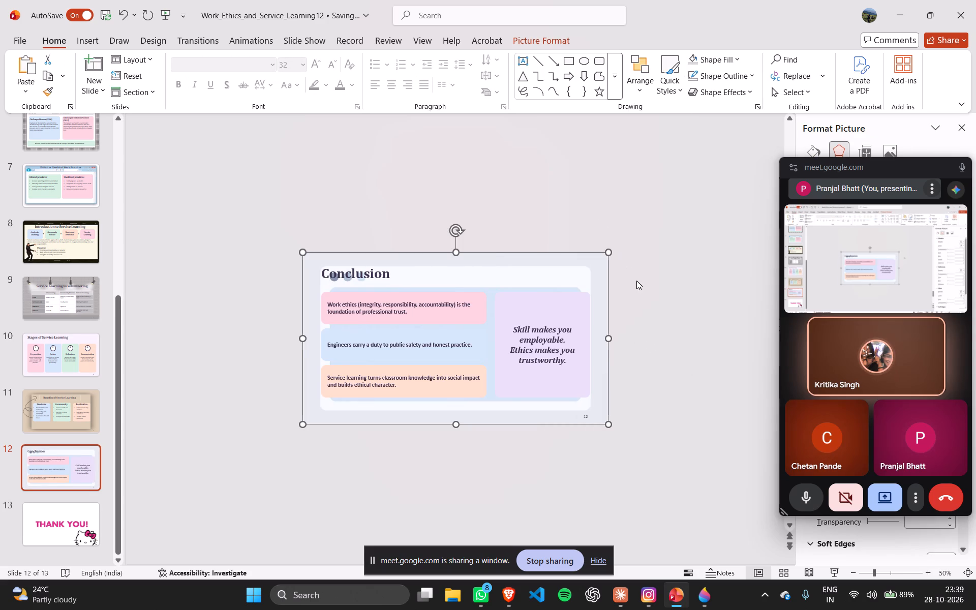
pyautogui.click(684, 304)
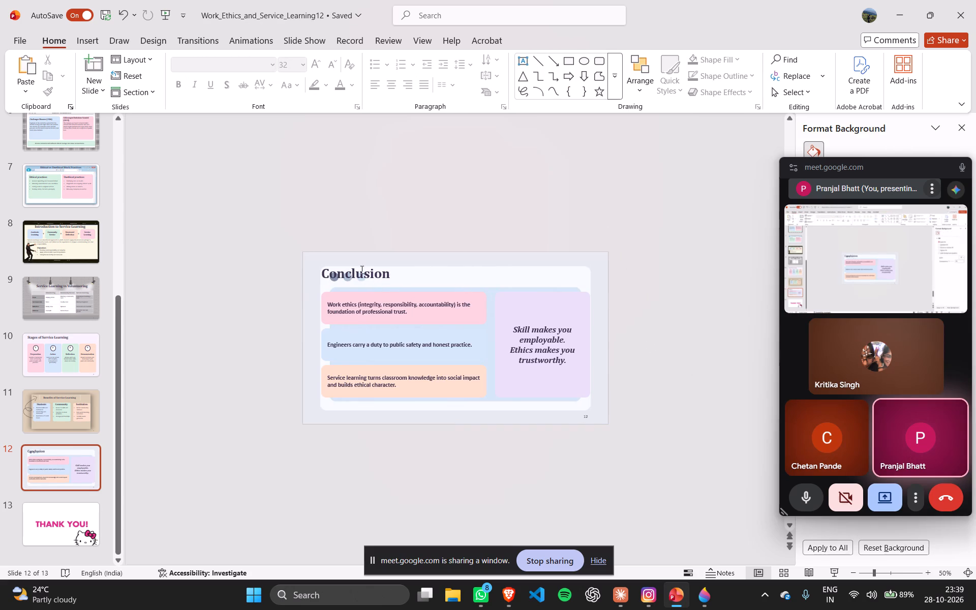
# Move the "Conclusion" title to the middle of the window frame's header strip, clear of the three dots.
pyautogui.click(363, 276)
pyautogui.moveTo(374, 285); pyautogui.dragTo(408, 297)
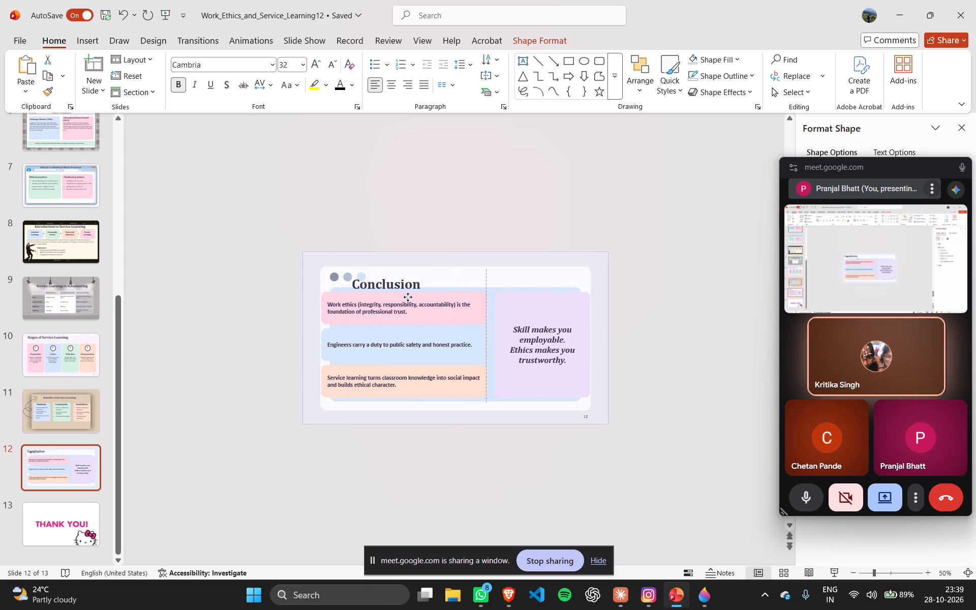
pyautogui.moveTo(408, 297); pyautogui.dragTo(463, 288)
pyautogui.click(679, 350)
# Shift the pink box rightward inside the picture's blue panel and narrow it from its right edge.
pyautogui.click(447, 298)
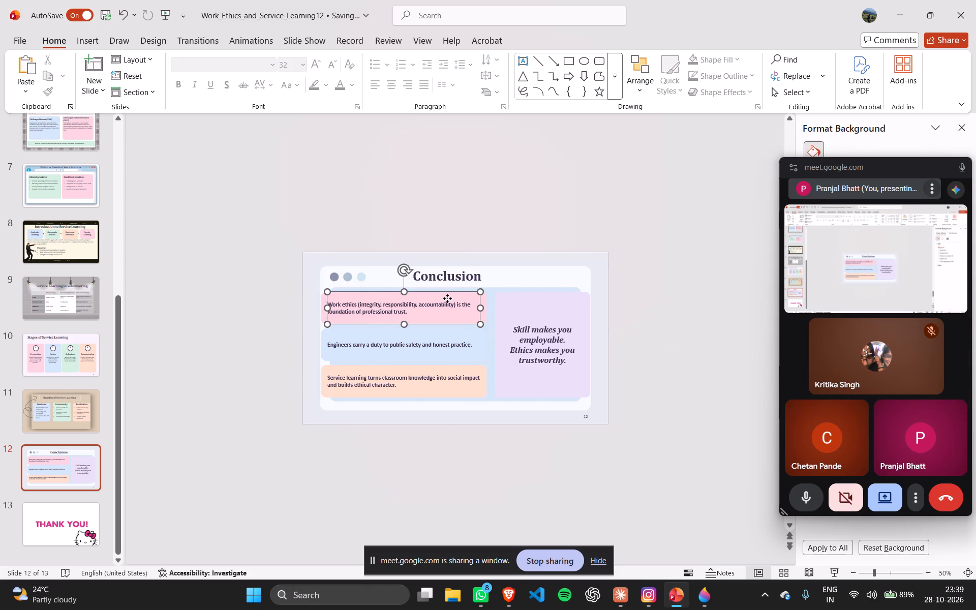
pyautogui.click(485, 301)
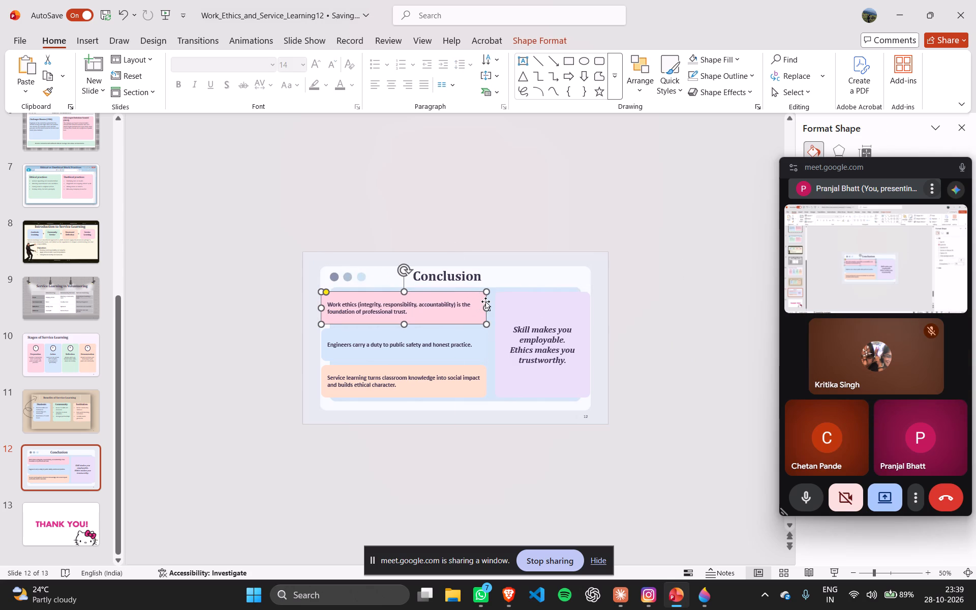
pyautogui.moveTo(485, 301); pyautogui.dragTo(497, 301)
pyautogui.click(727, 372)
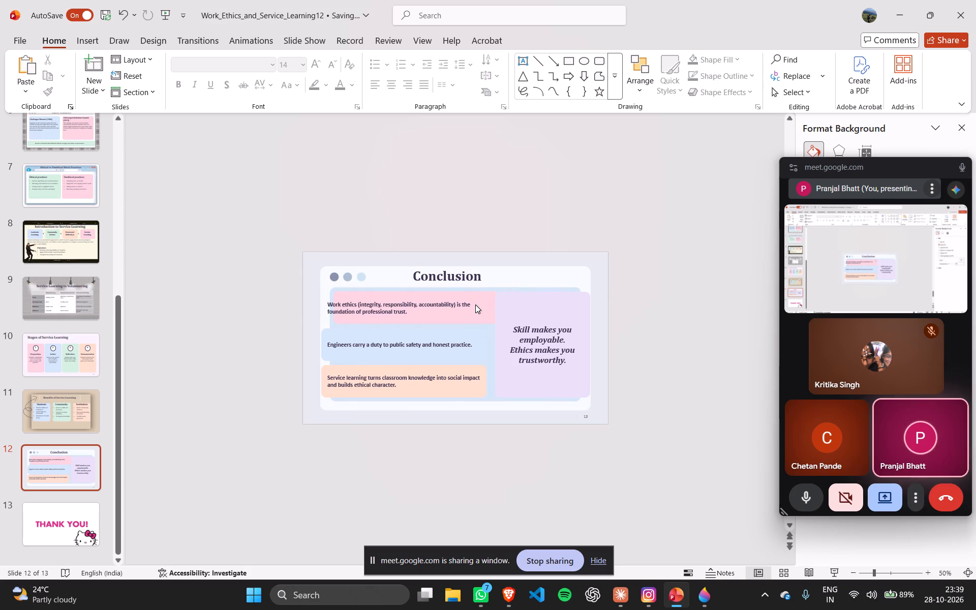
pyautogui.click(475, 304)
pyautogui.click(486, 320)
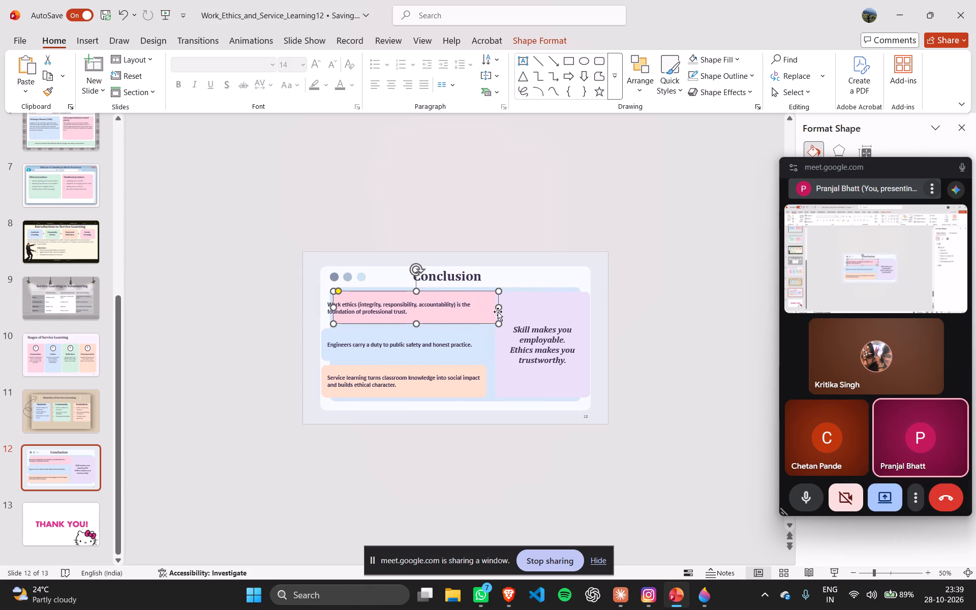
pyautogui.moveTo(498, 308); pyautogui.dragTo(481, 308)
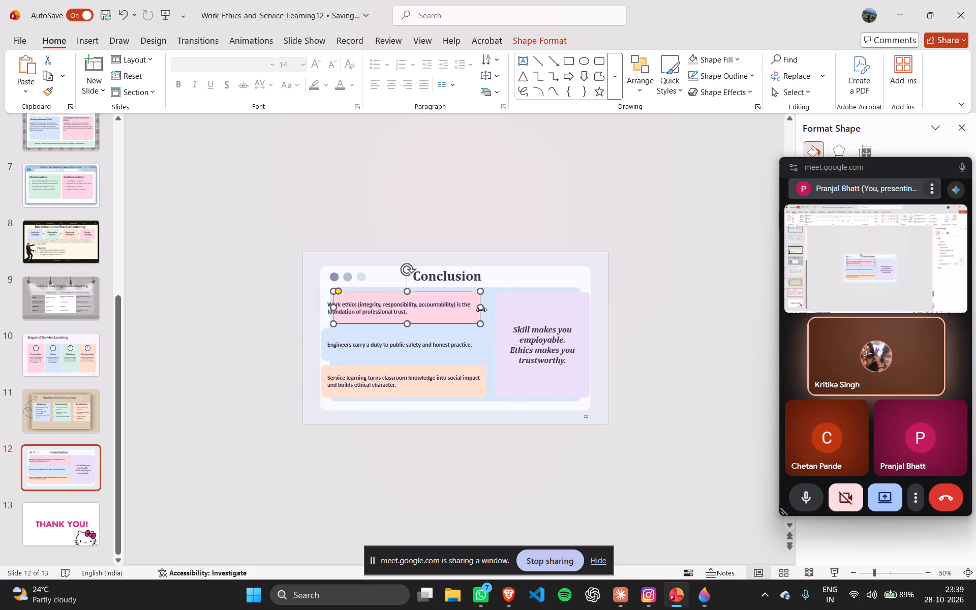
# Move the "Work ethics" text onto the pink box and narrow its text box to fit inside.
pyautogui.click(421, 306)
pyautogui.click(429, 304)
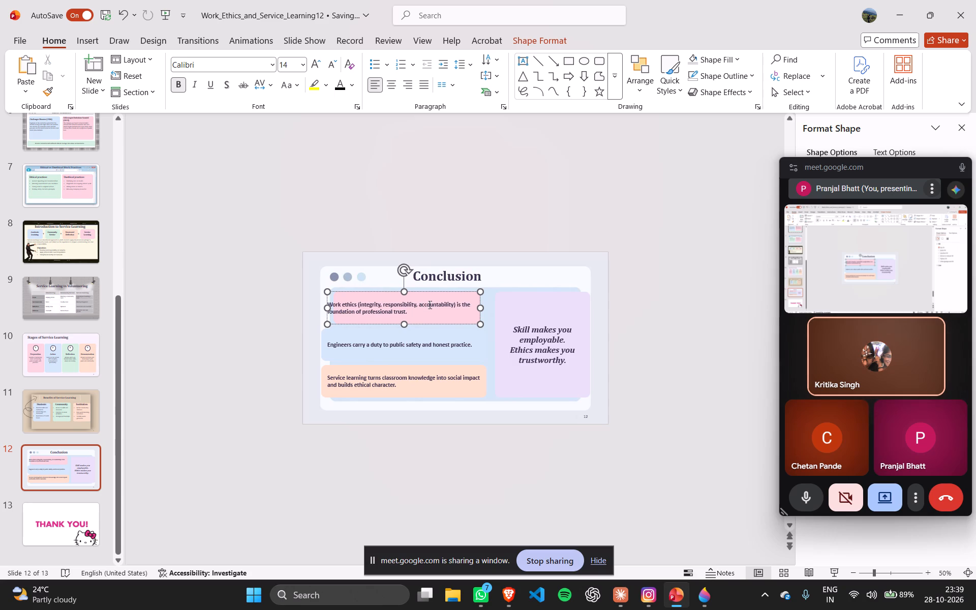
pyautogui.moveTo(429, 317); pyautogui.dragTo(434, 316)
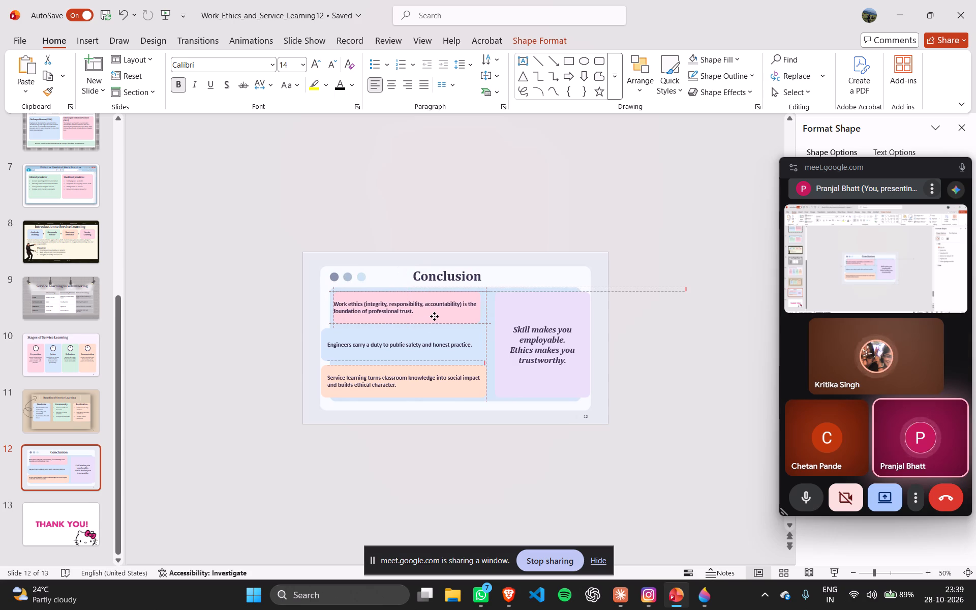
pyautogui.moveTo(434, 316); pyautogui.dragTo(439, 314)
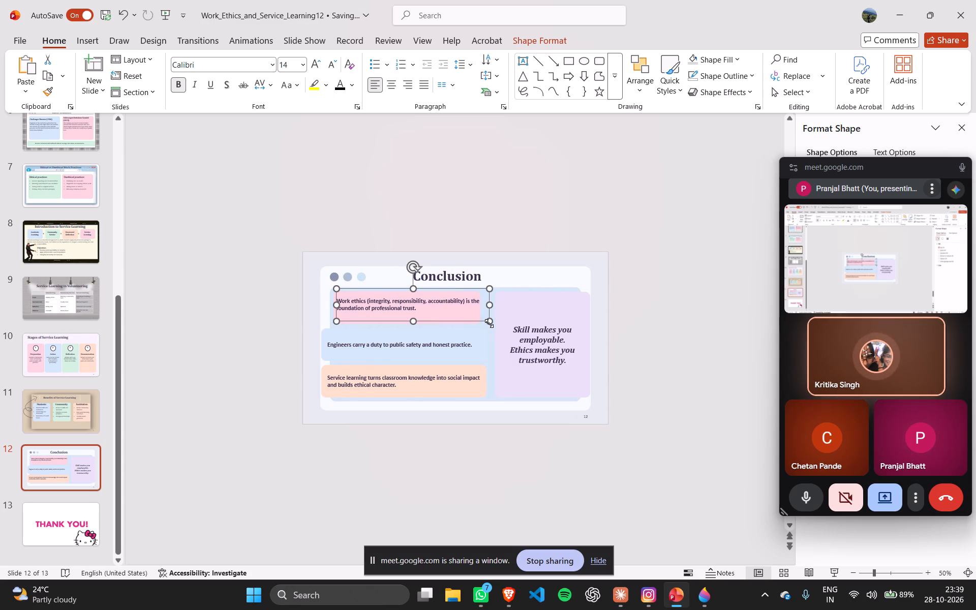
pyautogui.moveTo(491, 322); pyautogui.dragTo(472, 322)
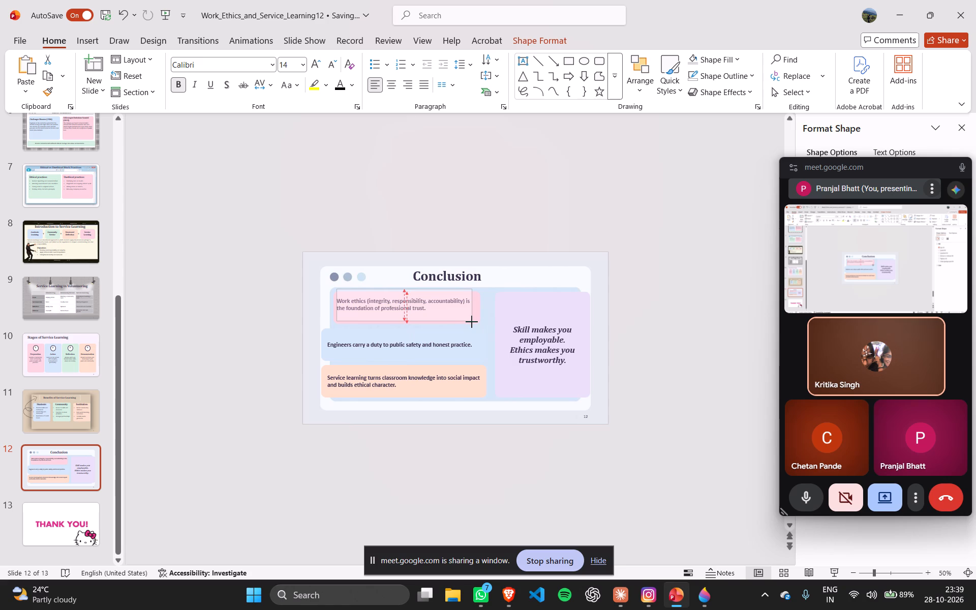
pyautogui.moveTo(472, 322); pyautogui.dragTo(476, 323)
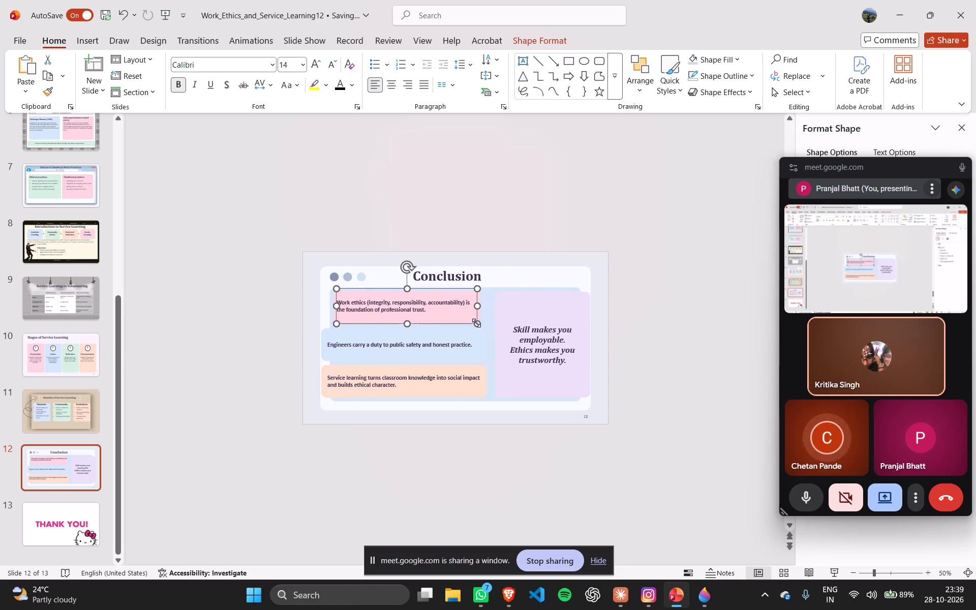
pyautogui.click(712, 342)
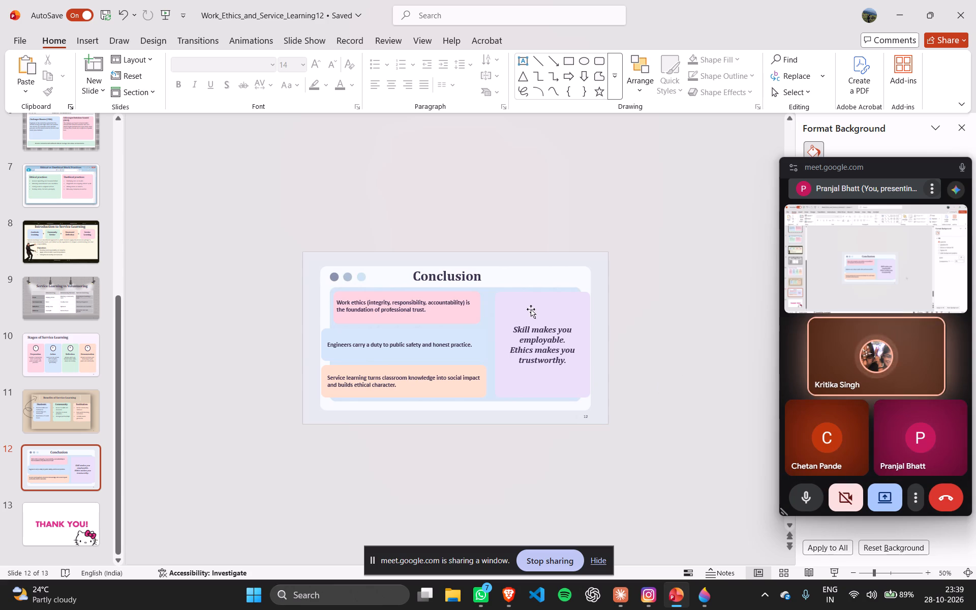
# Move the "Engineers carry a duty" text aside and narrow the blue box behind it to fit the picture's panel.
pyautogui.click(426, 337)
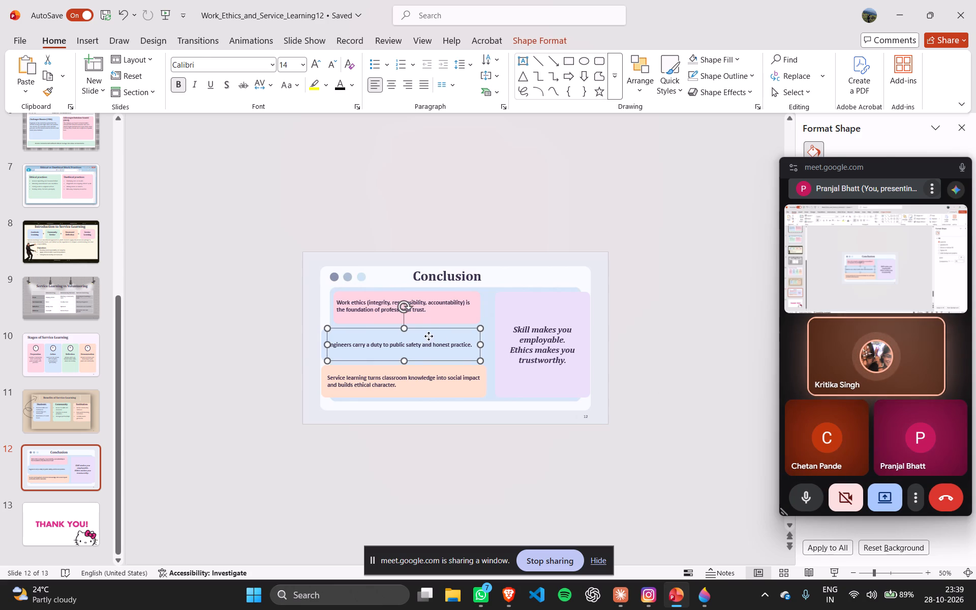
pyautogui.moveTo(358, 339); pyautogui.dragTo(278, 371)
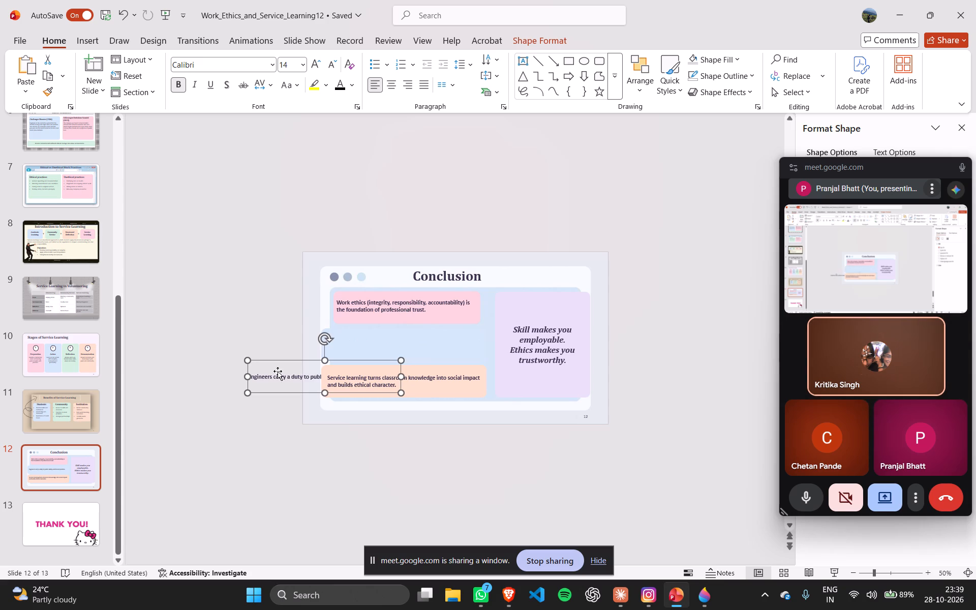
pyautogui.click(360, 344)
pyautogui.moveTo(360, 344); pyautogui.dragTo(404, 343)
pyautogui.moveTo(487, 344); pyautogui.dragTo(473, 344)
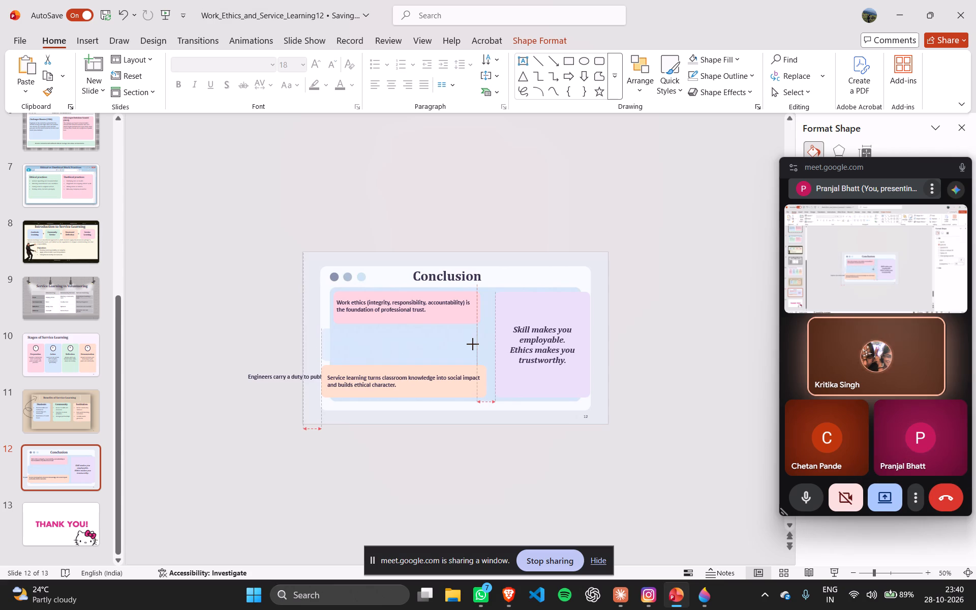
pyautogui.moveTo(473, 344); pyautogui.dragTo(480, 340)
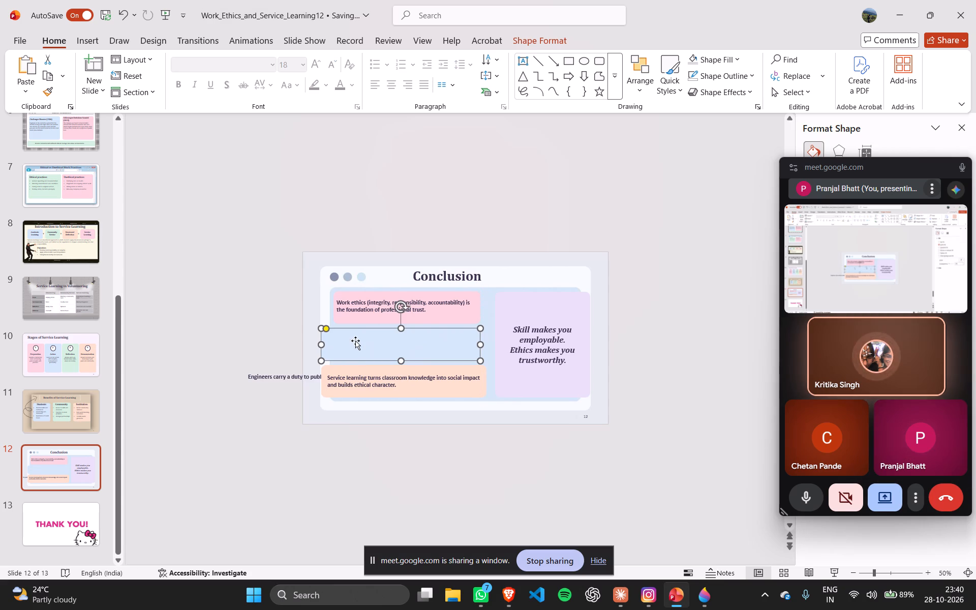
pyautogui.moveTo(319, 345); pyautogui.dragTo(335, 345)
# Fill the empty middle box with Blue-Gray, Text 2, Lighter 60%.
pyautogui.rightClick(361, 344)
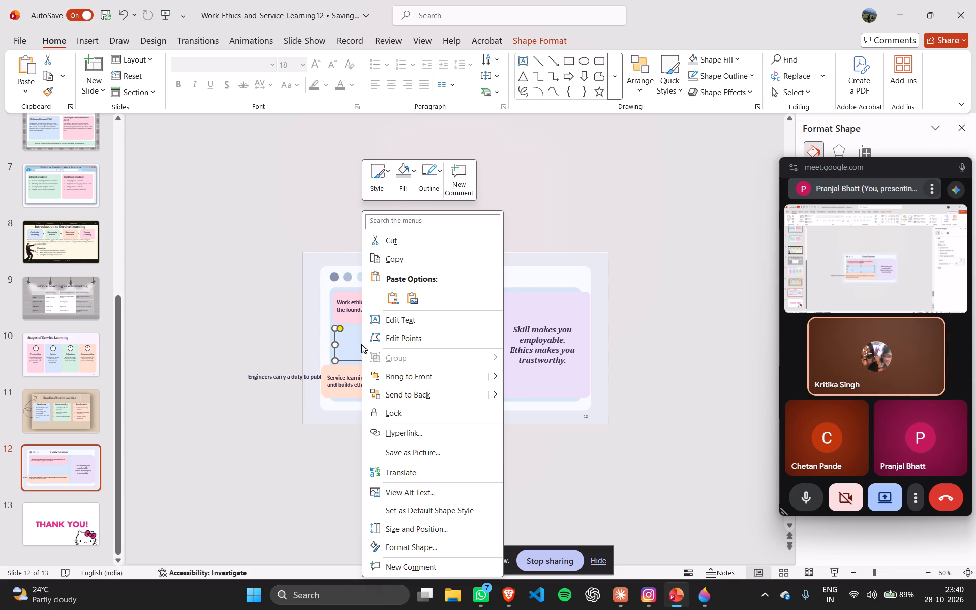
pyautogui.click(410, 171)
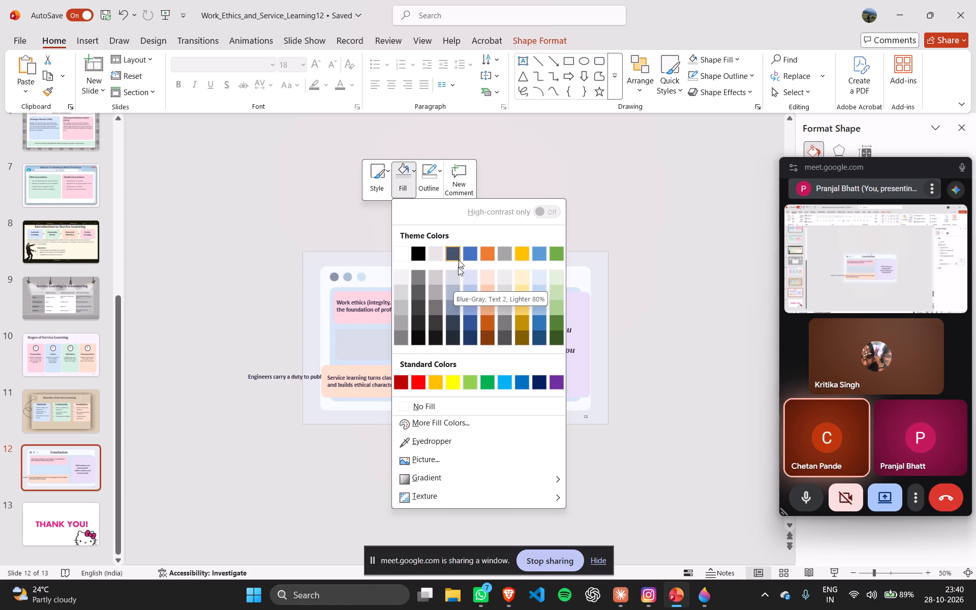
pyautogui.click(452, 287)
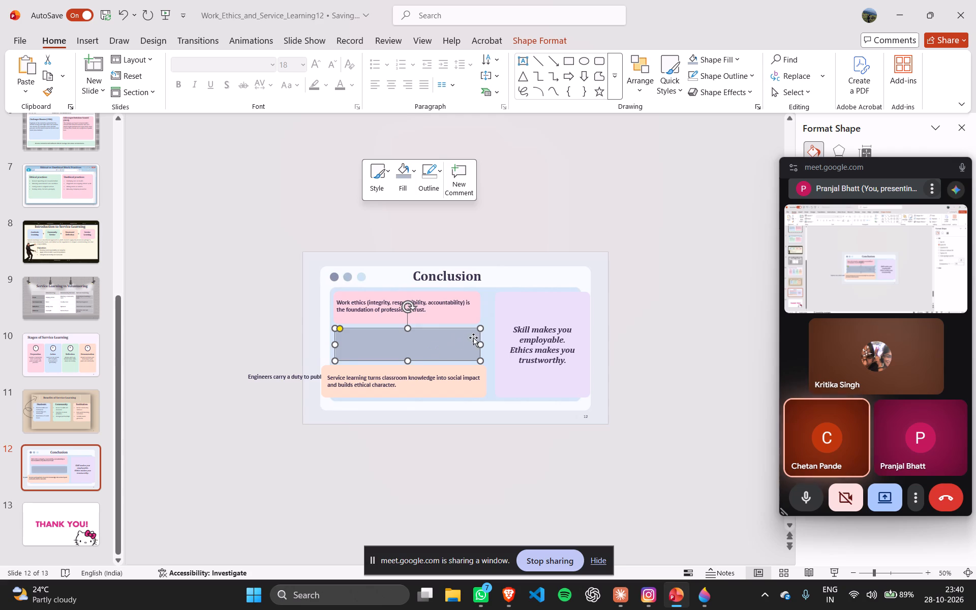
# Nudge the blue-gray box slightly up and left, and match its right edge to the pink box.
pyautogui.click(474, 338)
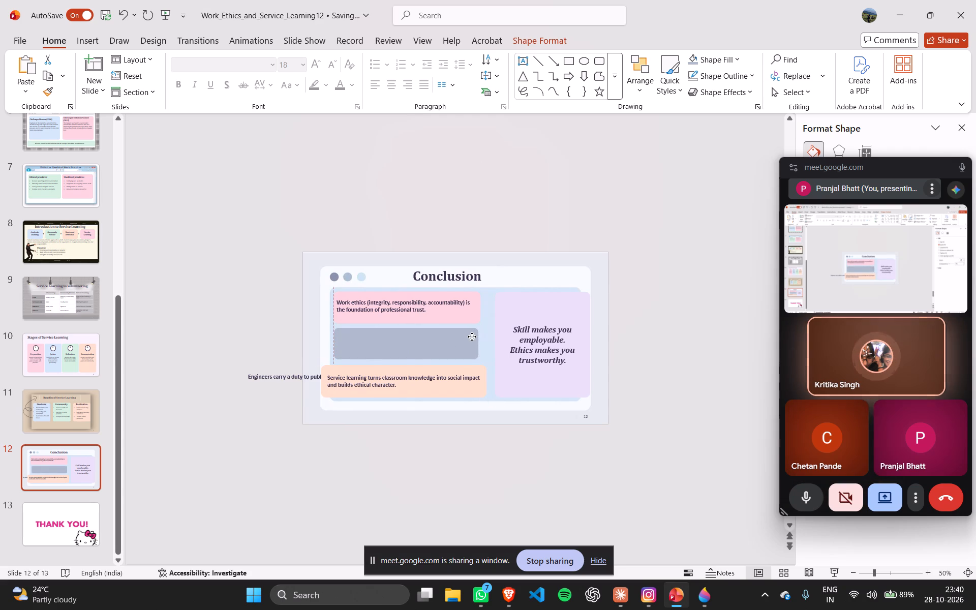
pyautogui.click(479, 343)
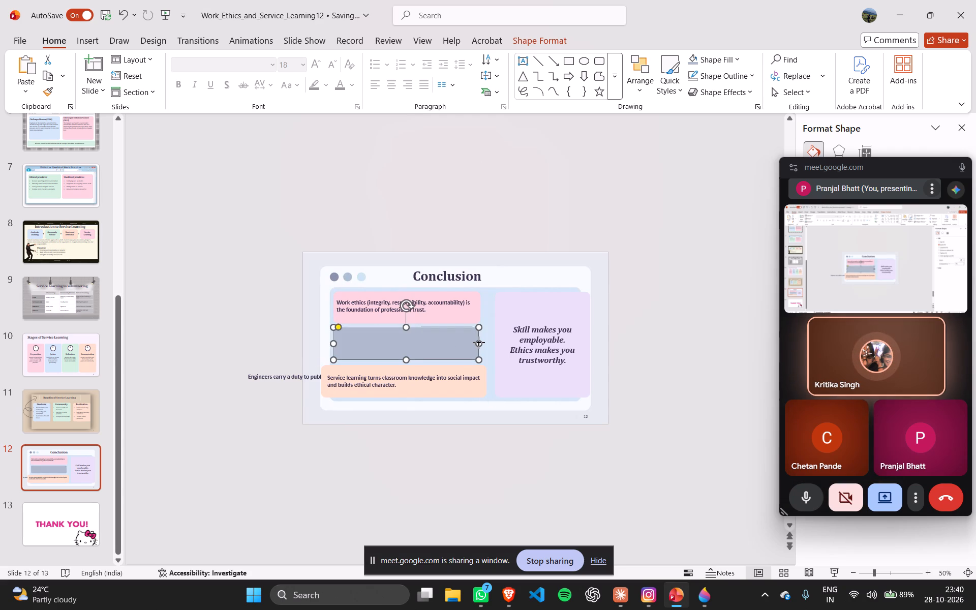
pyautogui.click(641, 339)
# Move the "Engineers carry a duty" text onto the blue-gray box and narrow its text box to wrap inside.
pyautogui.click(278, 377)
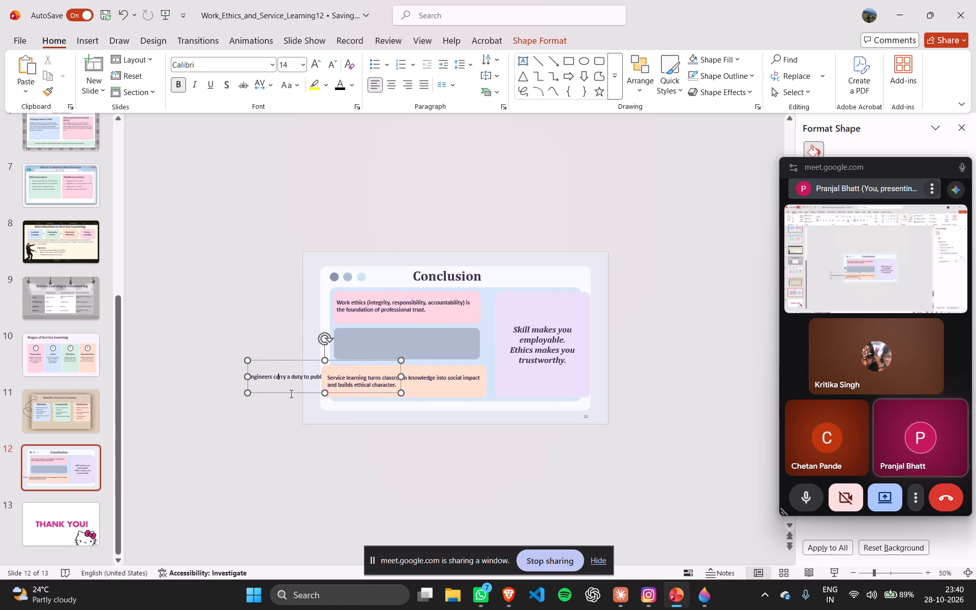
pyautogui.moveTo(296, 387); pyautogui.dragTo(385, 353)
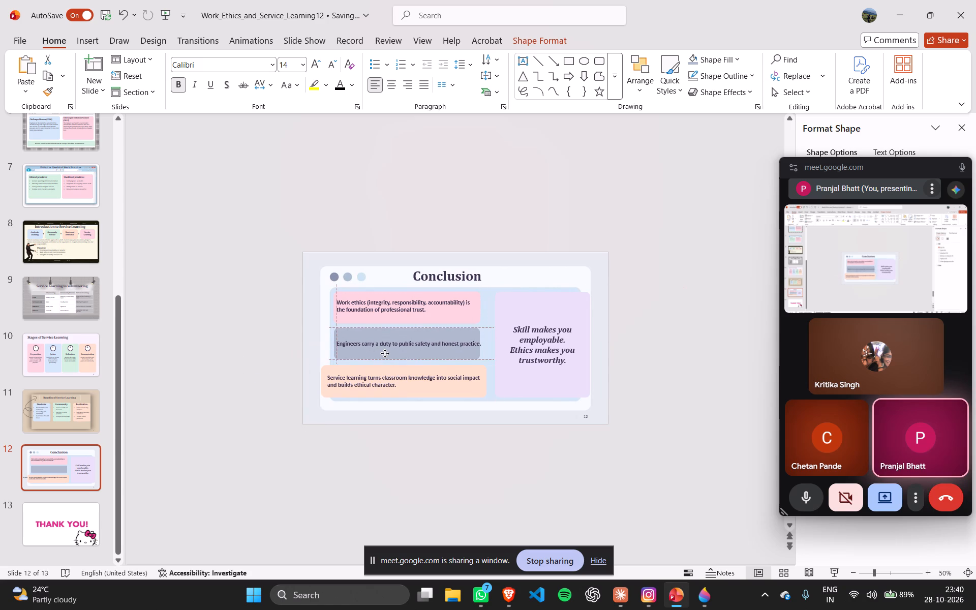
pyautogui.moveTo(385, 353); pyautogui.dragTo(385, 352)
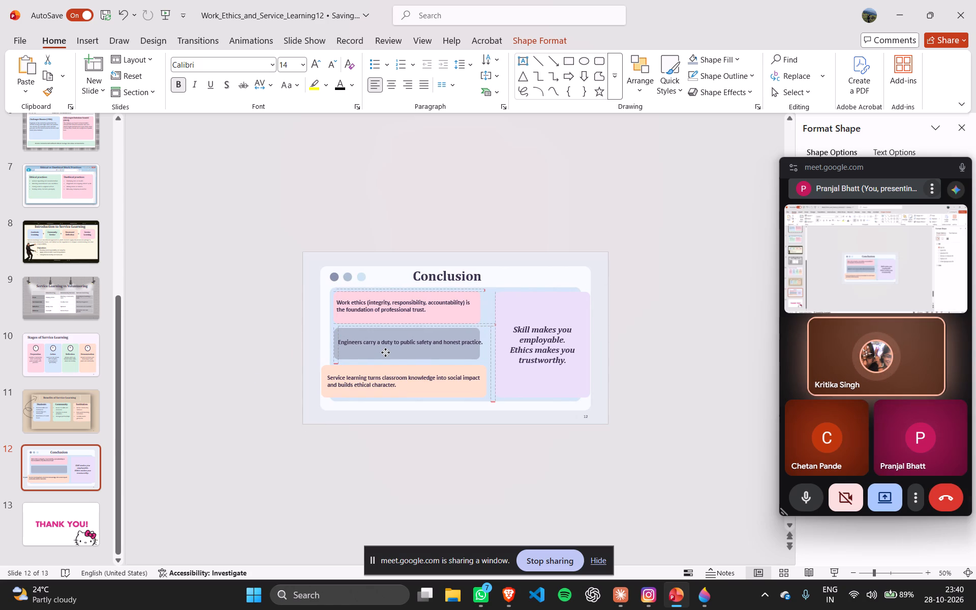
pyautogui.moveTo(385, 352); pyautogui.dragTo(385, 352)
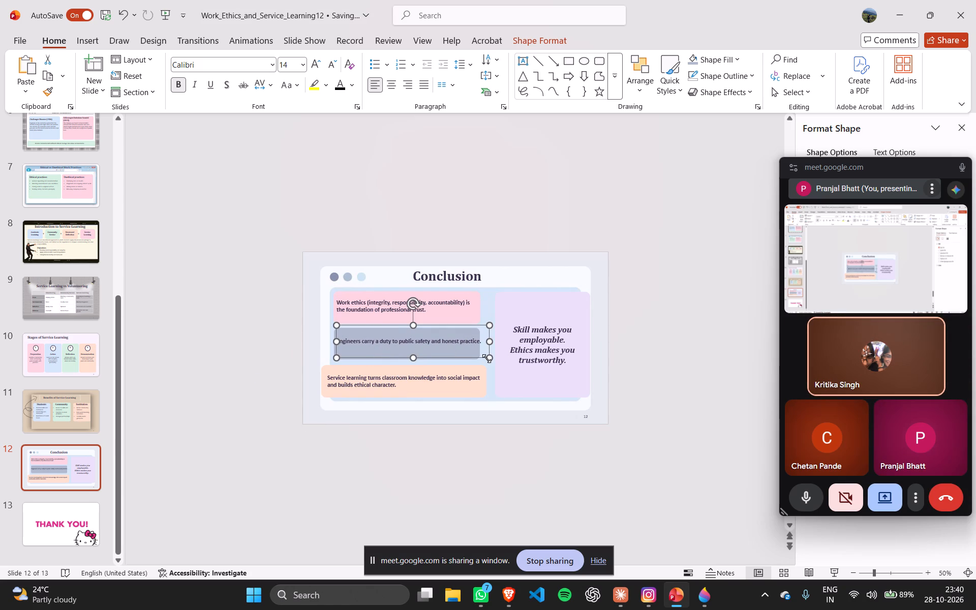
pyautogui.moveTo(488, 359); pyautogui.dragTo(487, 359)
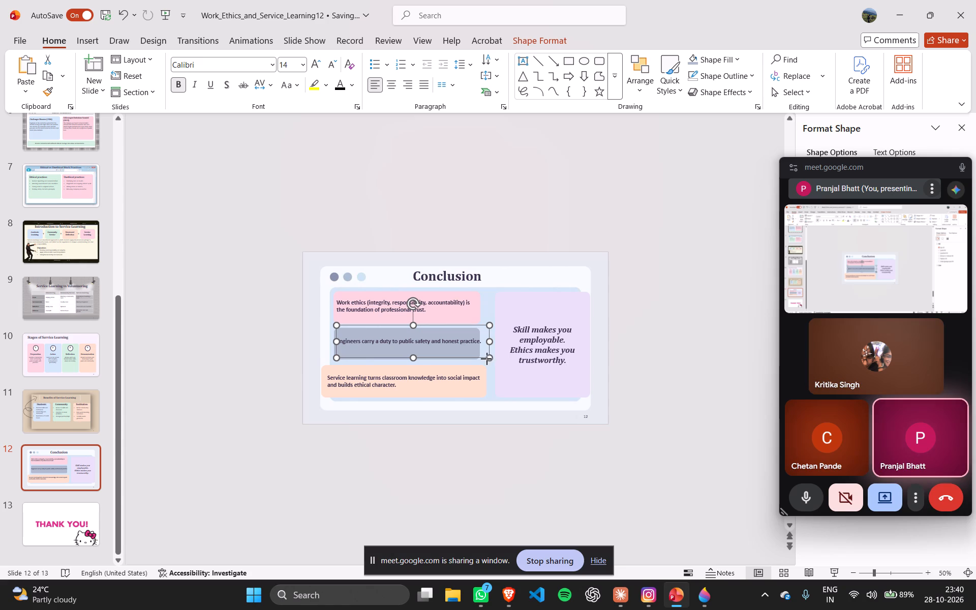
pyautogui.moveTo(487, 359); pyautogui.dragTo(480, 357)
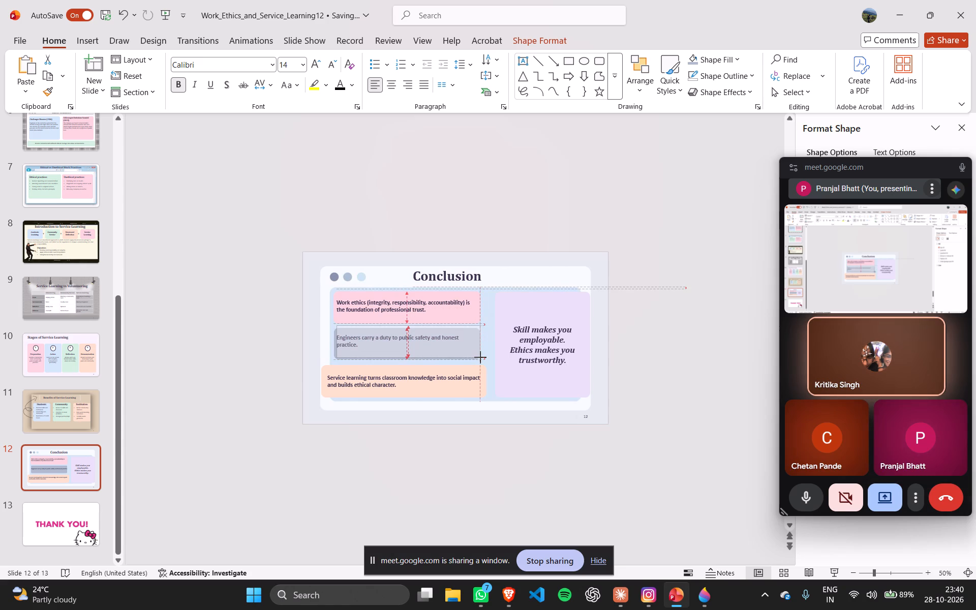
pyautogui.moveTo(480, 357); pyautogui.dragTo(480, 359)
pyautogui.click(719, 373)
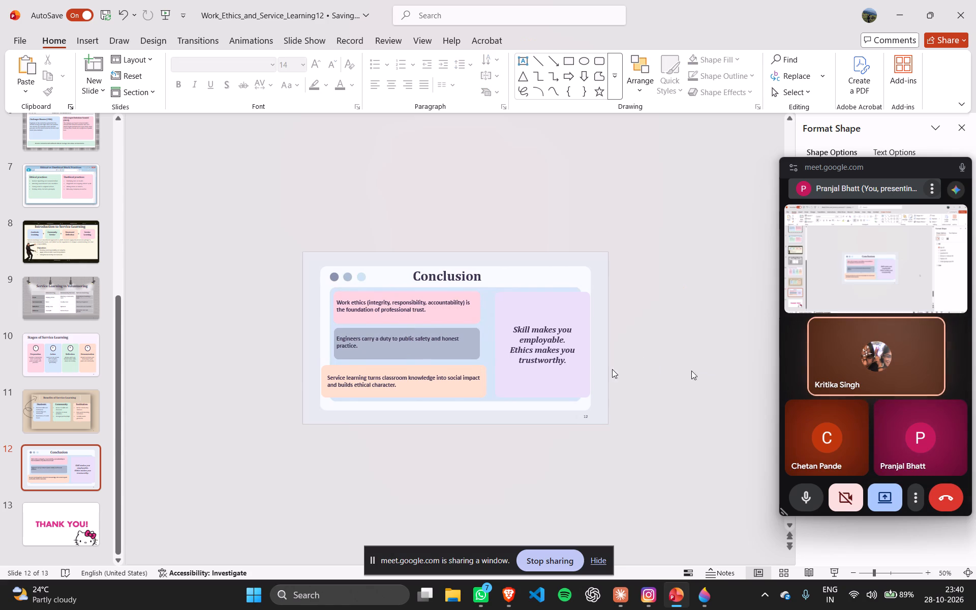
# Narrow the peach box on both sides to line up with the pink and blue-gray boxes above it.
pyautogui.click(480, 396)
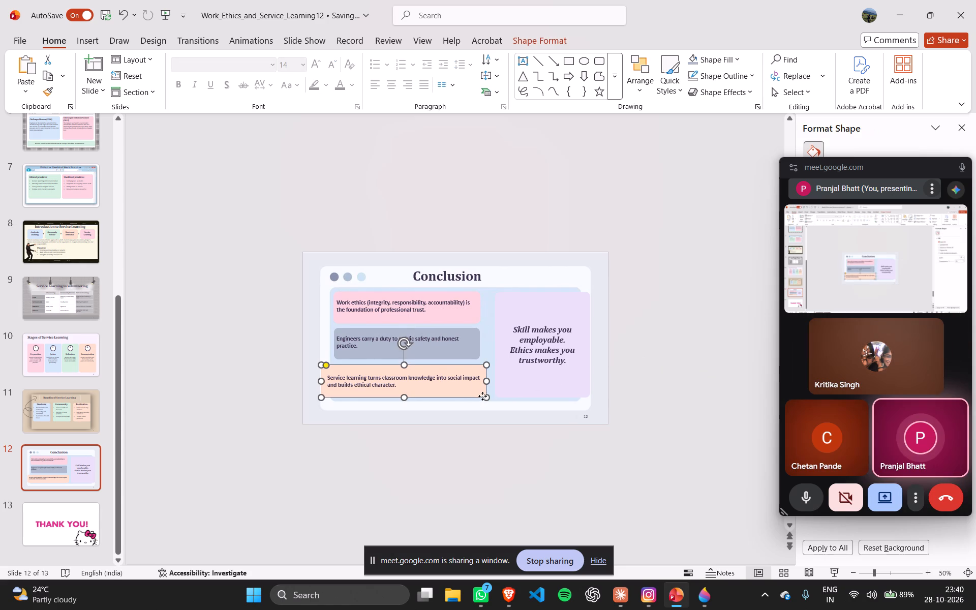
pyautogui.moveTo(485, 382); pyautogui.dragTo(480, 381)
pyautogui.moveTo(320, 380); pyautogui.dragTo(321, 380)
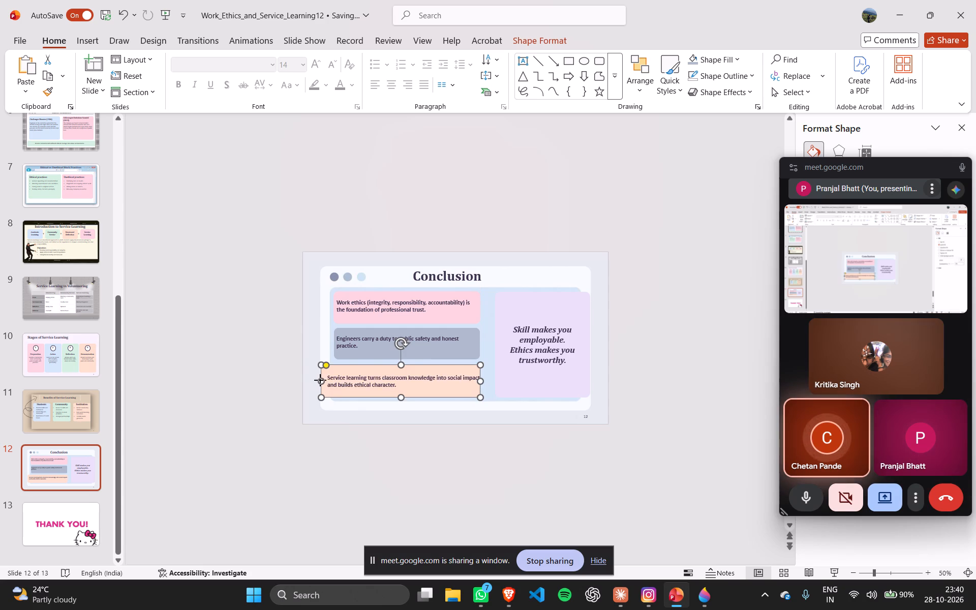
pyautogui.moveTo(321, 380); pyautogui.dragTo(334, 381)
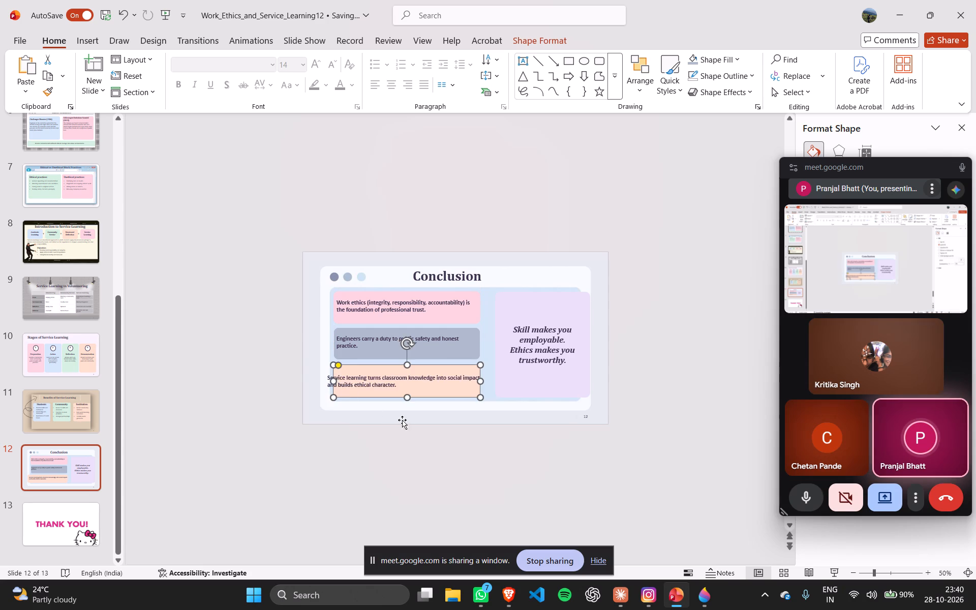
pyautogui.click(406, 420)
# Shift the "Service learning" text to align with the texts above and narrow its text box to fit the peach box.
pyautogui.click(434, 376)
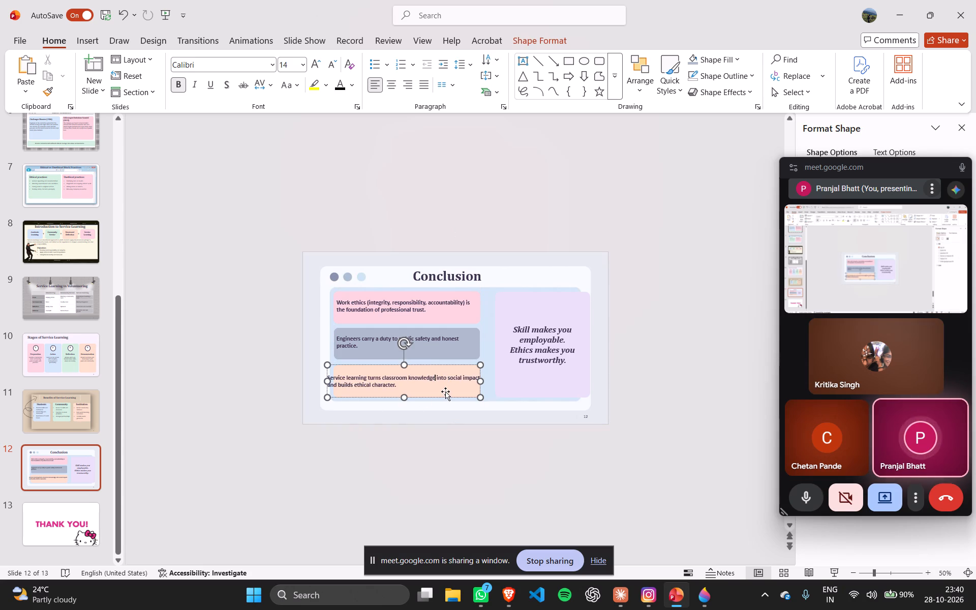
pyautogui.moveTo(446, 389); pyautogui.dragTo(456, 388)
pyautogui.moveTo(489, 382); pyautogui.dragTo(479, 382)
pyautogui.click(665, 372)
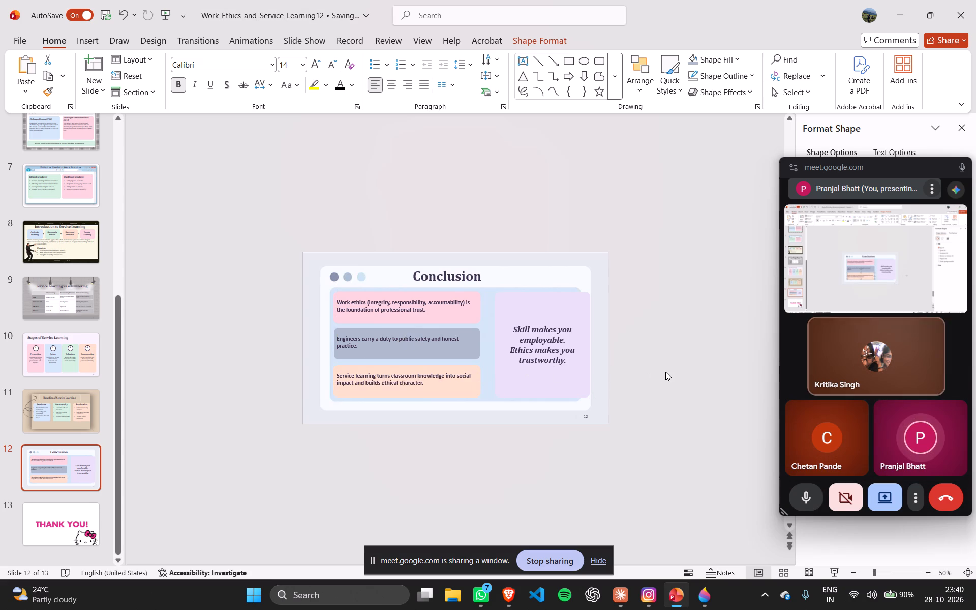
# Move the lavender box beside the three stacked boxes and resize it to fit within the picture's light-blue panel.
pyautogui.click(573, 309)
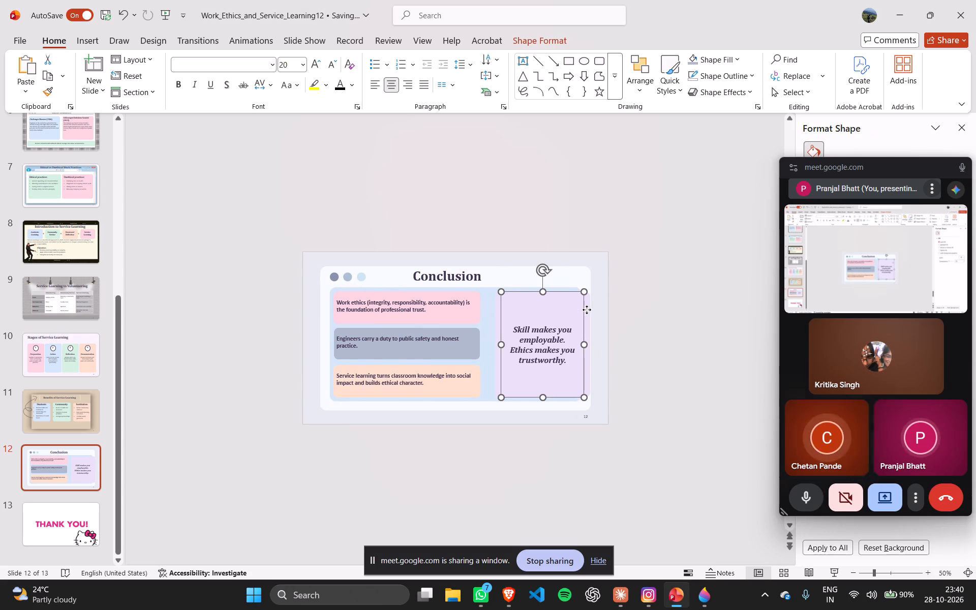
pyautogui.click(588, 310)
pyautogui.moveTo(588, 310); pyautogui.dragTo(566, 325)
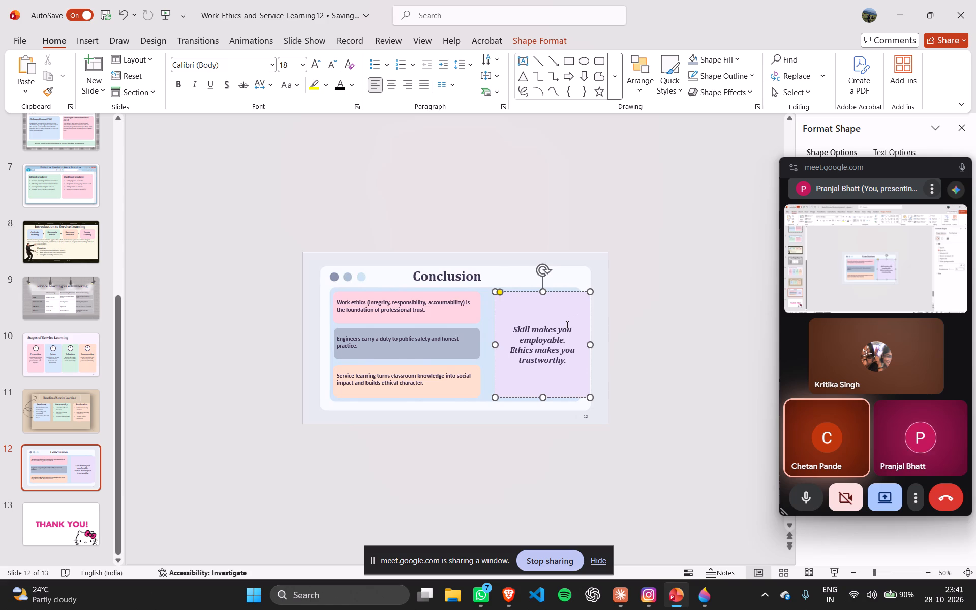
pyautogui.moveTo(586, 322); pyautogui.dragTo(597, 341)
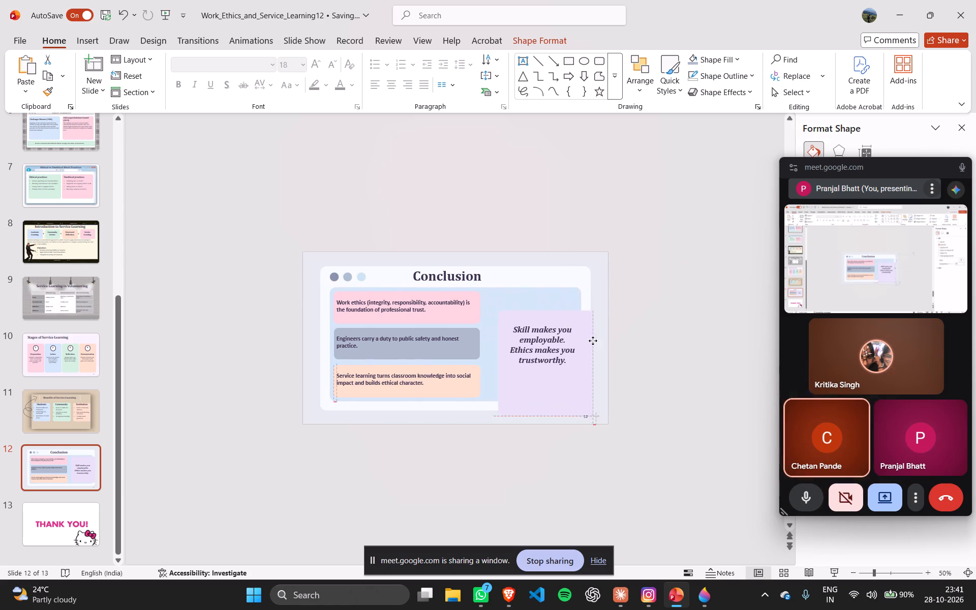
pyautogui.moveTo(597, 341); pyautogui.dragTo(573, 324)
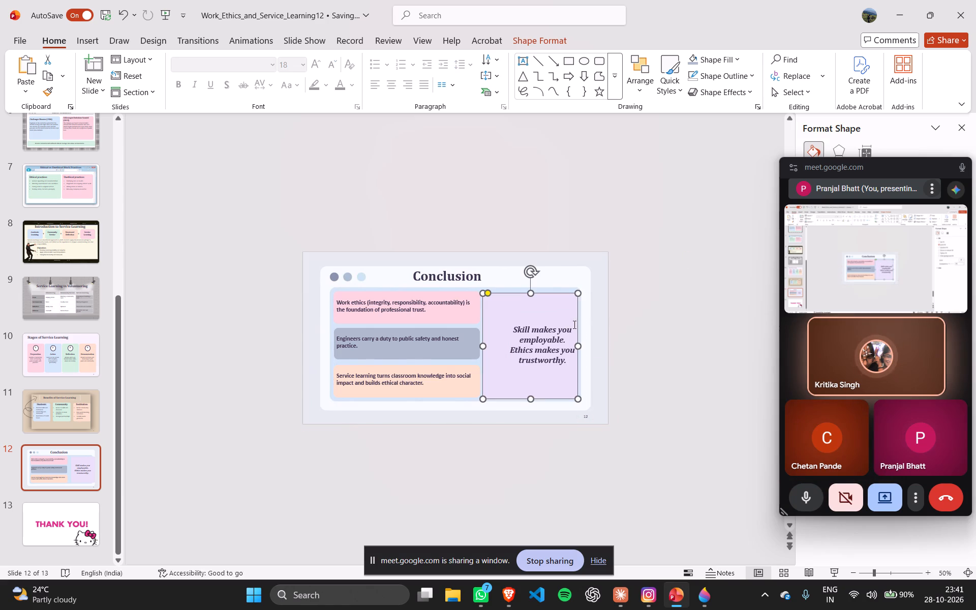
pyautogui.moveTo(579, 347); pyautogui.dragTo(574, 346)
pyautogui.click(530, 397)
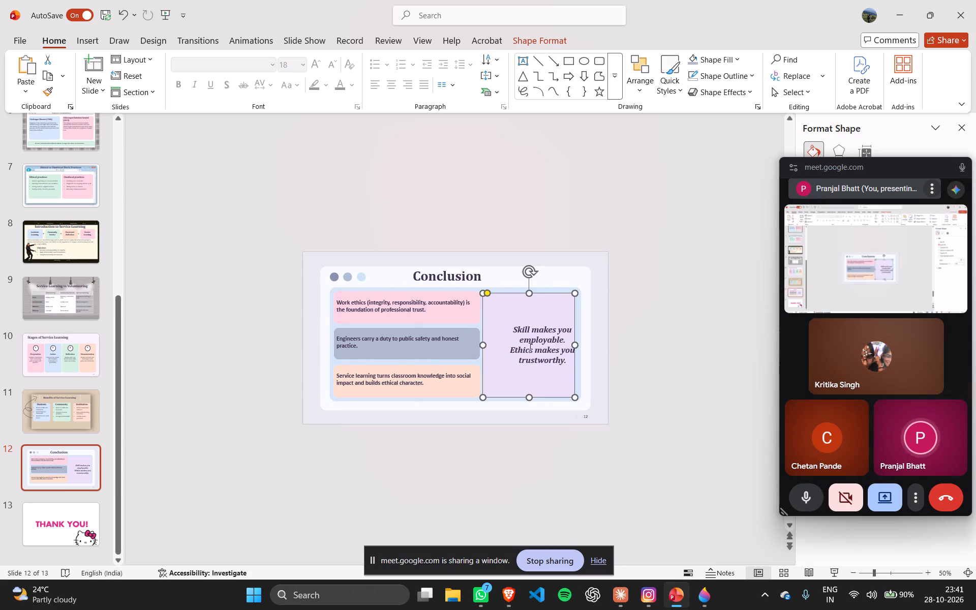
pyautogui.click(531, 293)
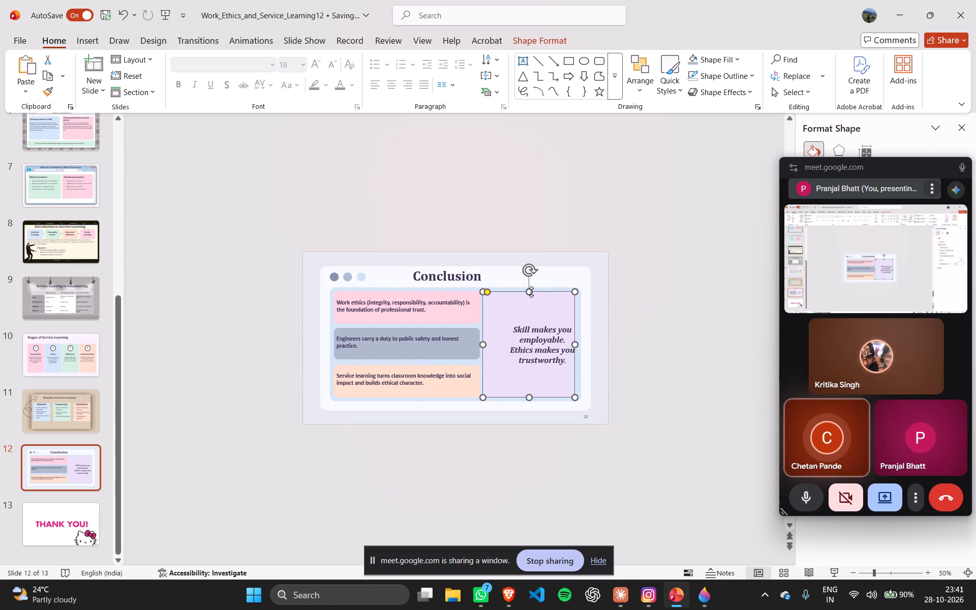
# Centre the "Skill makes you employable" quote over the lavender box.
pyautogui.click(548, 348)
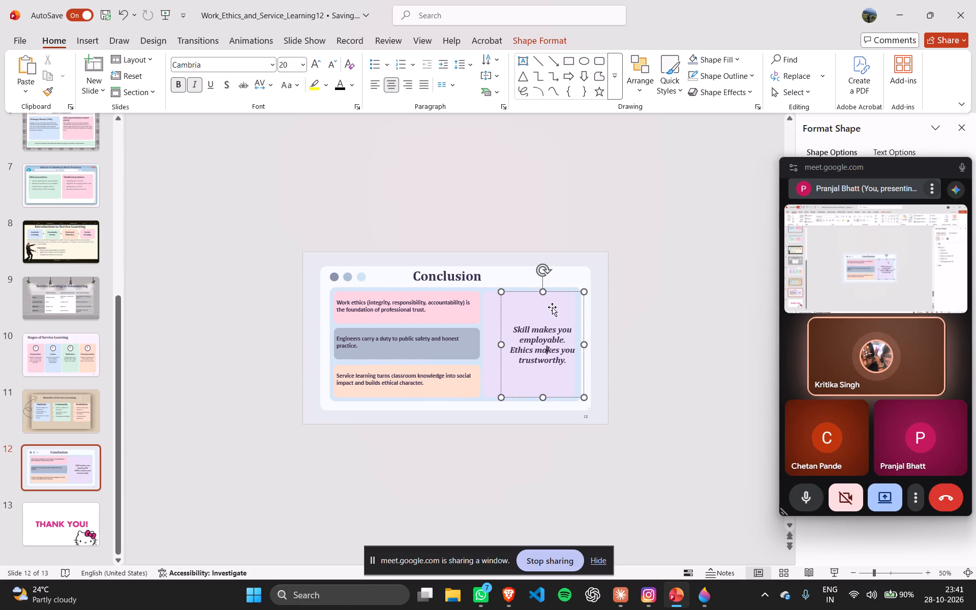
pyautogui.moveTo(551, 316); pyautogui.dragTo(542, 313)
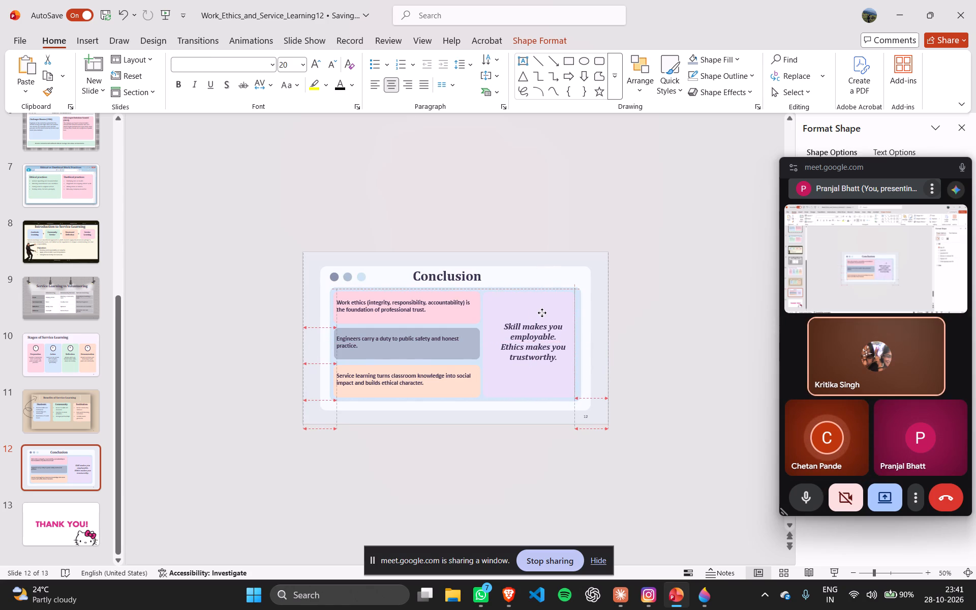
pyautogui.moveTo(542, 313); pyautogui.dragTo(538, 313)
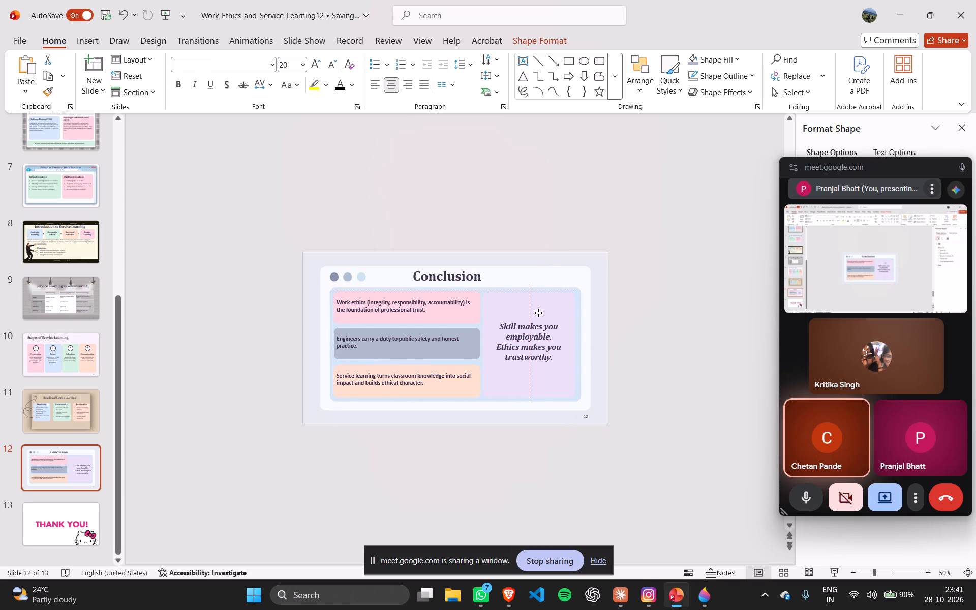
pyautogui.moveTo(538, 313); pyautogui.dragTo(538, 316)
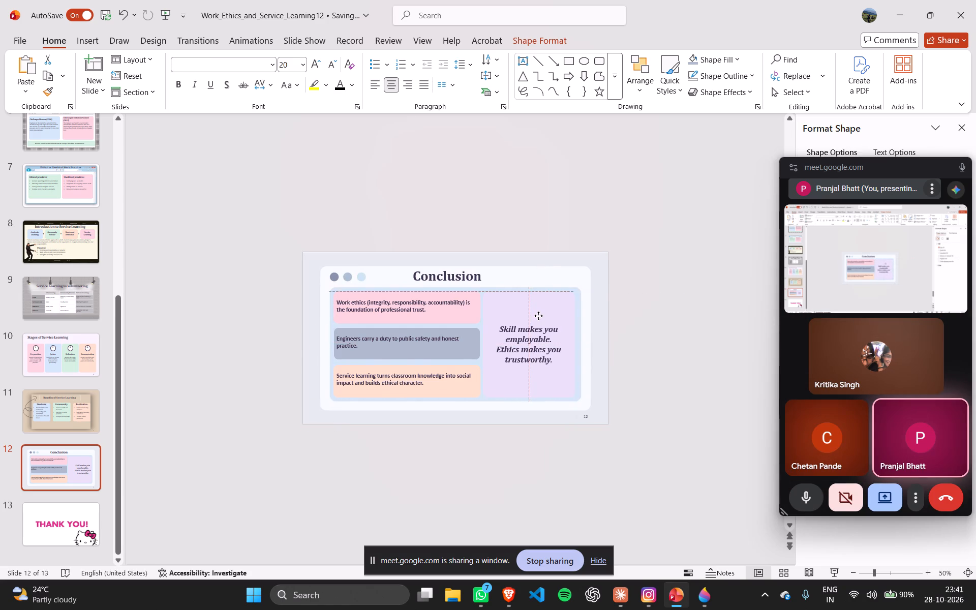
pyautogui.moveTo(538, 316); pyautogui.dragTo(539, 314)
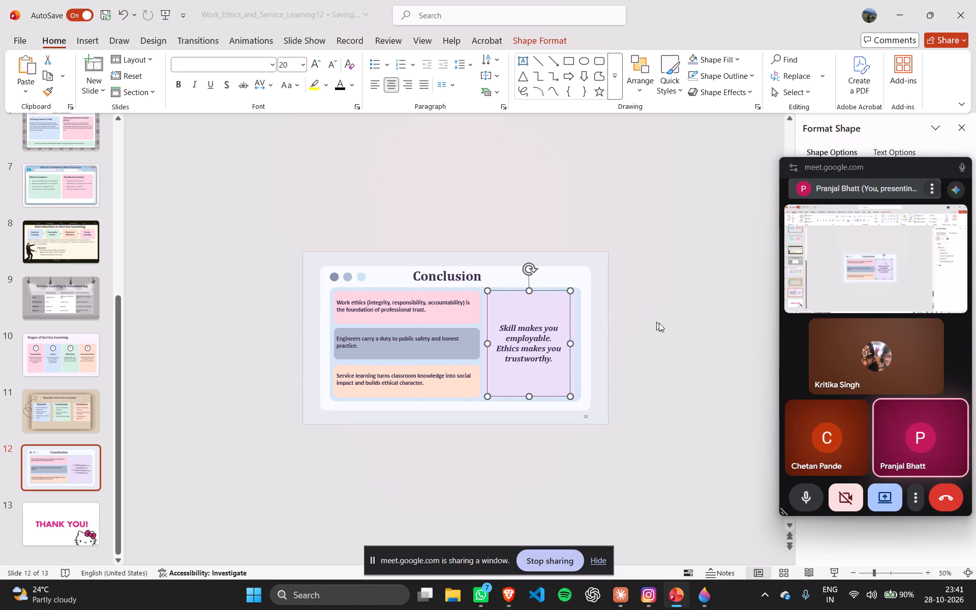
pyautogui.click(664, 324)
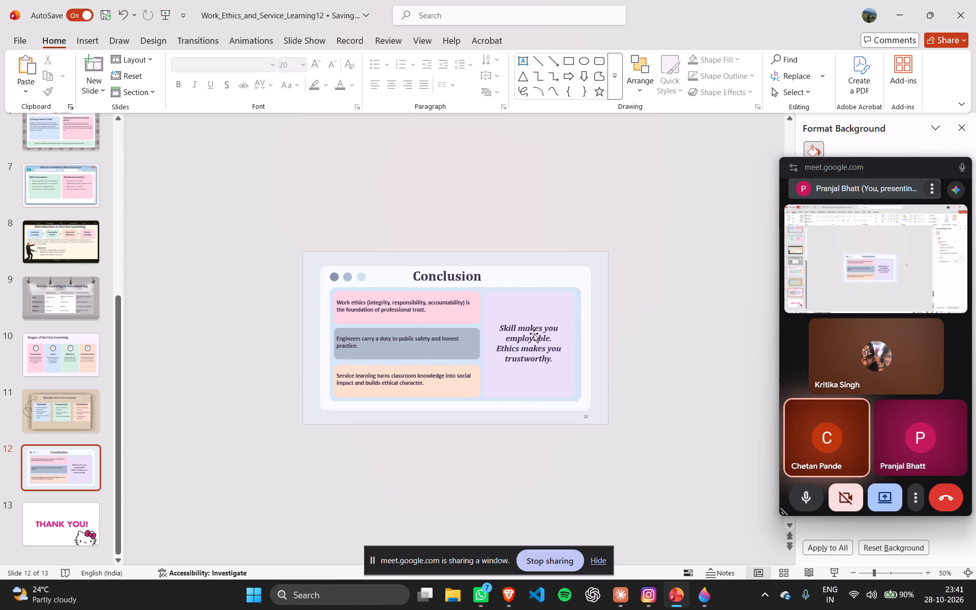
# Fill the lavender box behind the quote with Green, Accent 6, Lighter 60%.
pyautogui.keyDown('ctrl'); pyautogui.scroll(3, 453, 354); pyautogui.keyUp('ctrl')
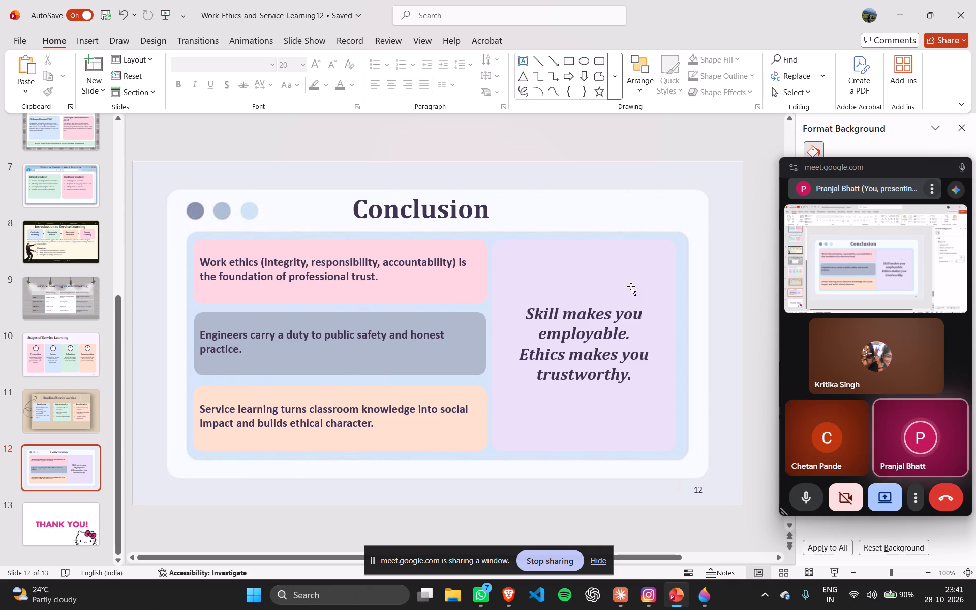
pyautogui.click(652, 263)
pyautogui.click(672, 266)
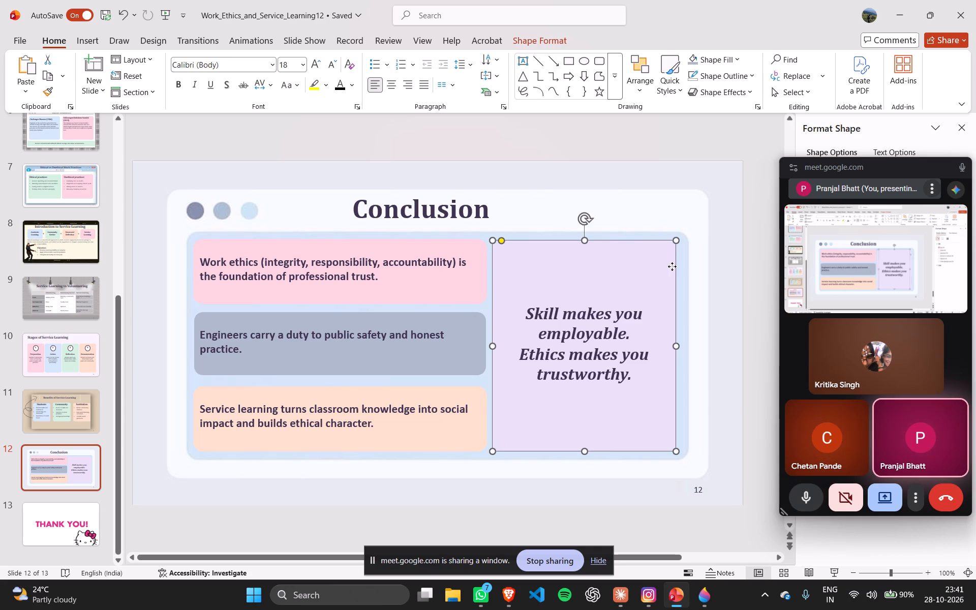
pyautogui.rightClick(672, 266)
pyautogui.click(672, 266)
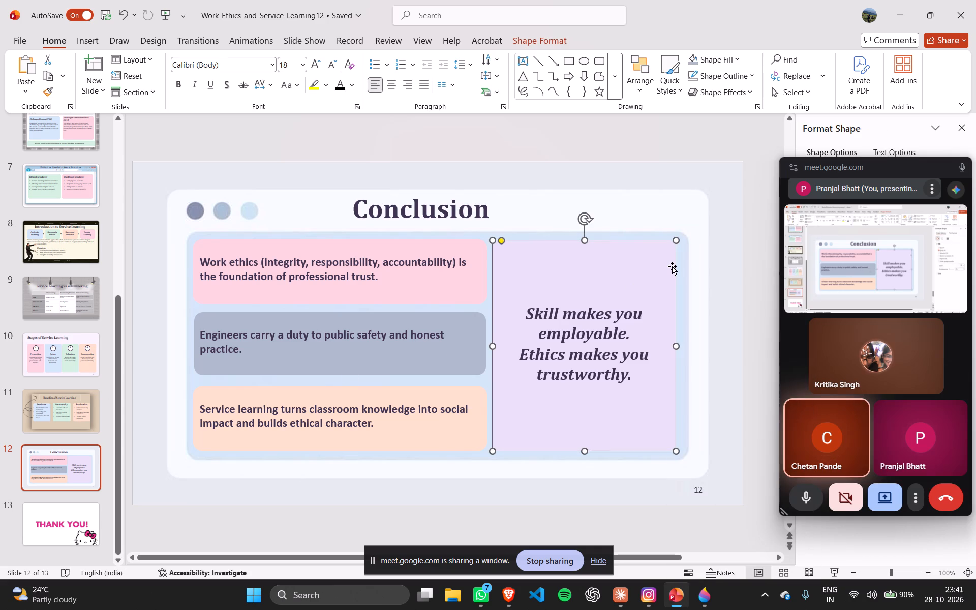
pyautogui.rightClick(672, 266)
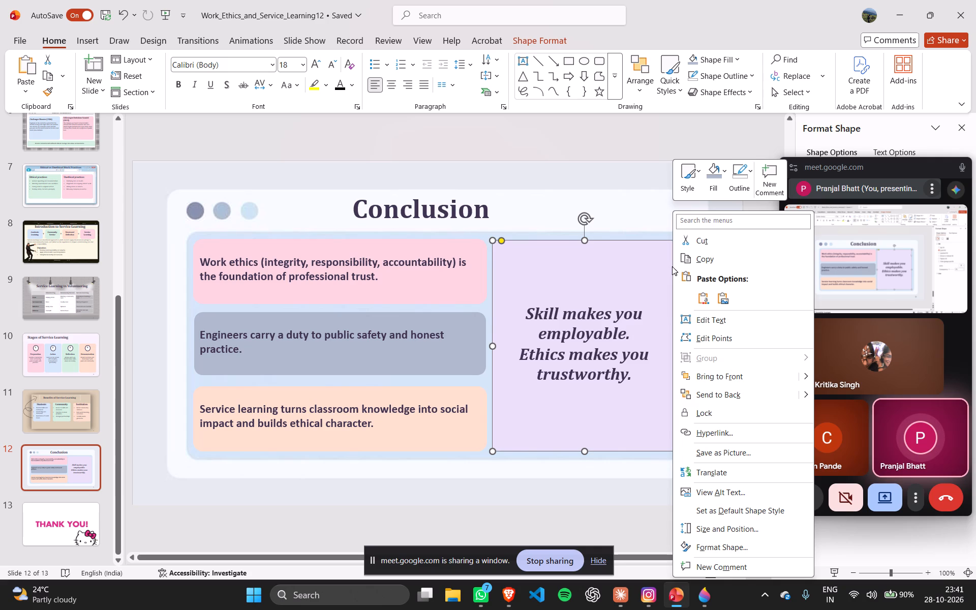
pyautogui.click(720, 171)
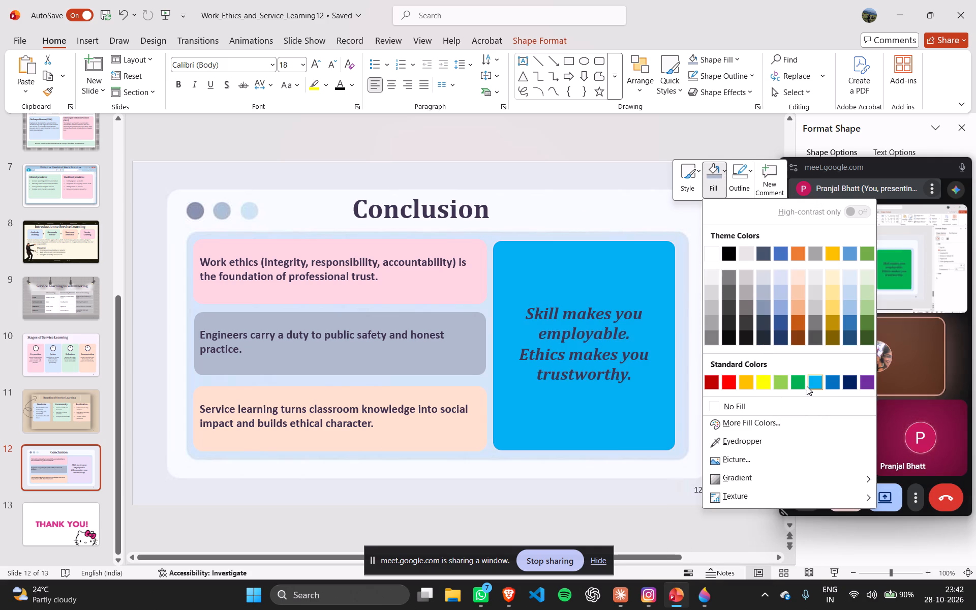
pyautogui.click(867, 299)
pyautogui.click(633, 127)
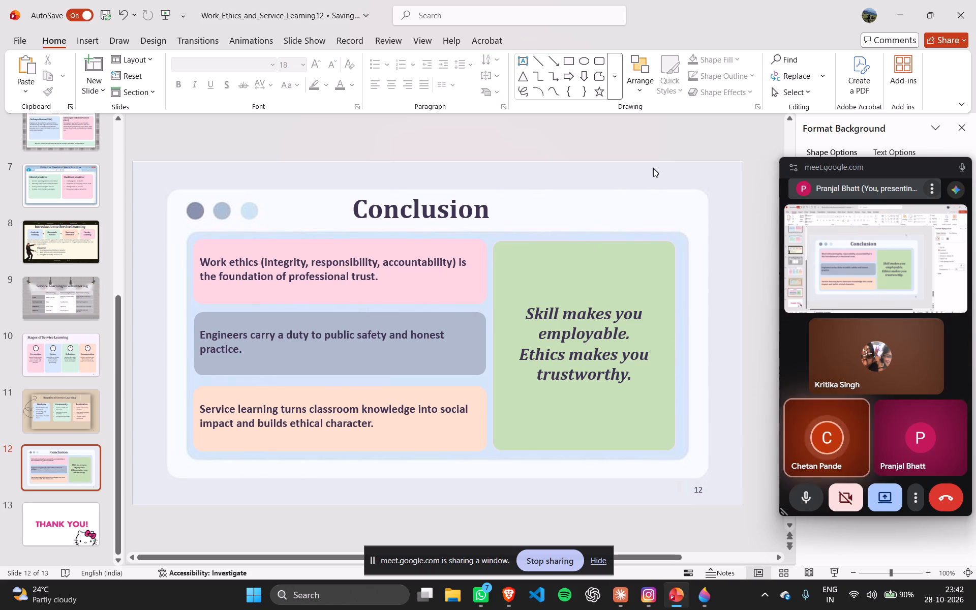
# Stretch the background picture's top edge slightly upward to meet the top of the Conclusion slide.
pyautogui.click(655, 170)
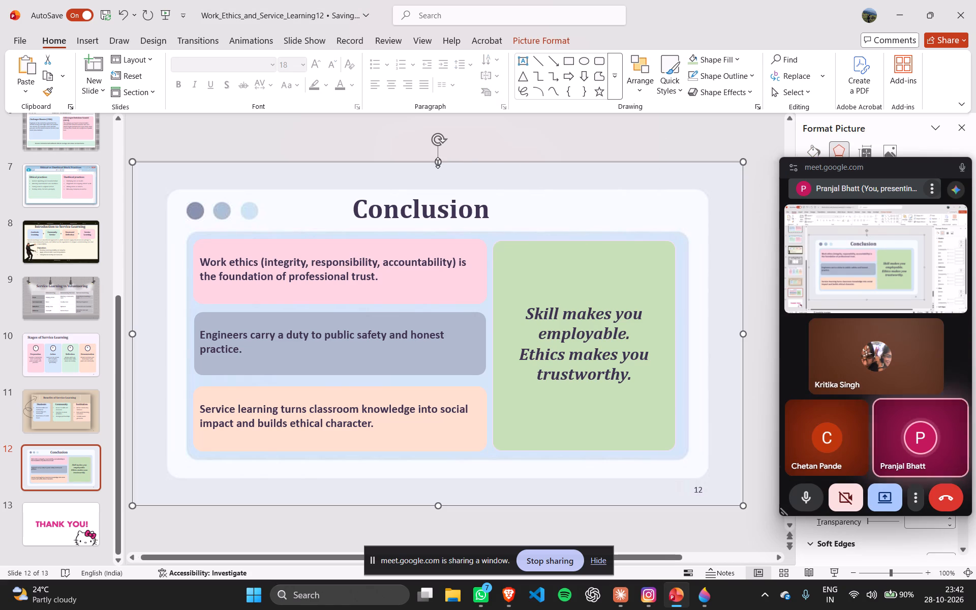
pyautogui.click(438, 163)
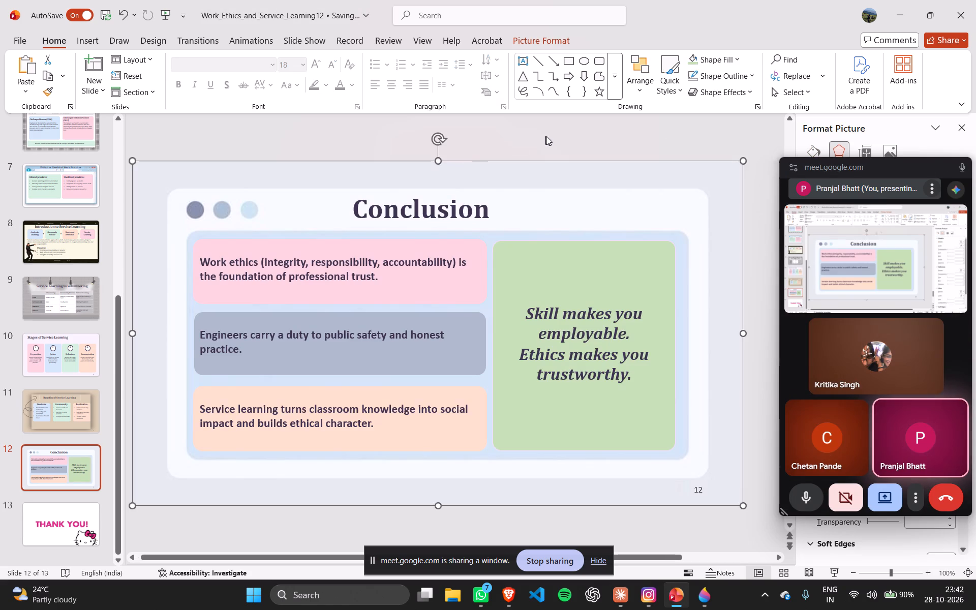
pyautogui.click(547, 136)
# Open slide 13, the closing "THANK YOU!" slide.
pyautogui.keyDown('ctrl'); pyautogui.scroll(-2, 529, 319); pyautogui.keyUp('ctrl')
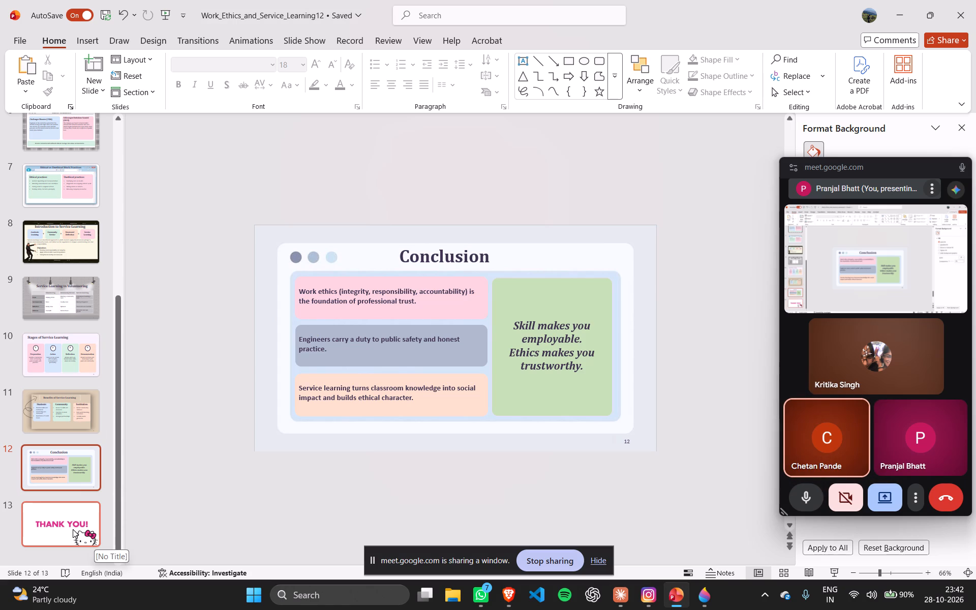
pyautogui.click(83, 520)
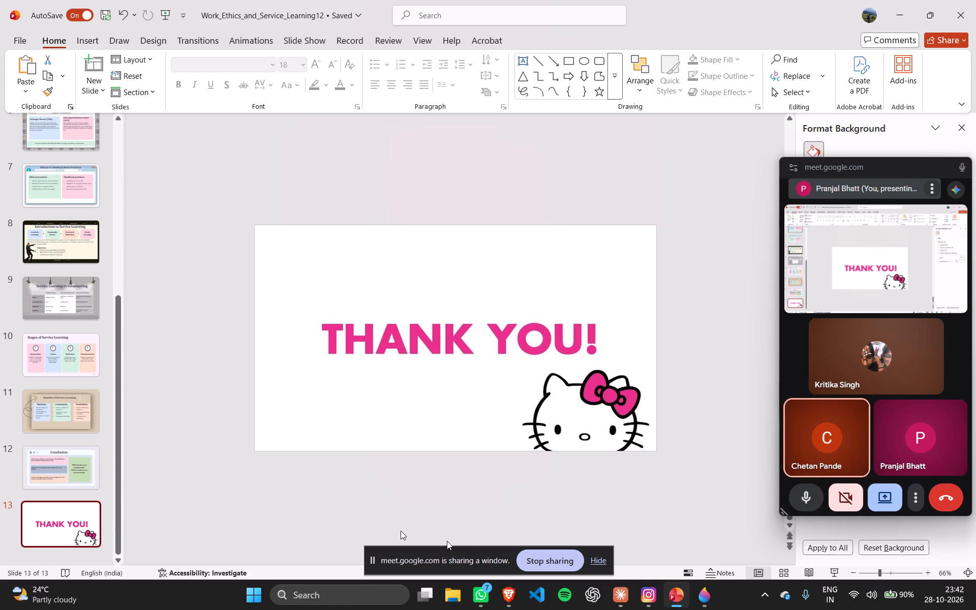
# Switch to Paint 3D and open "WhatsApp Image 2026-10-28 at 11.03.40 PM" from the Desktop, discarding the current image's unsaved changes.
pyautogui.click(712, 595)
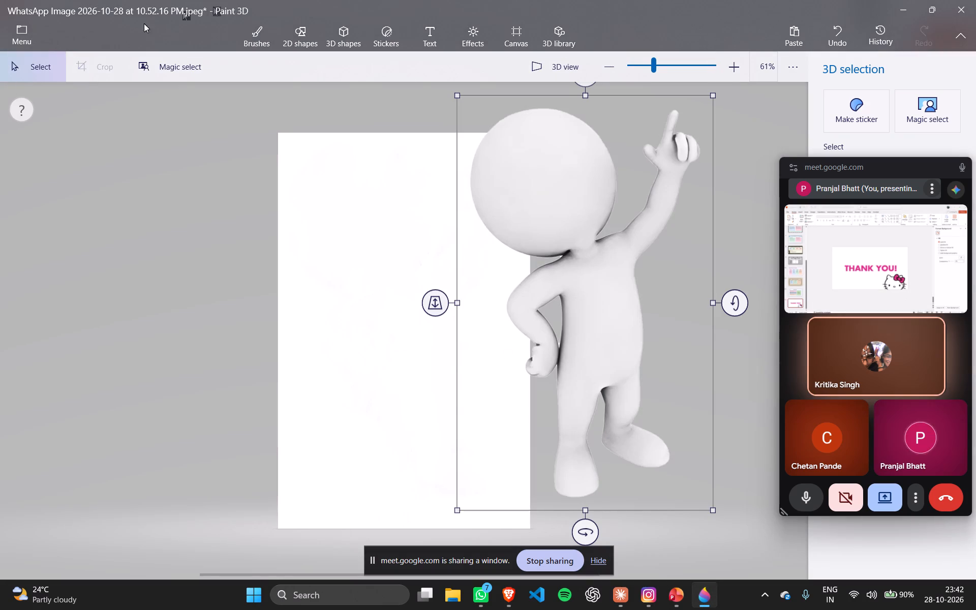
pyautogui.click(0, 18)
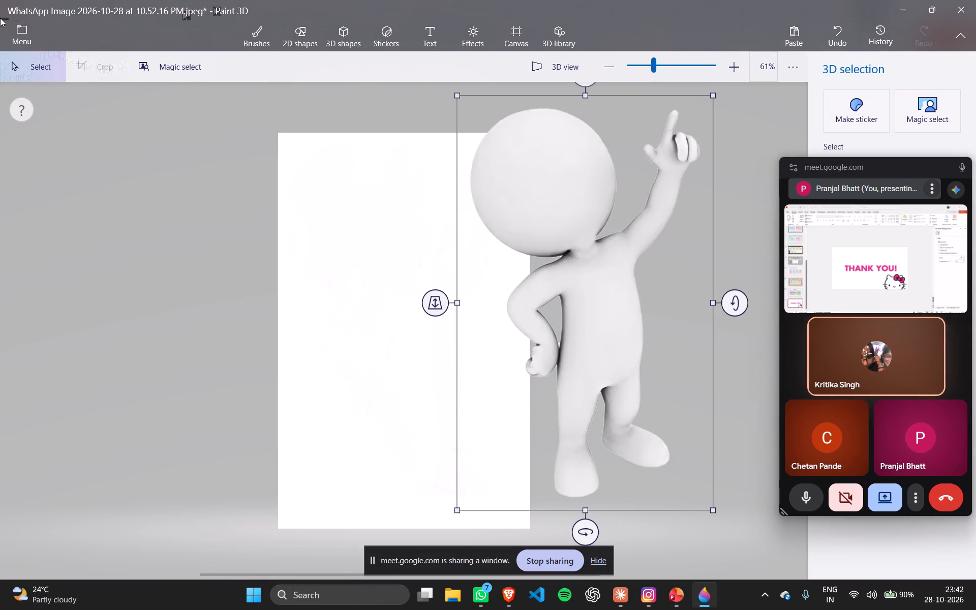
pyautogui.click(19, 23)
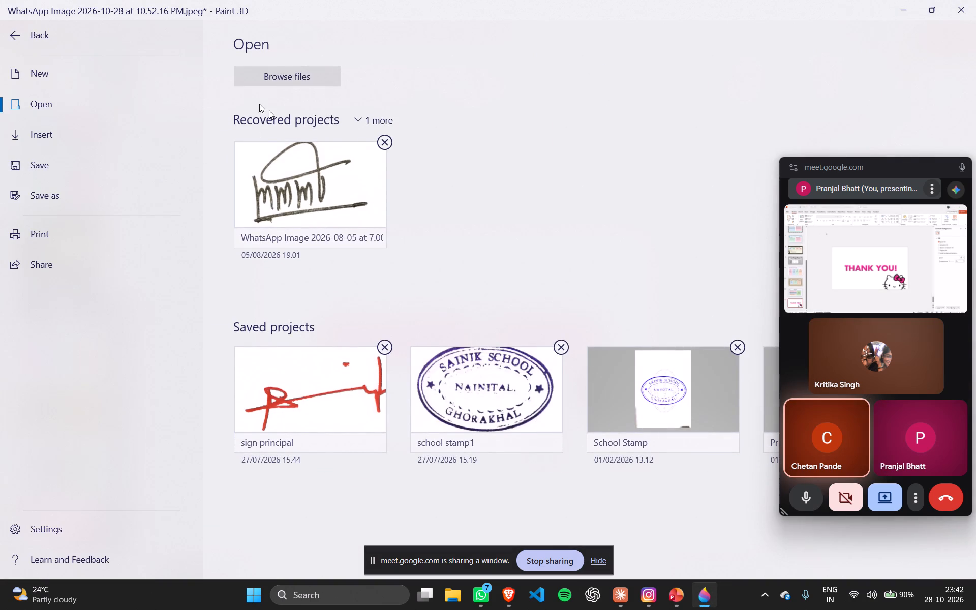
pyautogui.click(270, 83)
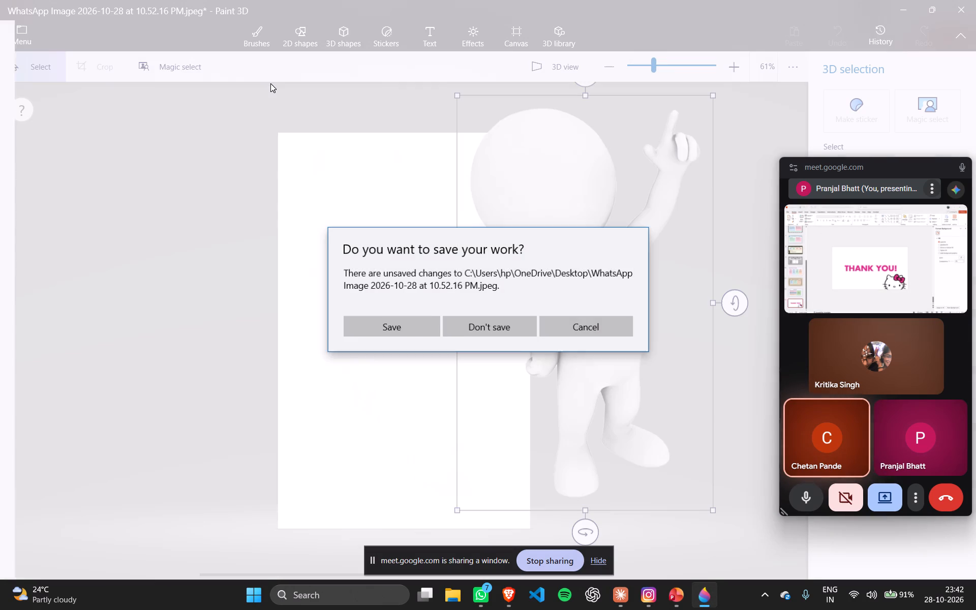
pyautogui.click(449, 320)
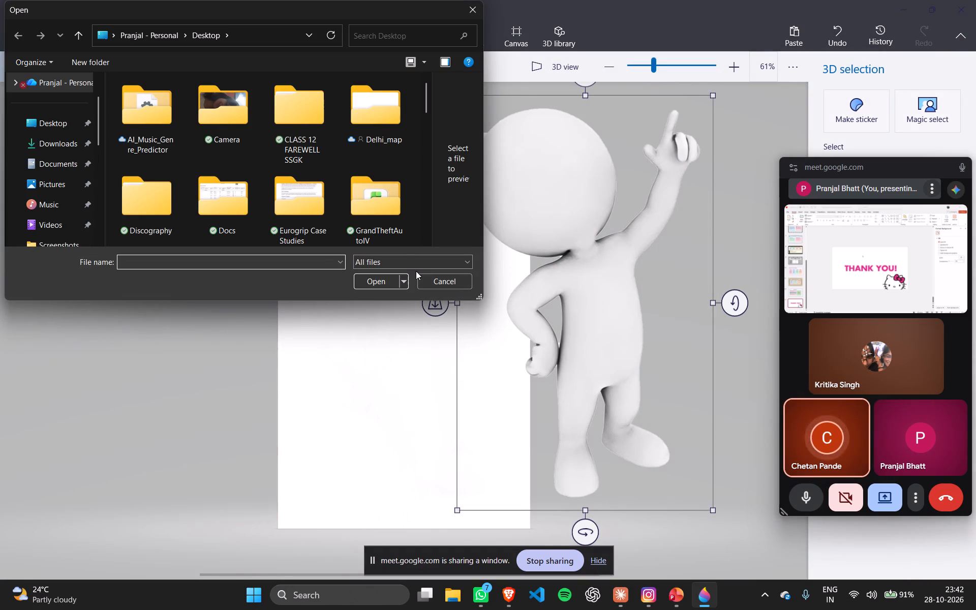
pyautogui.scroll(-20, 346, 206)
pyautogui.scroll(-20, 346, 206)
pyautogui.scroll(-20, 346, 206)
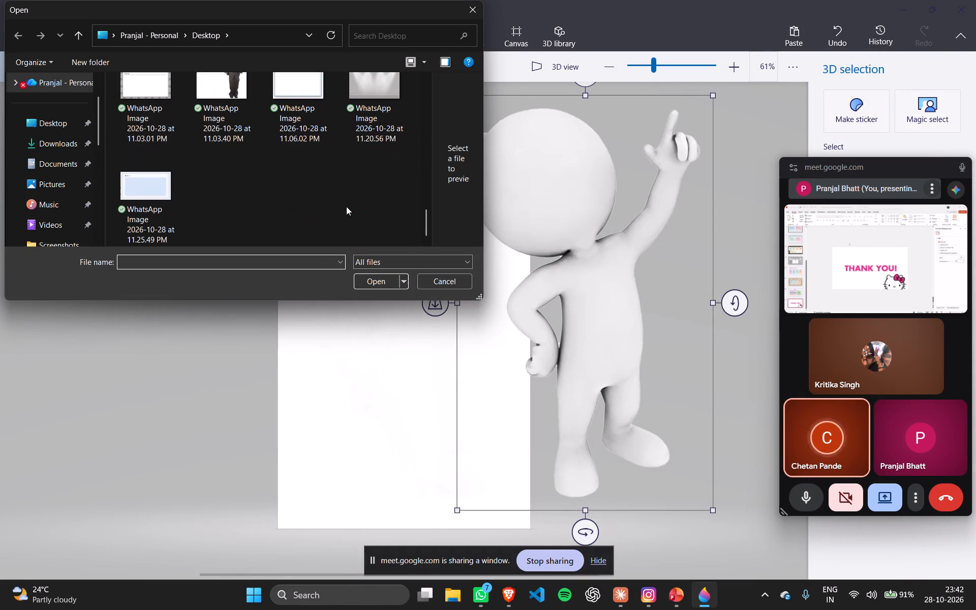
pyautogui.click(234, 85)
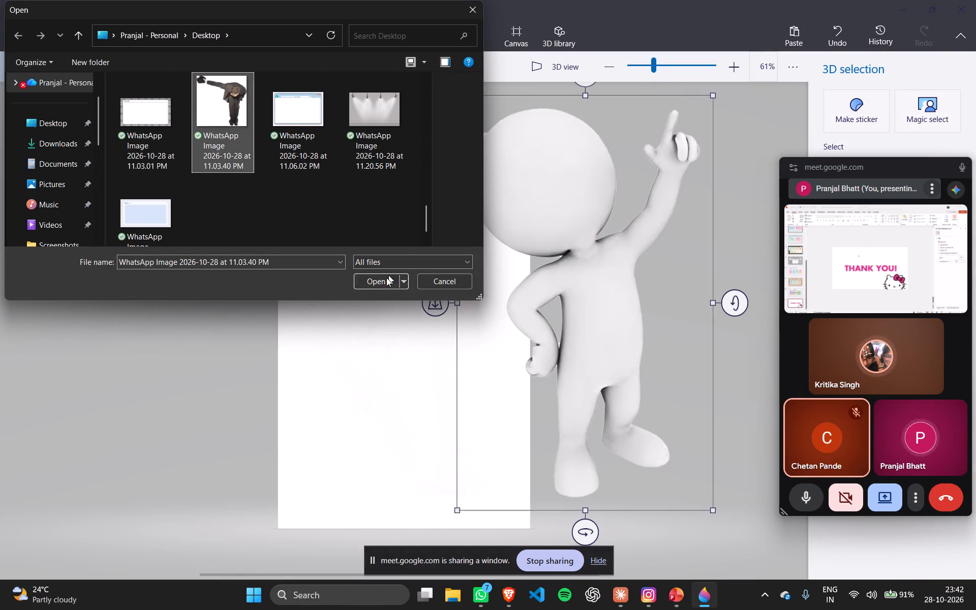
pyautogui.click(384, 281)
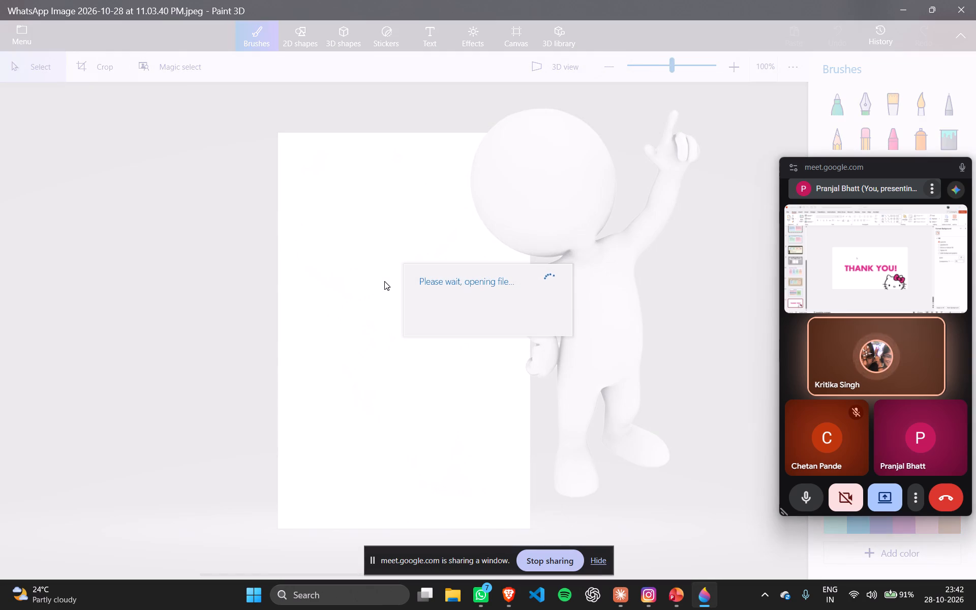
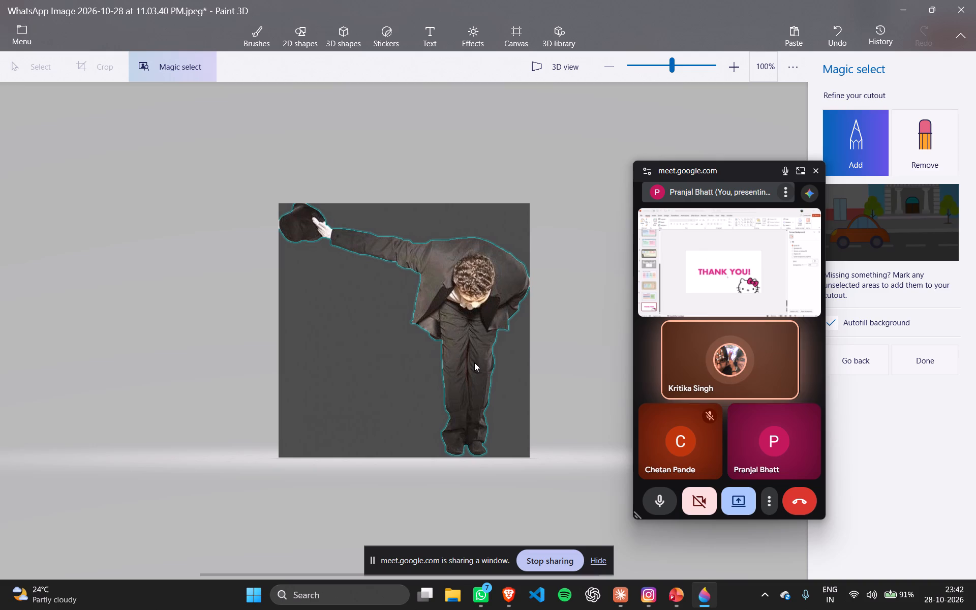
# Finish the Magic select cutout of the bowing man in the dark suit holding out his hat.
pyautogui.click(926, 363)
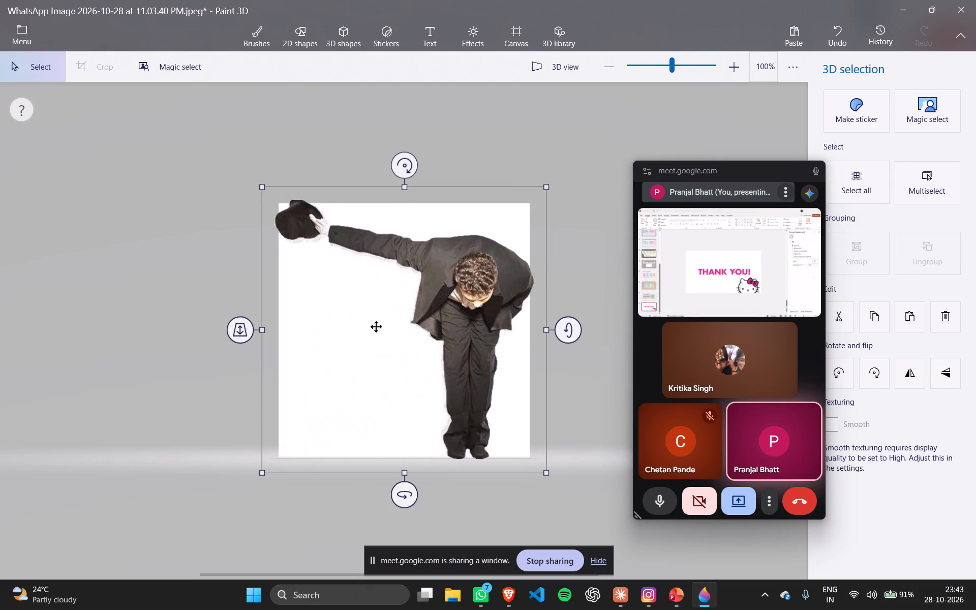
# Pull the bowing man cutout clear of its original spot and copy it.
pyautogui.moveTo(458, 309); pyautogui.dragTo(437, 344)
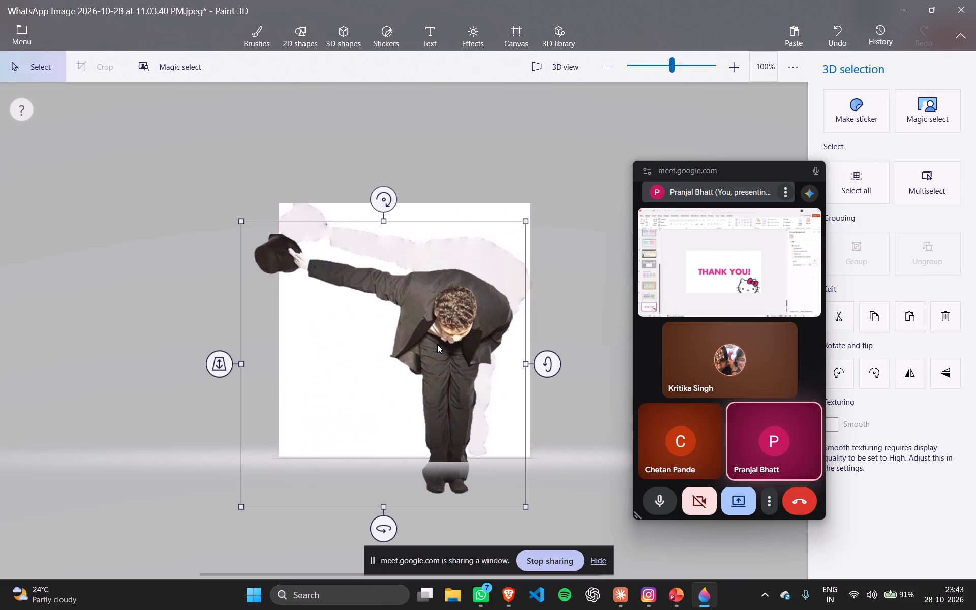
pyautogui.rightClick(452, 310)
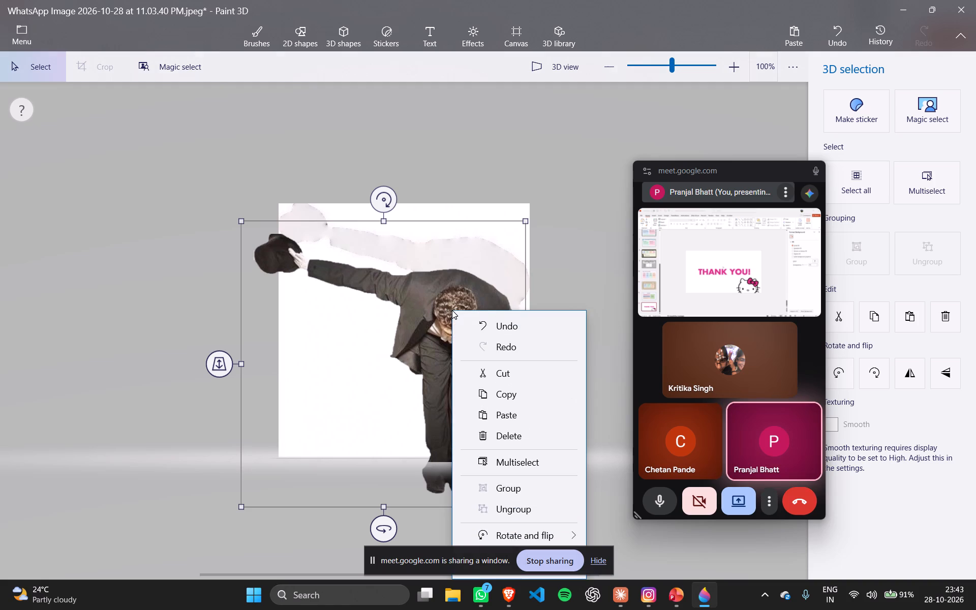
pyautogui.click(521, 391)
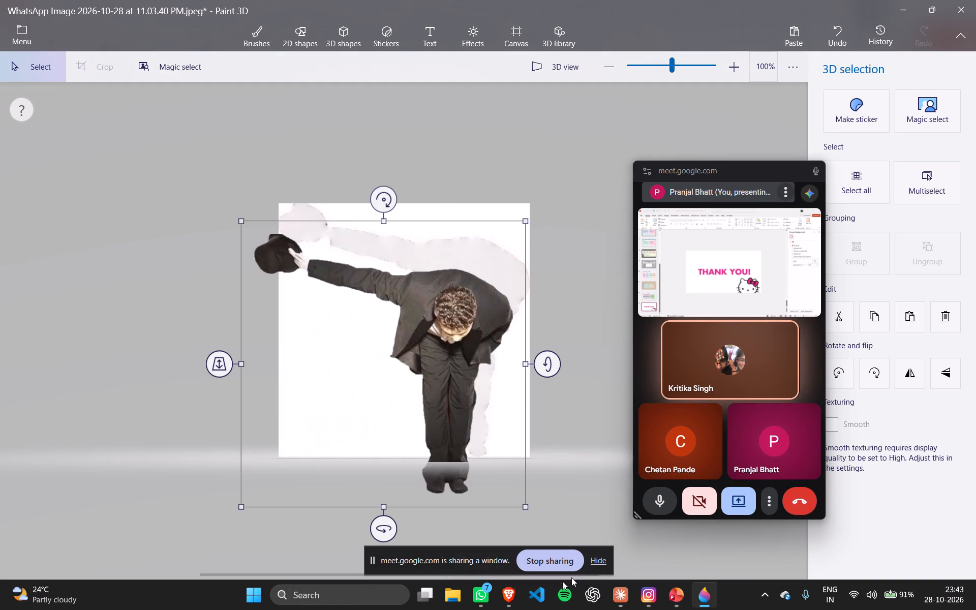
# Switch to PowerPoint, paste the bowing man onto slide 13, and stand him over the "THANK YOU!" text at the slide's bottom edge.
pyautogui.click(676, 609)
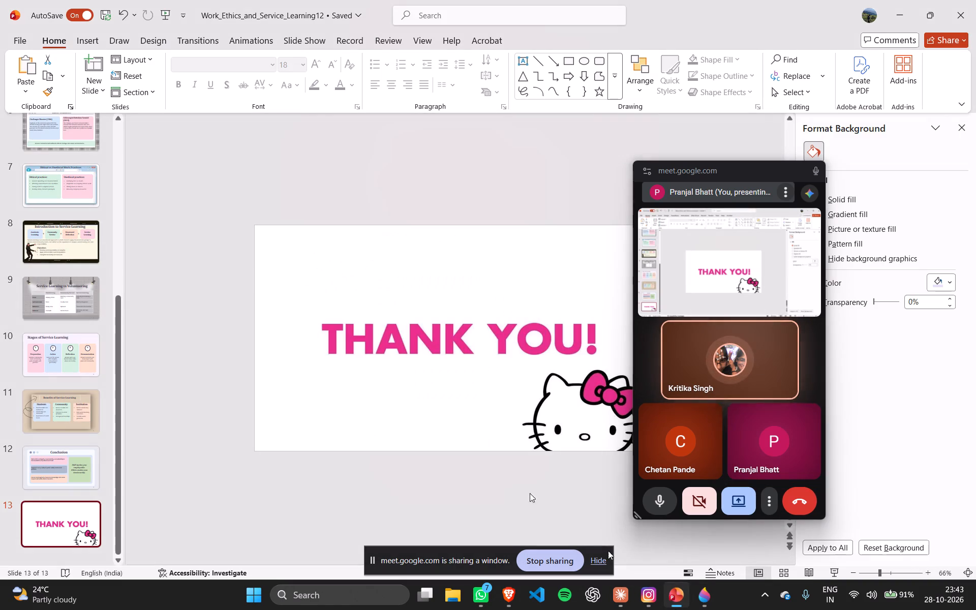
pyautogui.doubleClick(327, 419)
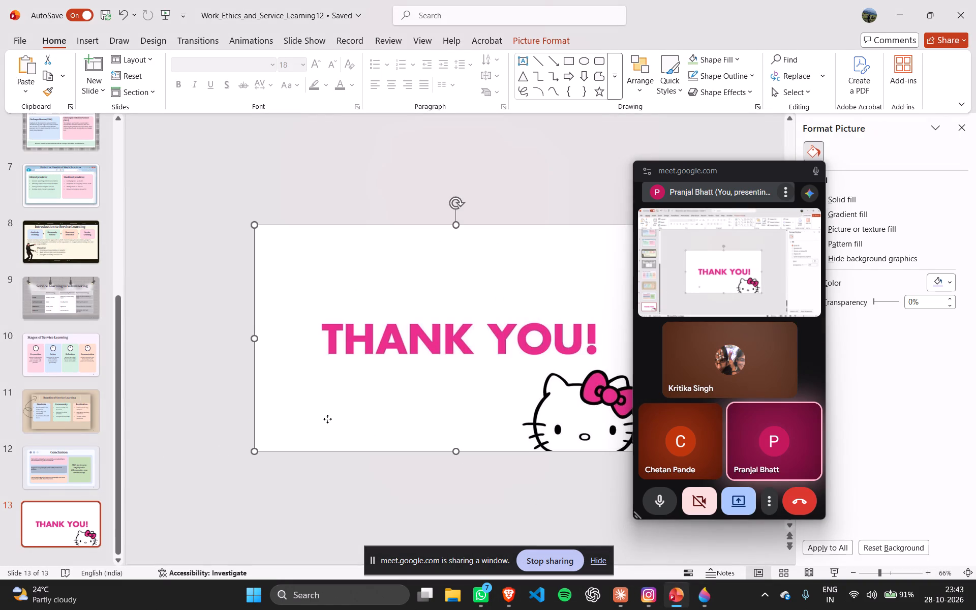
pyautogui.click(309, 496)
pyautogui.rightClick(309, 496)
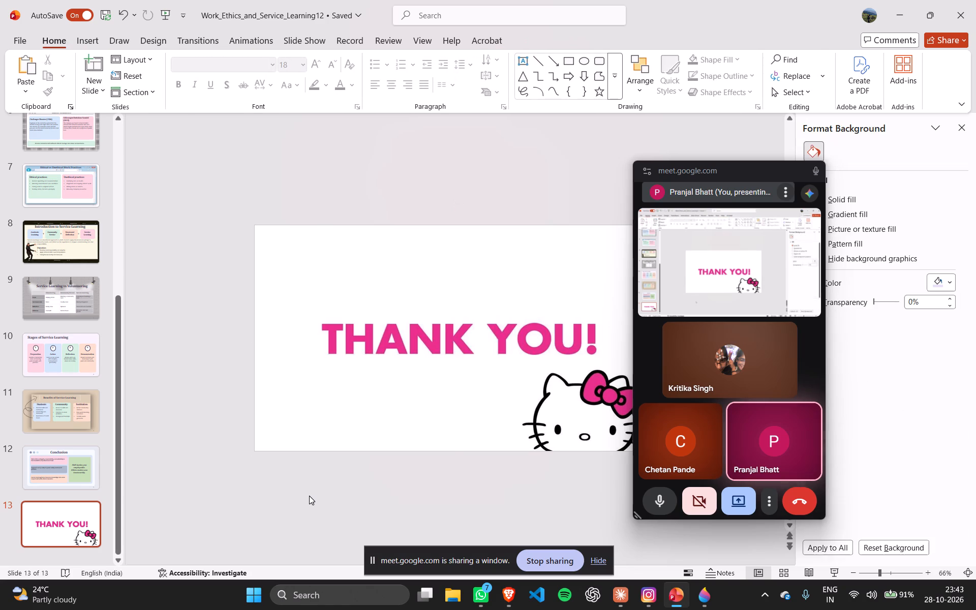
pyautogui.click(352, 251)
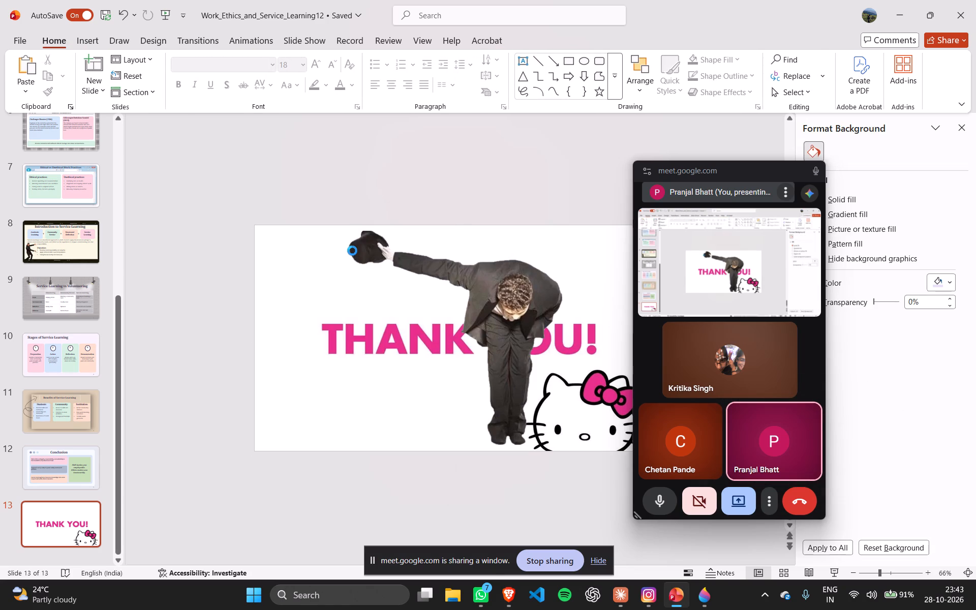
pyautogui.moveTo(507, 324); pyautogui.dragTo(466, 332)
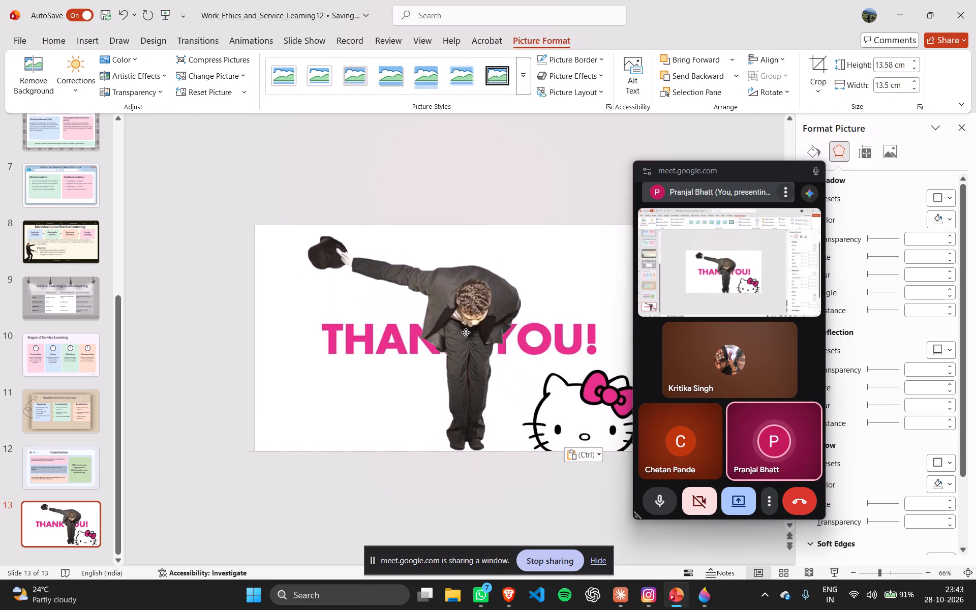
pyautogui.moveTo(466, 332); pyautogui.dragTo(457, 333)
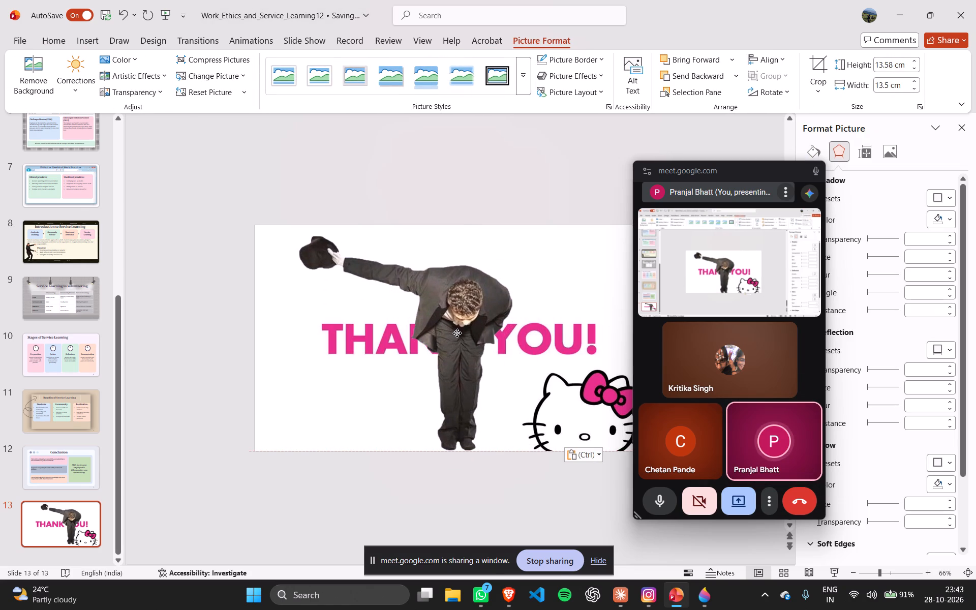
pyautogui.moveTo(457, 333); pyautogui.dragTo(457, 329)
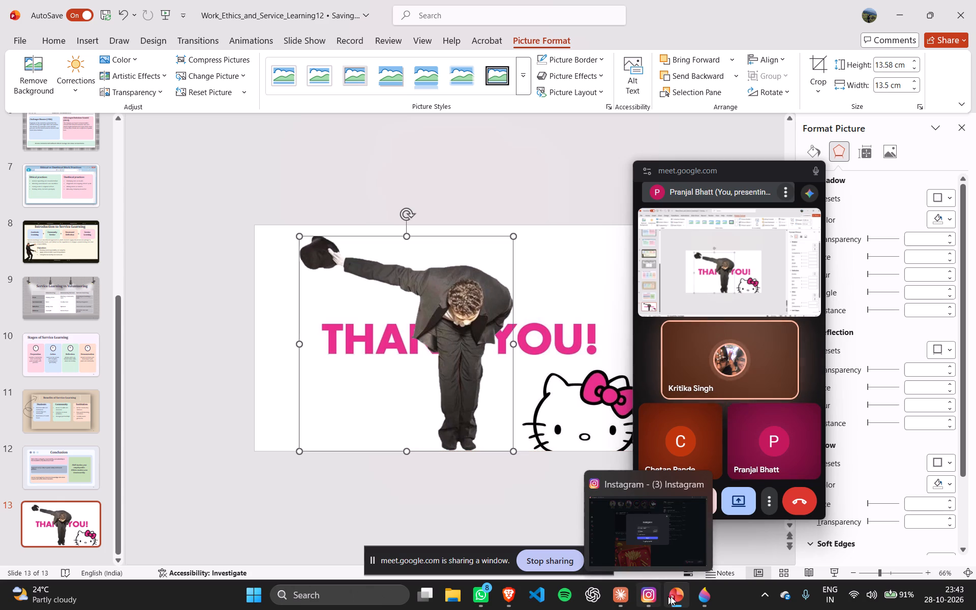
# Switch to Paint 3D and open the "THANK YOU!" image, WhatsApp Image 2026-10-28 at 10.46.03 PM, from the Desktop.
pyautogui.click(706, 600)
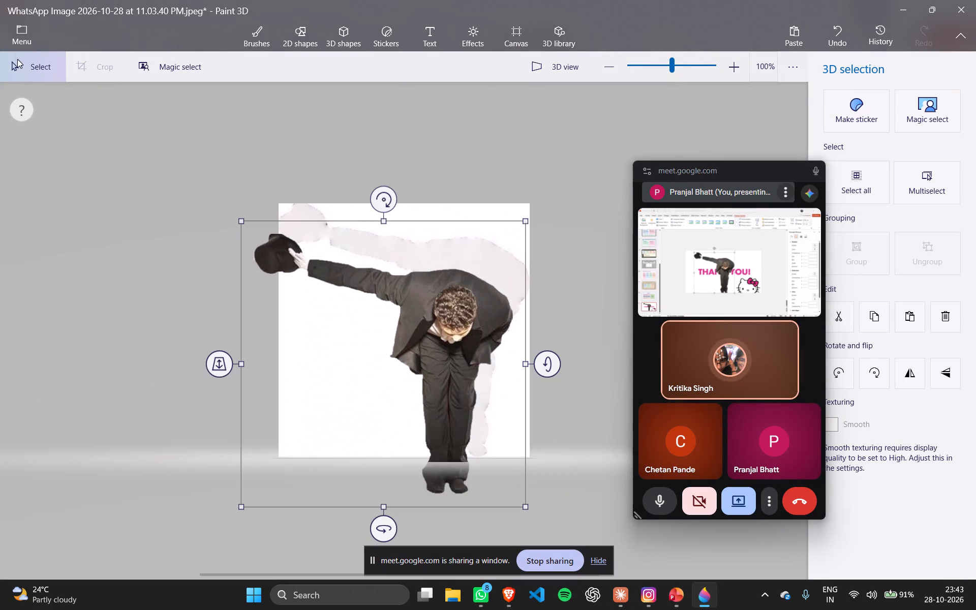
pyautogui.click(28, 48)
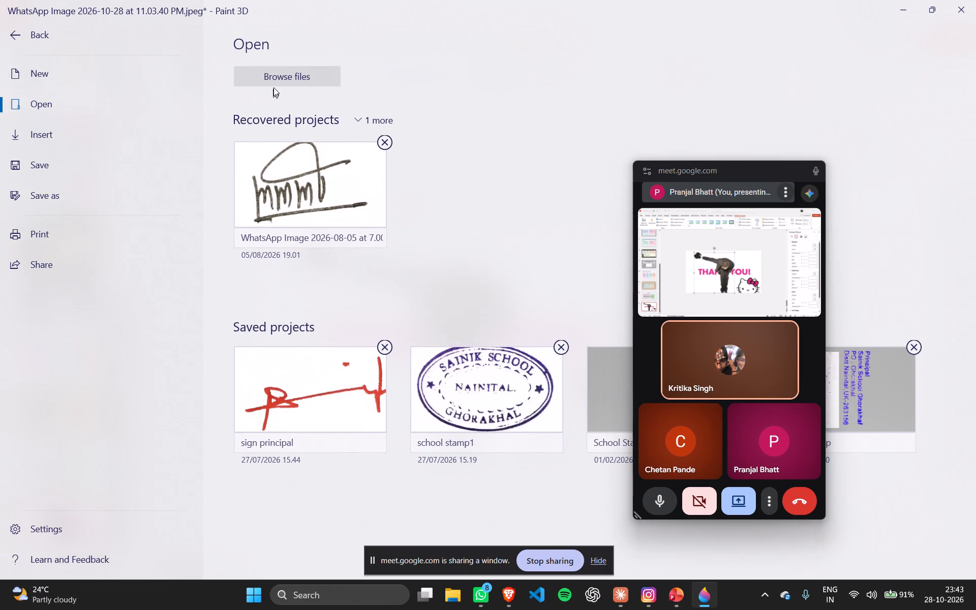
pyautogui.click(277, 82)
pyautogui.click(504, 323)
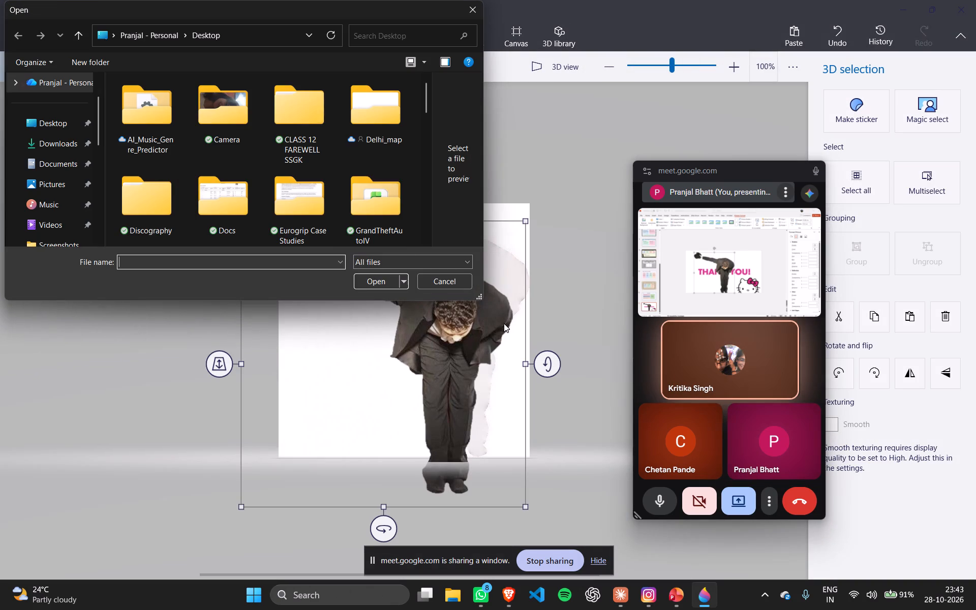
pyautogui.scroll(-20, 298, 169)
pyautogui.scroll(-20, 298, 169)
pyautogui.scroll(-20, 298, 169)
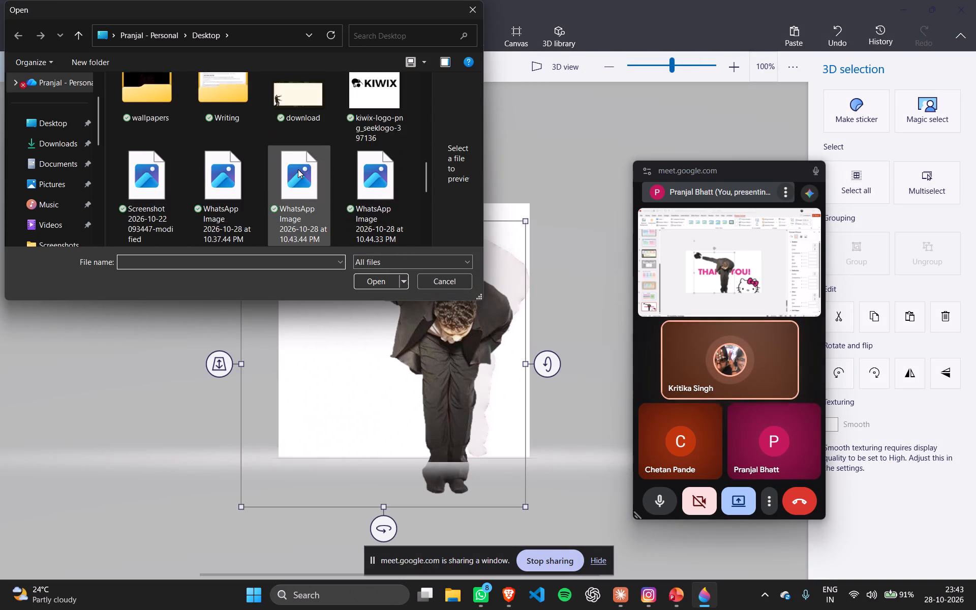
pyautogui.scroll(-20, 298, 169)
pyautogui.scroll(-20, 298, 169)
pyautogui.scroll(-20, 298, 169)
pyautogui.scroll(2, 247, 145)
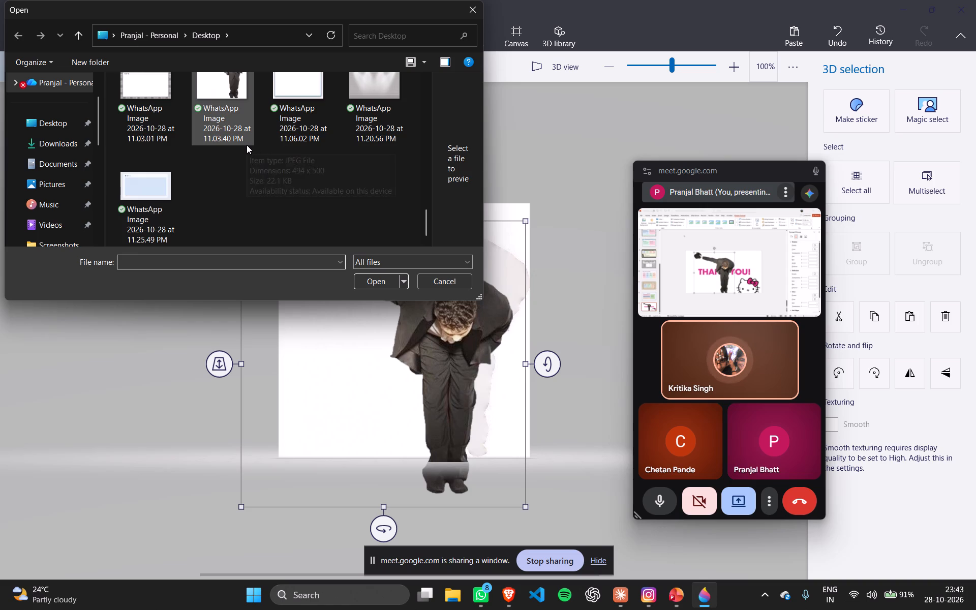
pyautogui.scroll(2, 247, 145)
pyautogui.click(217, 116)
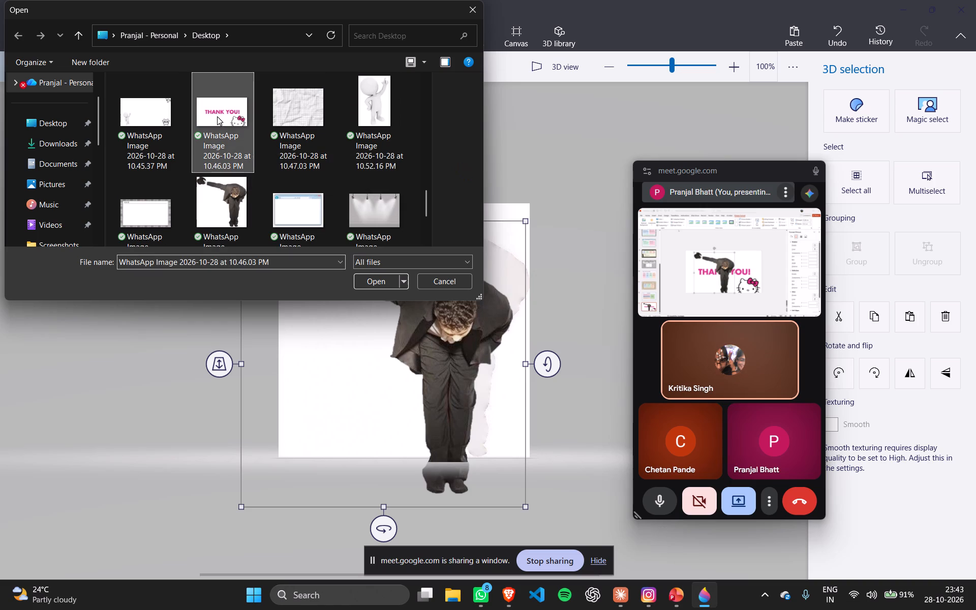
pyautogui.click(385, 285)
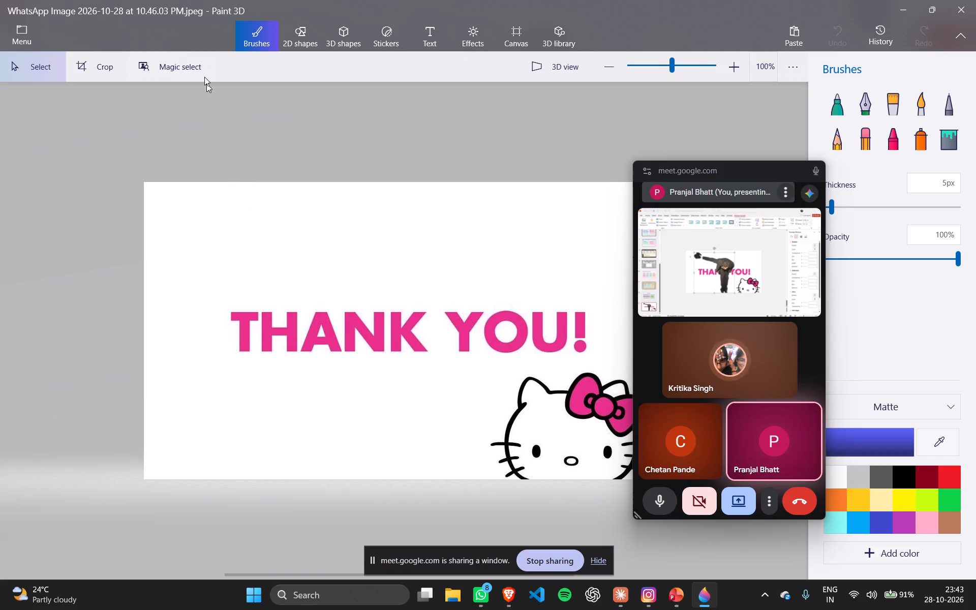
# Start a Magic select cutout with the focus area tightened around the "THANK YOU!" text, and proceed to refining it.
pyautogui.click(186, 67)
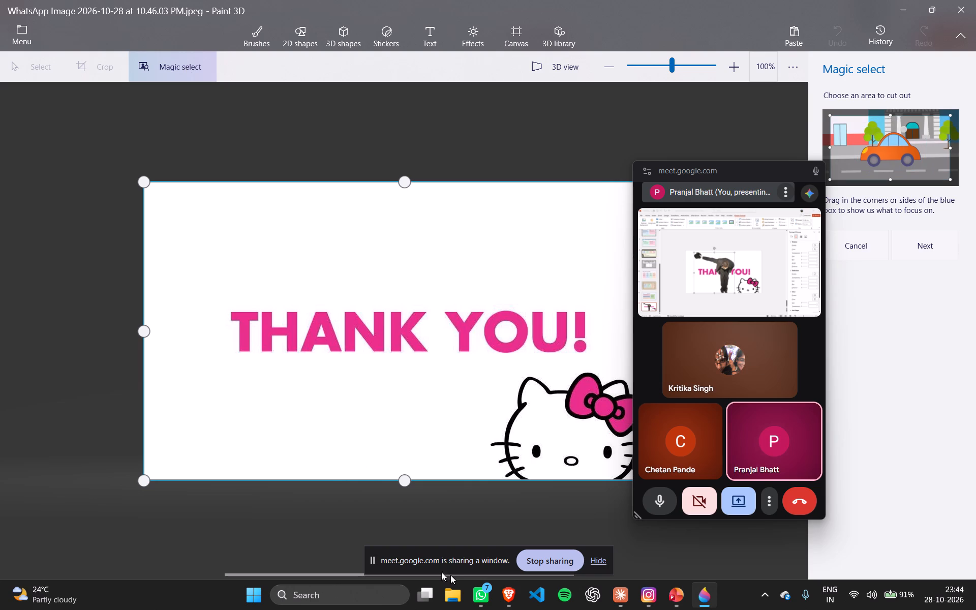
pyautogui.moveTo(407, 486); pyautogui.dragTo(425, 362)
pyautogui.moveTo(405, 180); pyautogui.dragTo(410, 302)
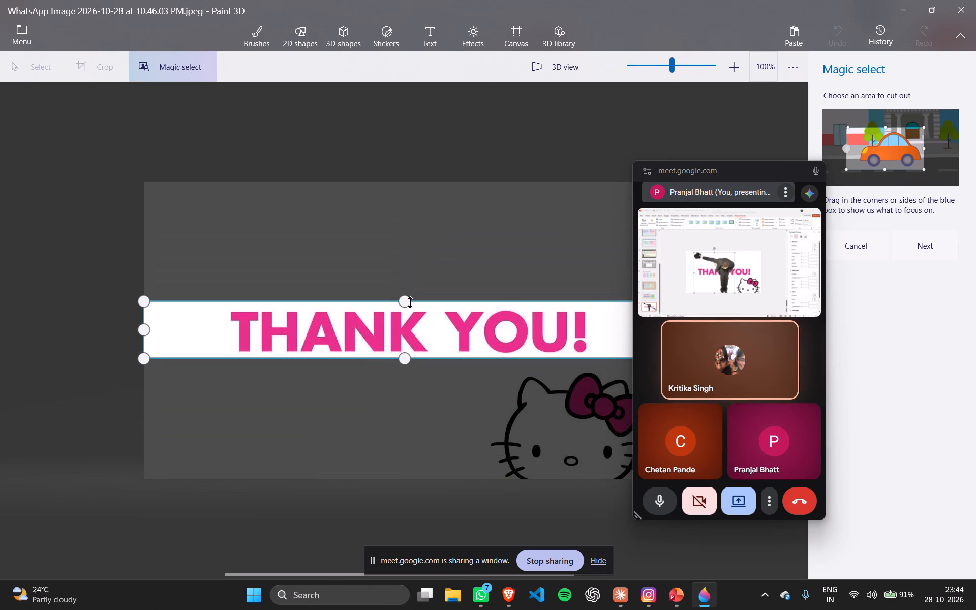
pyautogui.moveTo(410, 302); pyautogui.dragTo(410, 303)
pyautogui.moveTo(149, 335); pyautogui.dragTo(234, 333)
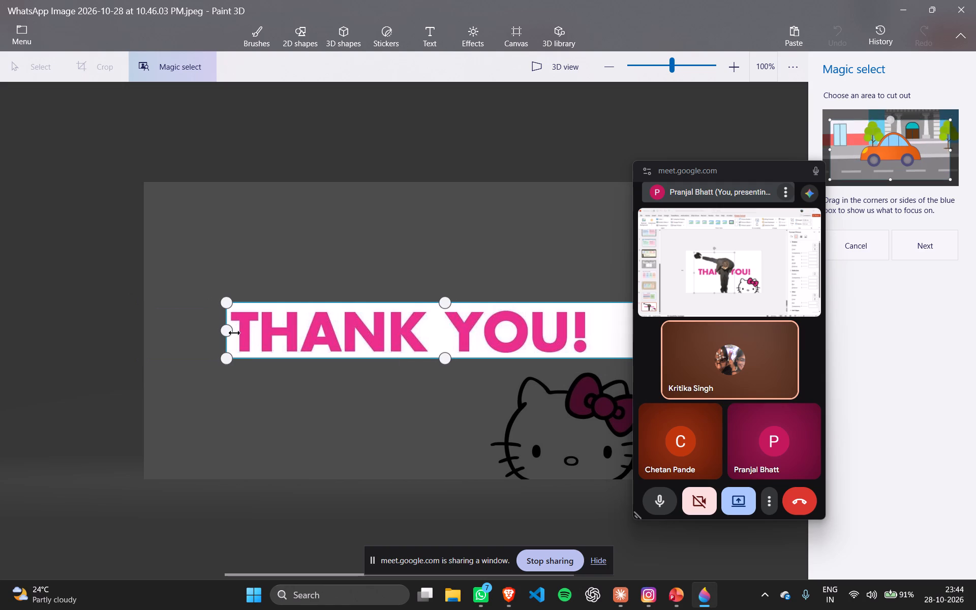
pyautogui.moveTo(234, 333); pyautogui.dragTo(231, 334)
pyautogui.hscroll(-1, 479, 349)
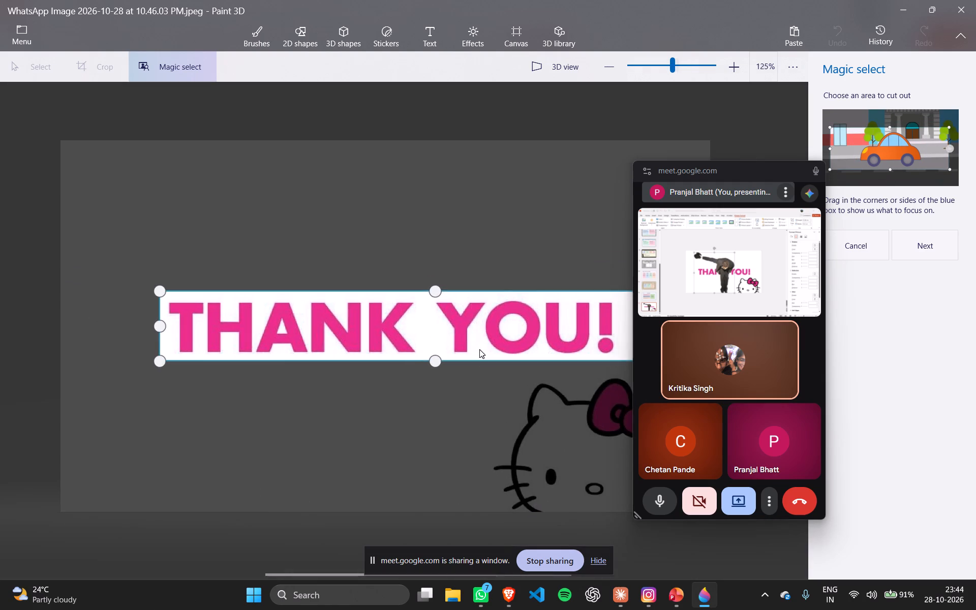
pyautogui.keyDown('ctrl'); pyautogui.scroll(-5, 479, 349); pyautogui.keyUp('ctrl')
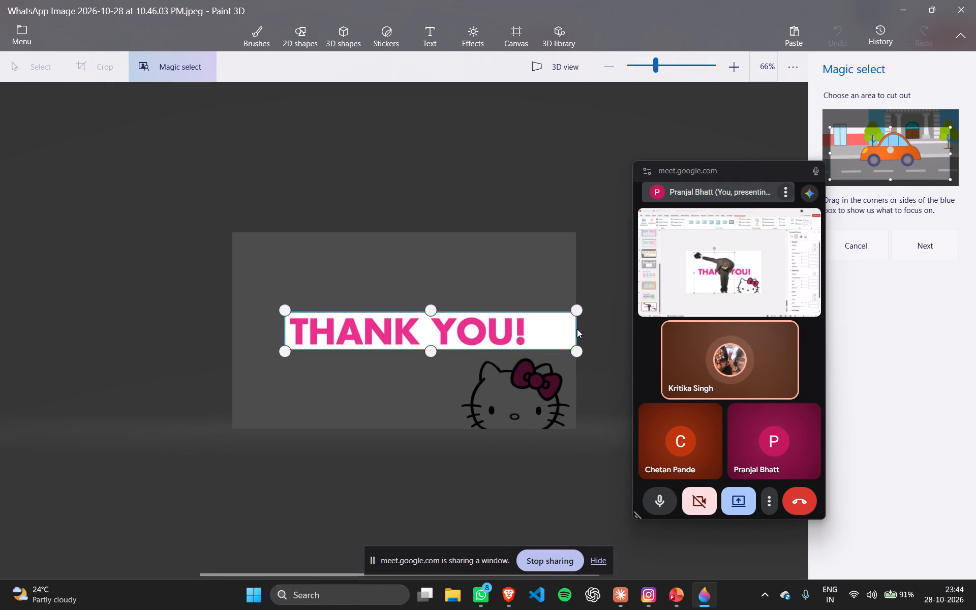
pyautogui.moveTo(574, 331); pyautogui.dragTo(543, 332)
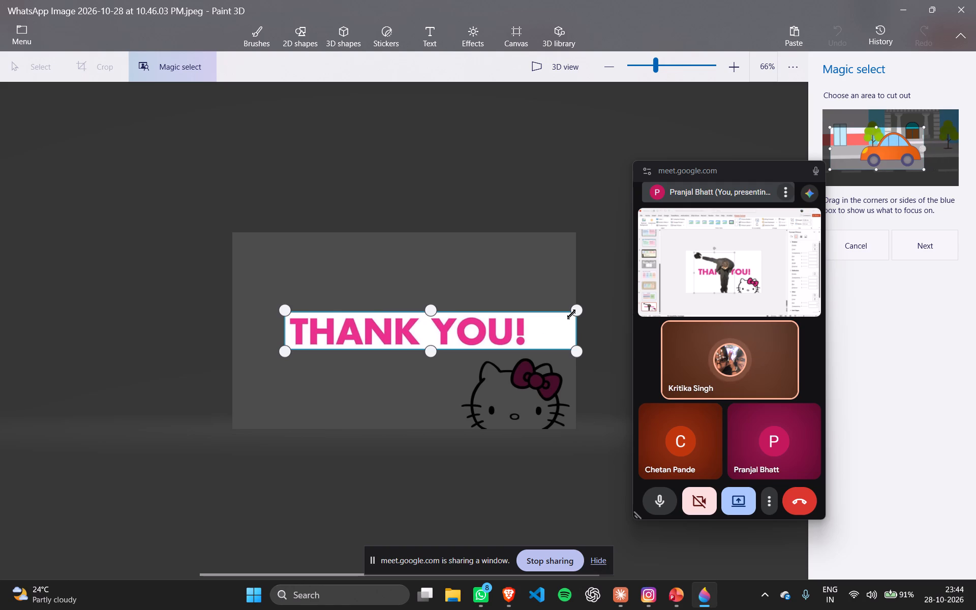
pyautogui.moveTo(579, 310); pyautogui.dragTo(532, 311)
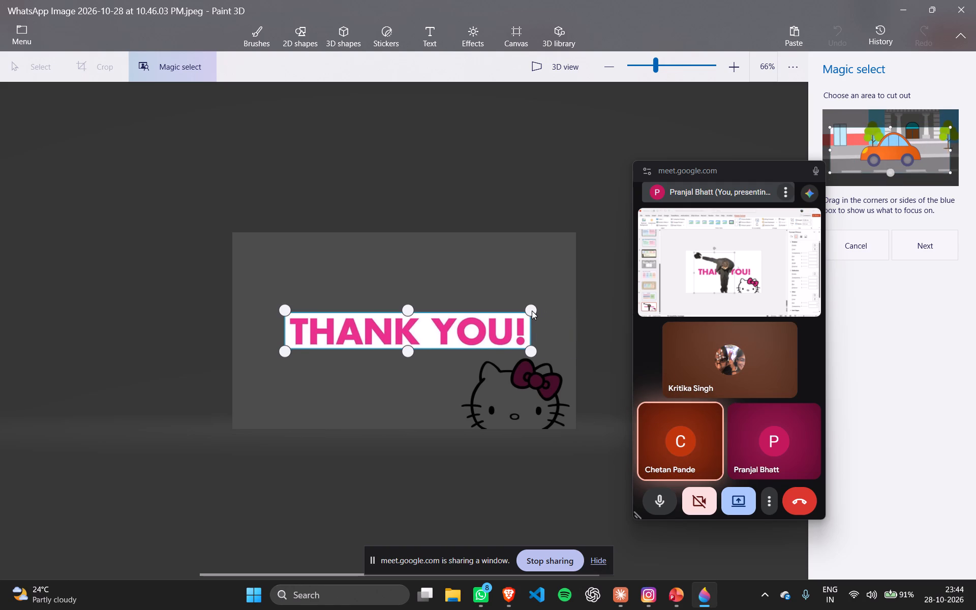
pyautogui.click(923, 251)
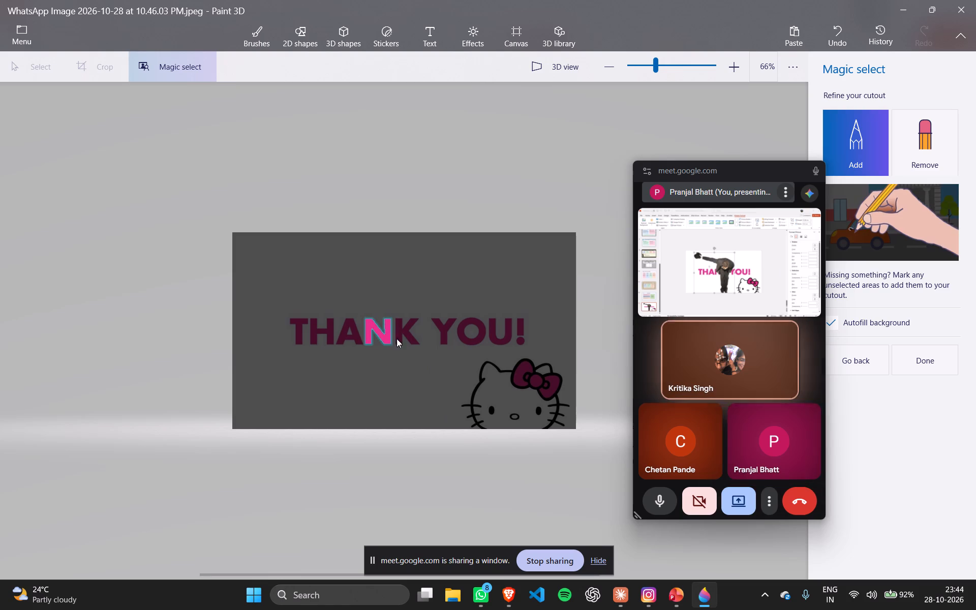
# Add the missing letters and exclamation mark to the cutout so it covers all of "THANK YOU!", and complete the Magic select.
pyautogui.click(400, 339)
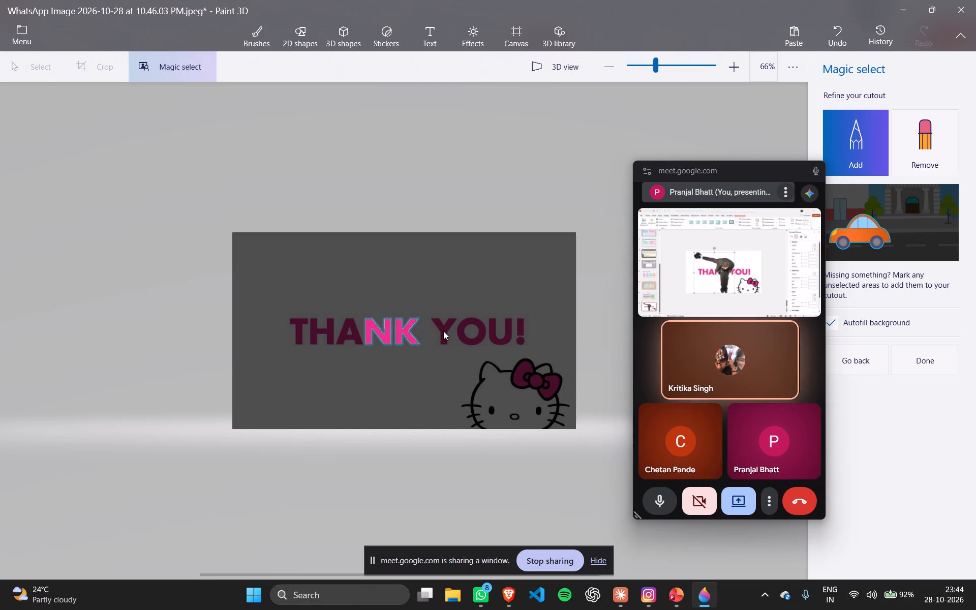
pyautogui.click(443, 331)
pyautogui.click(462, 331)
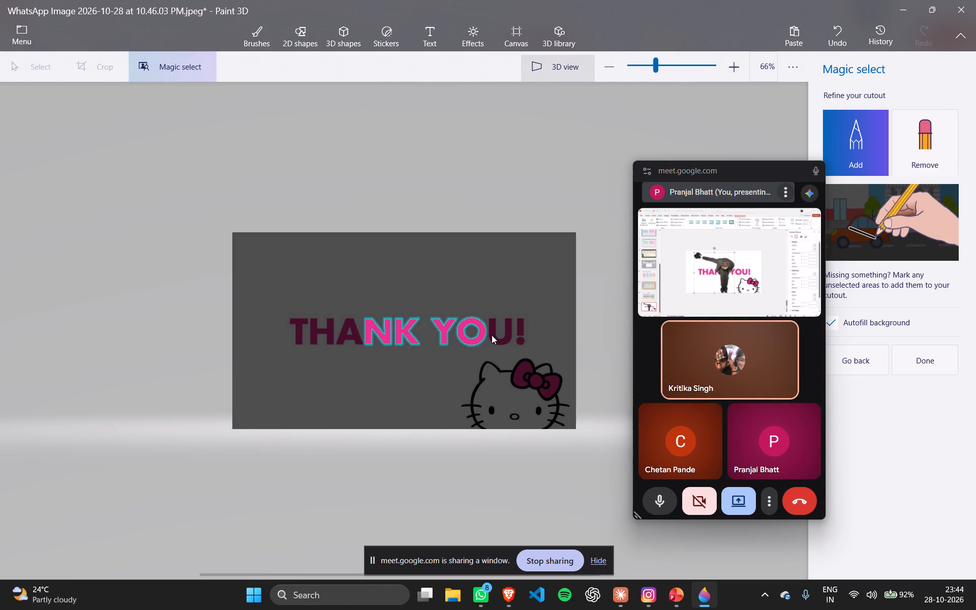
pyautogui.click(492, 335)
pyautogui.click(518, 332)
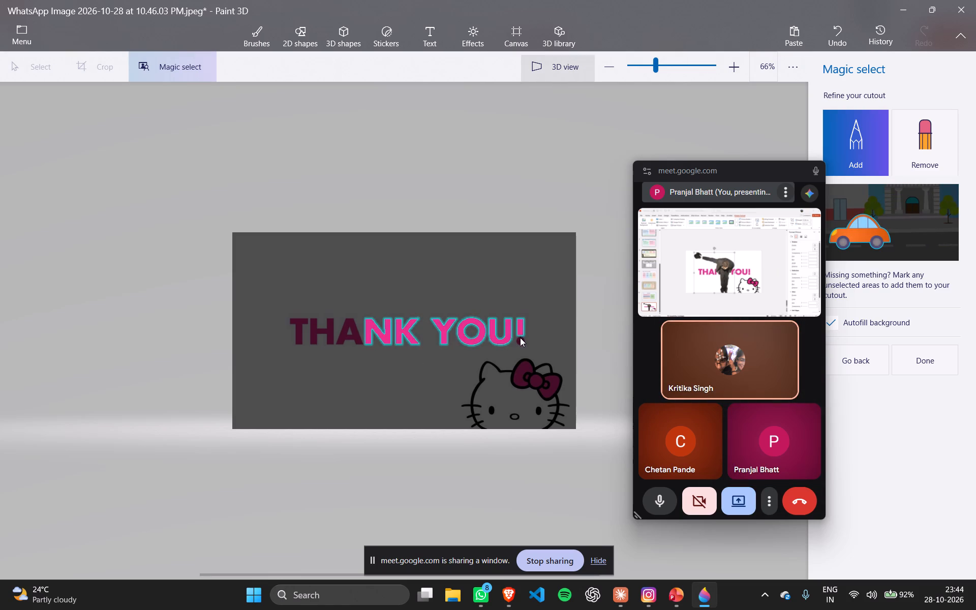
pyautogui.click(520, 339)
pyautogui.click(359, 340)
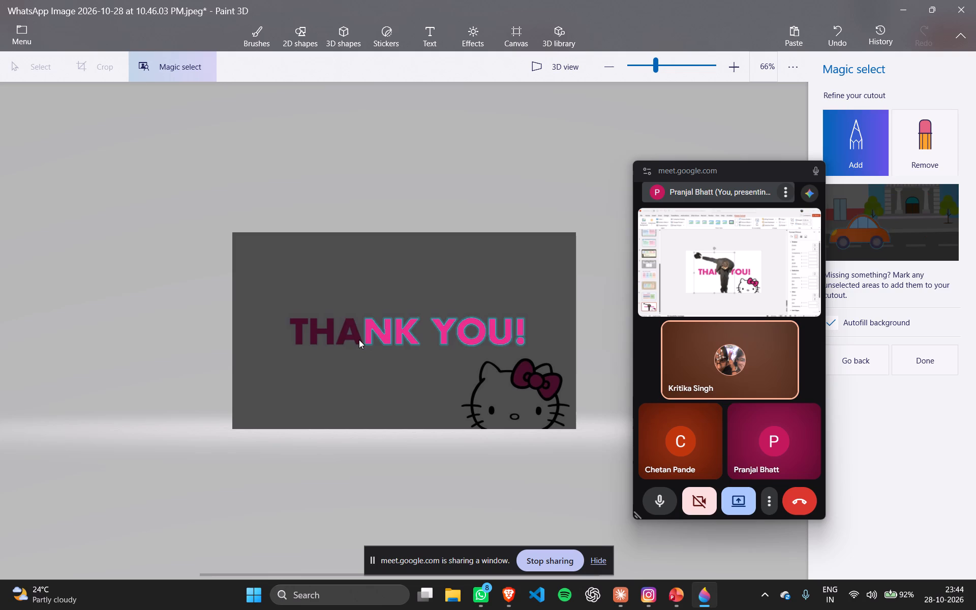
pyautogui.click(330, 334)
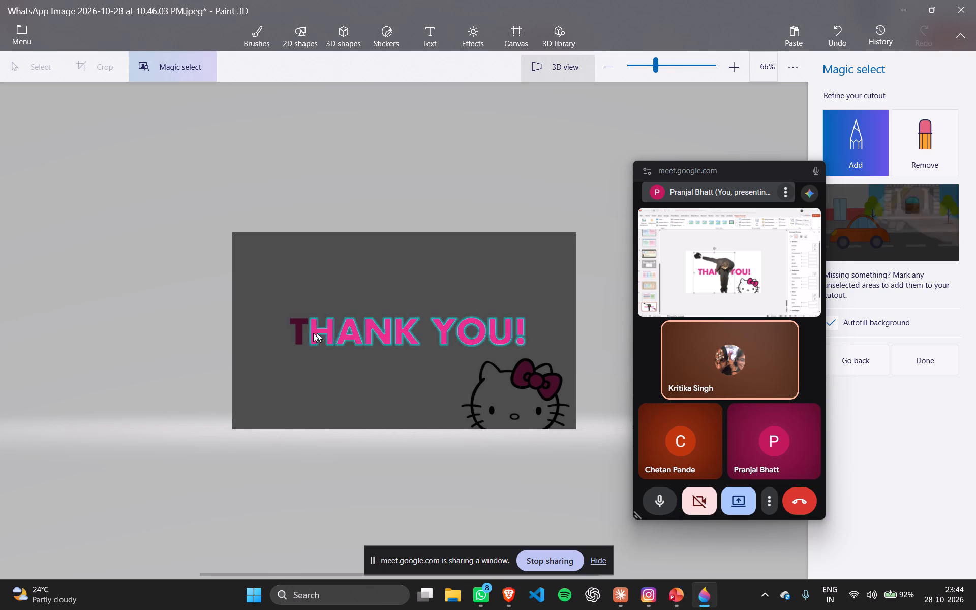
pyautogui.click(299, 333)
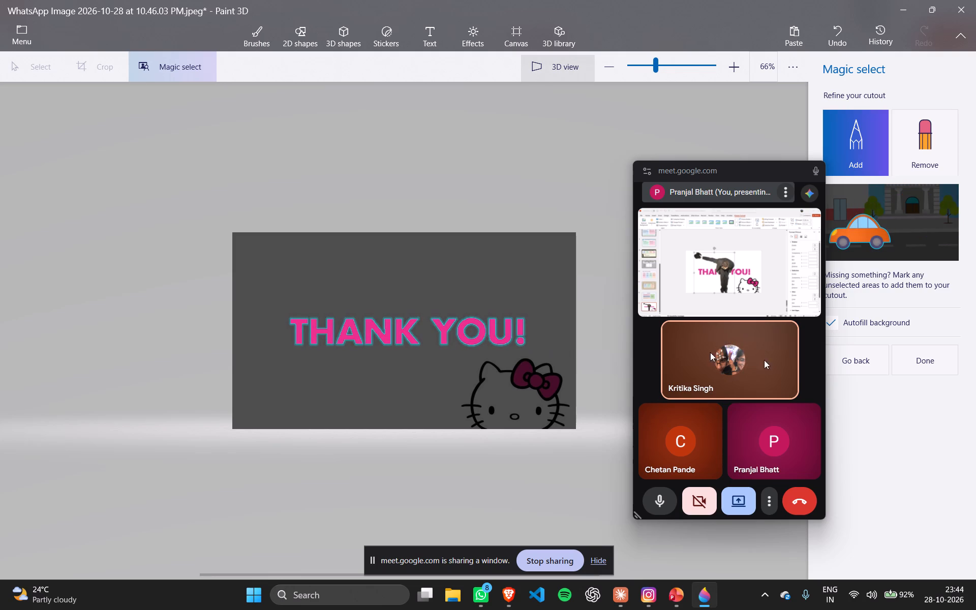
pyautogui.click(914, 359)
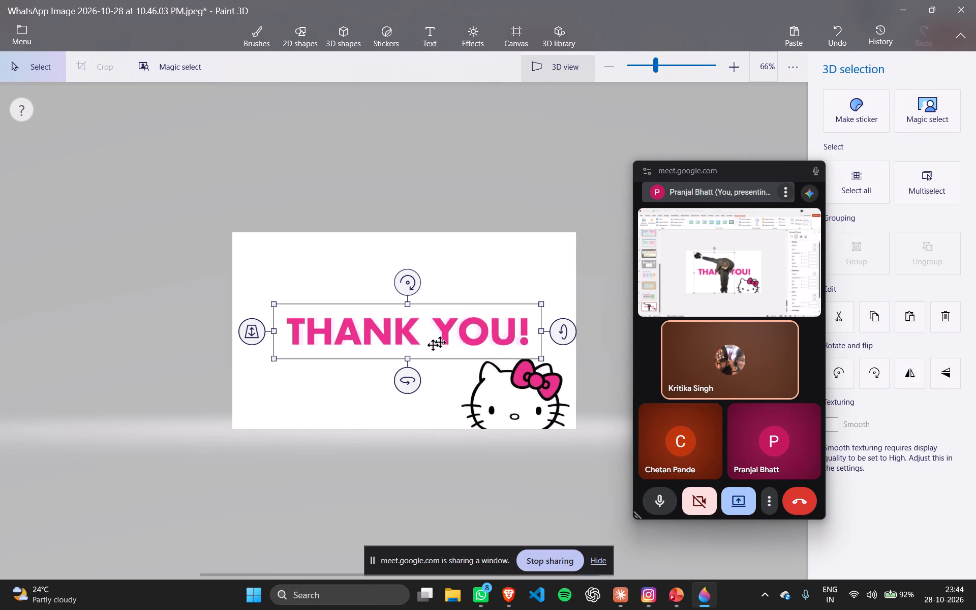
# Move the "THANK YOU!" cutout above its original spot and copy it.
pyautogui.moveTo(420, 344); pyautogui.dragTo(434, 340)
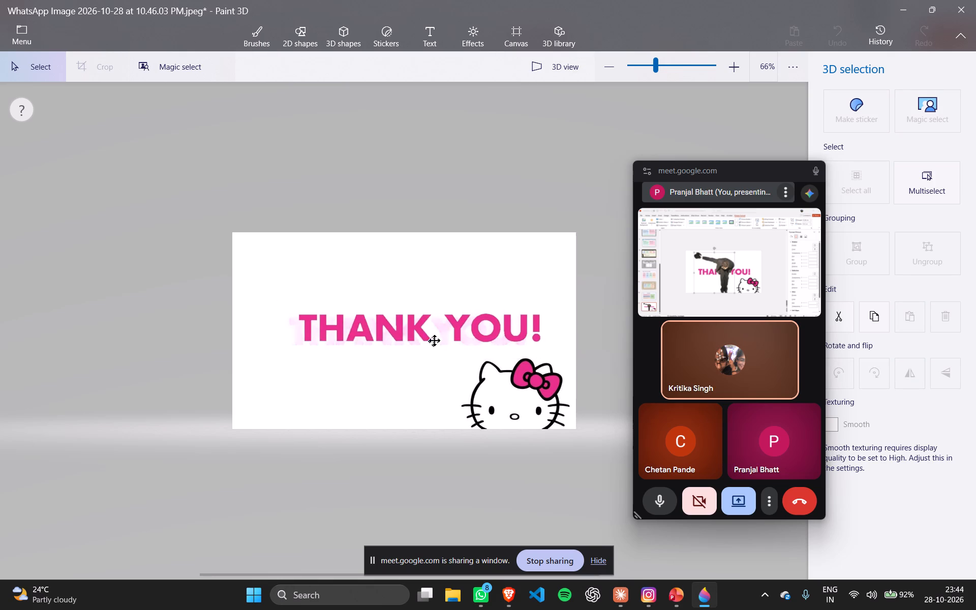
pyautogui.moveTo(434, 340); pyautogui.dragTo(442, 300)
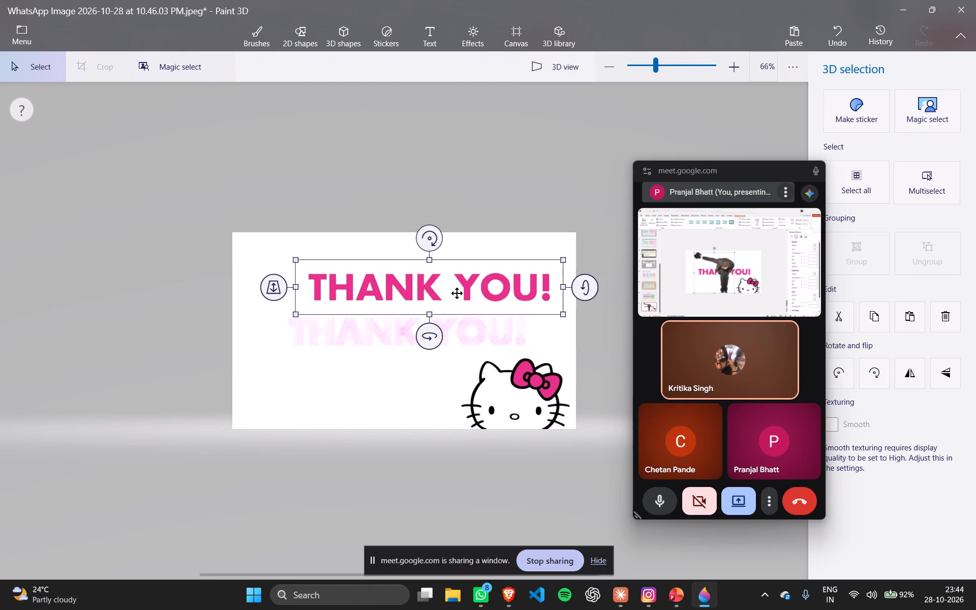
pyautogui.rightClick(456, 293)
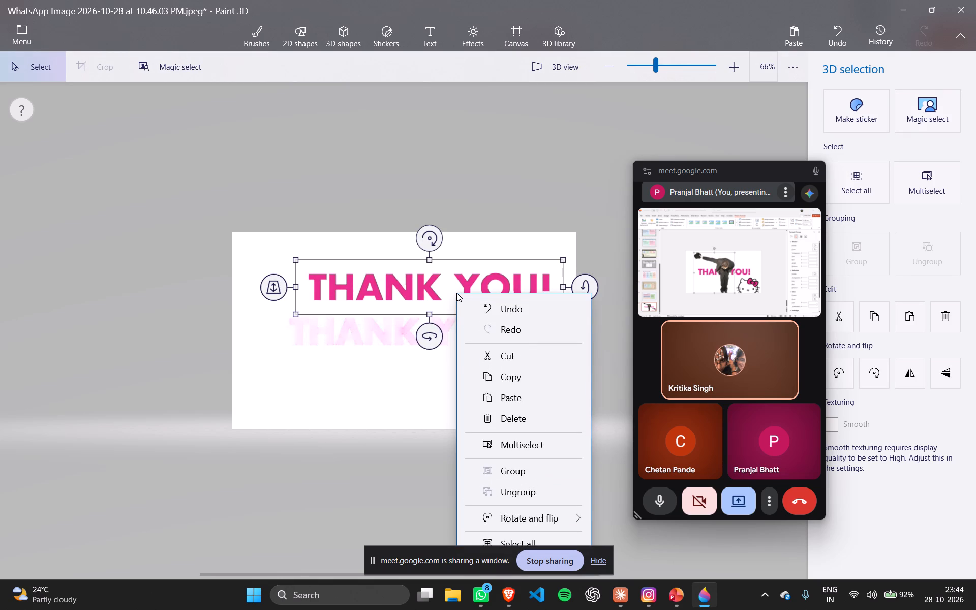
pyautogui.click(537, 382)
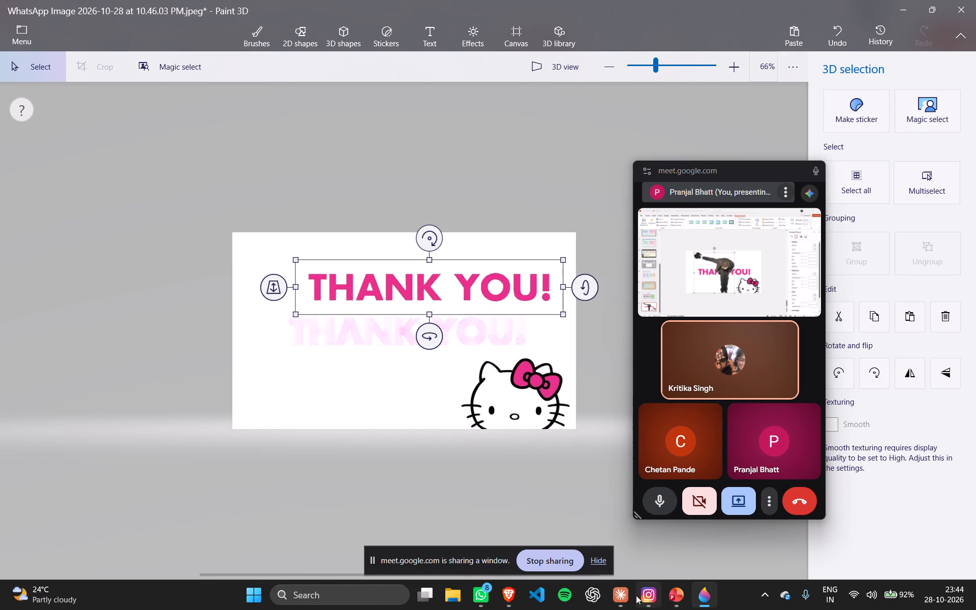
# Switch to PowerPoint, paste the "THANK YOU!" cutout onto slide 13, and place it in front of the bowing man's legs.
pyautogui.click(676, 601)
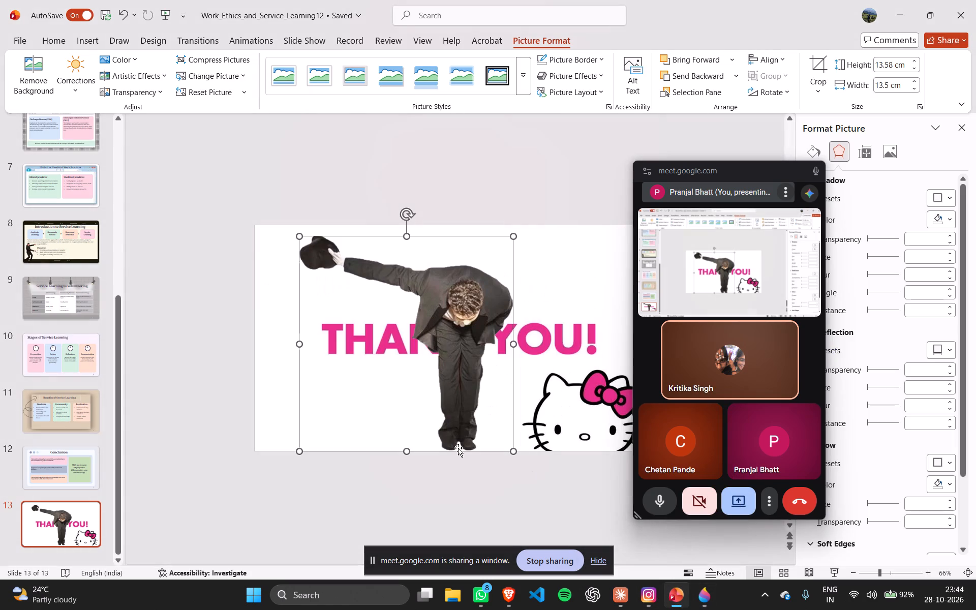
pyautogui.click(422, 470)
pyautogui.hotkey('ctrl', 'v')
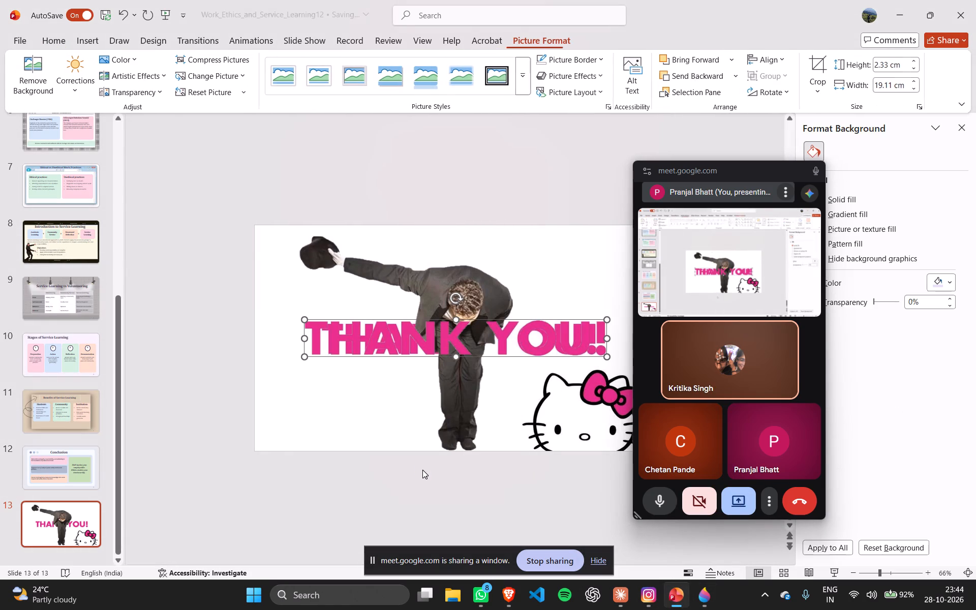
pyautogui.moveTo(456, 344); pyautogui.dragTo(471, 351)
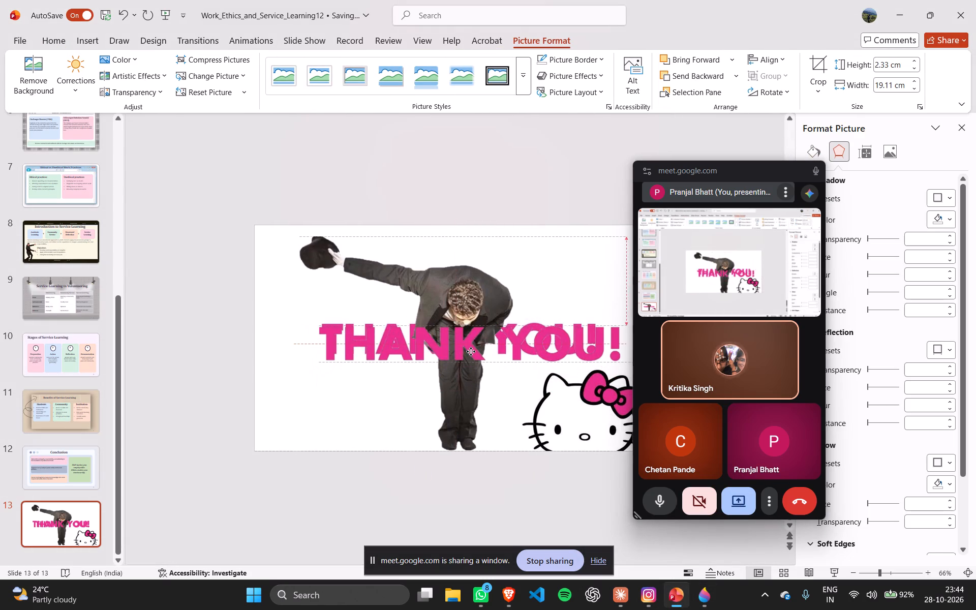
pyautogui.moveTo(471, 351); pyautogui.dragTo(471, 349)
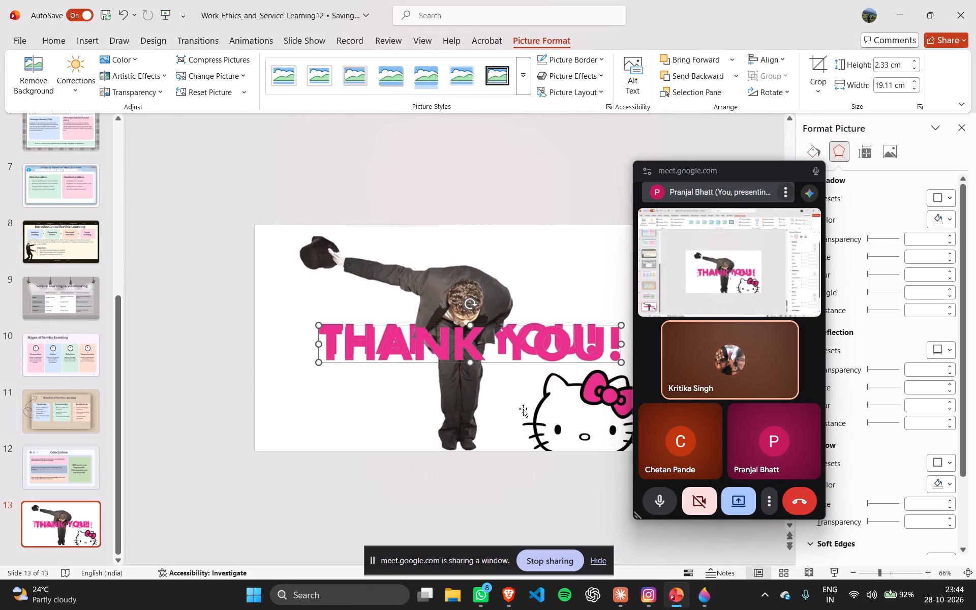
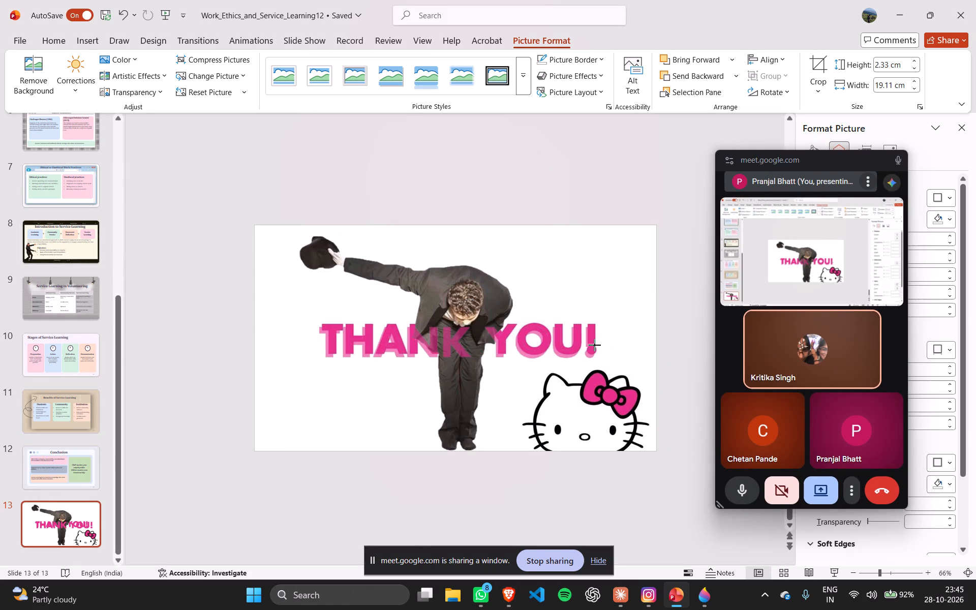
# Resize the "THANK YOU!" cutout to about 17.56 cm by 2.14 cm and nudge it into exact alignment over the original text.
pyautogui.moveTo(595, 345); pyautogui.dragTo(596, 345)
pyautogui.press('Up')
pyautogui.press('Up')
pyautogui.press('Up')
pyautogui.press('Up')
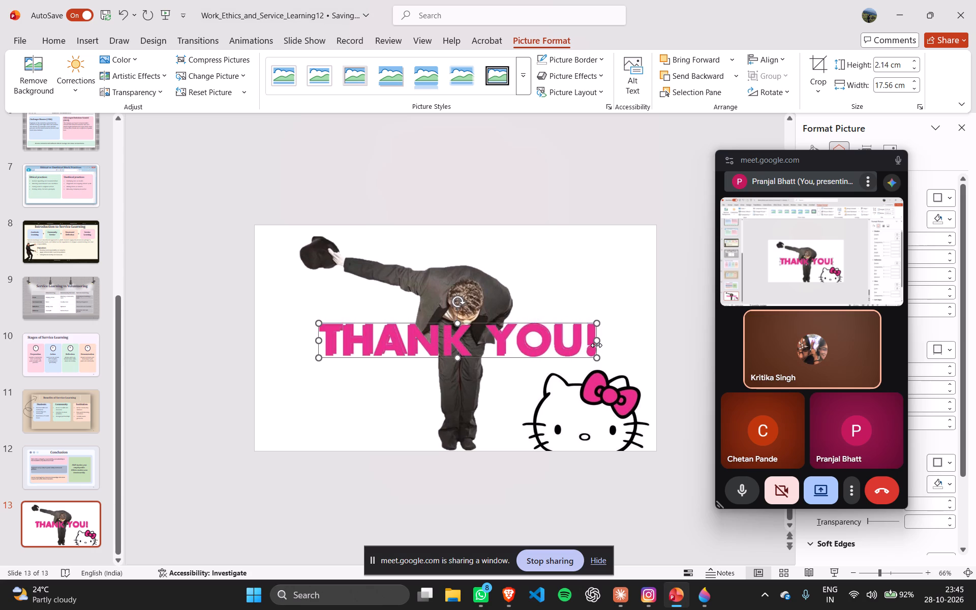
pyautogui.press('Up')
pyautogui.press('Up')
pyautogui.press('Up')
pyautogui.press('Right')
pyautogui.press('Right')
pyautogui.press('Right')
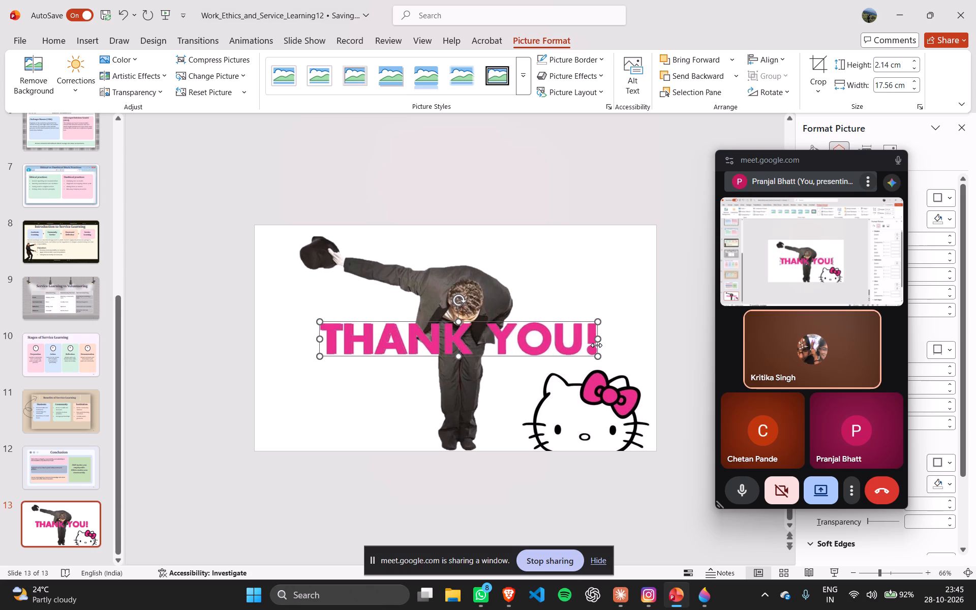
pyautogui.press('Right')
pyautogui.press('Right')
pyautogui.press('Right')
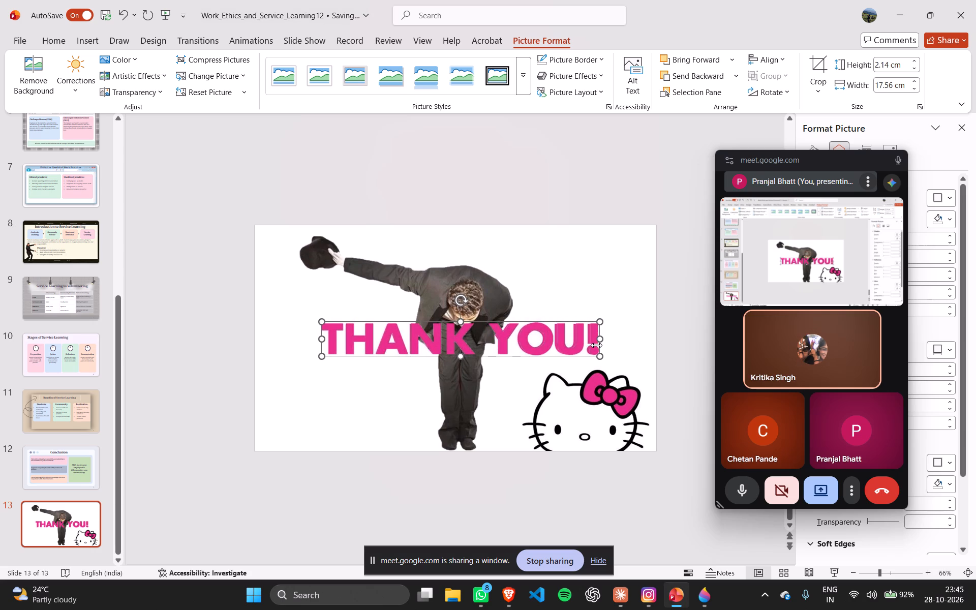
pyautogui.press('Left')
pyautogui.press('Left')
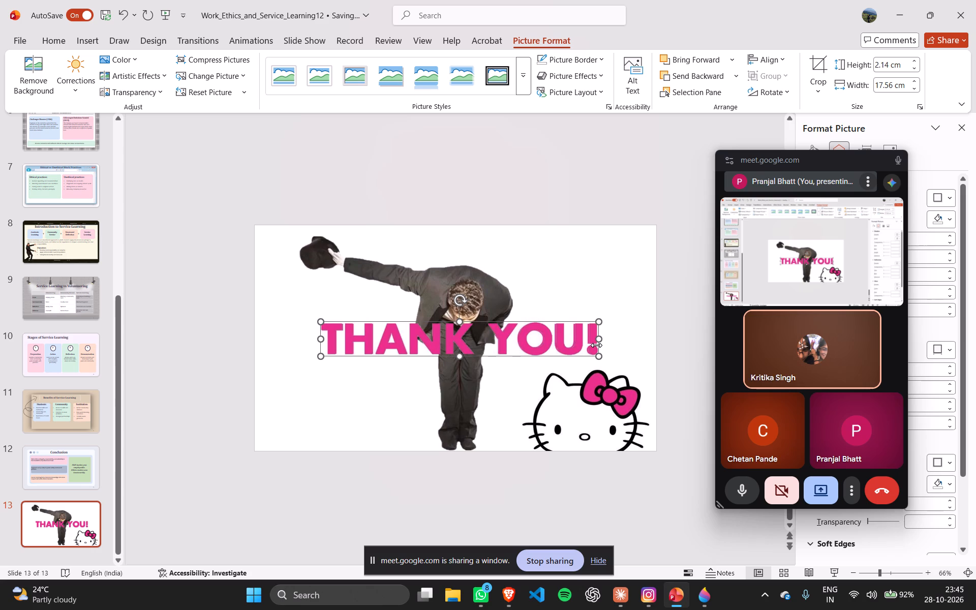
pyautogui.press('Left')
pyautogui.press('Left')
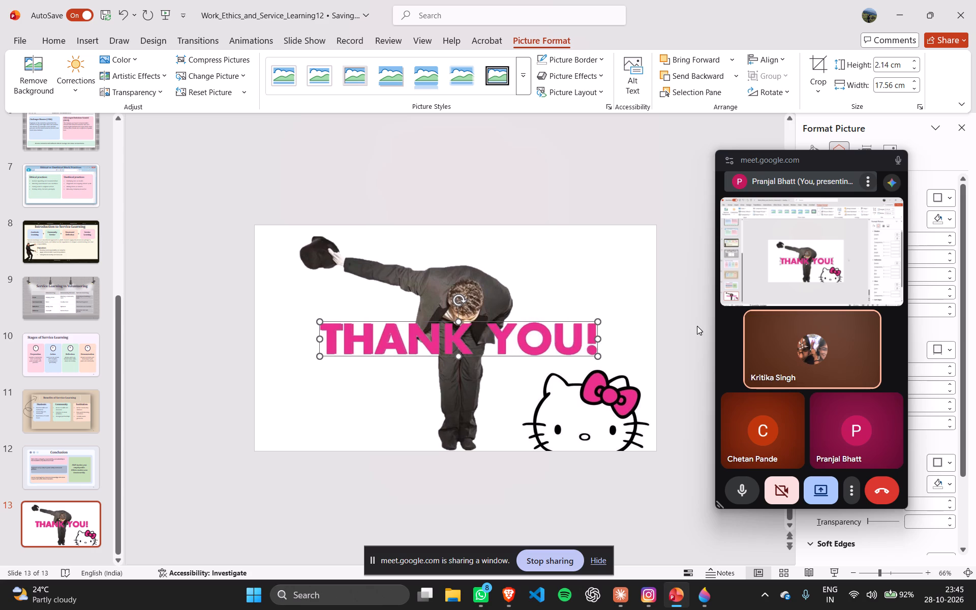
pyautogui.click(697, 326)
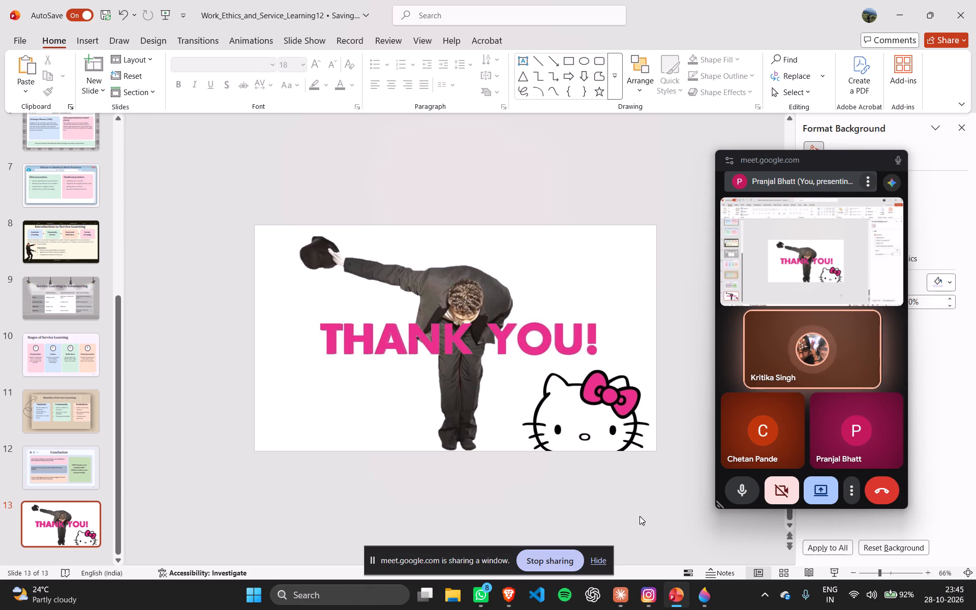
# Examine the cutout's alignment on slide 13 up close, look over slides 12 and 11, and return to slide 13.
pyautogui.keyDown('ctrl'); pyautogui.scroll(1, 639, 516); pyautogui.keyUp('ctrl')
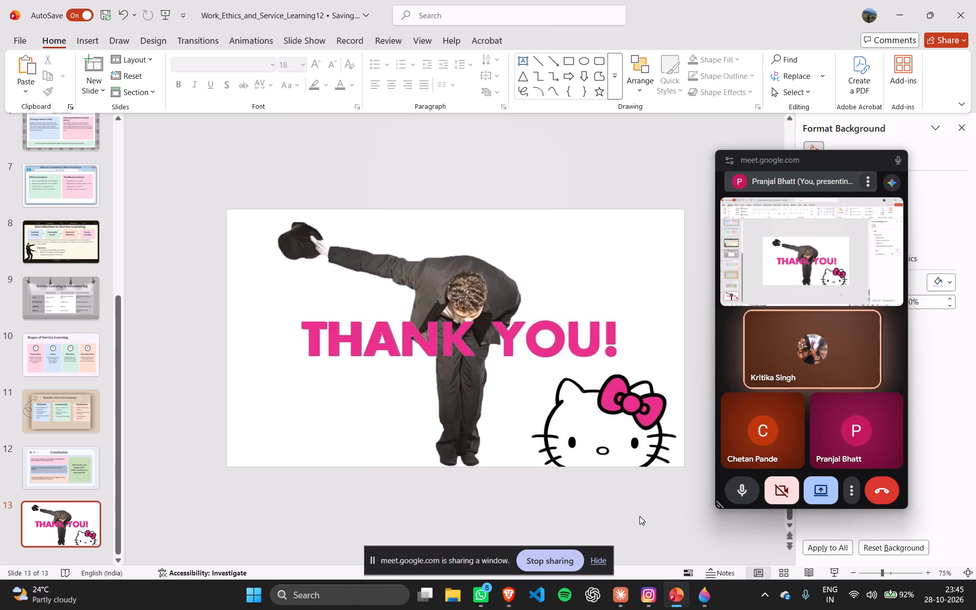
pyautogui.keyDown('ctrl'); pyautogui.scroll(1, 639, 516); pyautogui.keyUp('ctrl')
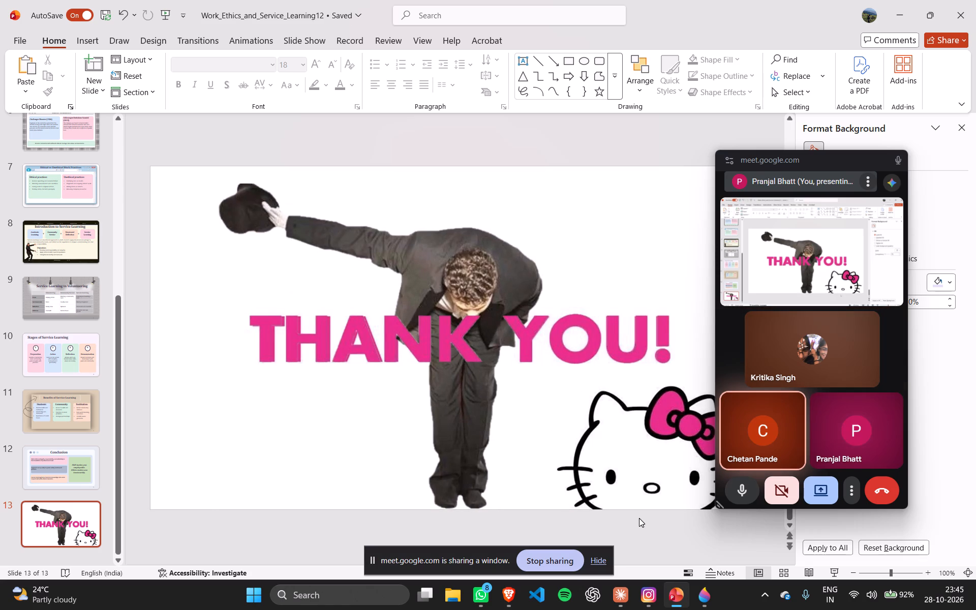
pyautogui.click(565, 344)
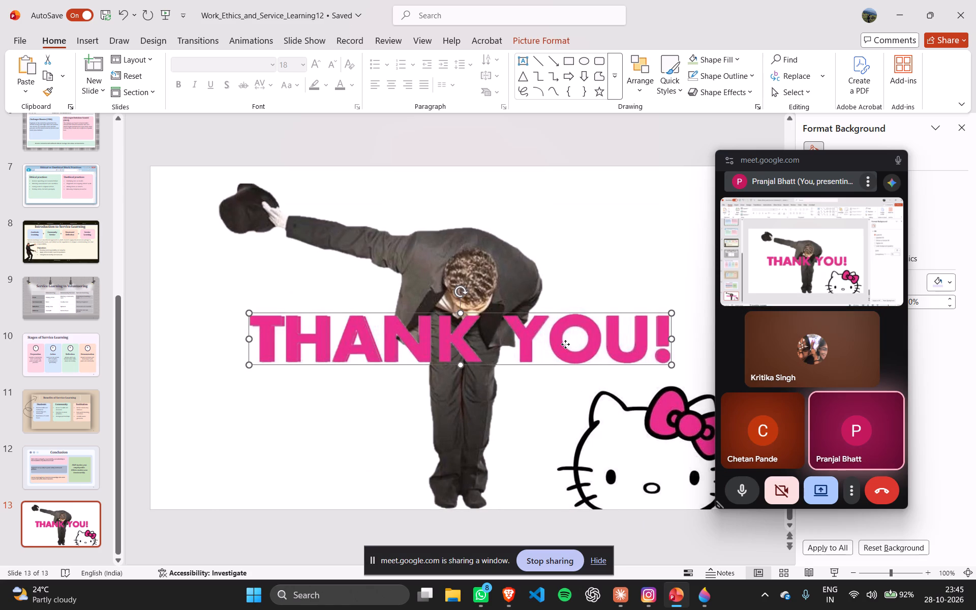
pyautogui.click(251, 340)
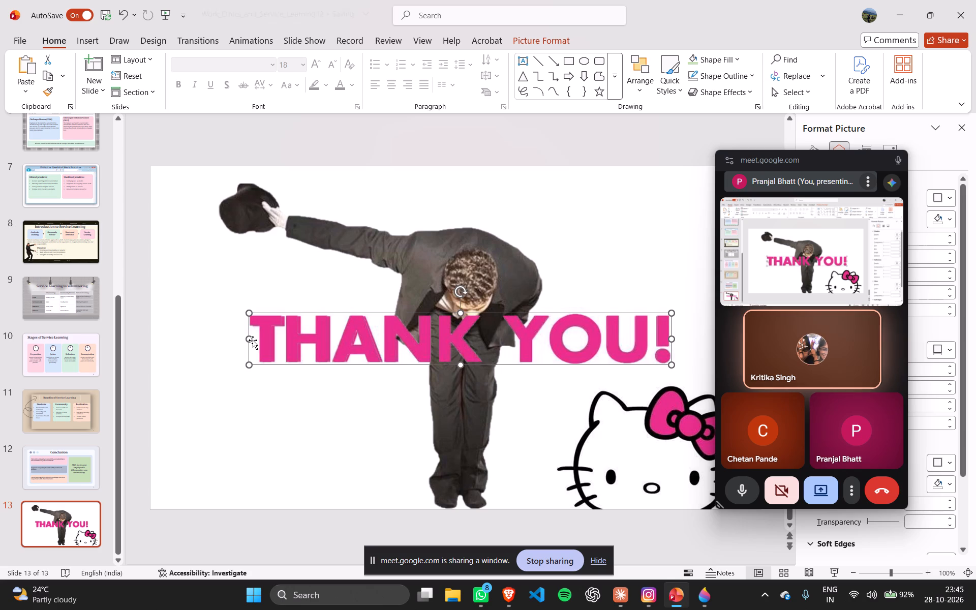
pyautogui.click(326, 534)
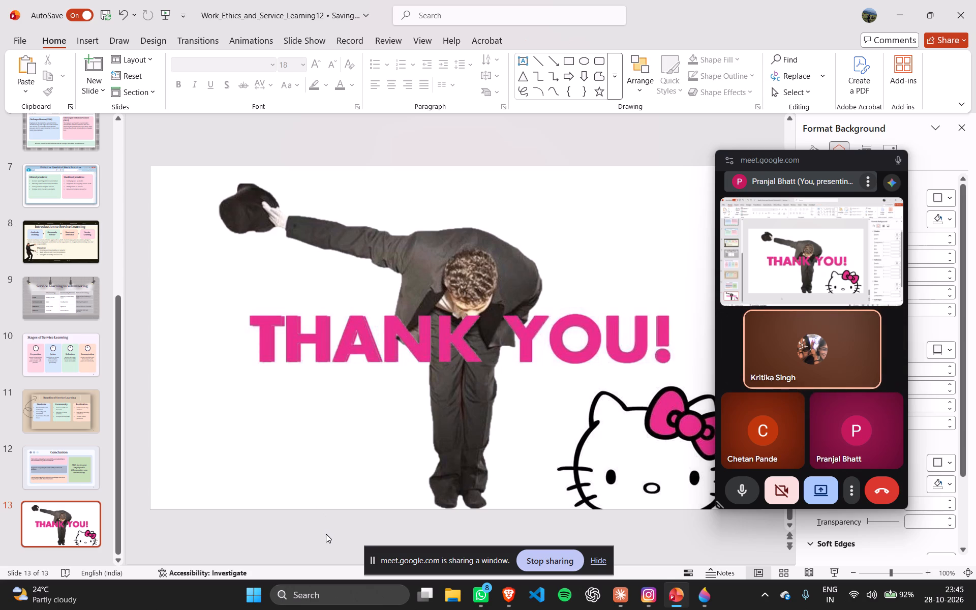
pyautogui.keyDown('ctrl'); pyautogui.scroll(-2, 326, 534); pyautogui.keyUp('ctrl')
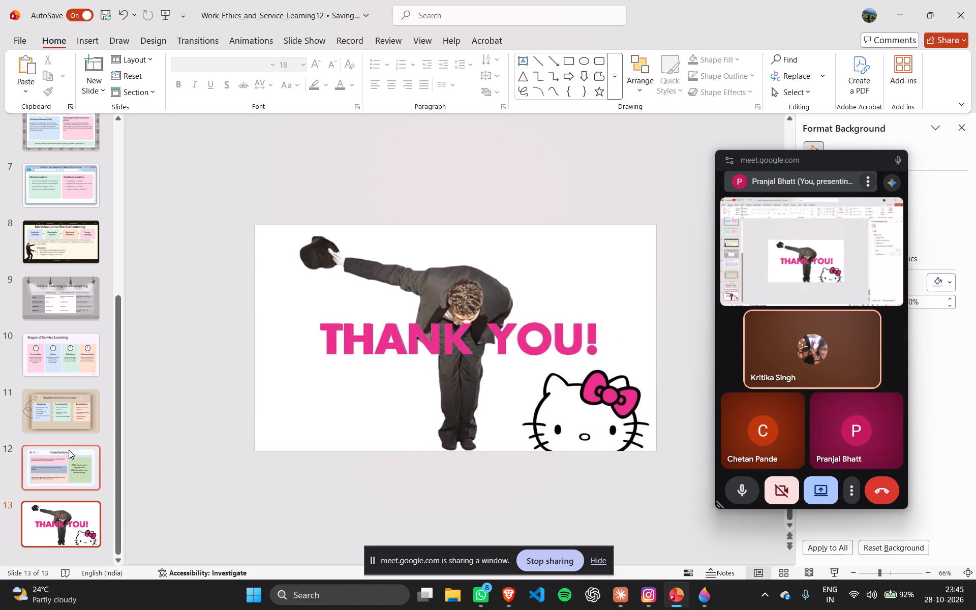
pyautogui.click(69, 450)
pyautogui.click(70, 396)
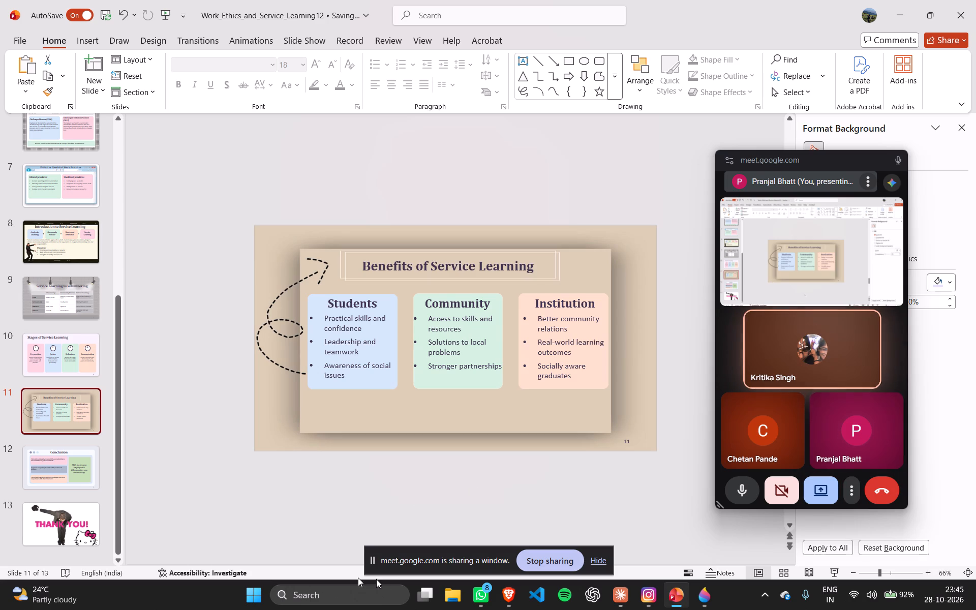
pyautogui.click(77, 541)
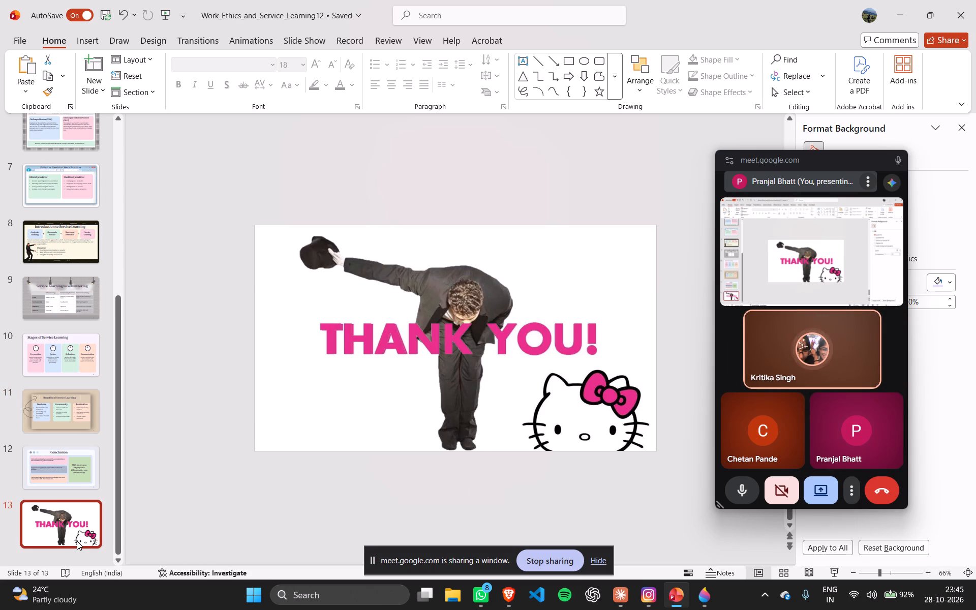